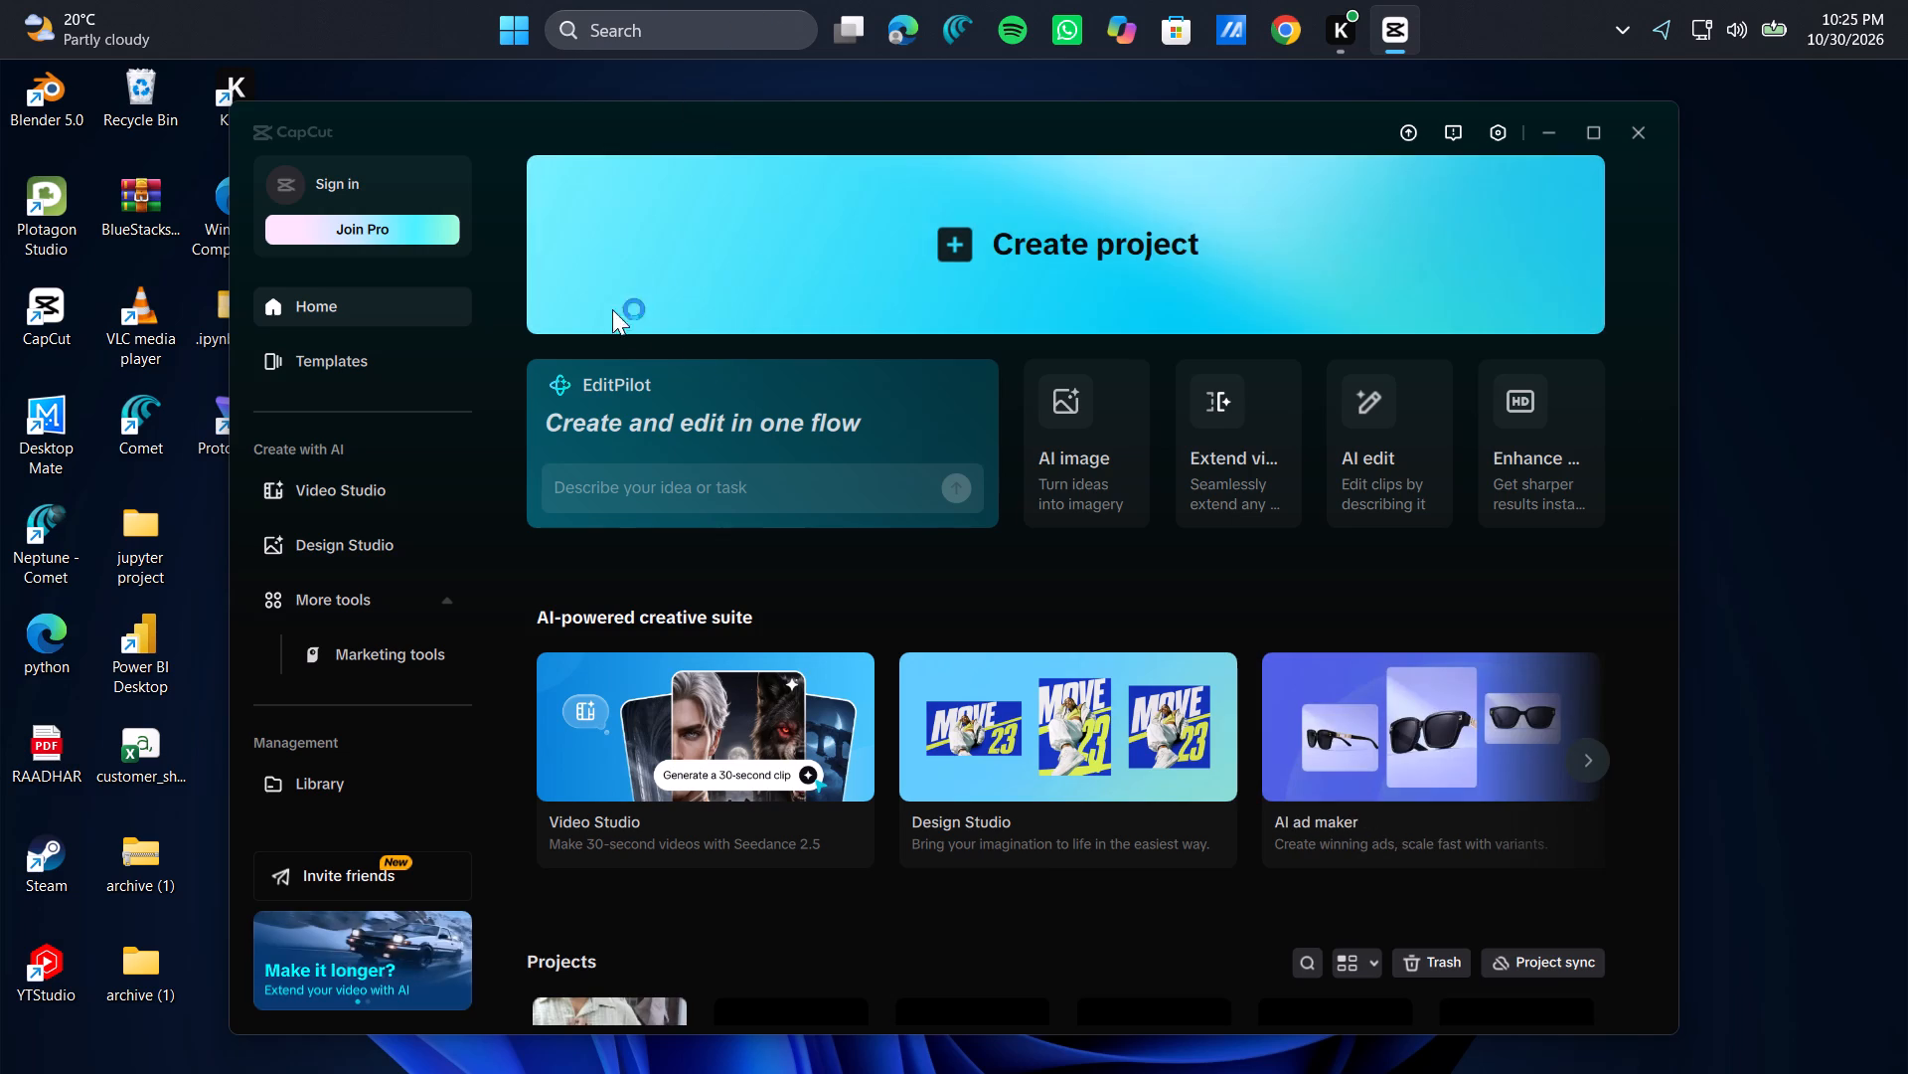
Browse the saved projects in the Projects section of the home page.
{"action": "scroll", "coordinate": [945, 606], "scroll_direction": "down", "scroll_amount": 8}
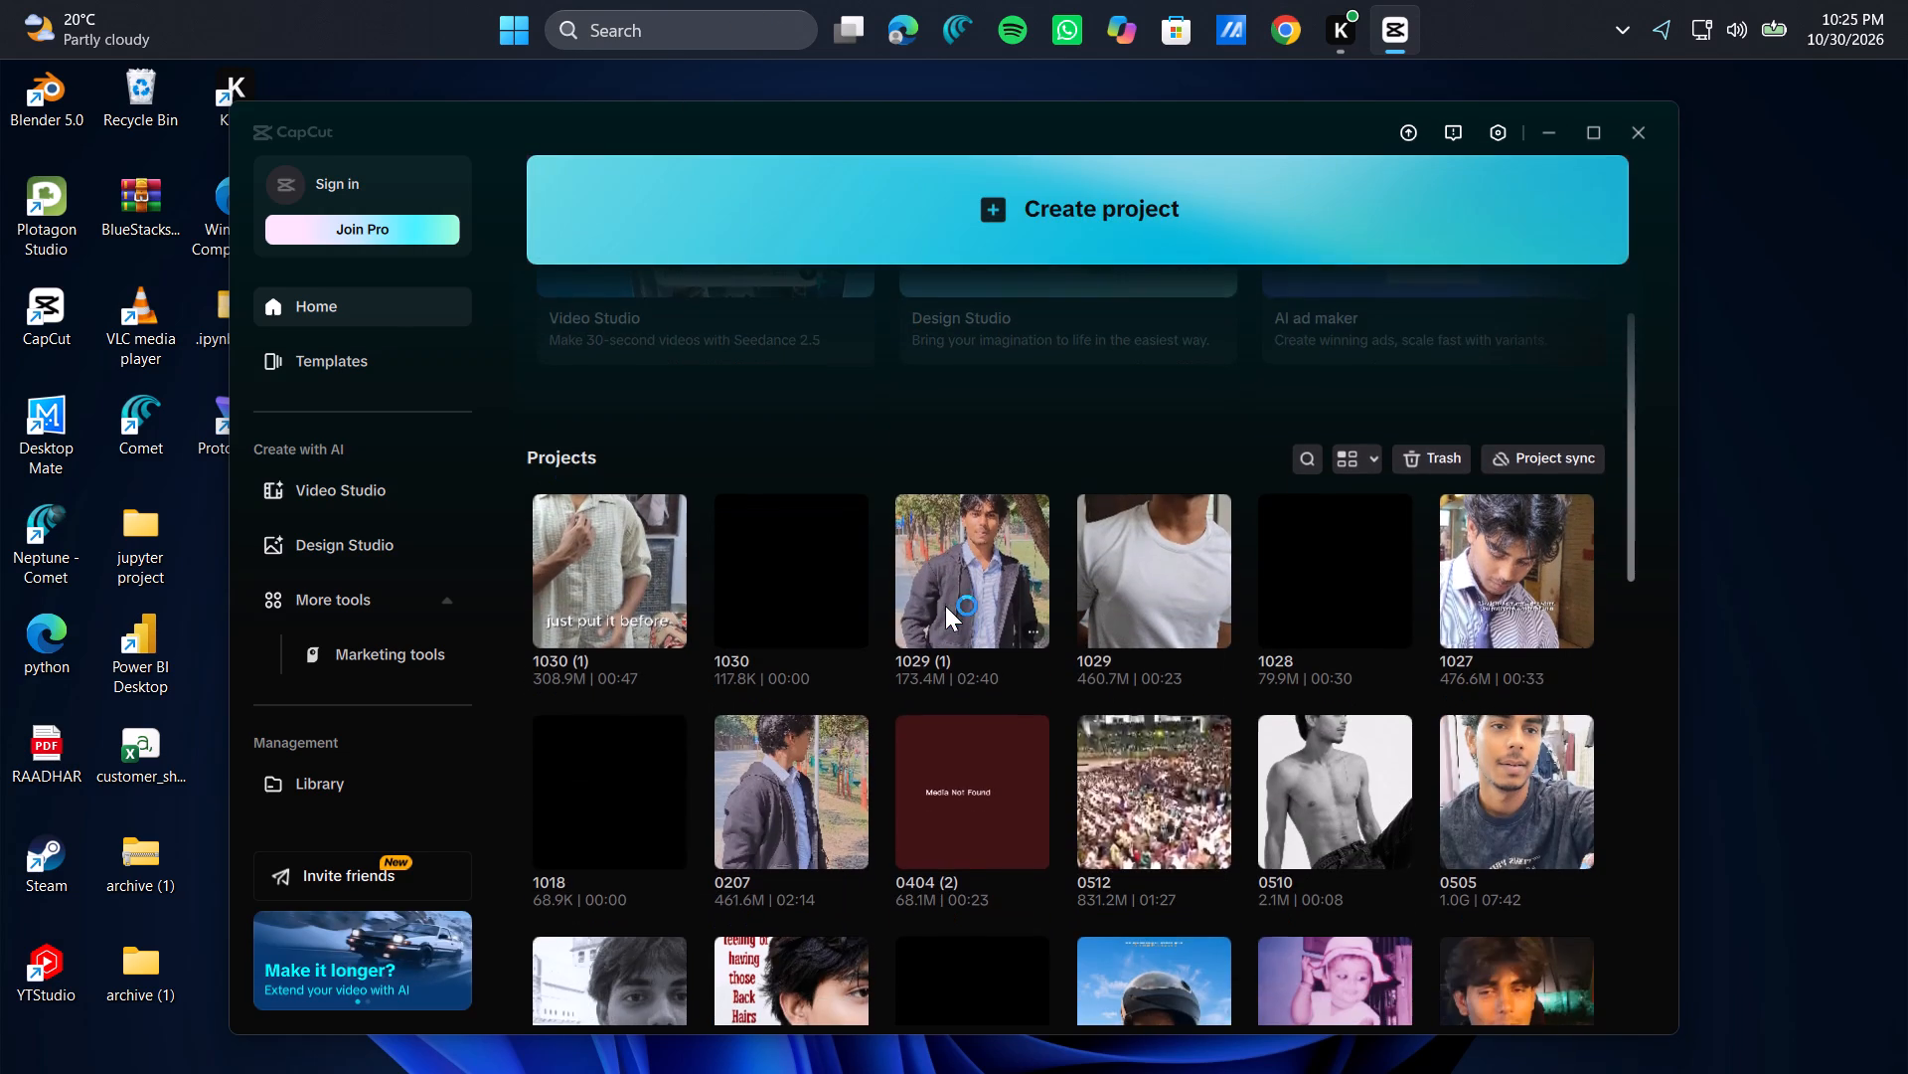
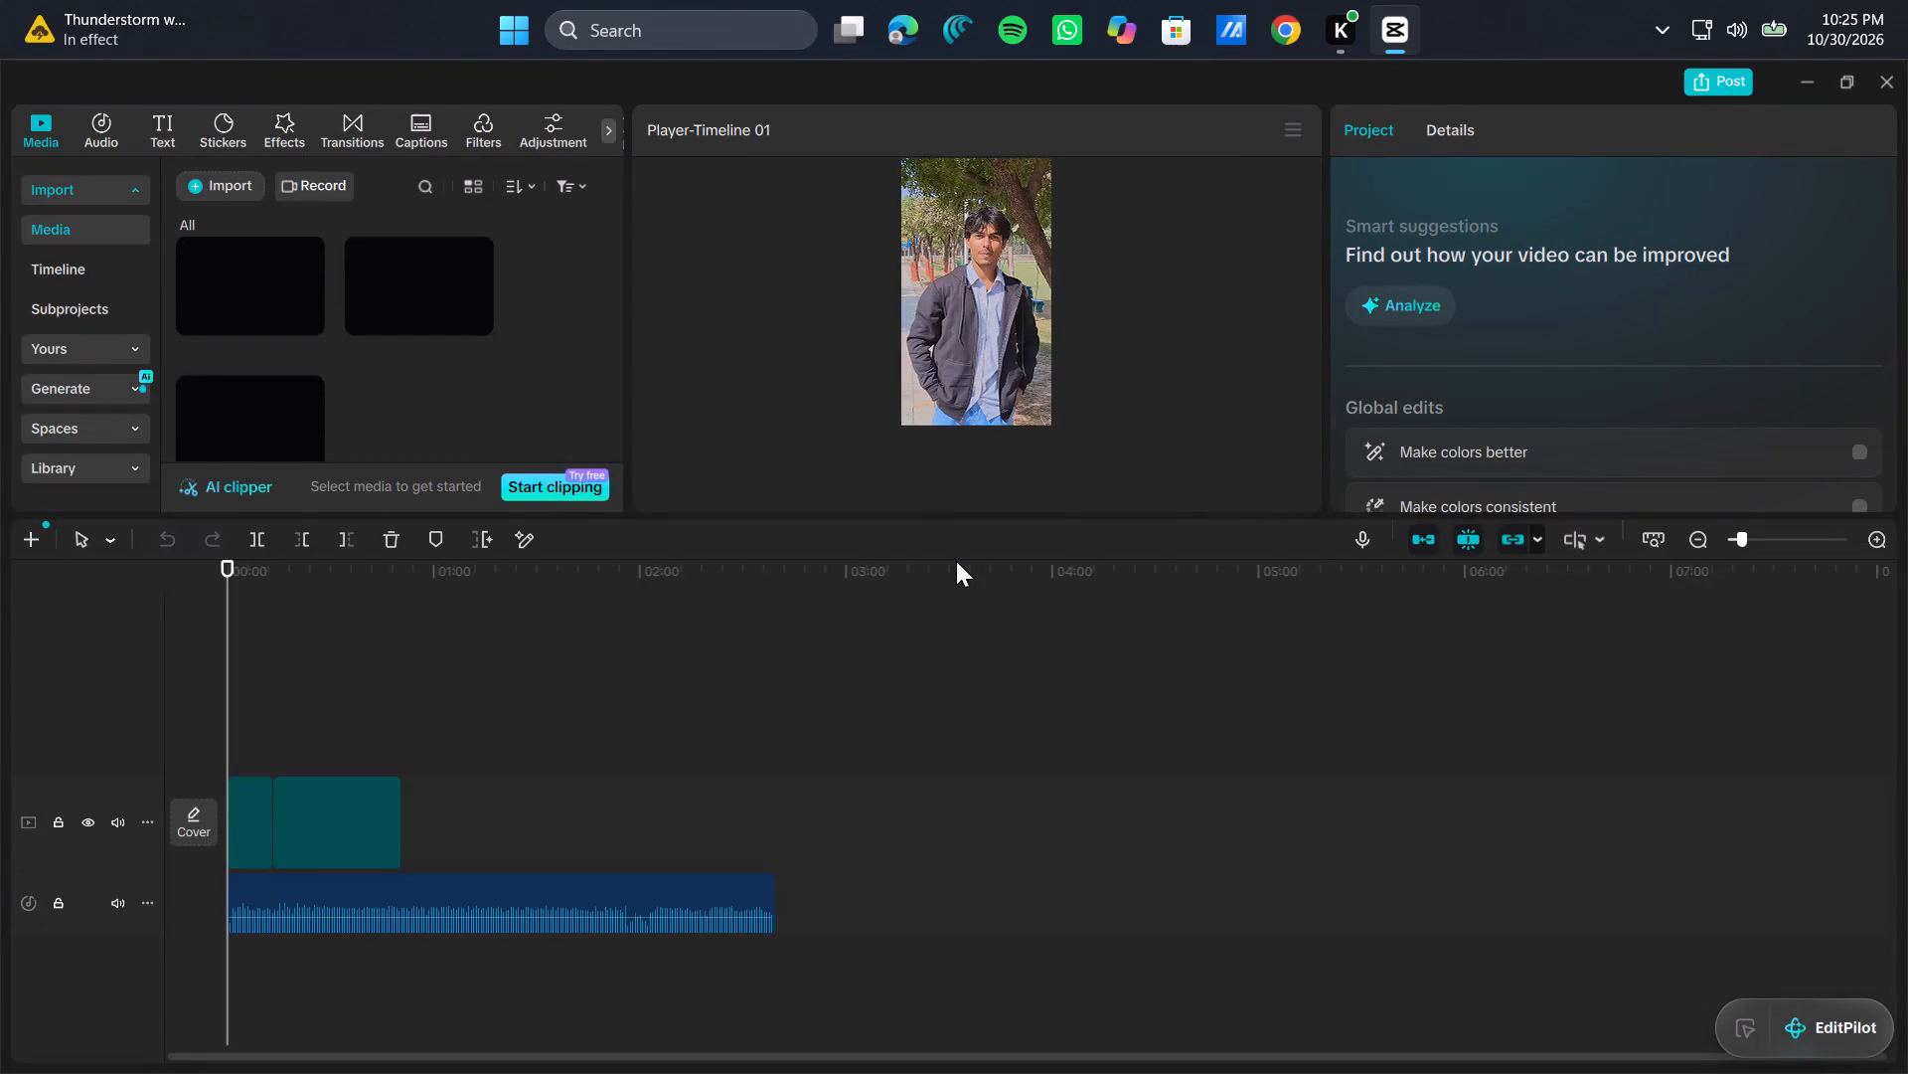
Split the Big Boys music clip at 00:00:50:22, where the second video clip ends, and delete the remaining music after it.
{"action": "scroll", "coordinate": [443, 792], "scroll_direction": "up", "scroll_amount": 4, "text": "ctrl"}
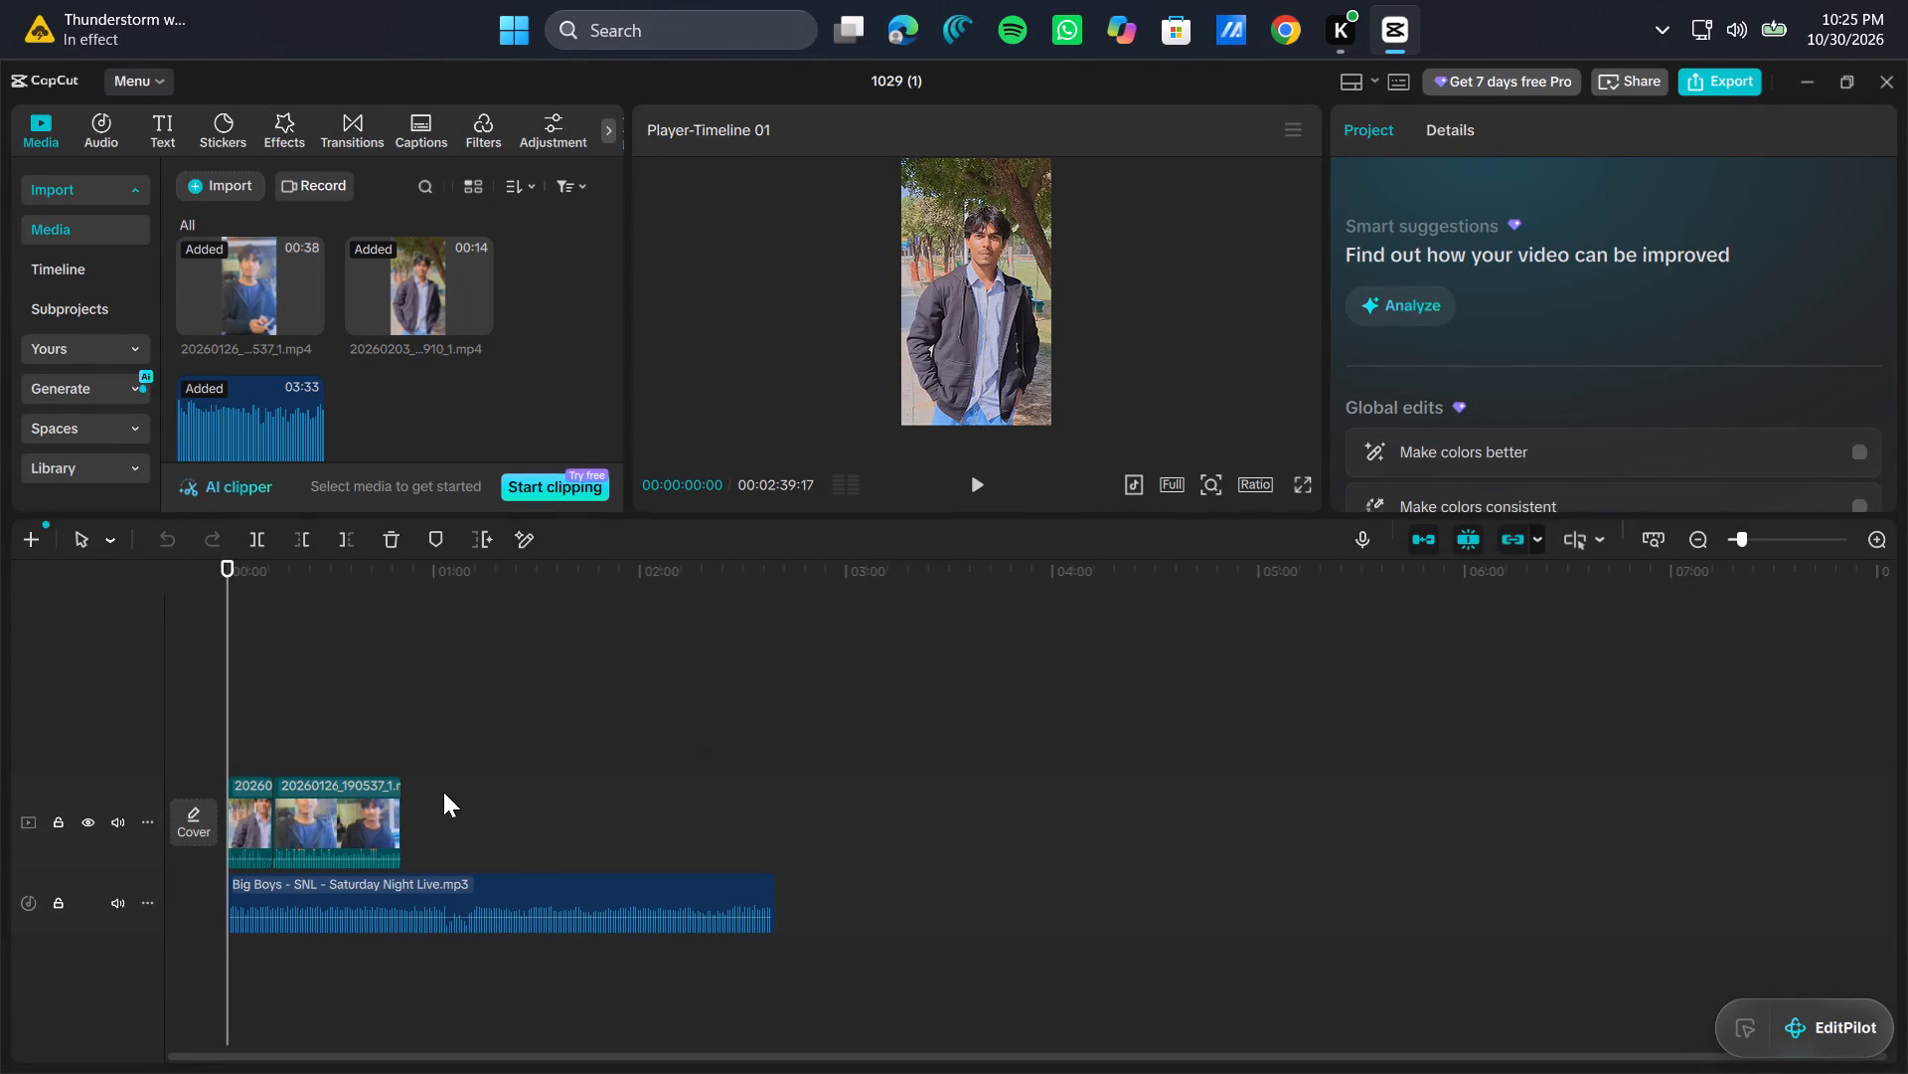
{"action": "scroll", "coordinate": [443, 792], "scroll_direction": "up", "scroll_amount": 12, "text": "ctrl"}
{"action": "scroll", "coordinate": [551, 676], "scroll_direction": "right", "scroll_amount": 8}
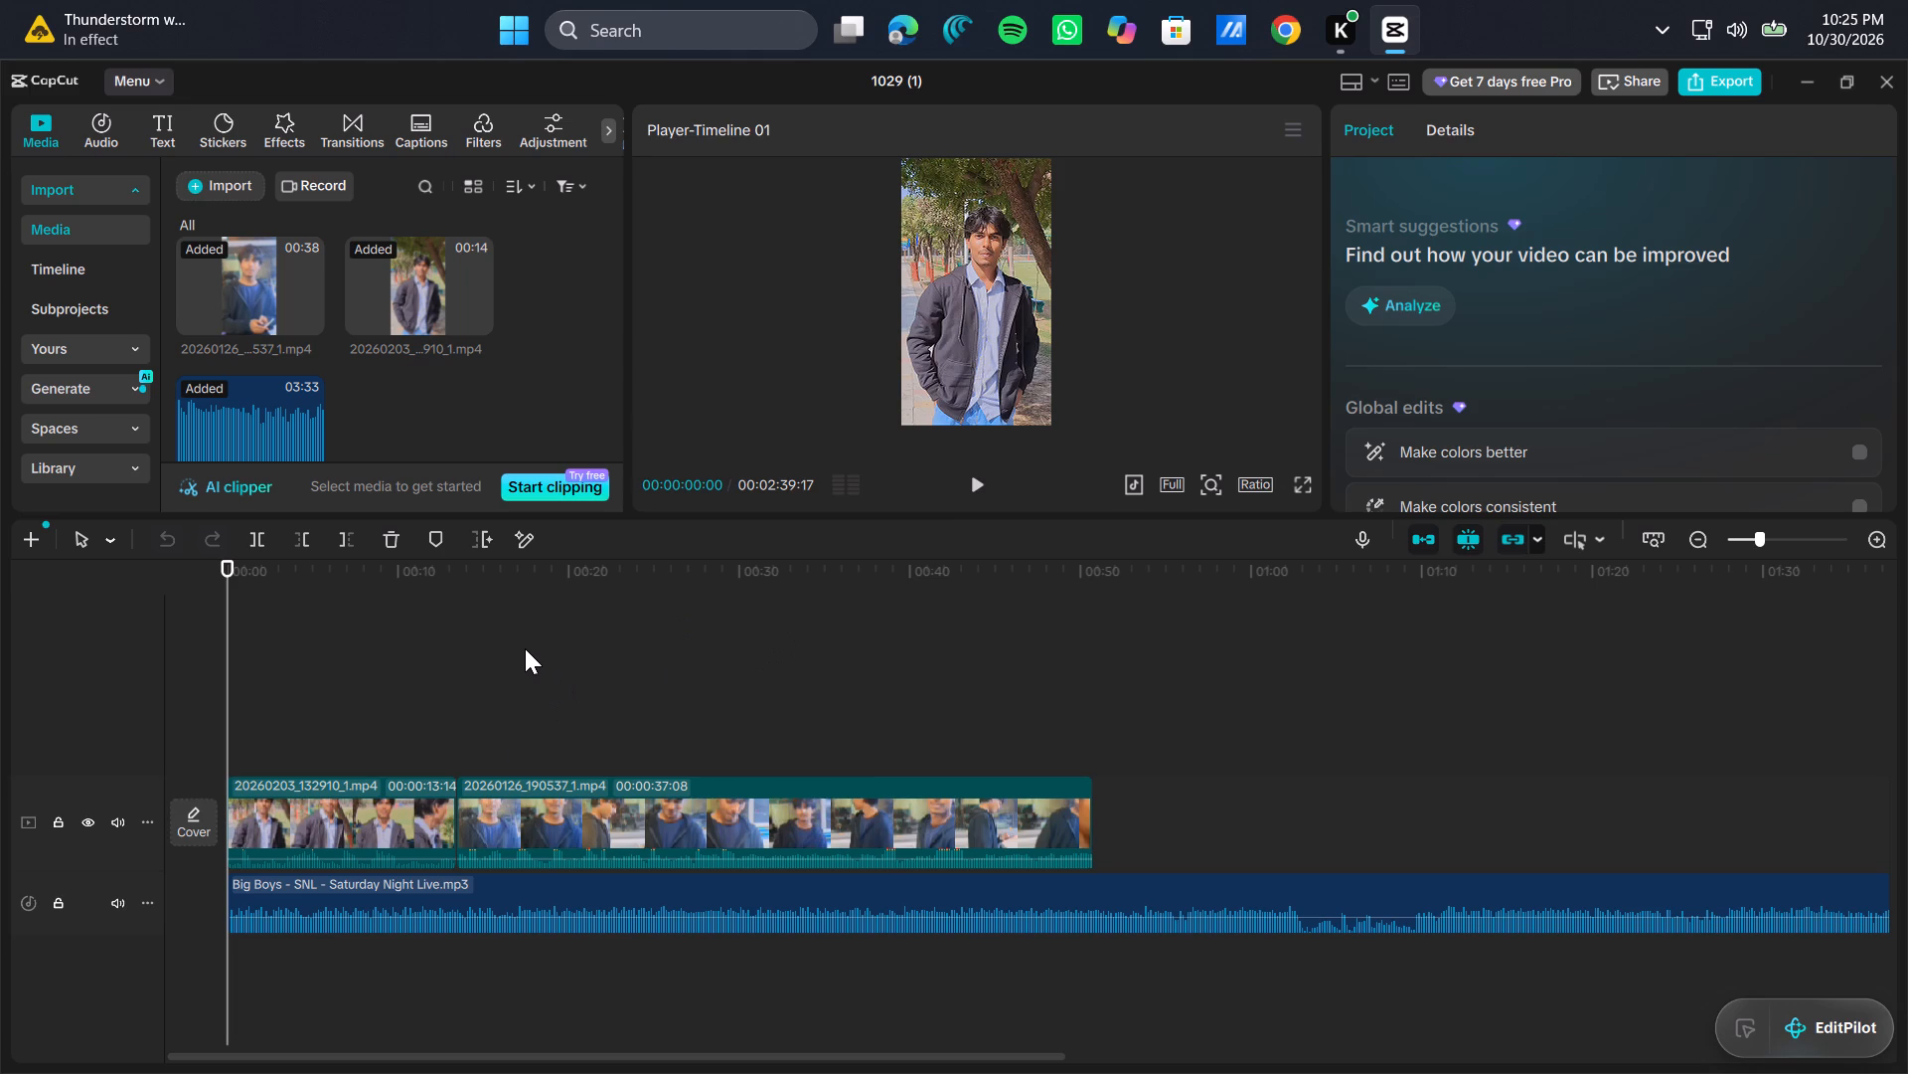
{"action": "left_click", "coordinate": [1077, 703]}
{"action": "left_click_drag", "start_coordinate": [1077, 703], "coordinate": [1097, 720]}
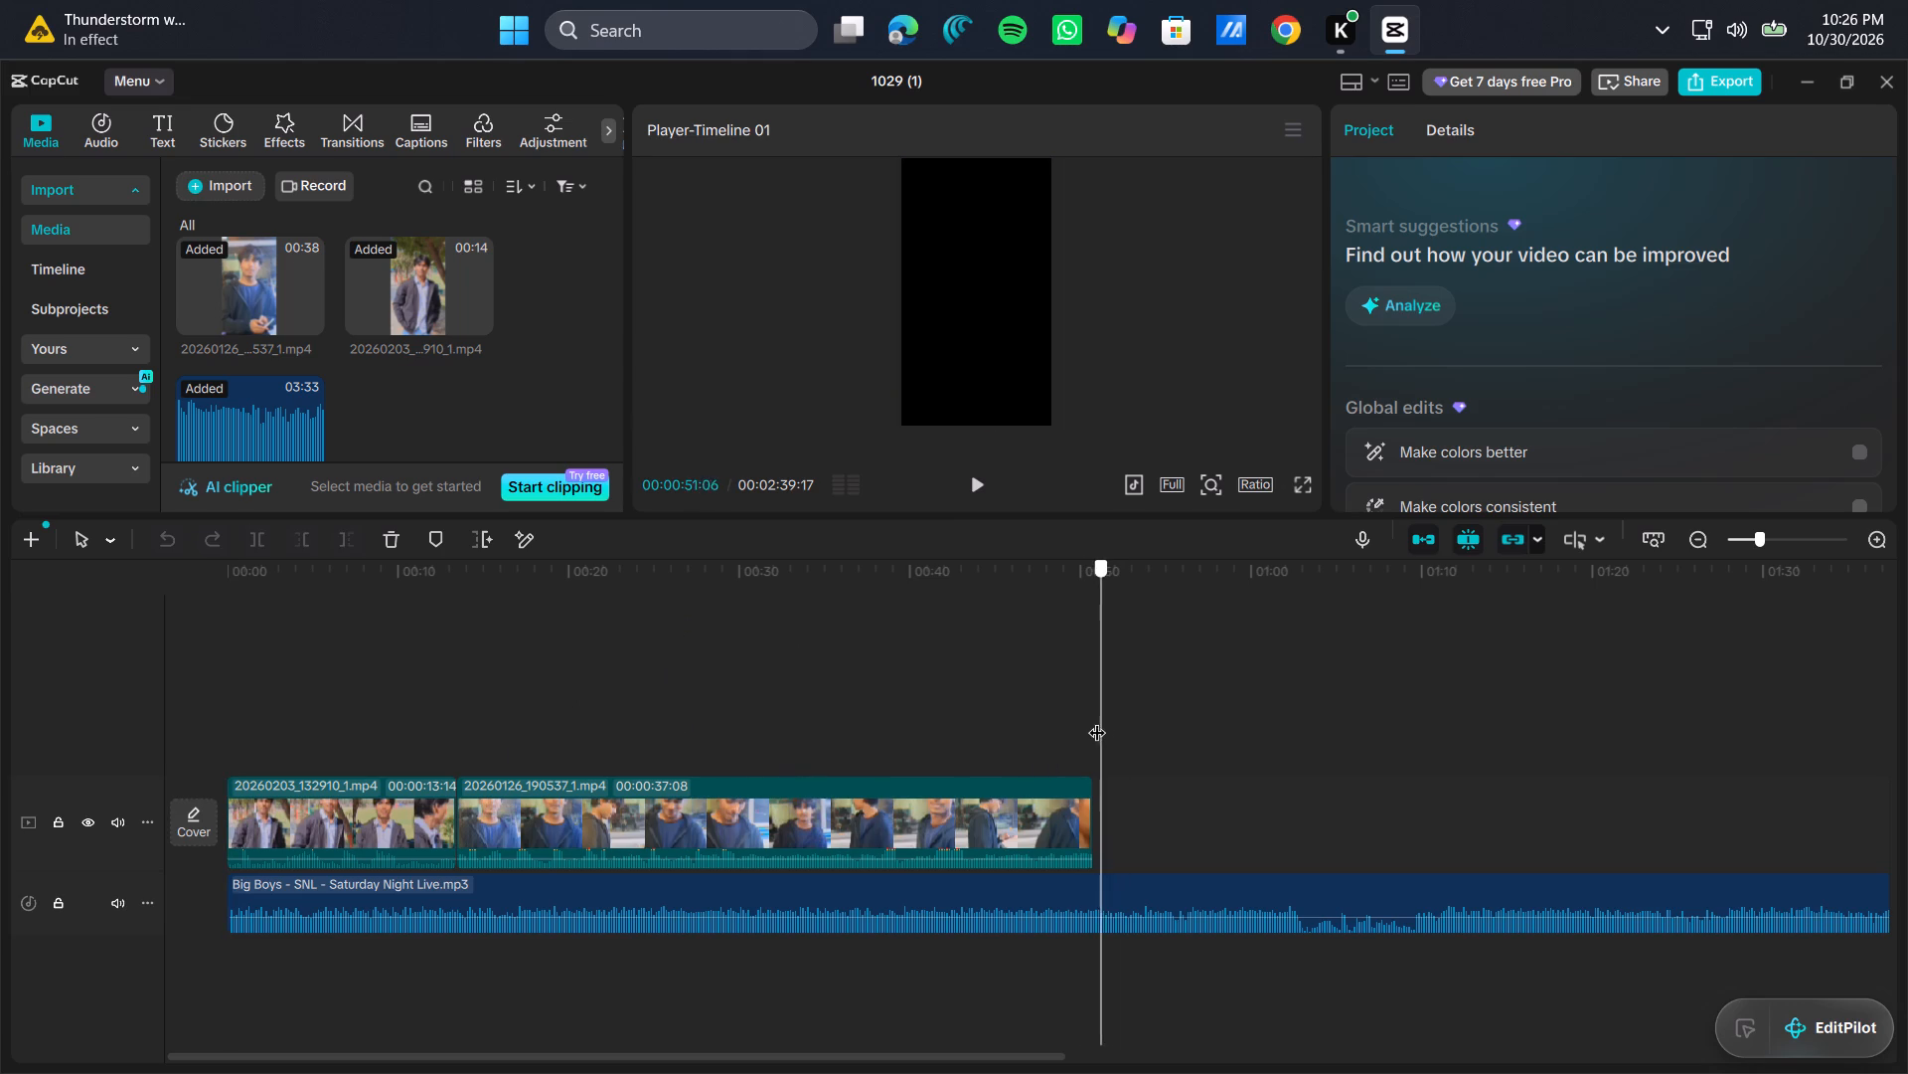
{"action": "left_click_drag", "start_coordinate": [1097, 720], "coordinate": [1095, 722]}
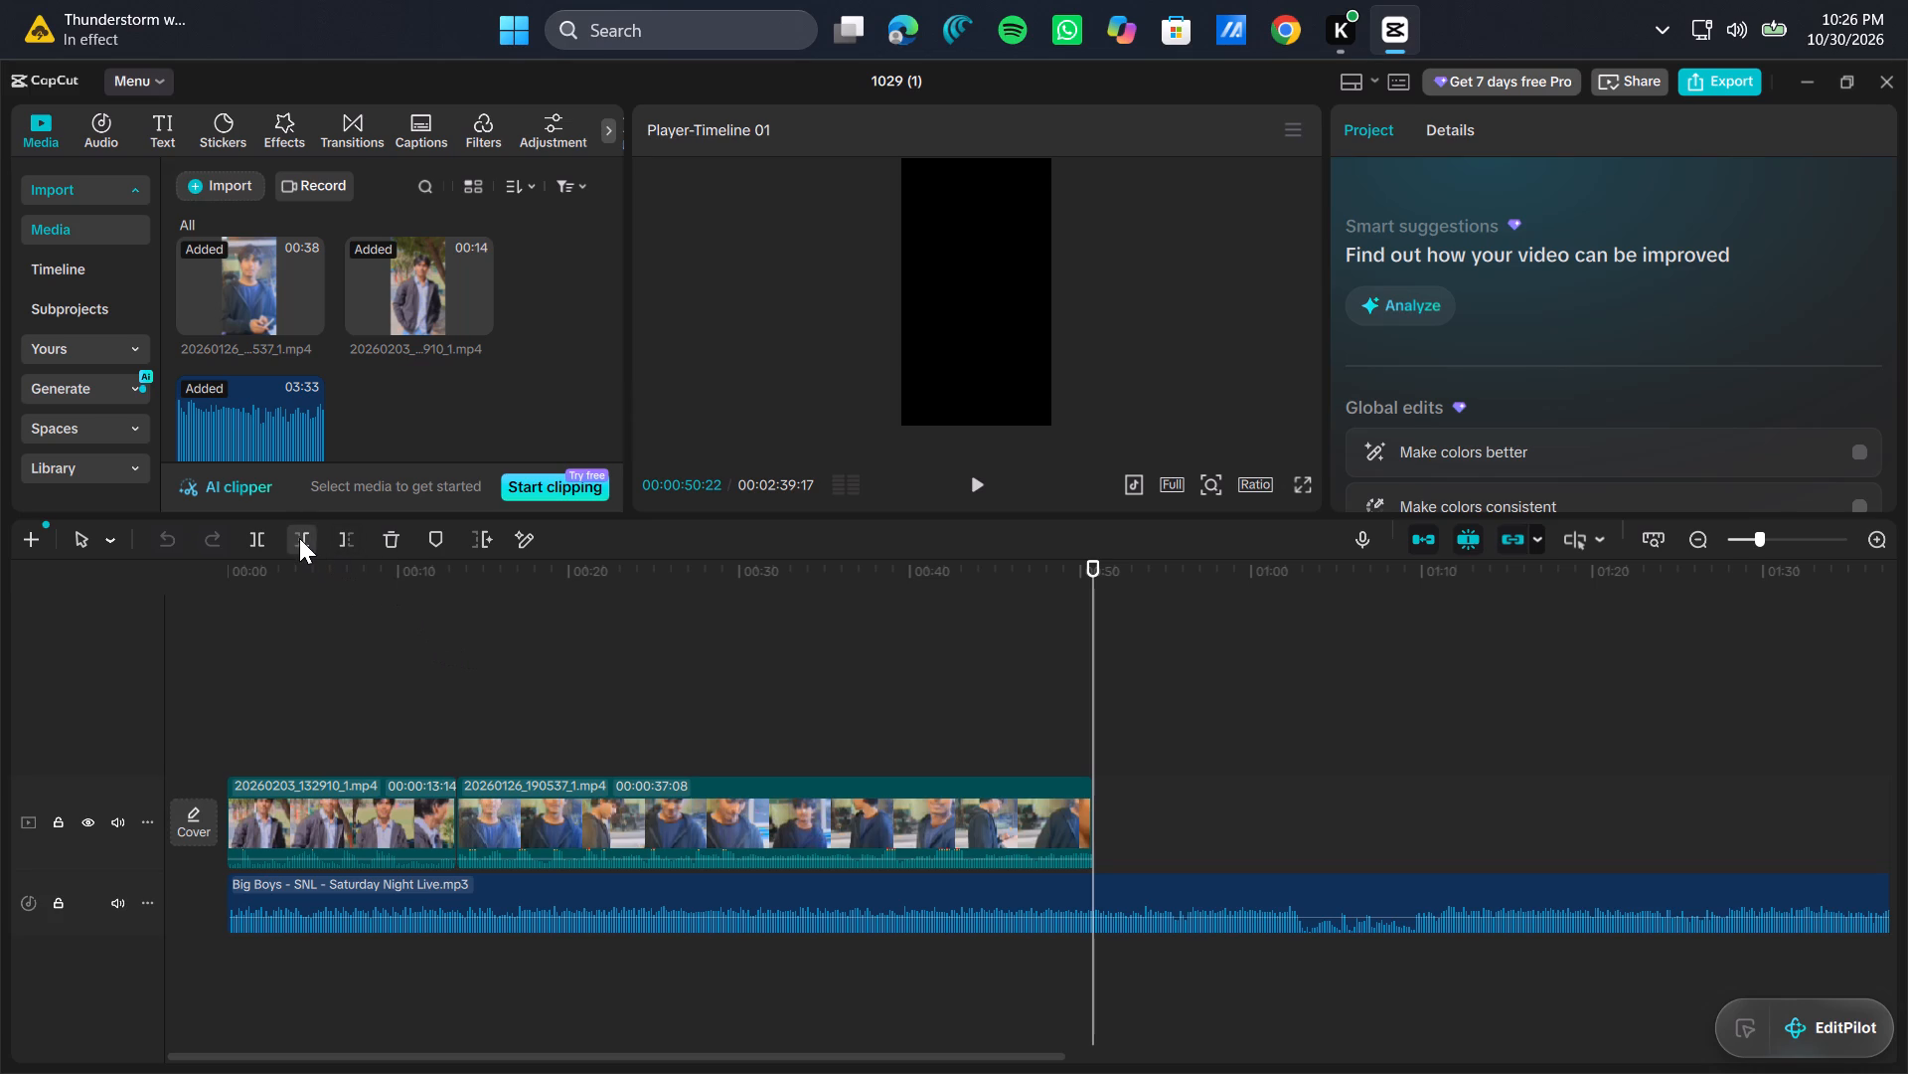
{"action": "left_click", "coordinate": [1049, 903]}
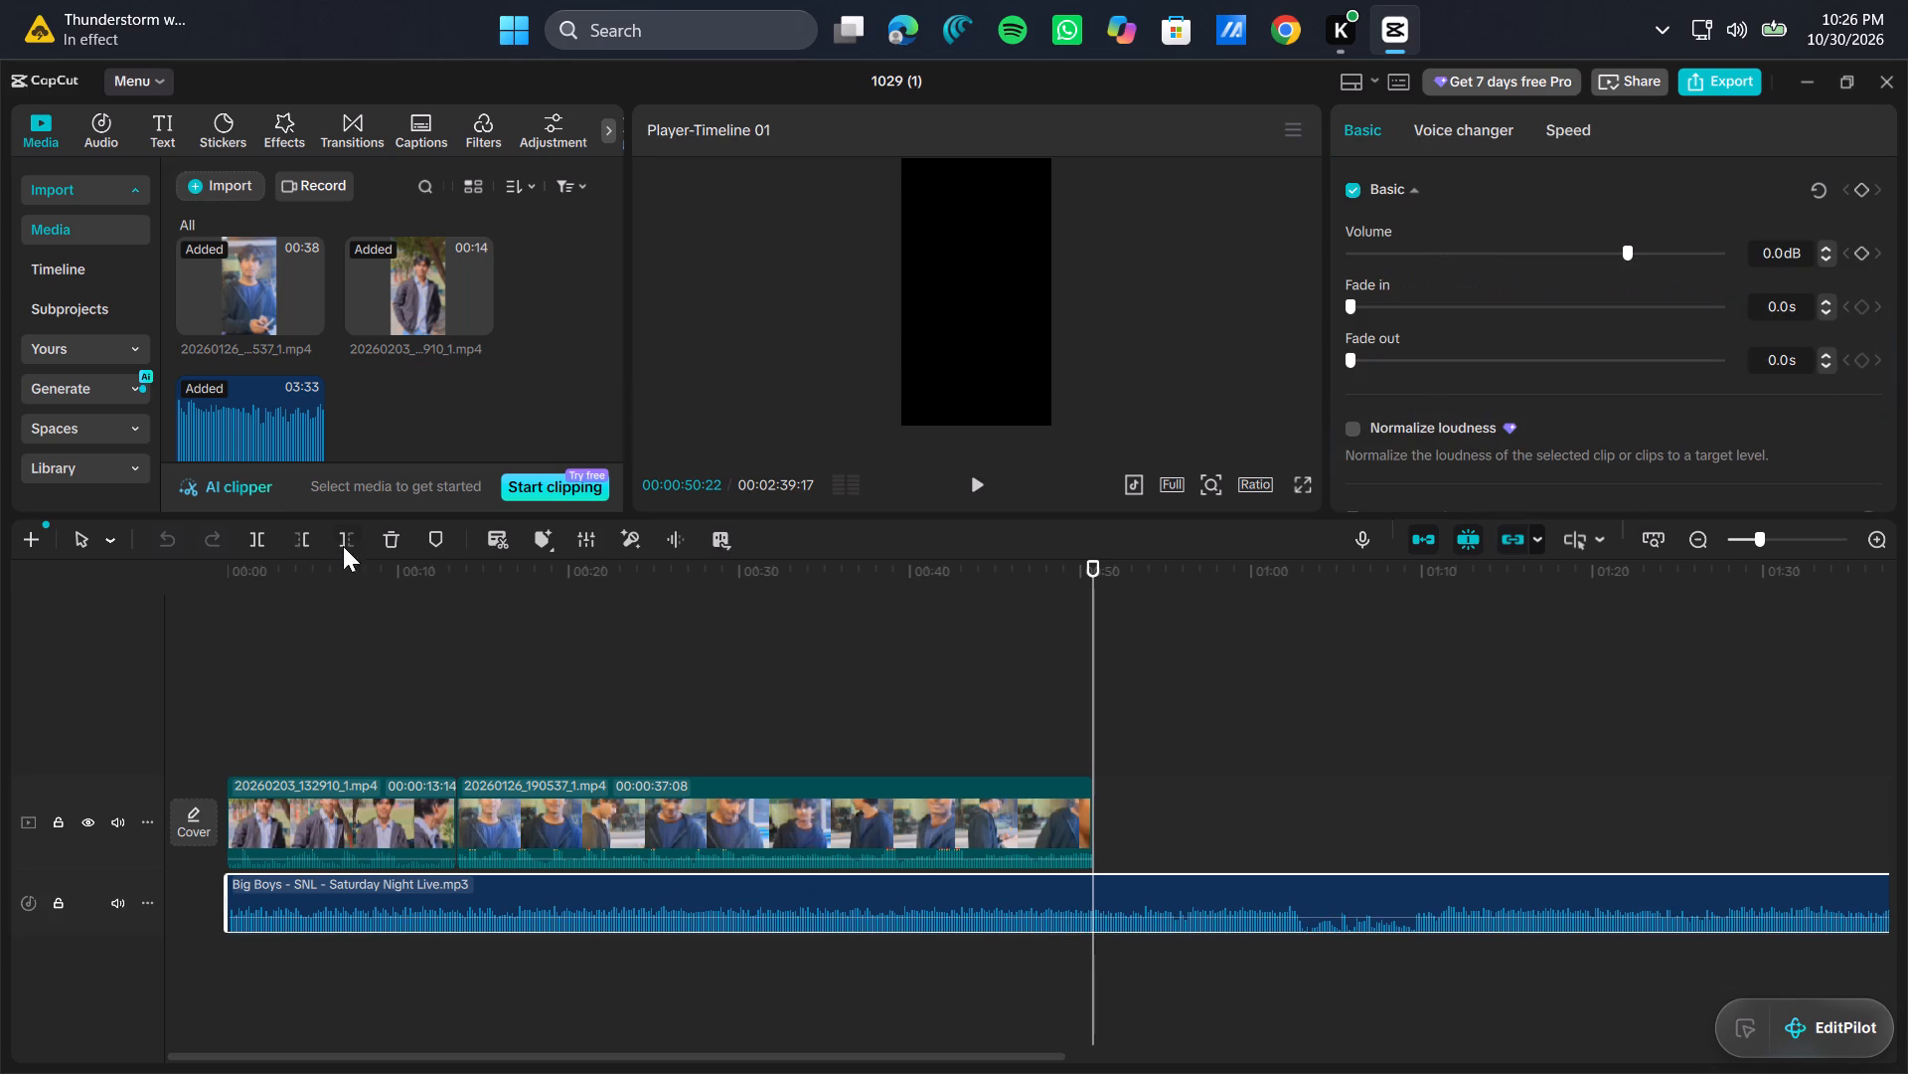
{"action": "left_click", "coordinate": [248, 525]}
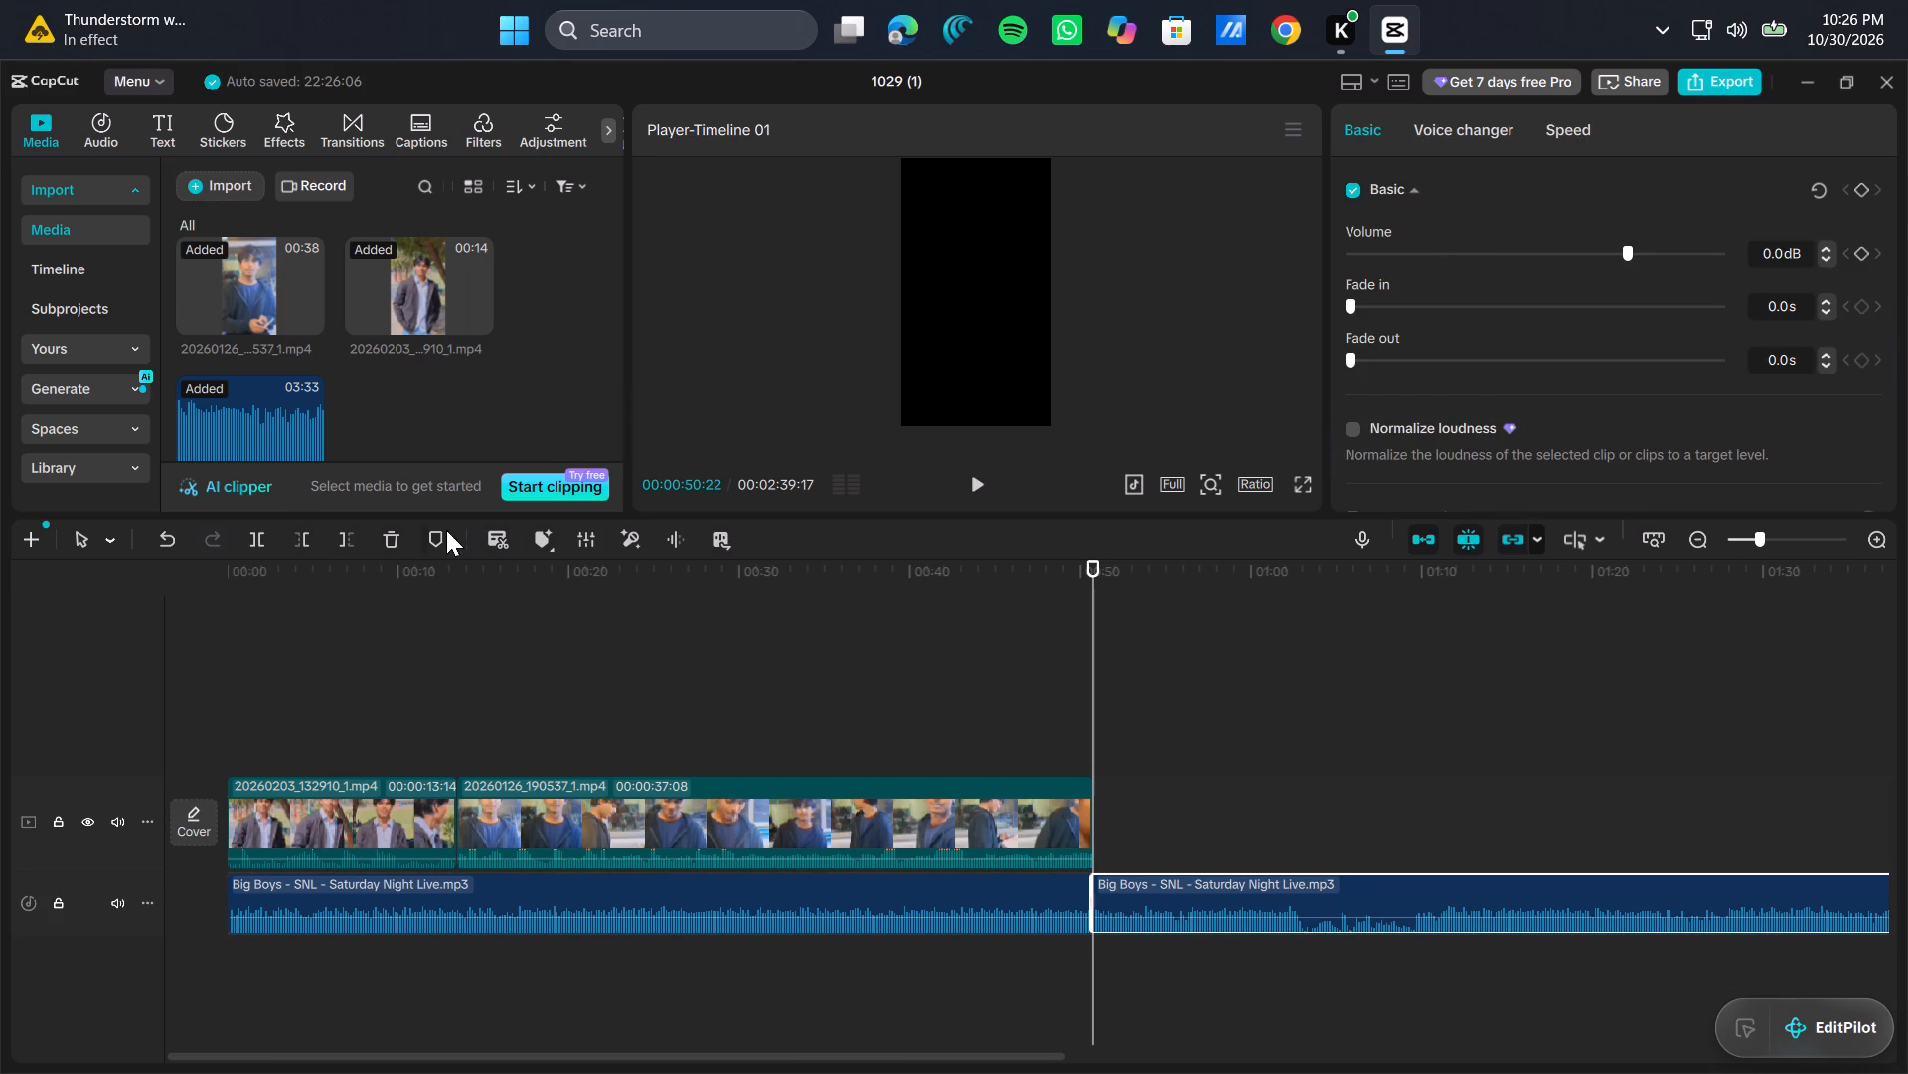
{"action": "left_click", "coordinate": [390, 539]}
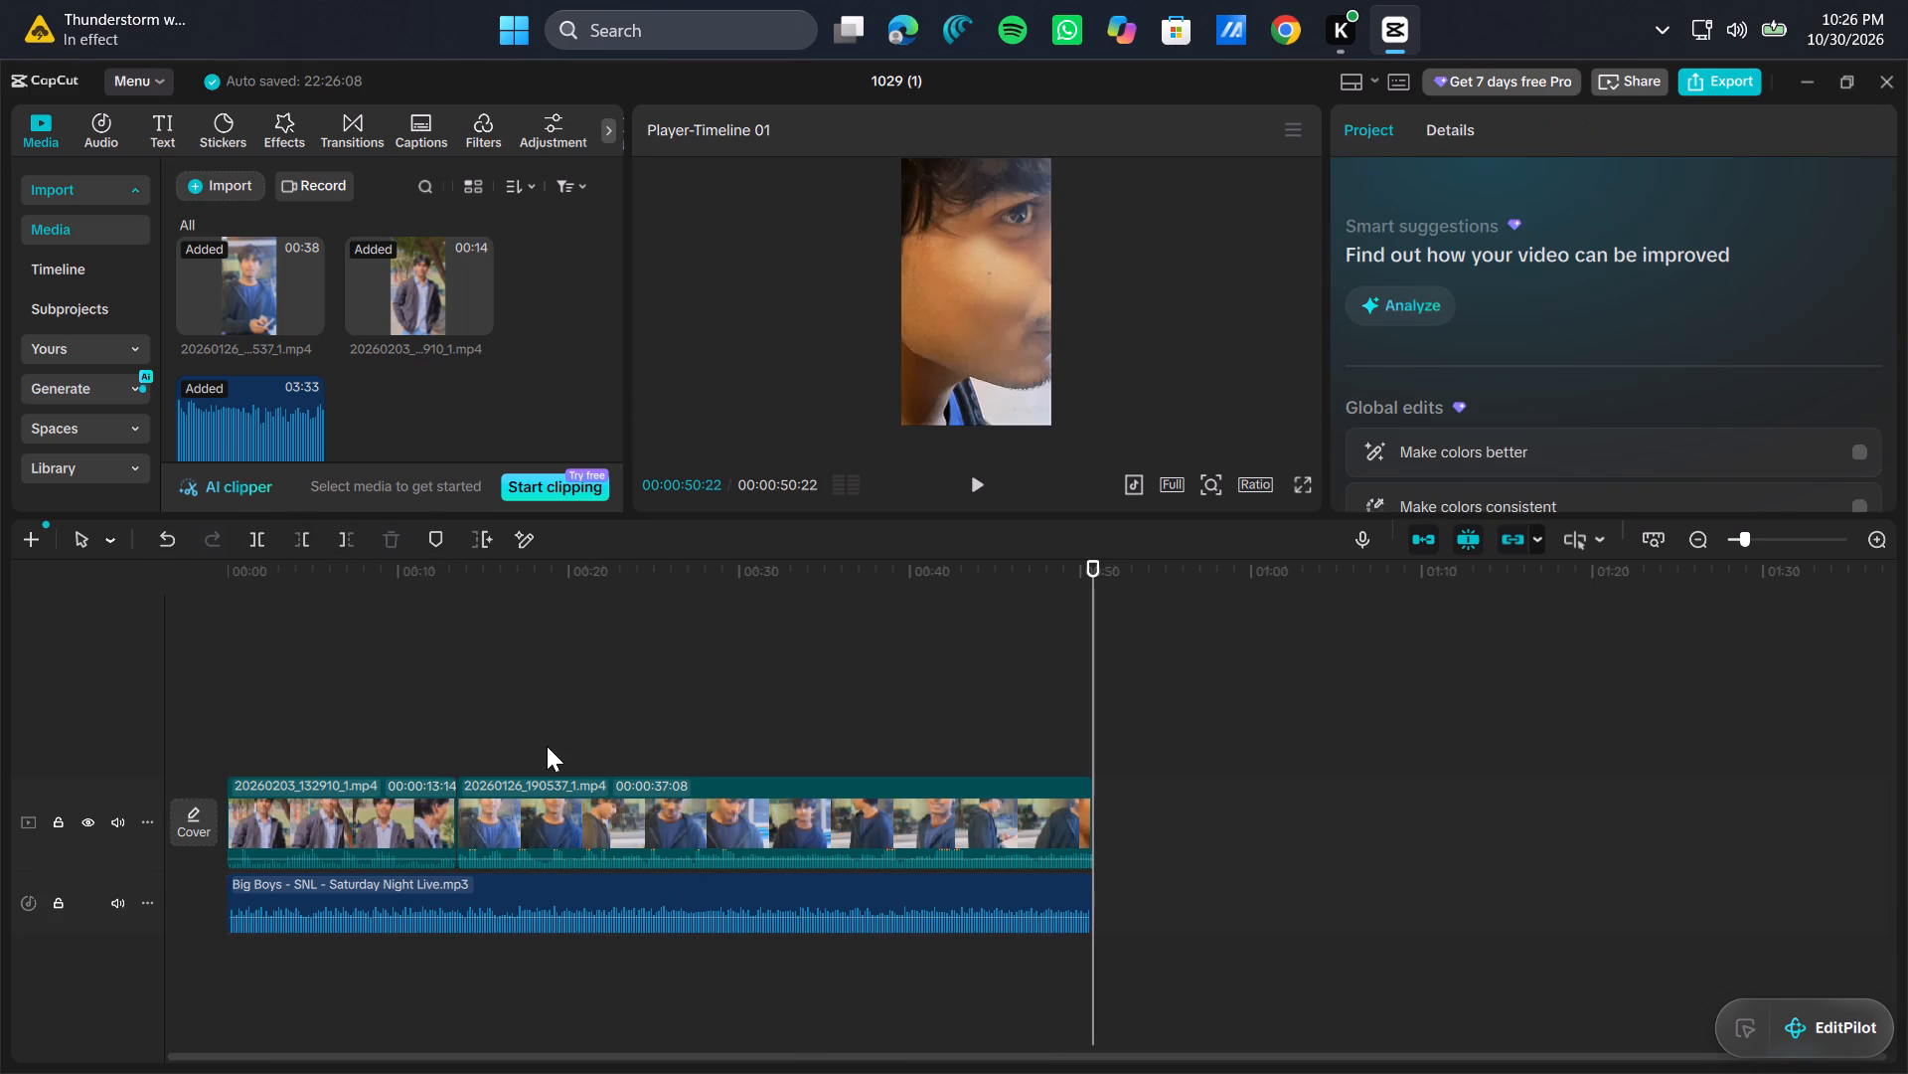
Scrub through the timeline from the closing seconds of the video back to about 00:00:04:18 in the first clip.
{"action": "left_click", "coordinate": [505, 706]}
{"action": "left_click_drag", "start_coordinate": [505, 706], "coordinate": [1064, 743]}
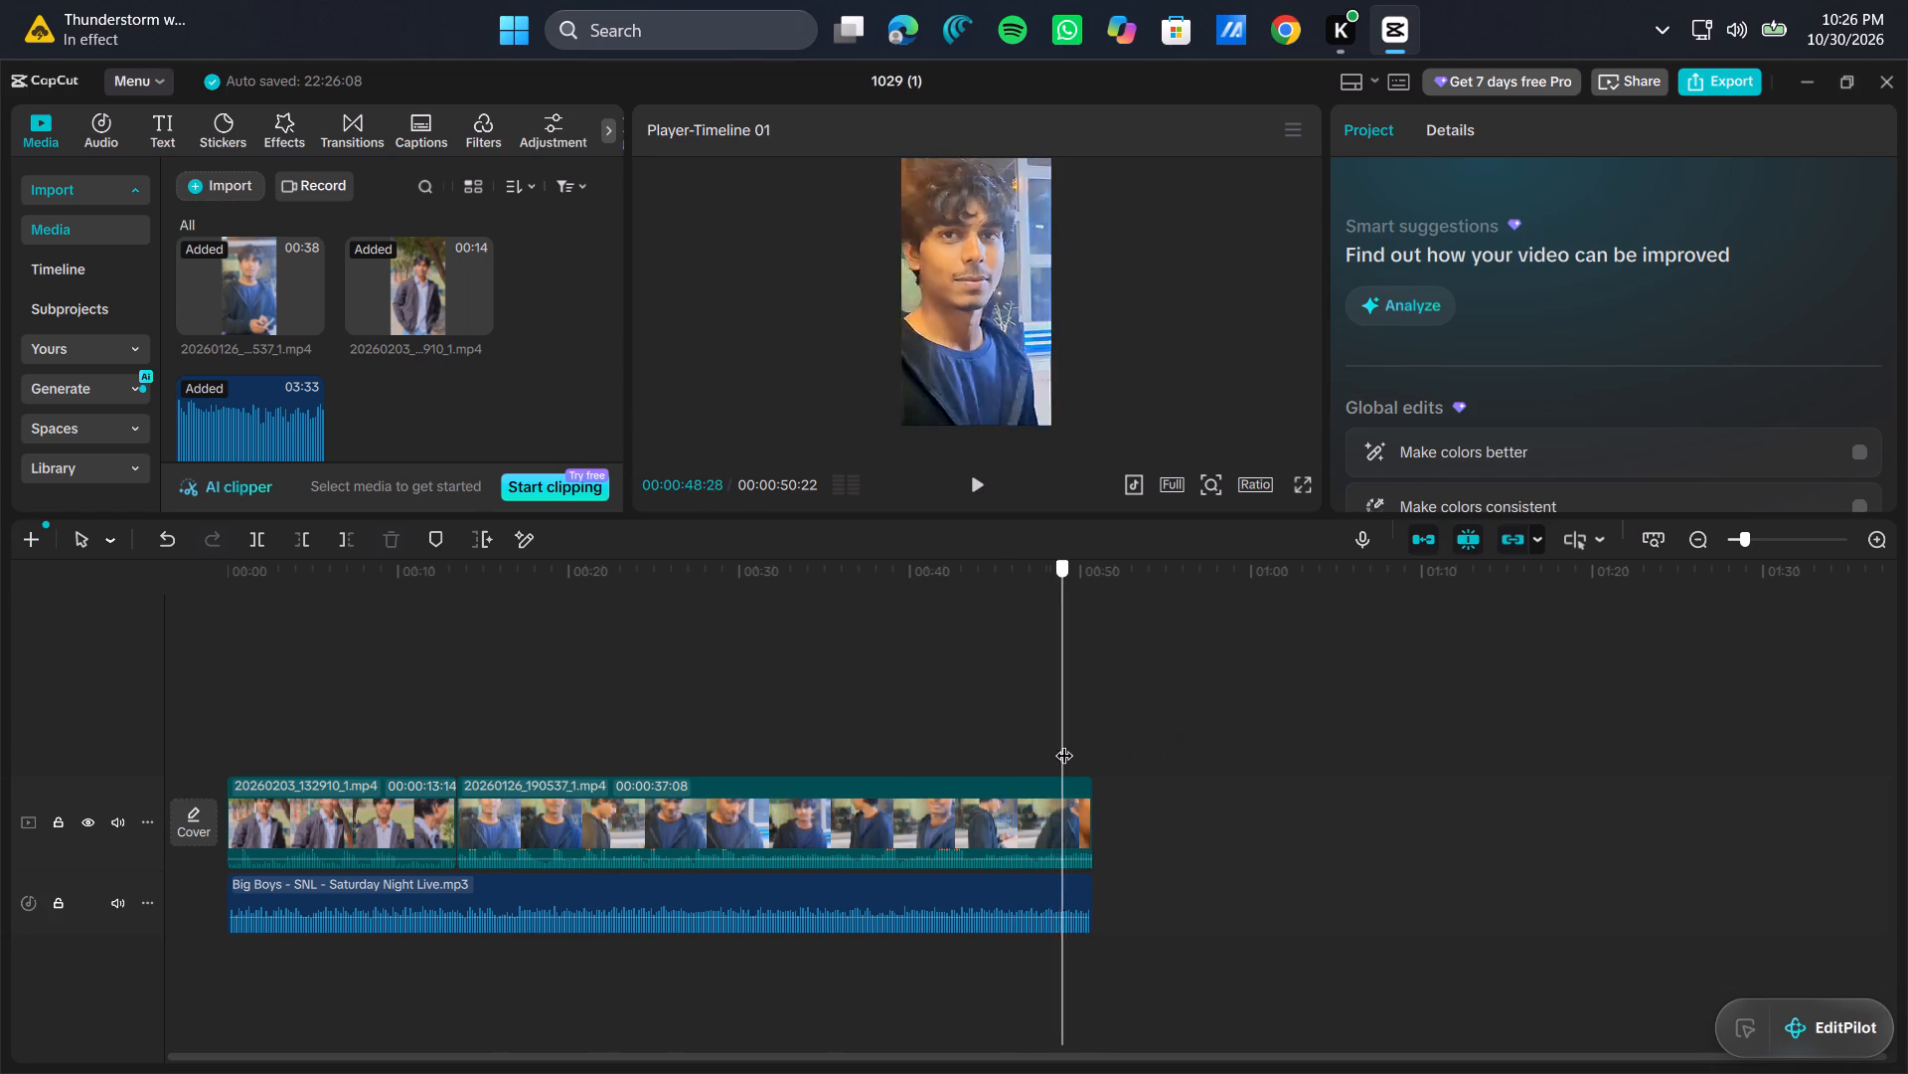
{"action": "left_click_drag", "start_coordinate": [1064, 743], "coordinate": [1079, 734]}
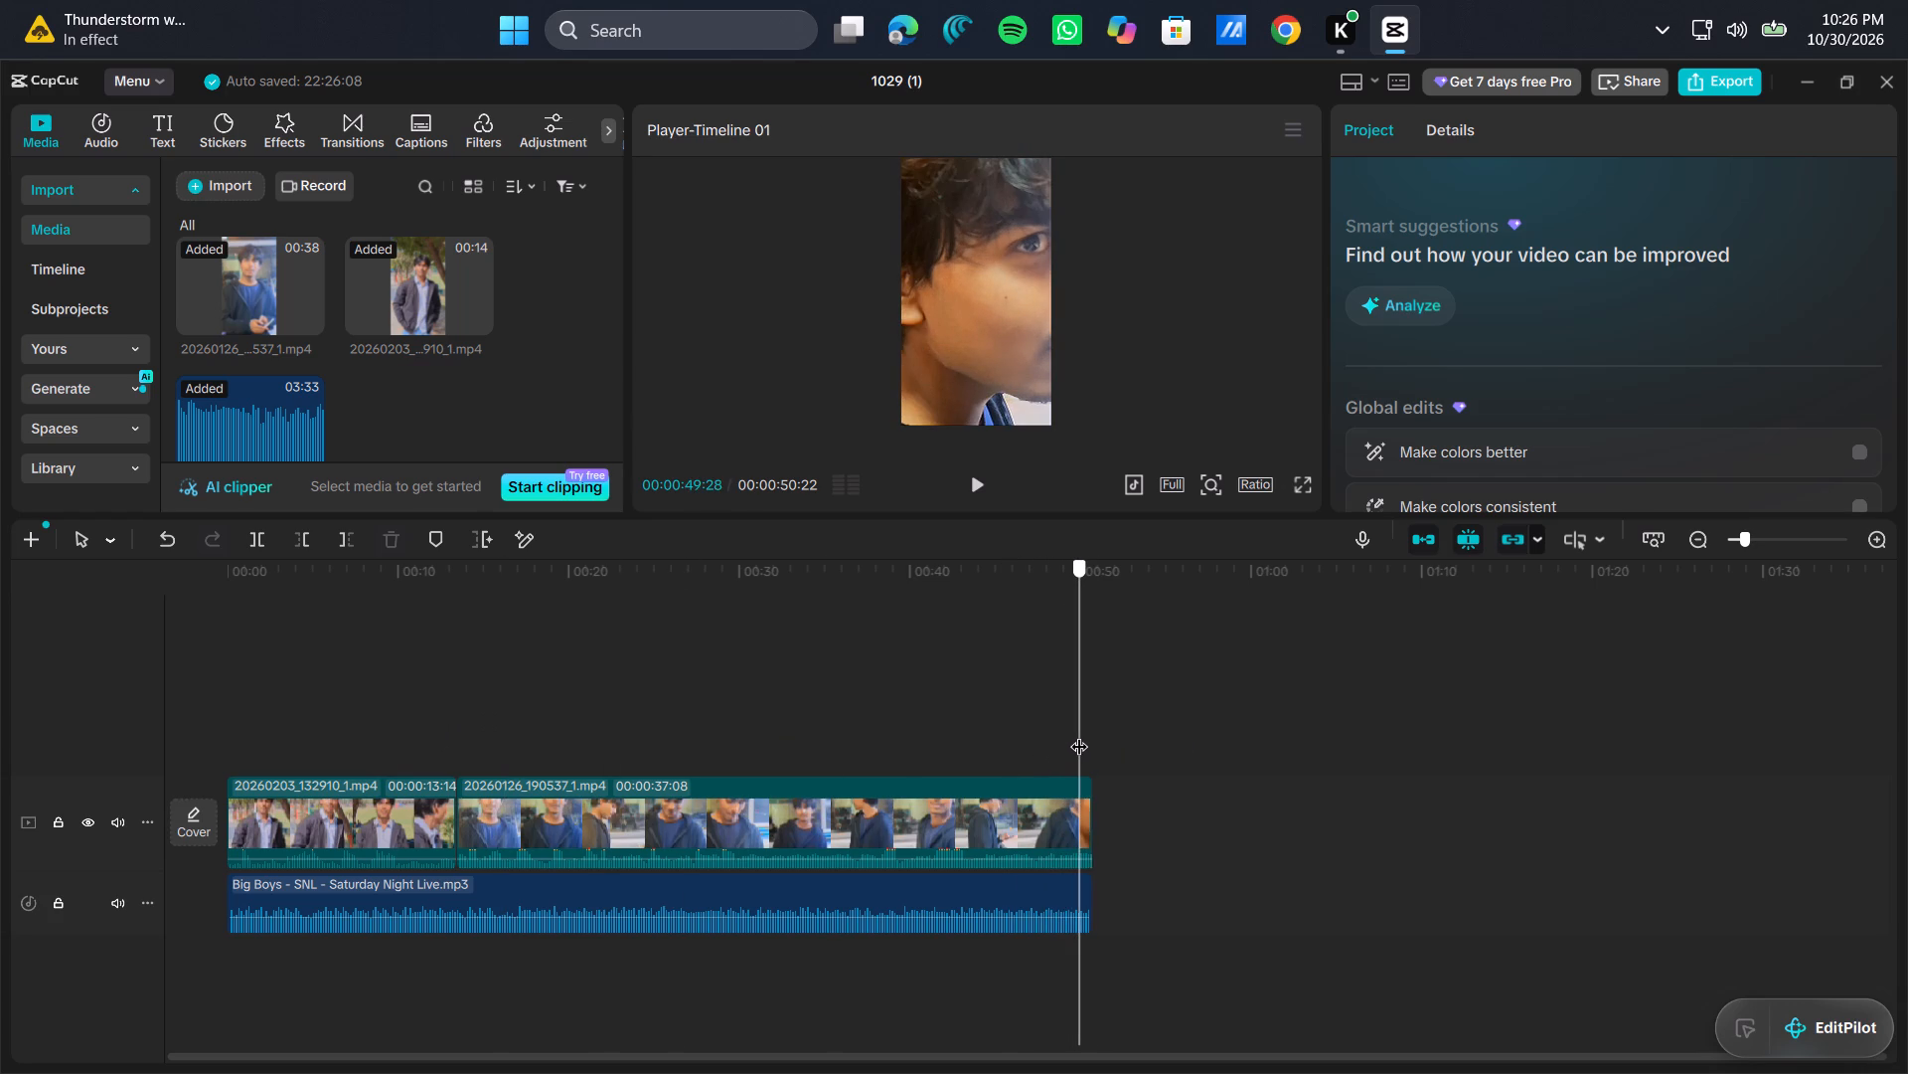
{"action": "left_click_drag", "start_coordinate": [1079, 734], "coordinate": [1043, 744]}
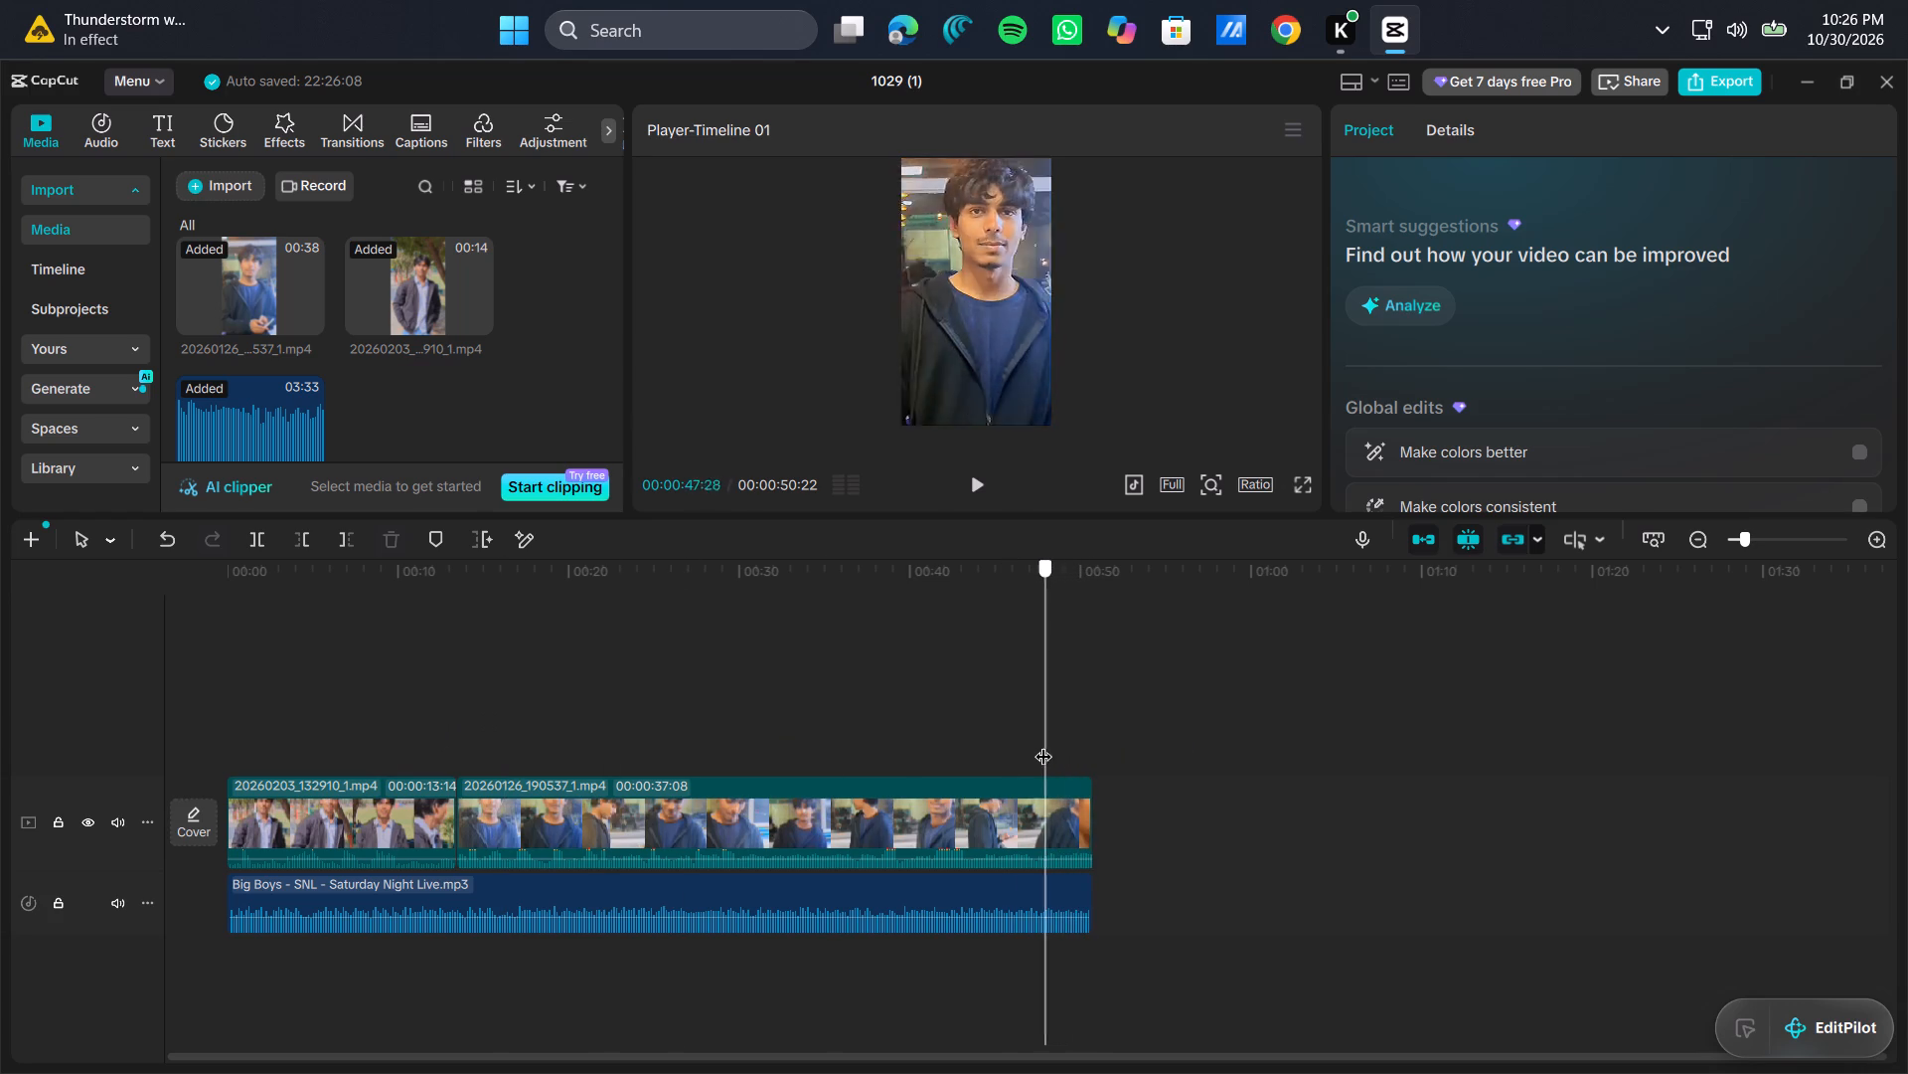
{"action": "left_click_drag", "start_coordinate": [1043, 744], "coordinate": [333, 800]}
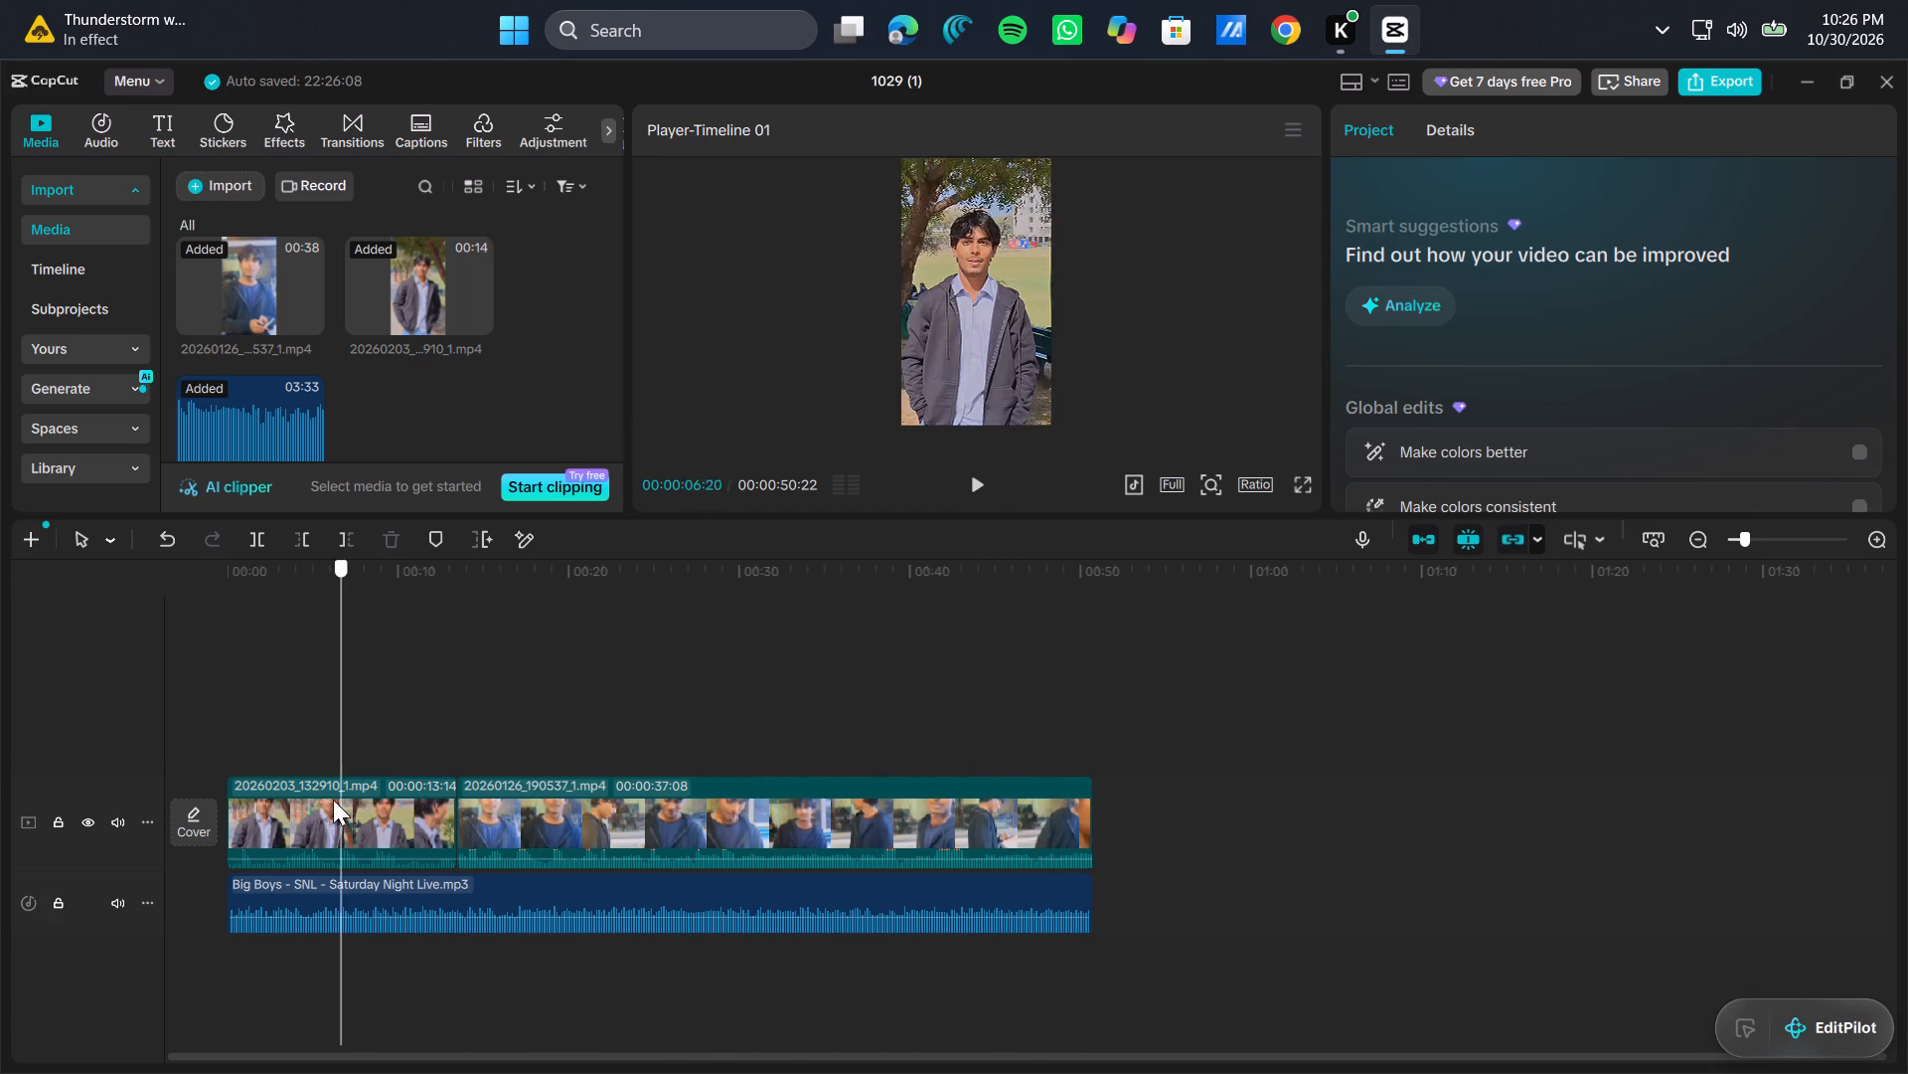
{"action": "left_click_drag", "start_coordinate": [333, 800], "coordinate": [307, 829]}
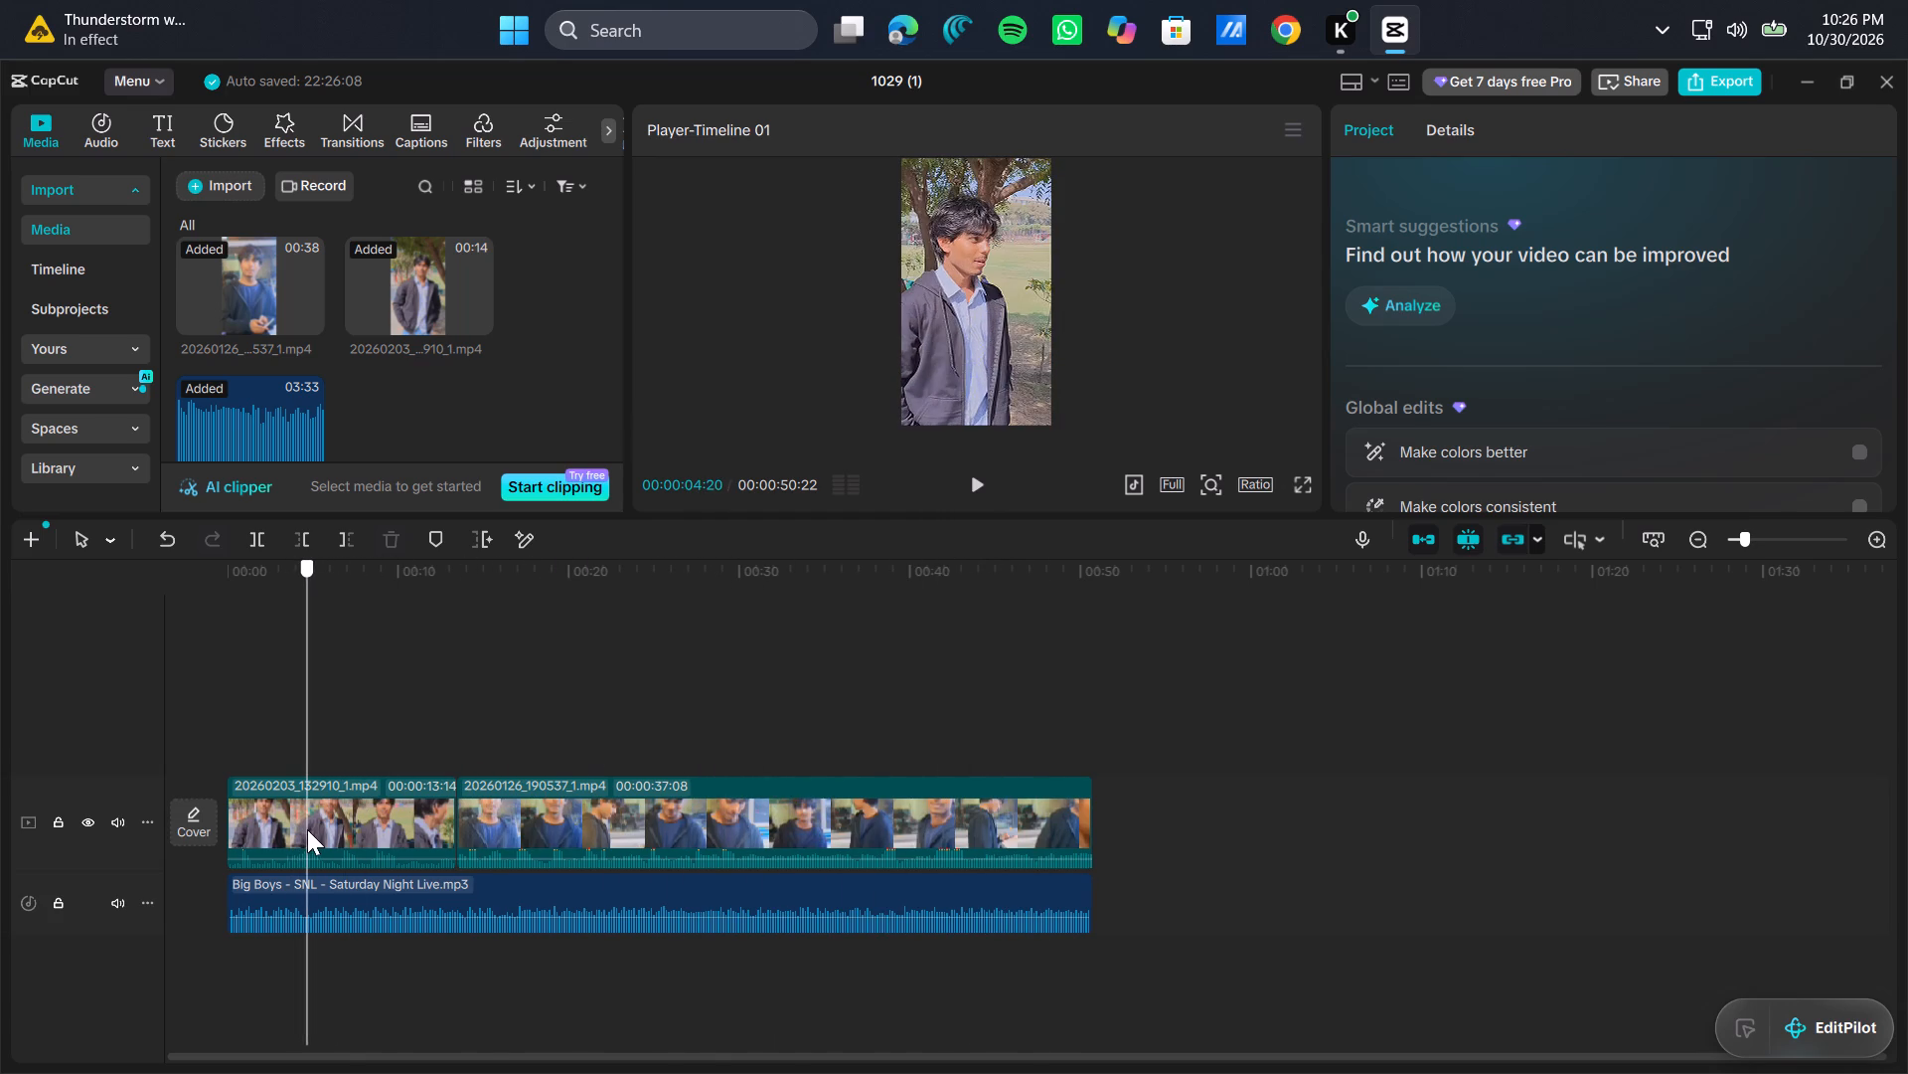
{"action": "left_click_drag", "start_coordinate": [307, 829], "coordinate": [306, 829]}
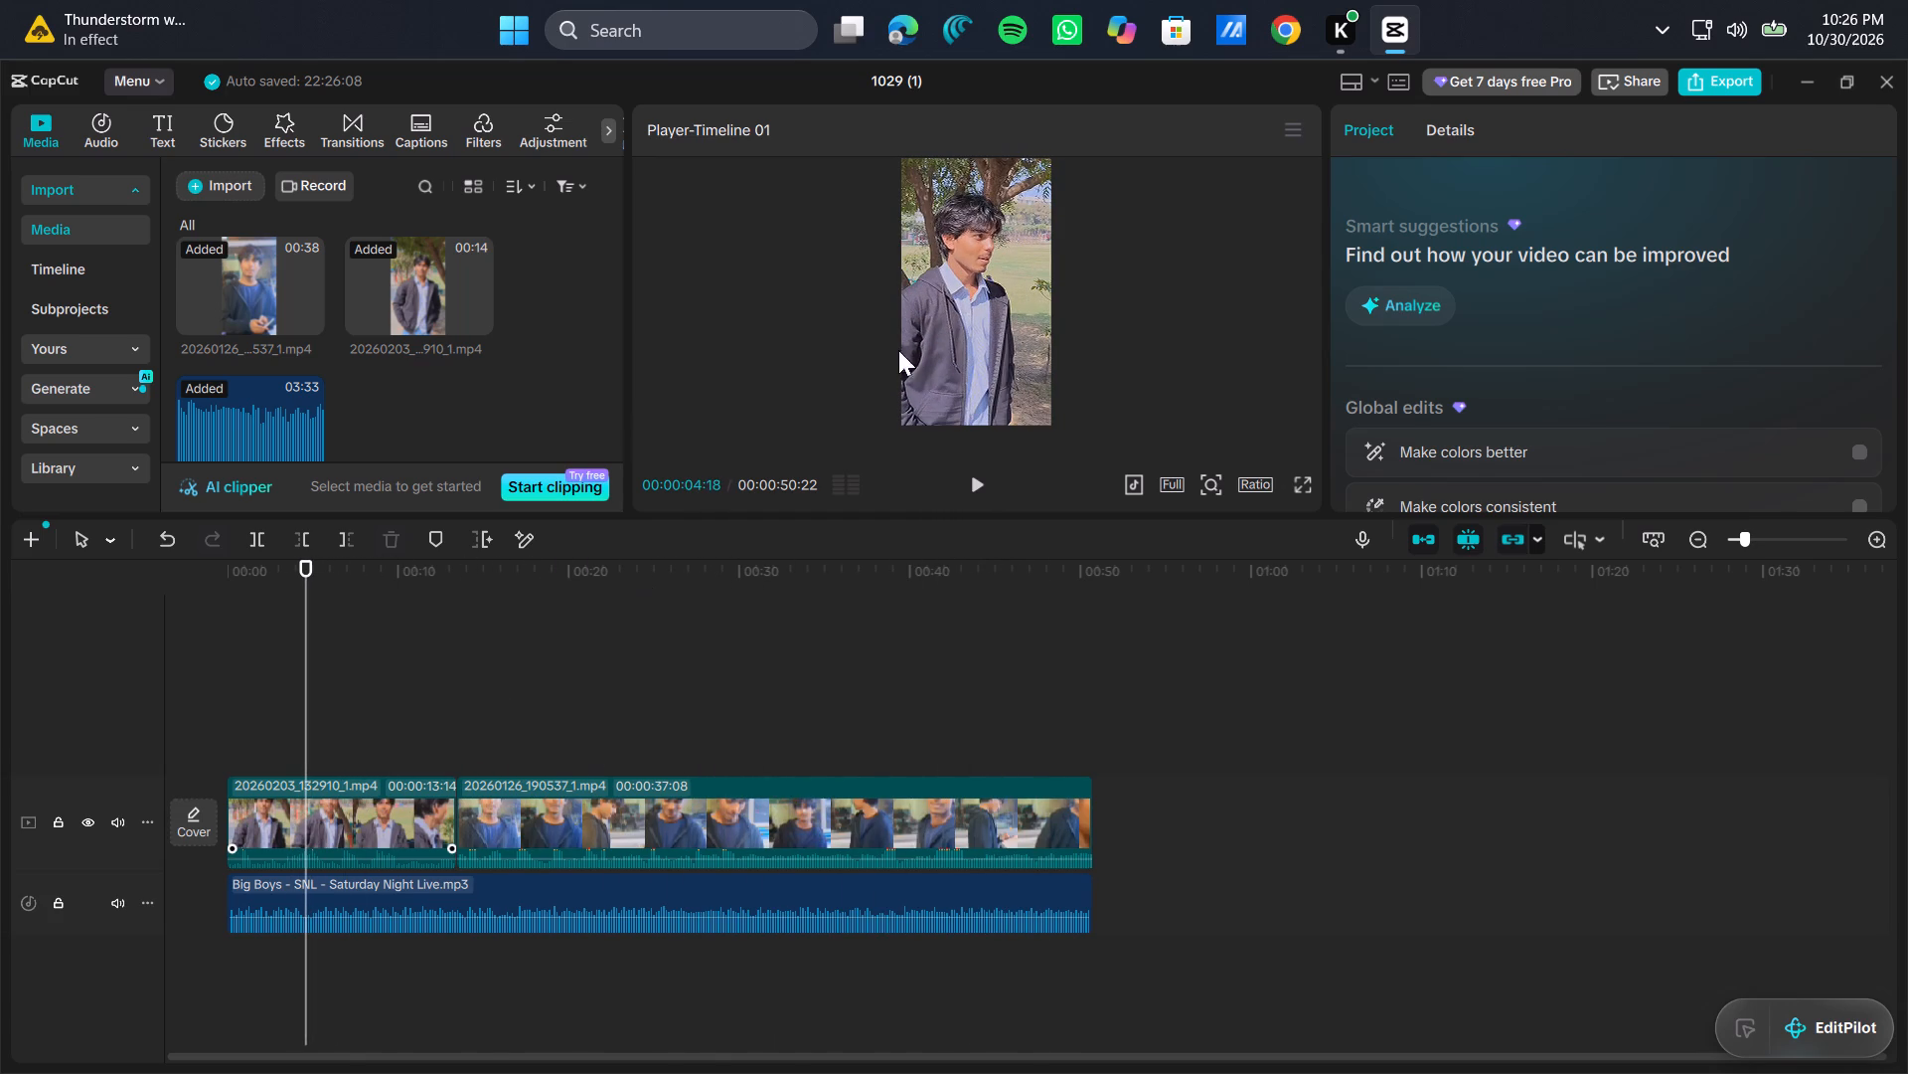
Examine the first clip's frame at 00:00:04:18 close up in the preview, around the face and hair.
{"action": "scroll", "coordinate": [991, 239], "scroll_direction": "up", "scroll_amount": 7, "text": "ctrl"}
{"action": "scroll", "coordinate": [991, 239], "scroll_direction": "up", "scroll_amount": 2}
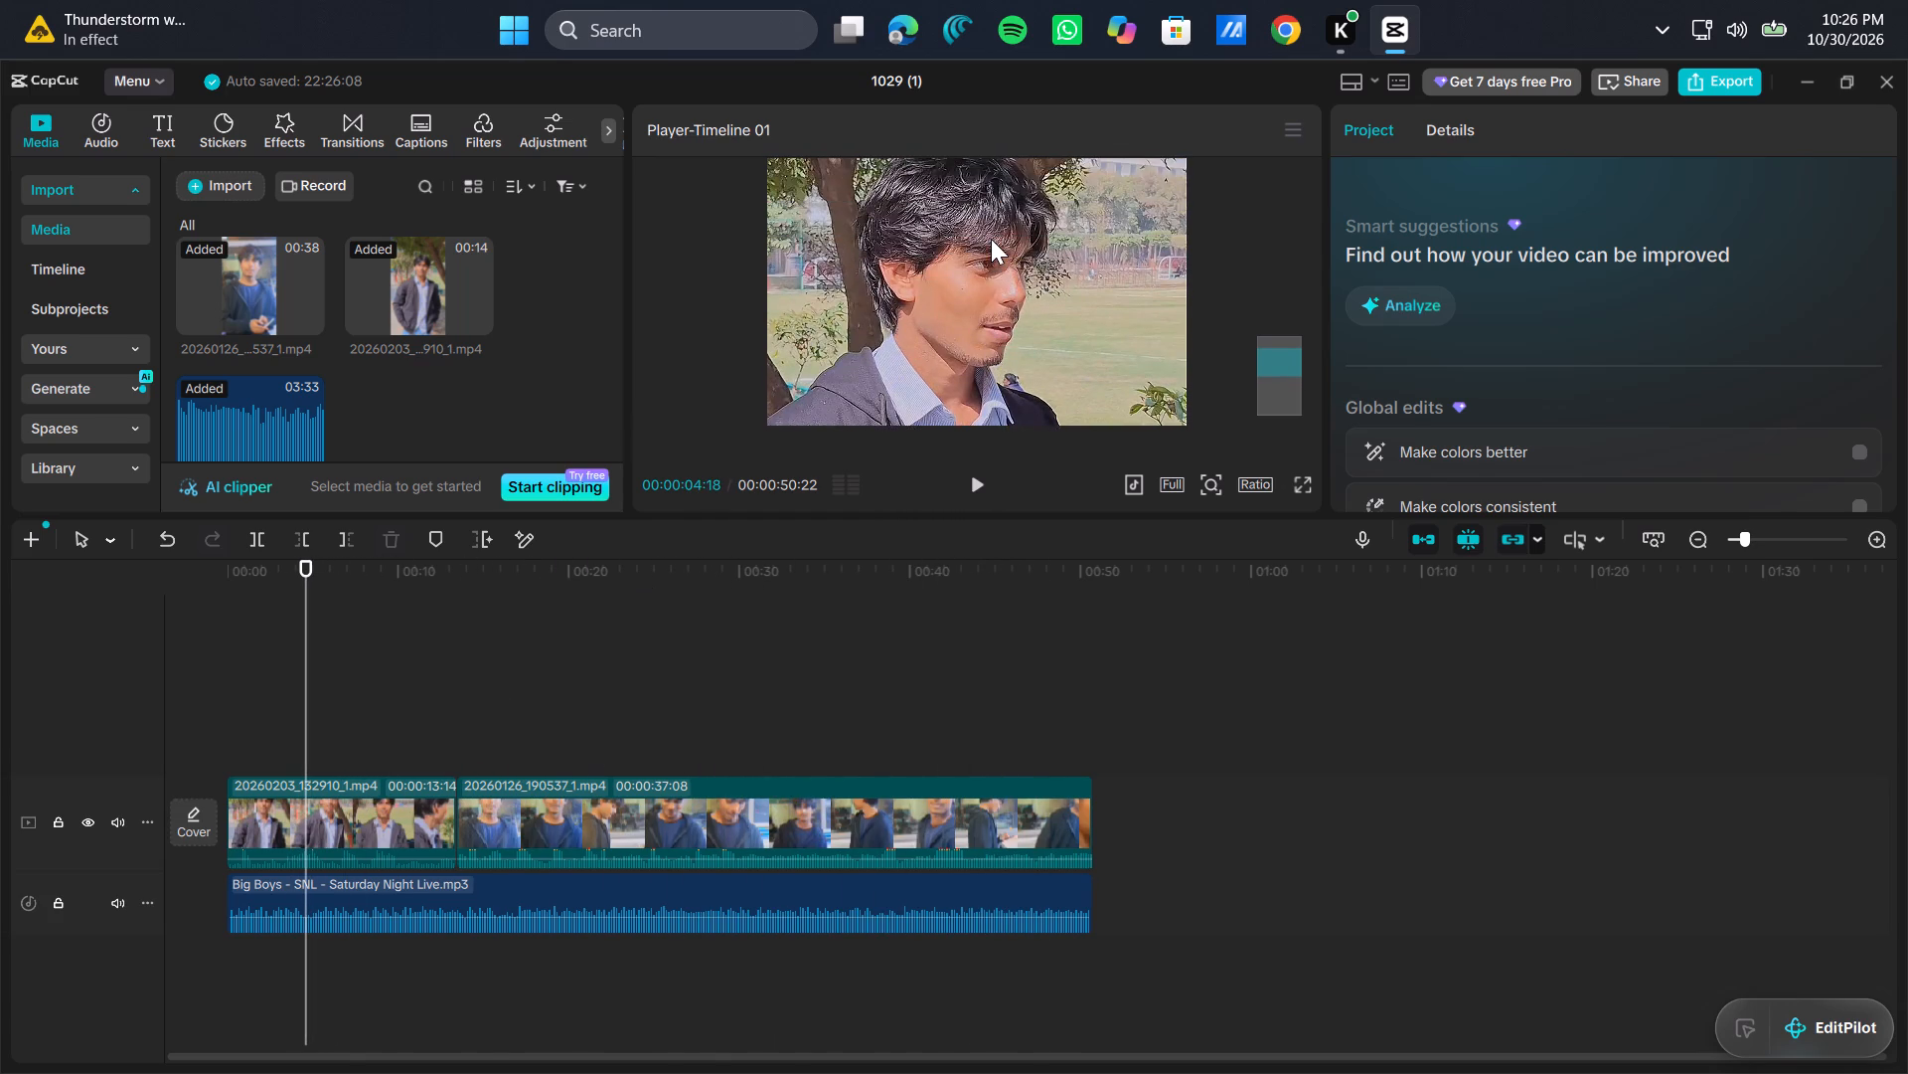
{"action": "scroll", "coordinate": [991, 239], "scroll_direction": "up", "scroll_amount": 4, "text": "ctrl"}
{"action": "scroll", "coordinate": [991, 239], "scroll_direction": "down", "scroll_amount": 1, "text": "ctrl"}
{"action": "scroll", "coordinate": [991, 239], "scroll_direction": "up", "scroll_amount": 1}
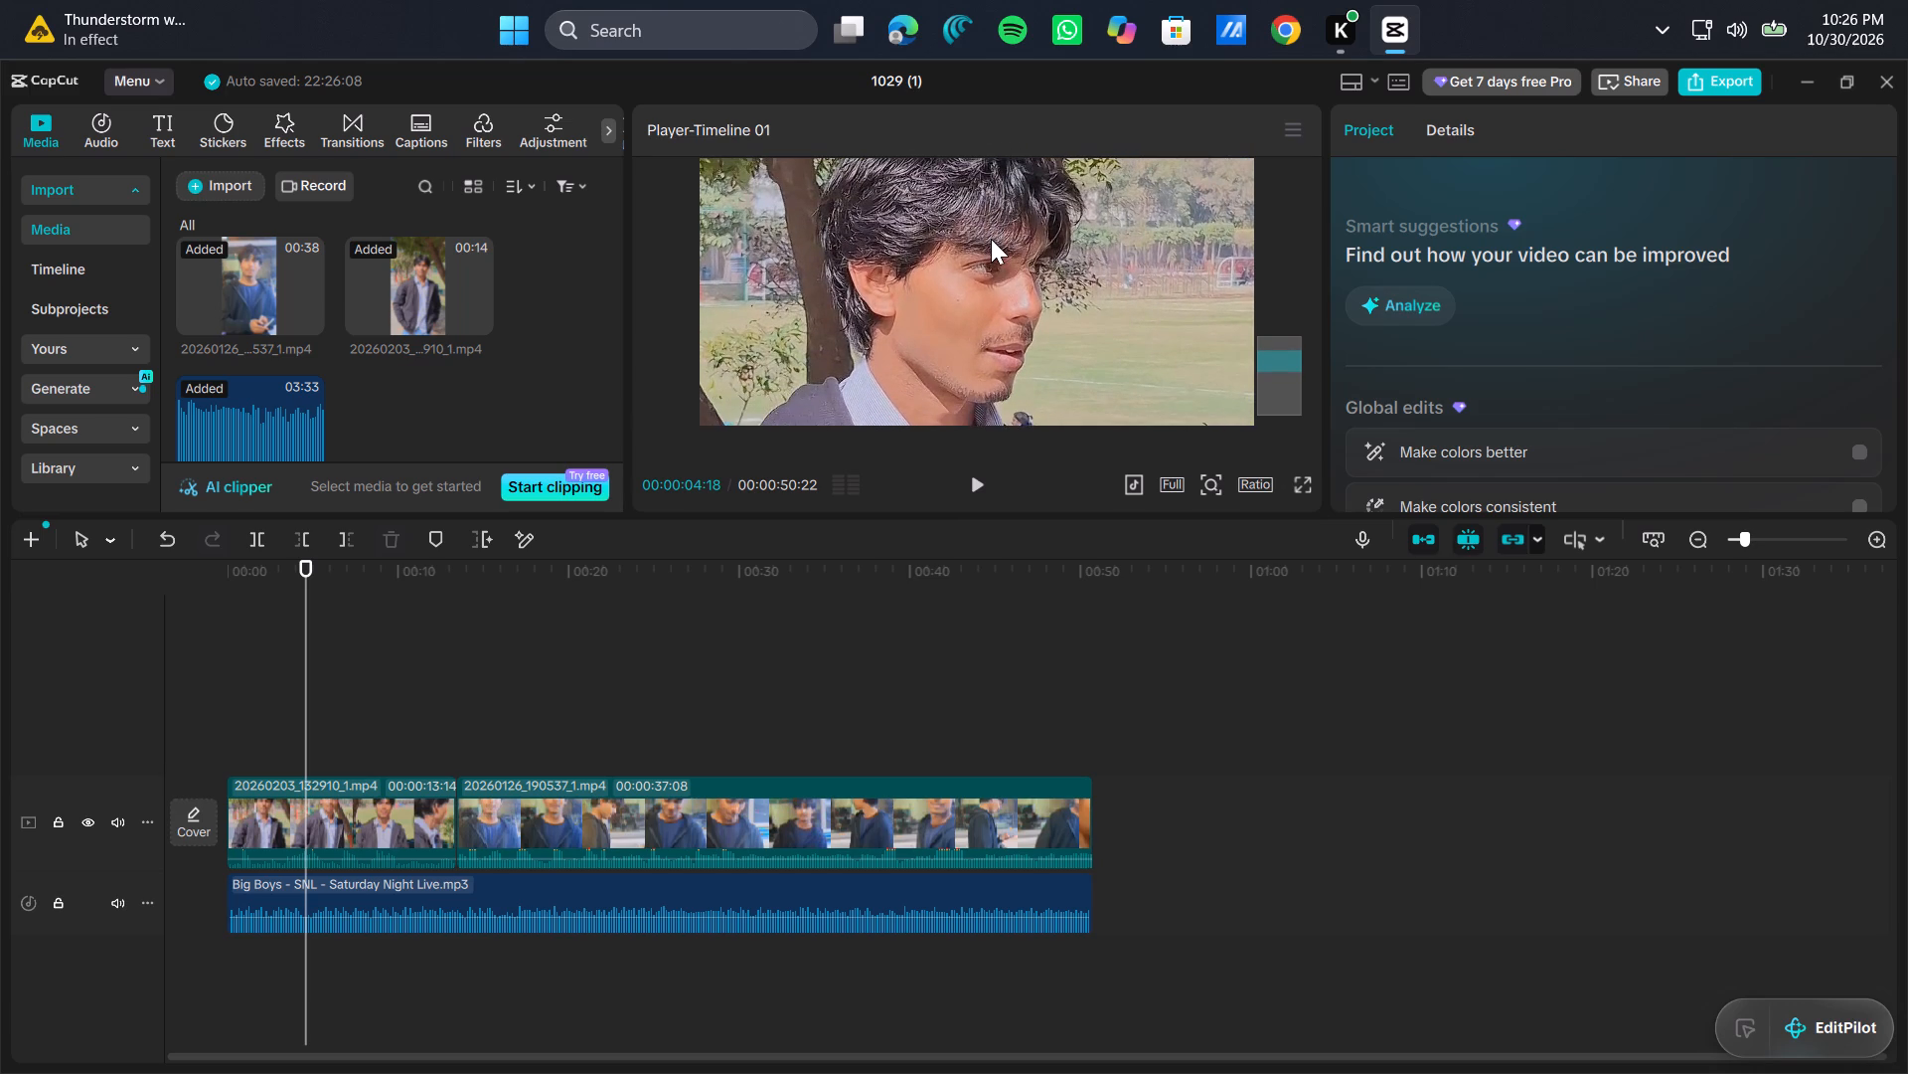
{"action": "scroll", "coordinate": [942, 229], "scroll_direction": "up", "scroll_amount": 1}
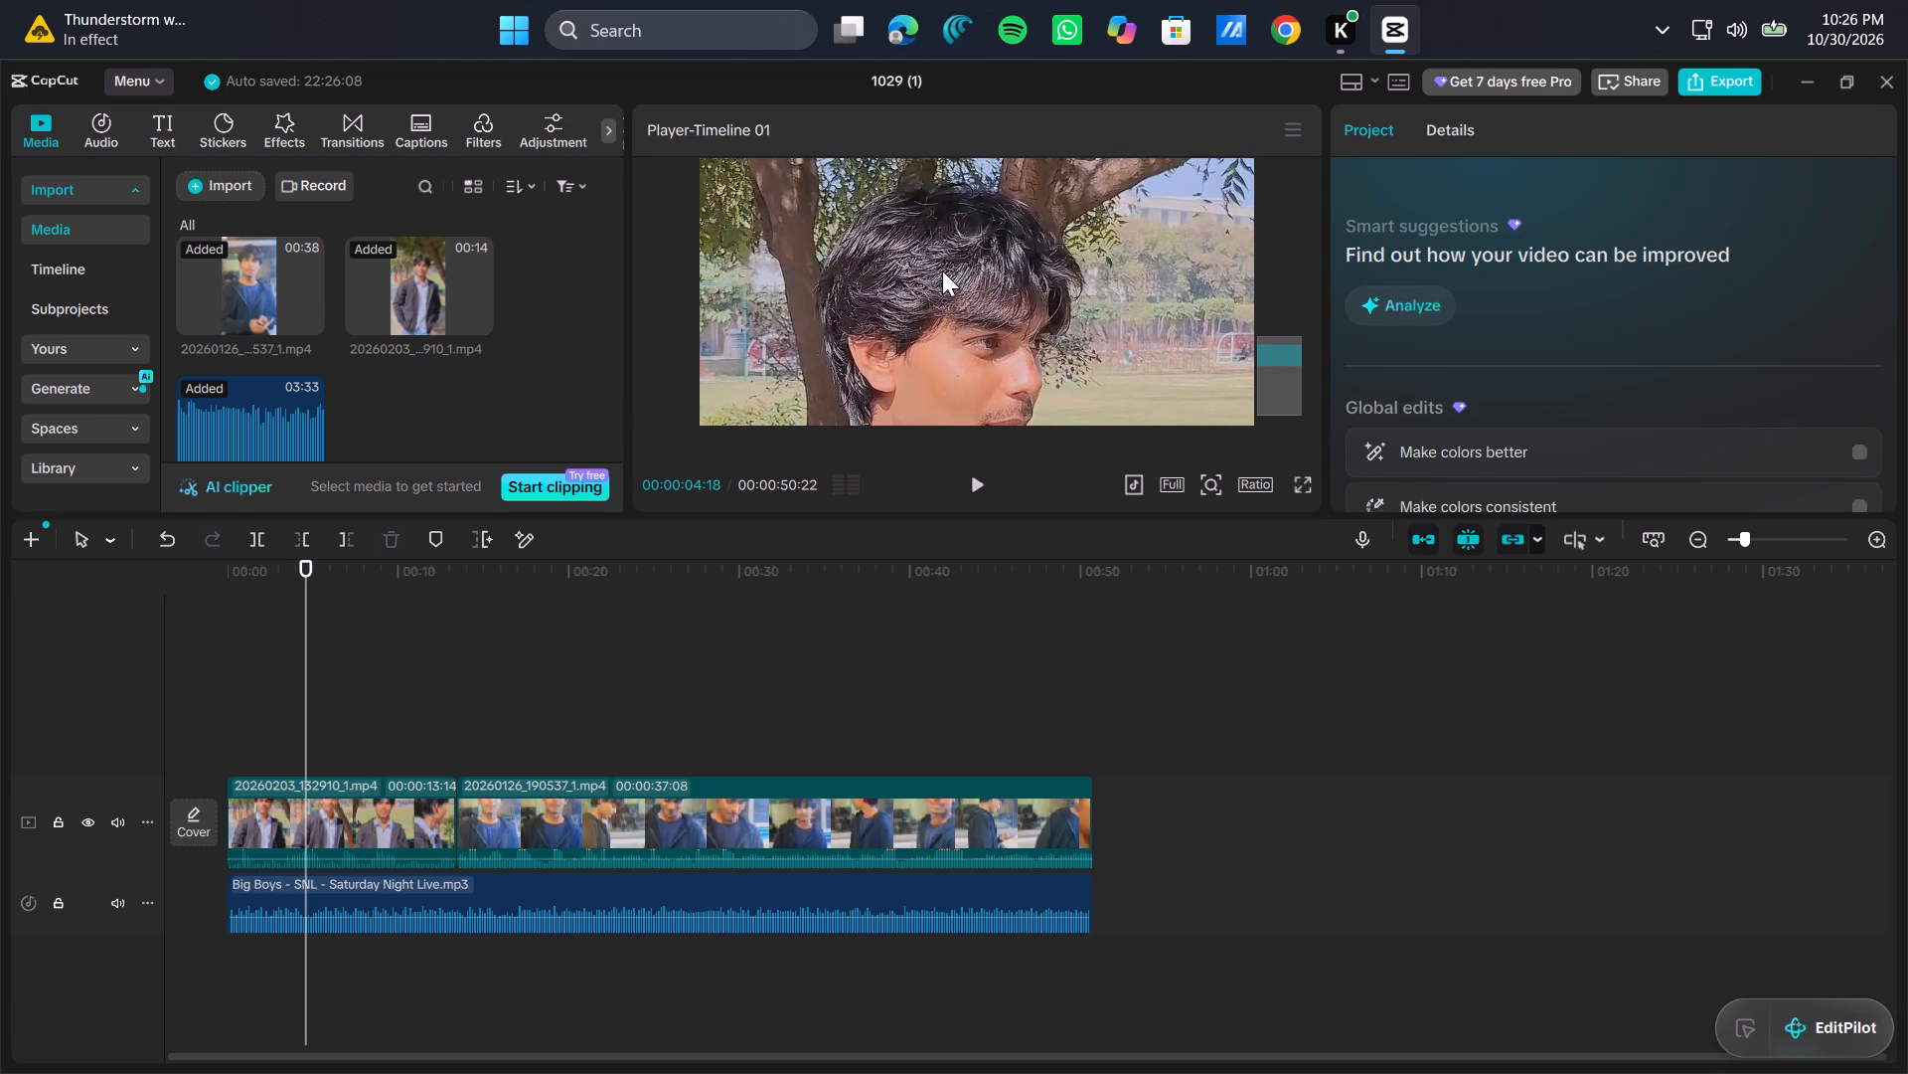
{"action": "scroll", "coordinate": [987, 362], "scroll_direction": "up", "scroll_amount": 6, "text": "ctrl"}
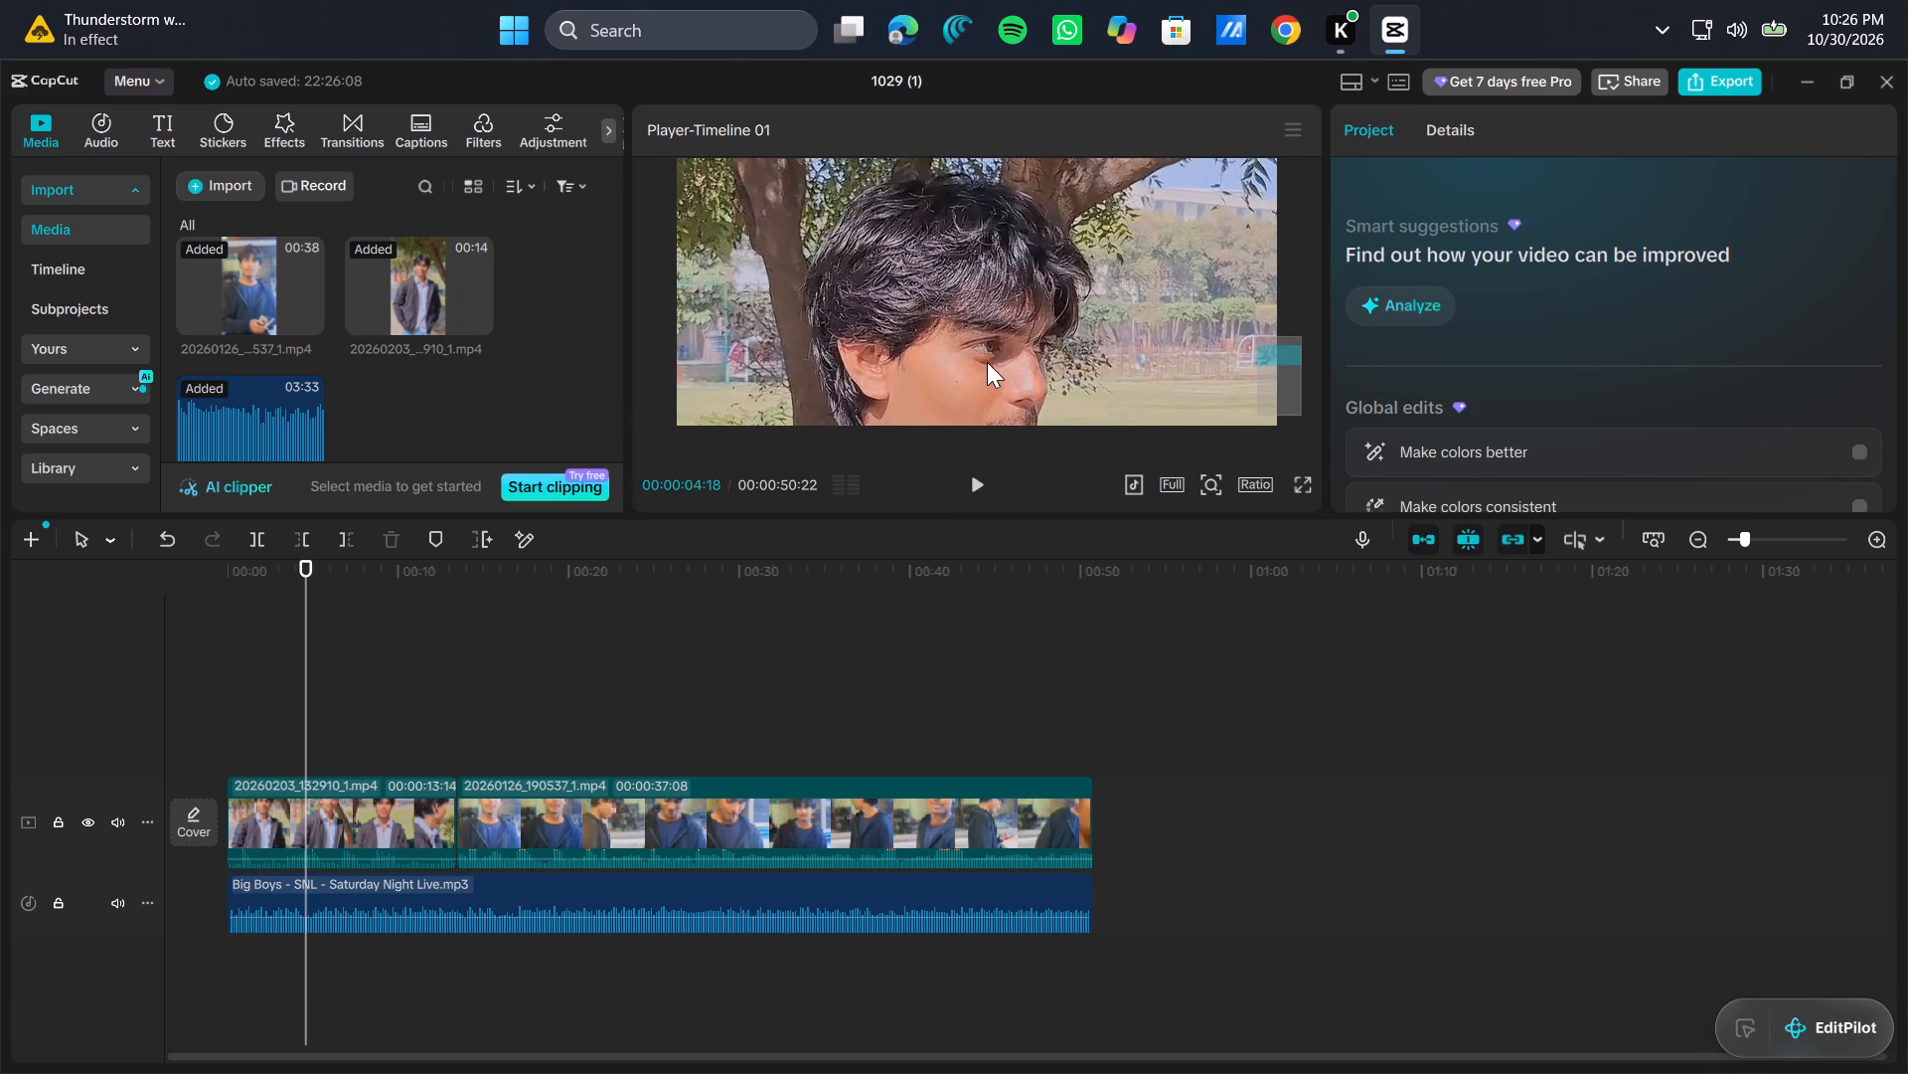
{"action": "scroll", "coordinate": [987, 362], "scroll_direction": "down", "scroll_amount": 1}
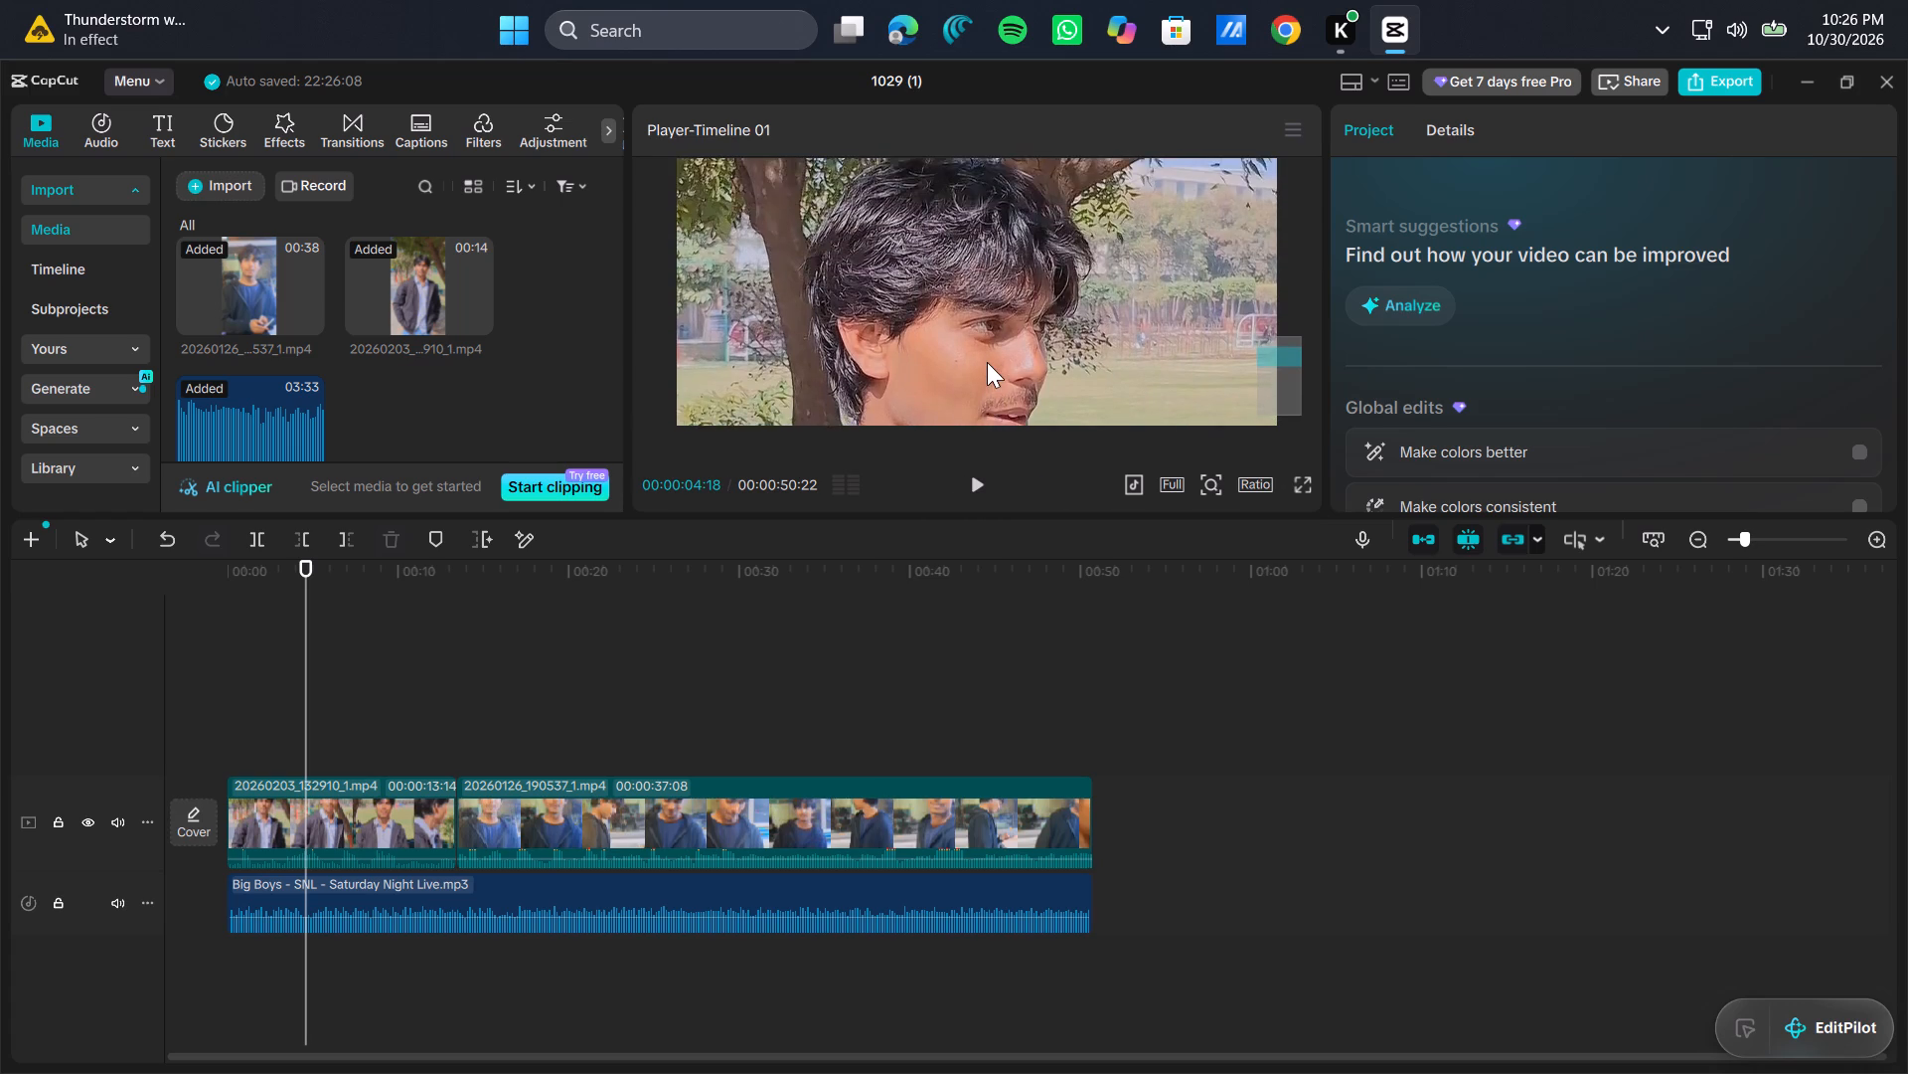
{"action": "scroll", "coordinate": [987, 362], "scroll_direction": "down", "scroll_amount": 2}
{"action": "scroll", "coordinate": [987, 374], "scroll_direction": "up", "scroll_amount": 1}
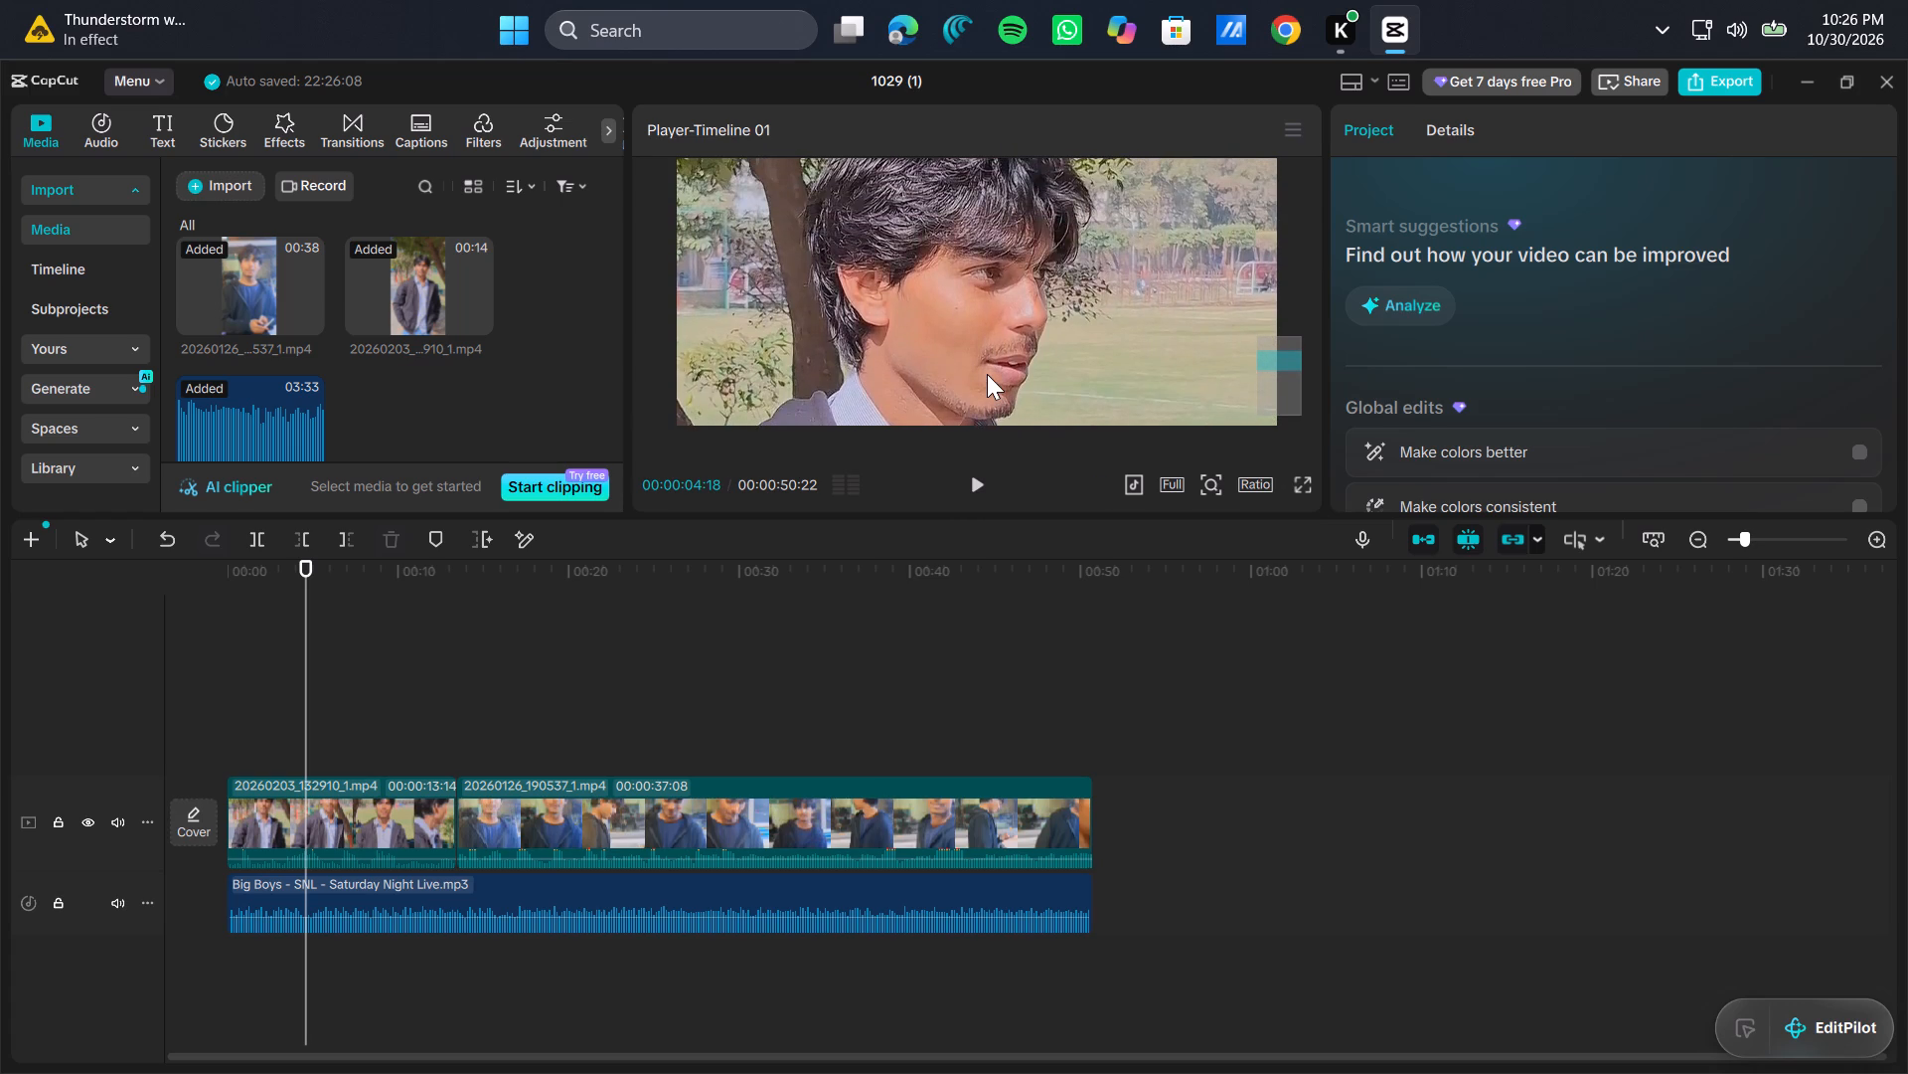
{"action": "scroll", "coordinate": [987, 374], "scroll_direction": "up", "scroll_amount": 1}
{"action": "scroll", "coordinate": [987, 374], "scroll_direction": "right", "scroll_amount": 1}
{"action": "scroll", "coordinate": [987, 374], "scroll_direction": "down", "scroll_amount": 15, "text": "ctrl"}
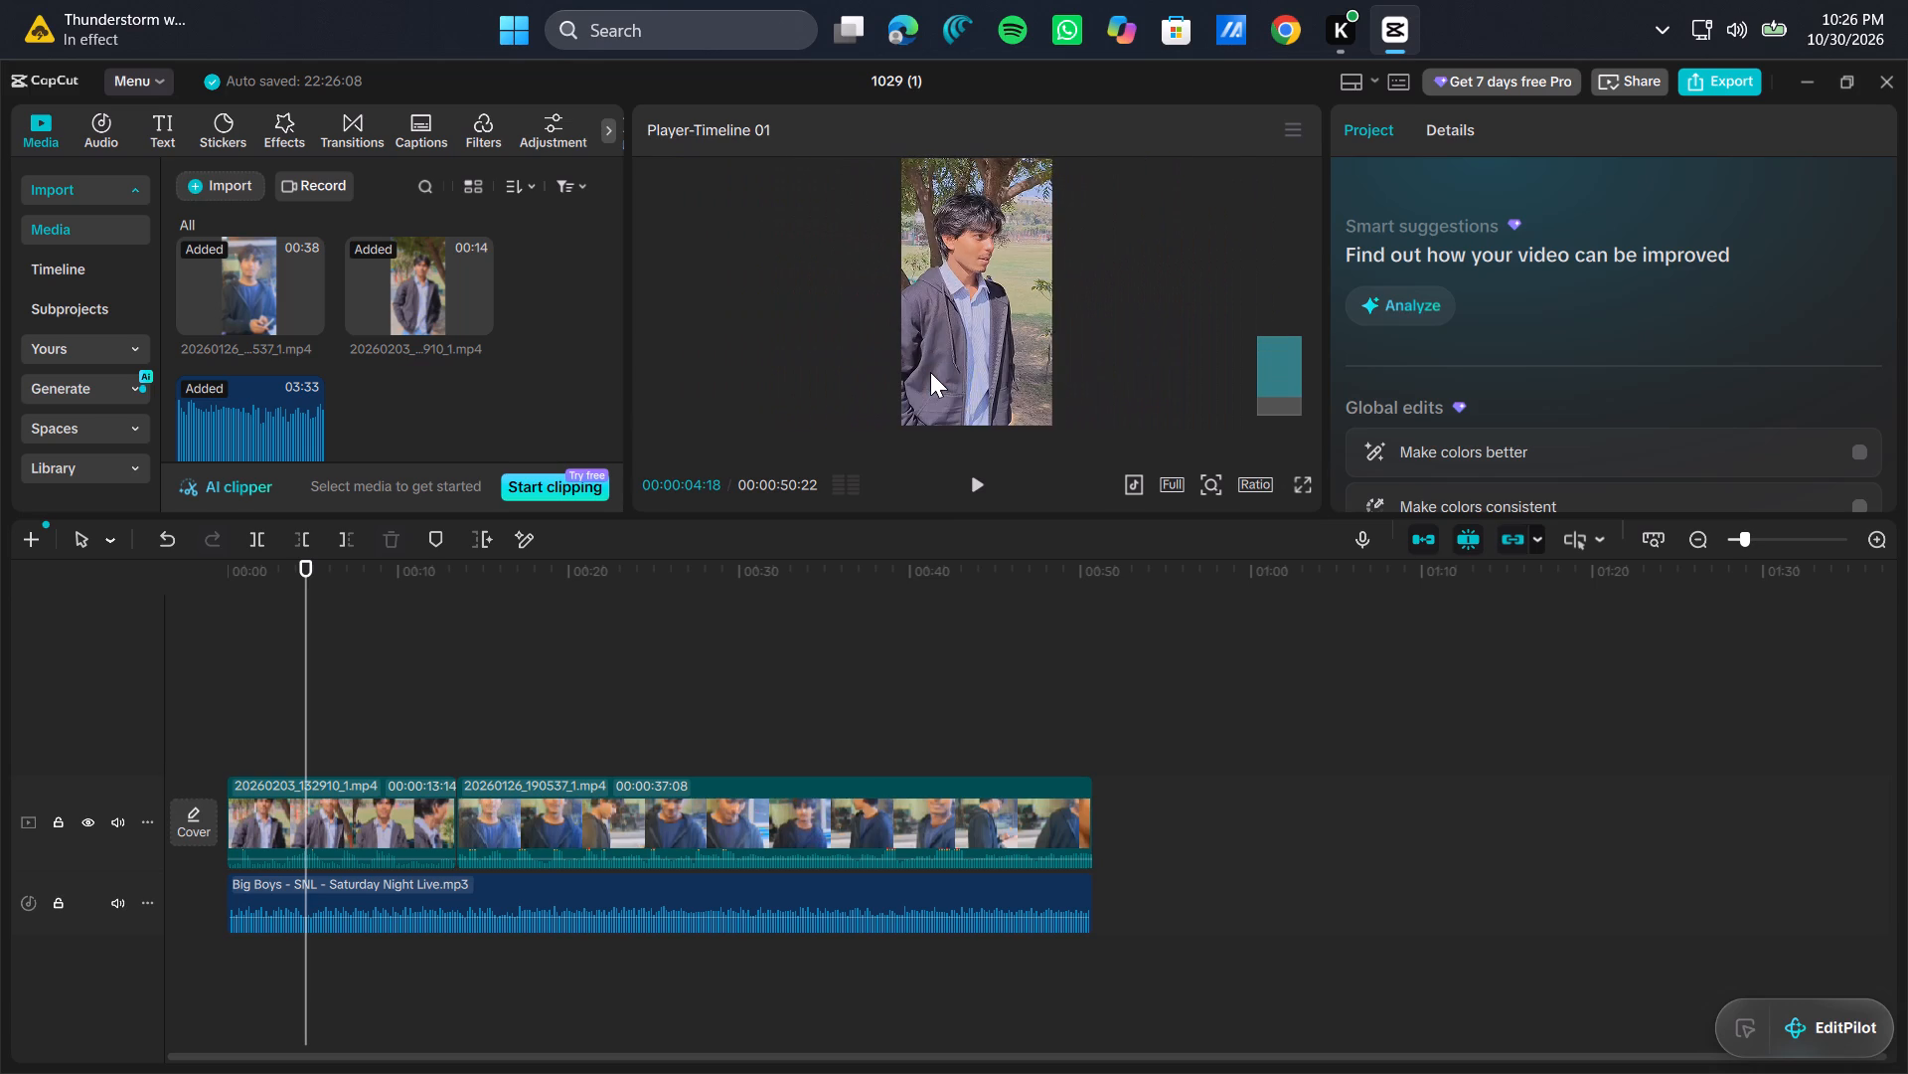
Mute both the video track and the music track, playing short stretches of the timeline to check the sound.
{"action": "left_click", "coordinate": [977, 479]}
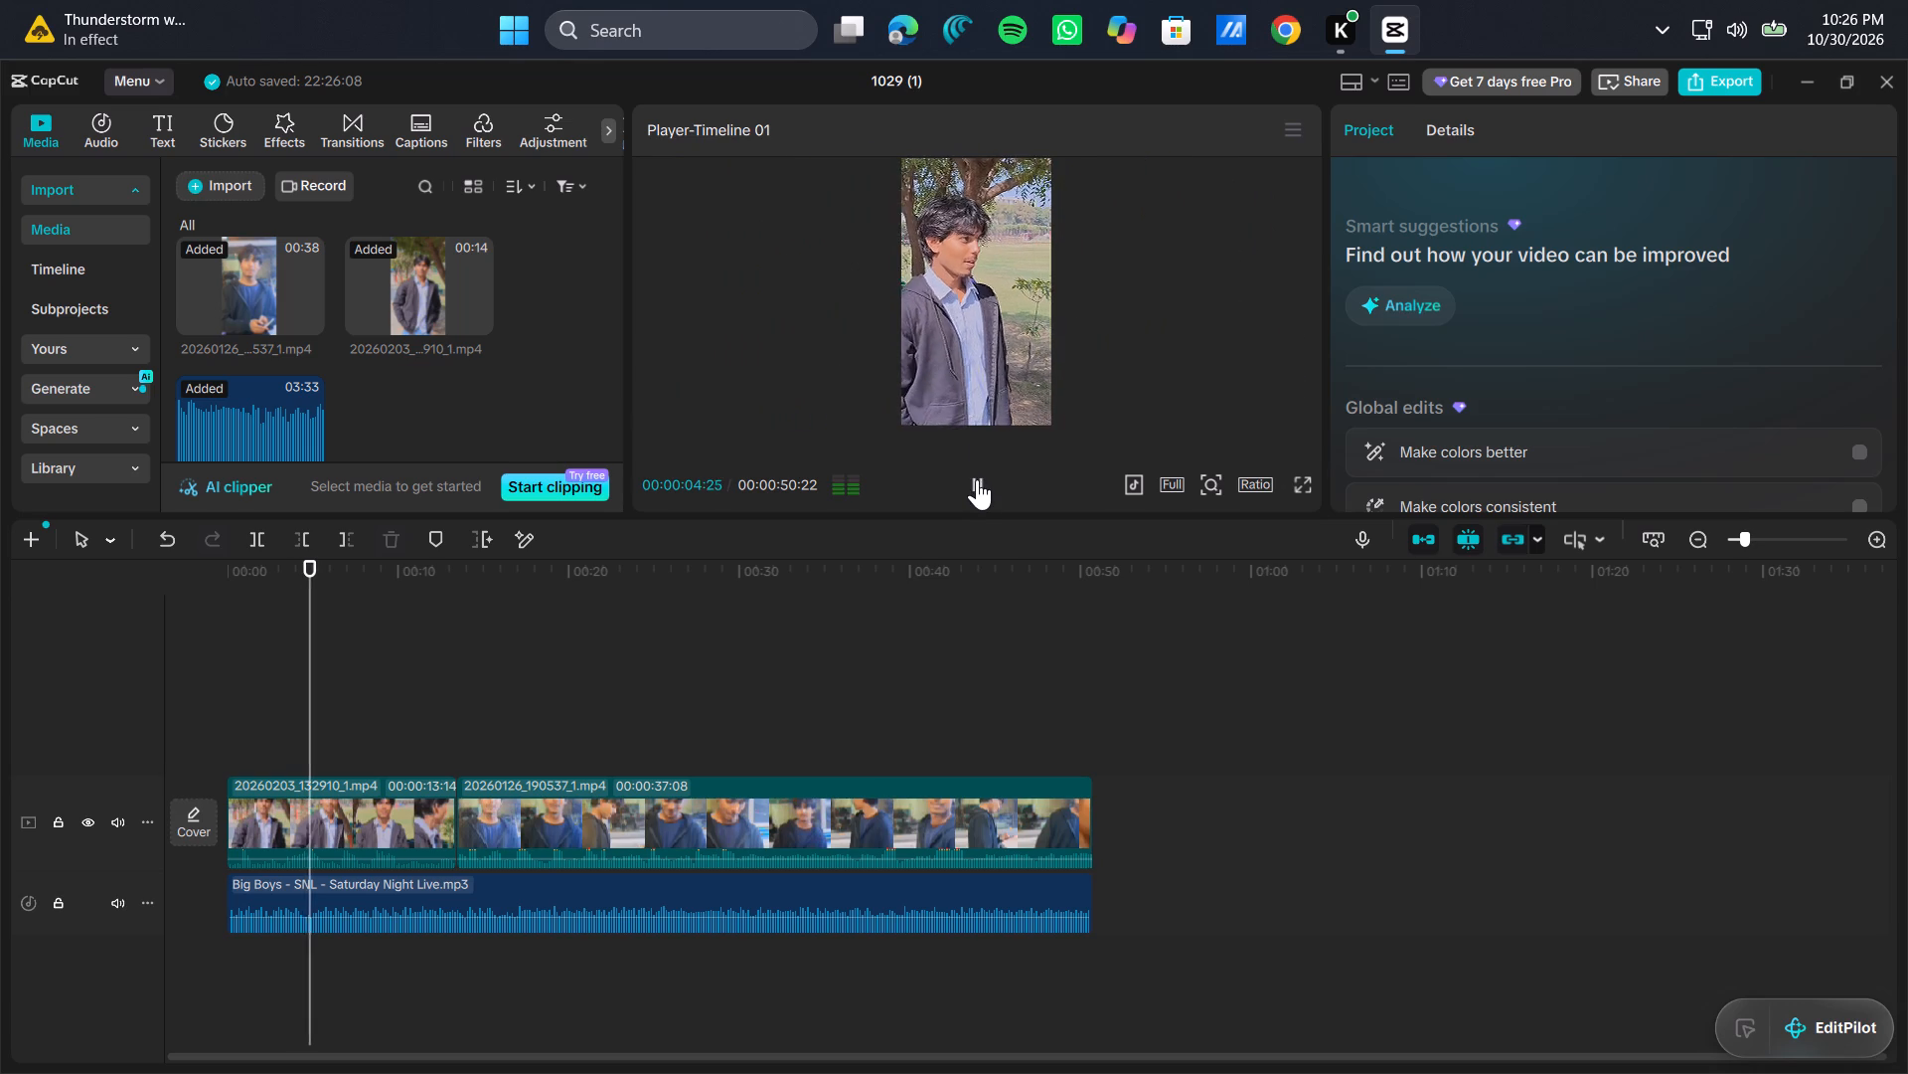
{"action": "left_click", "coordinate": [977, 479]}
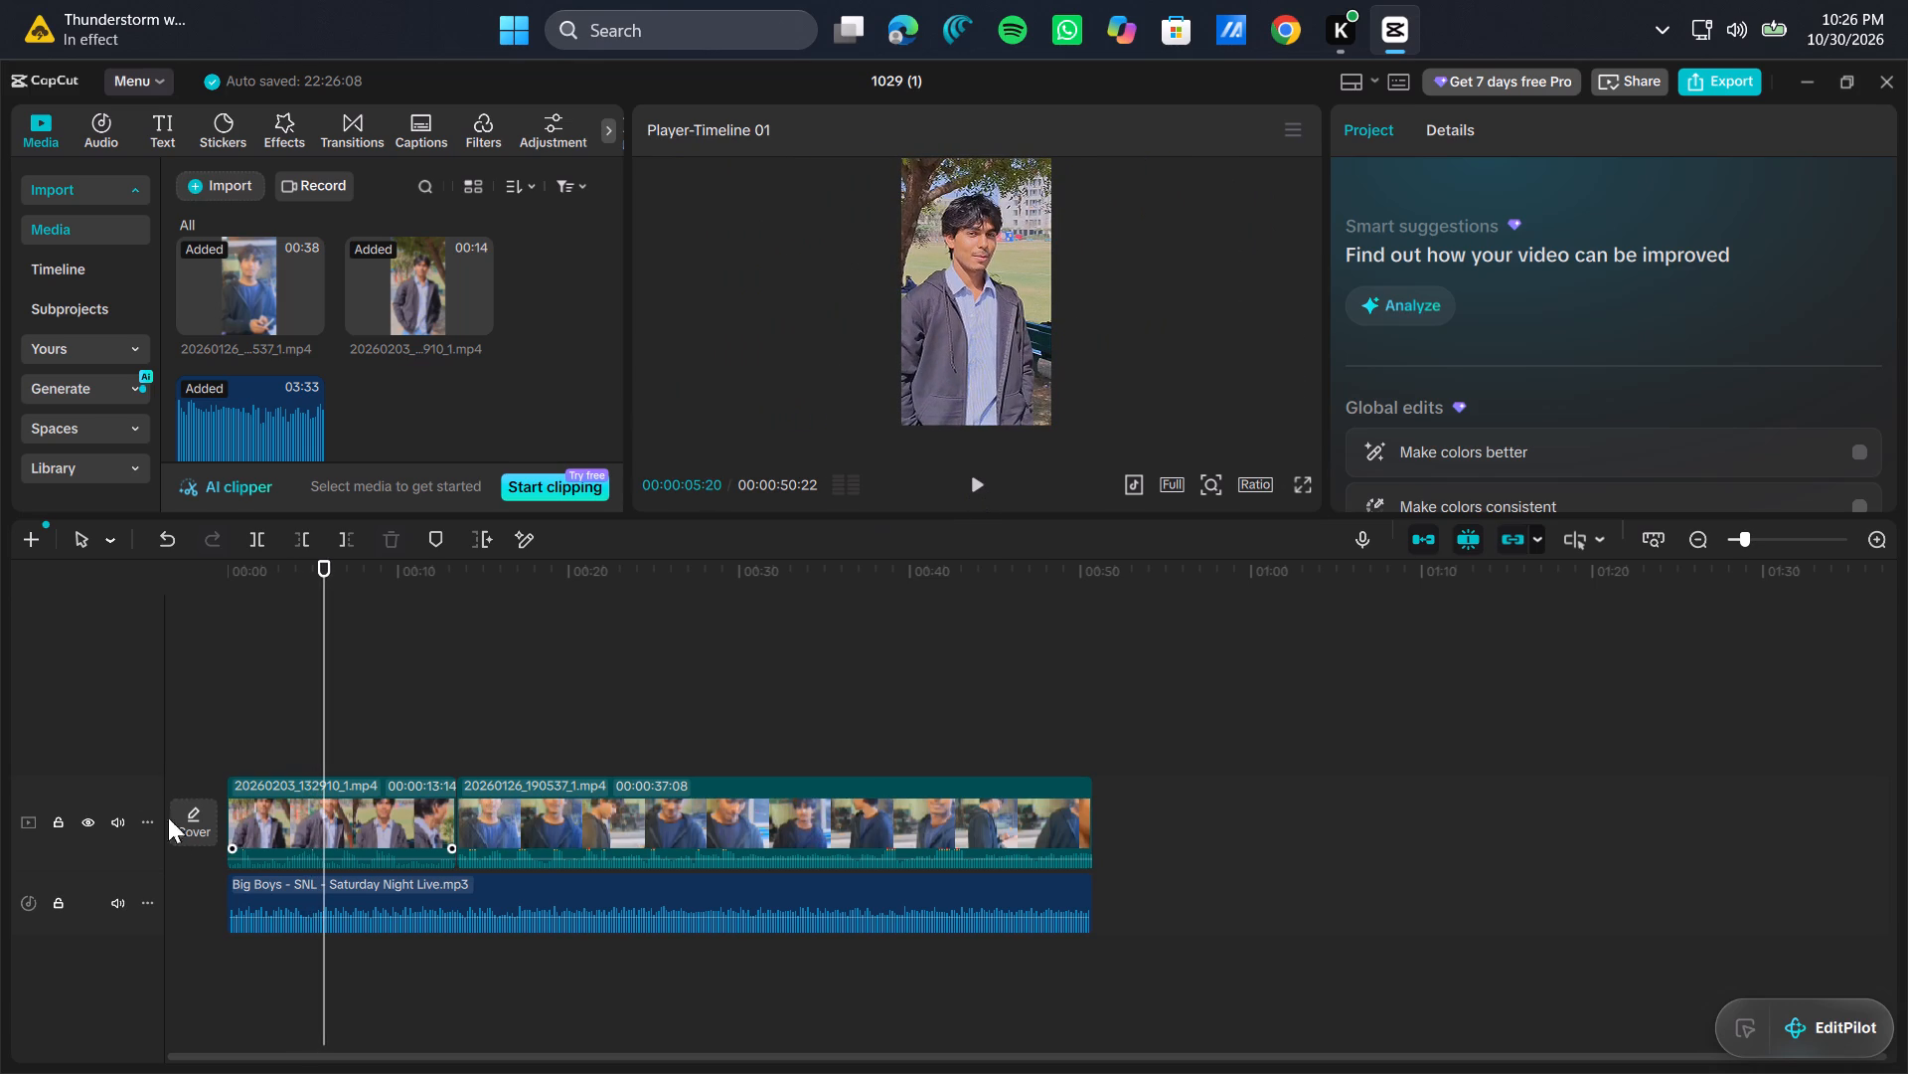
{"action": "left_click", "coordinate": [124, 820]}
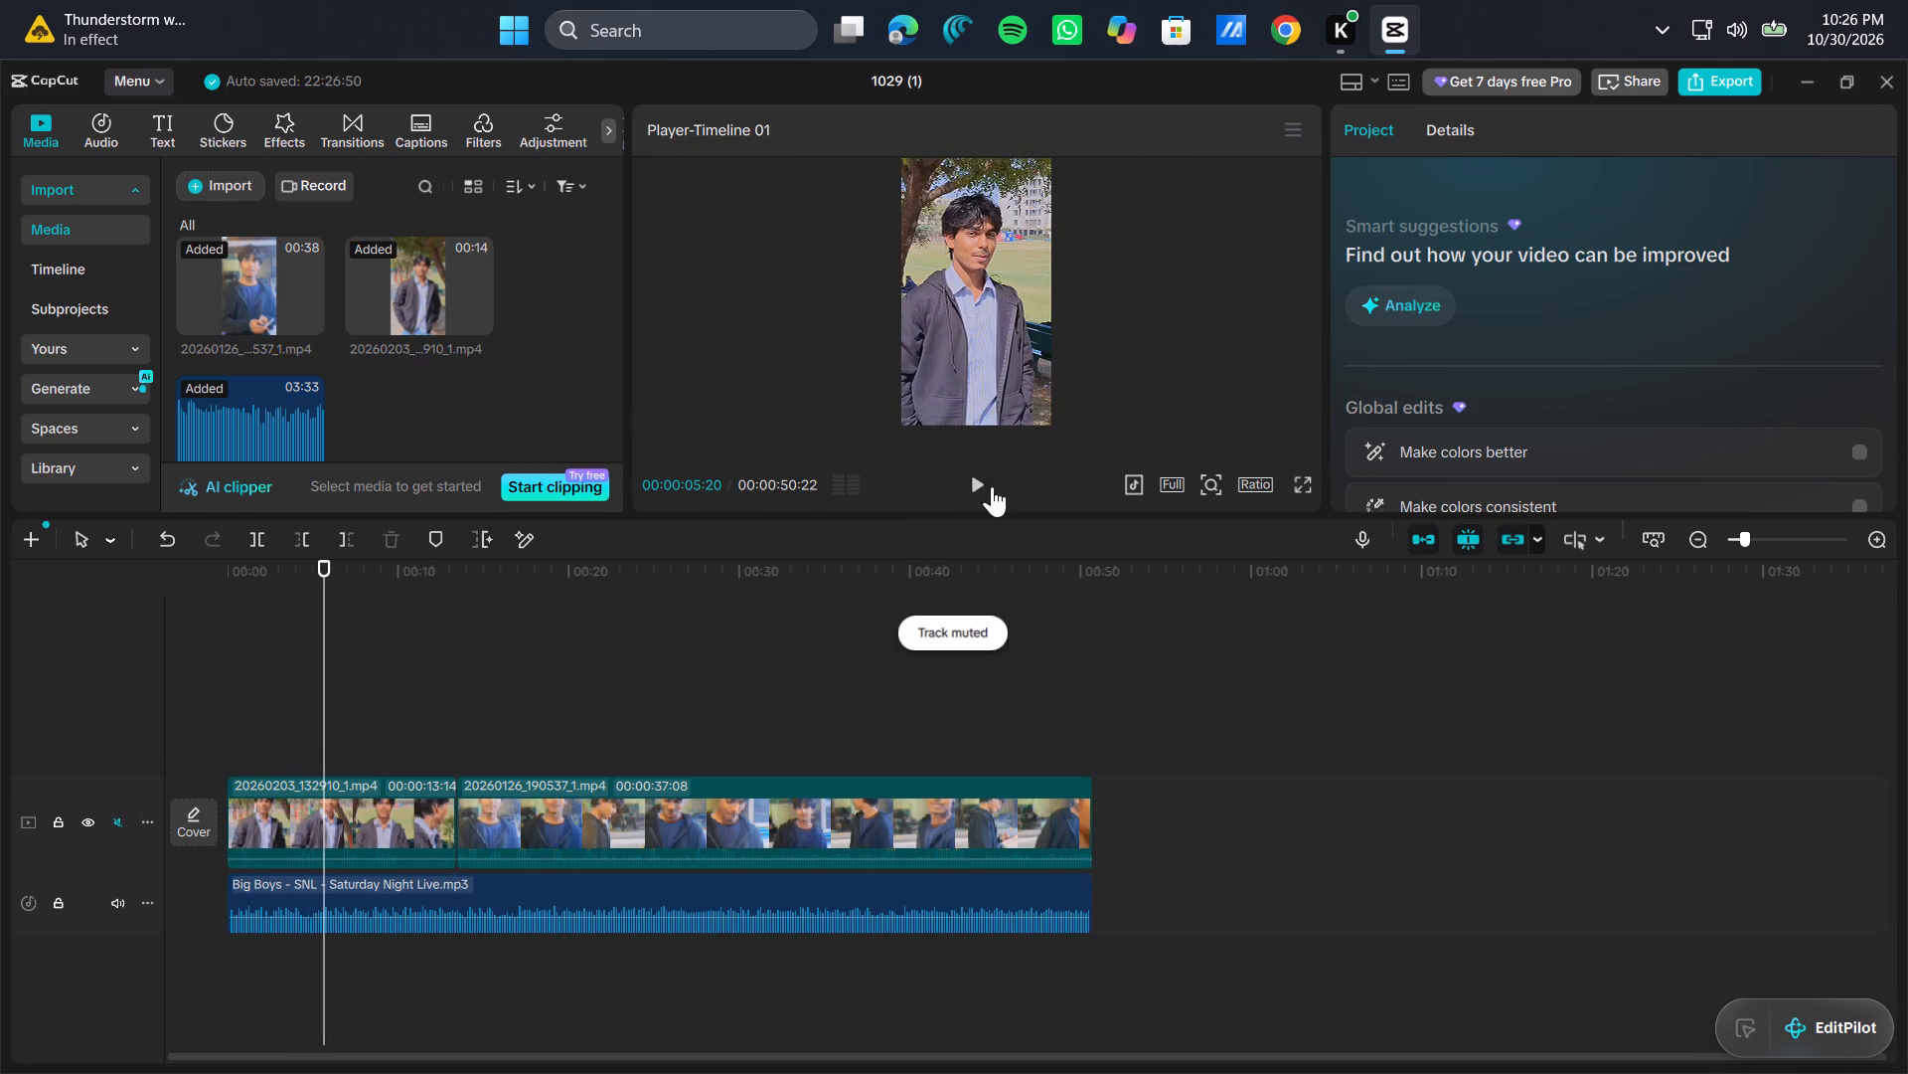
{"action": "left_click", "coordinate": [979, 490]}
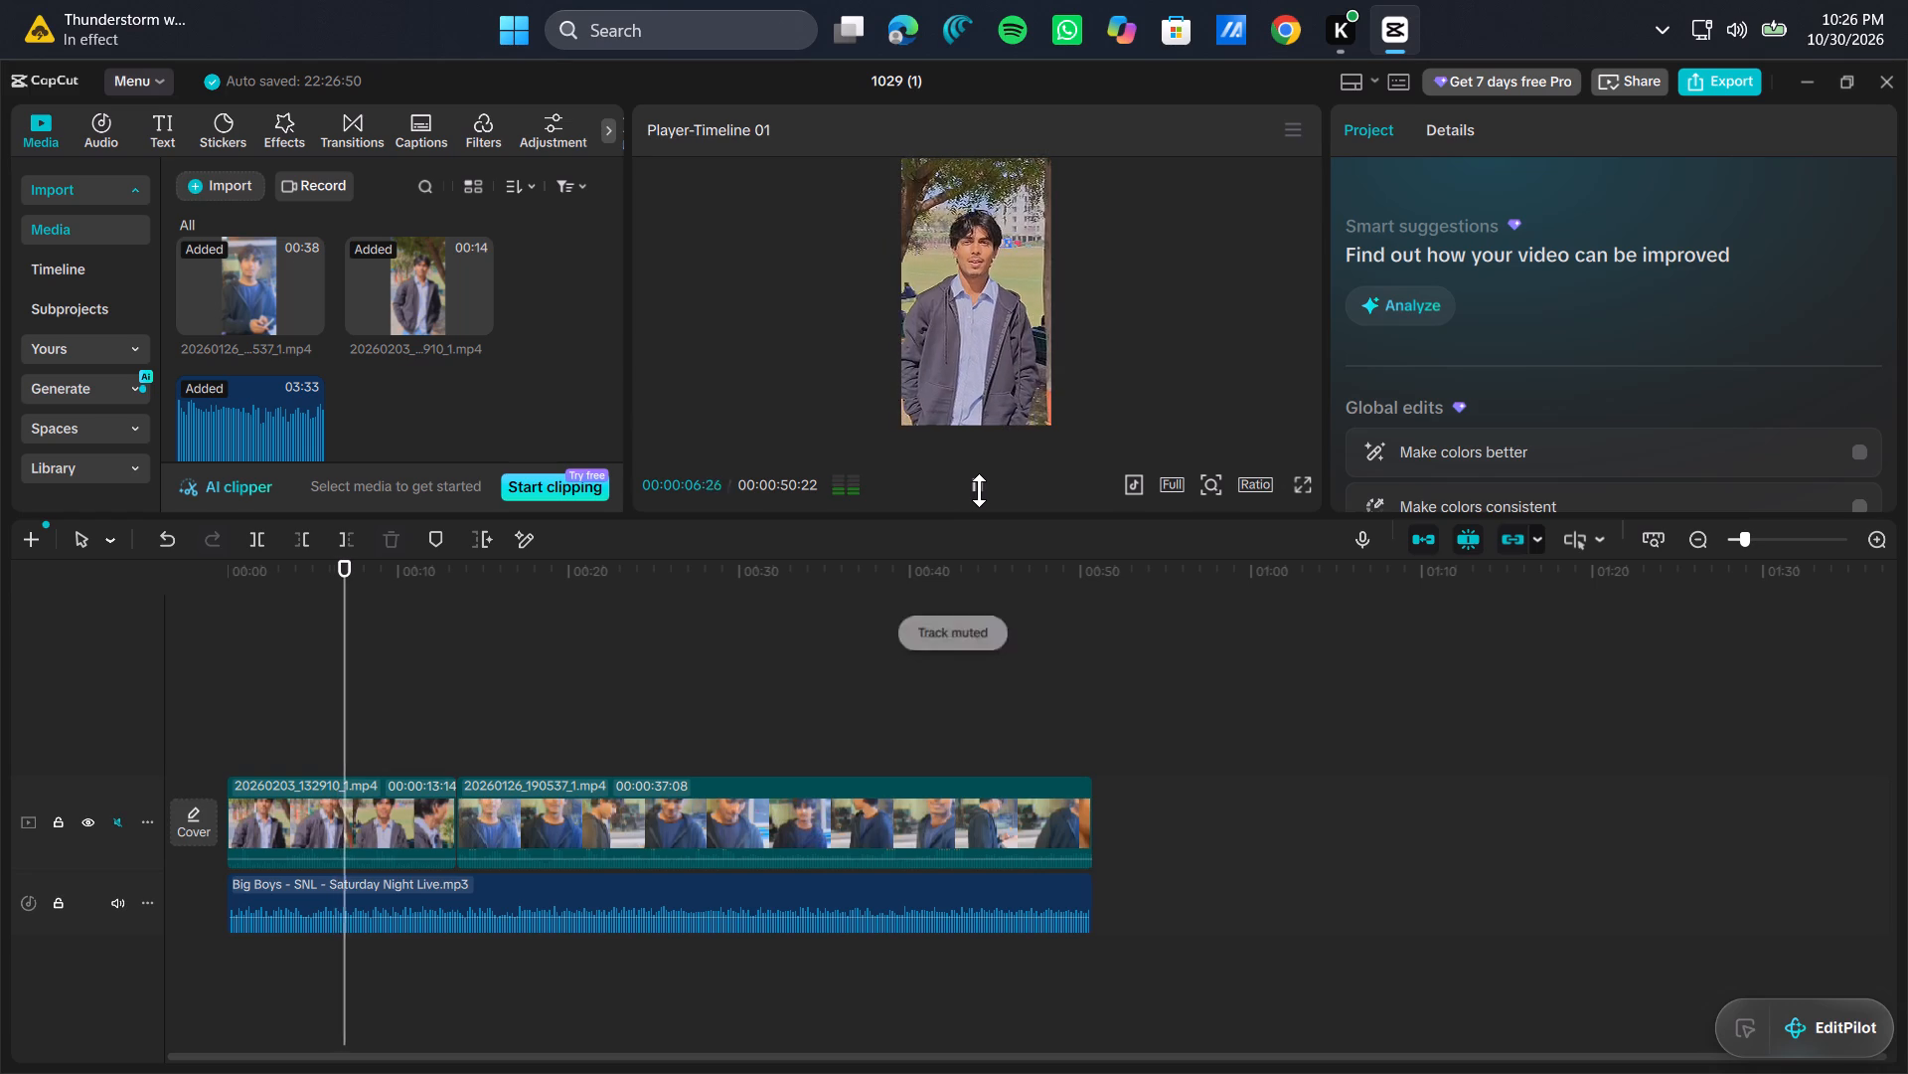
{"action": "left_click", "coordinate": [979, 490]}
{"action": "left_click", "coordinate": [112, 903]}
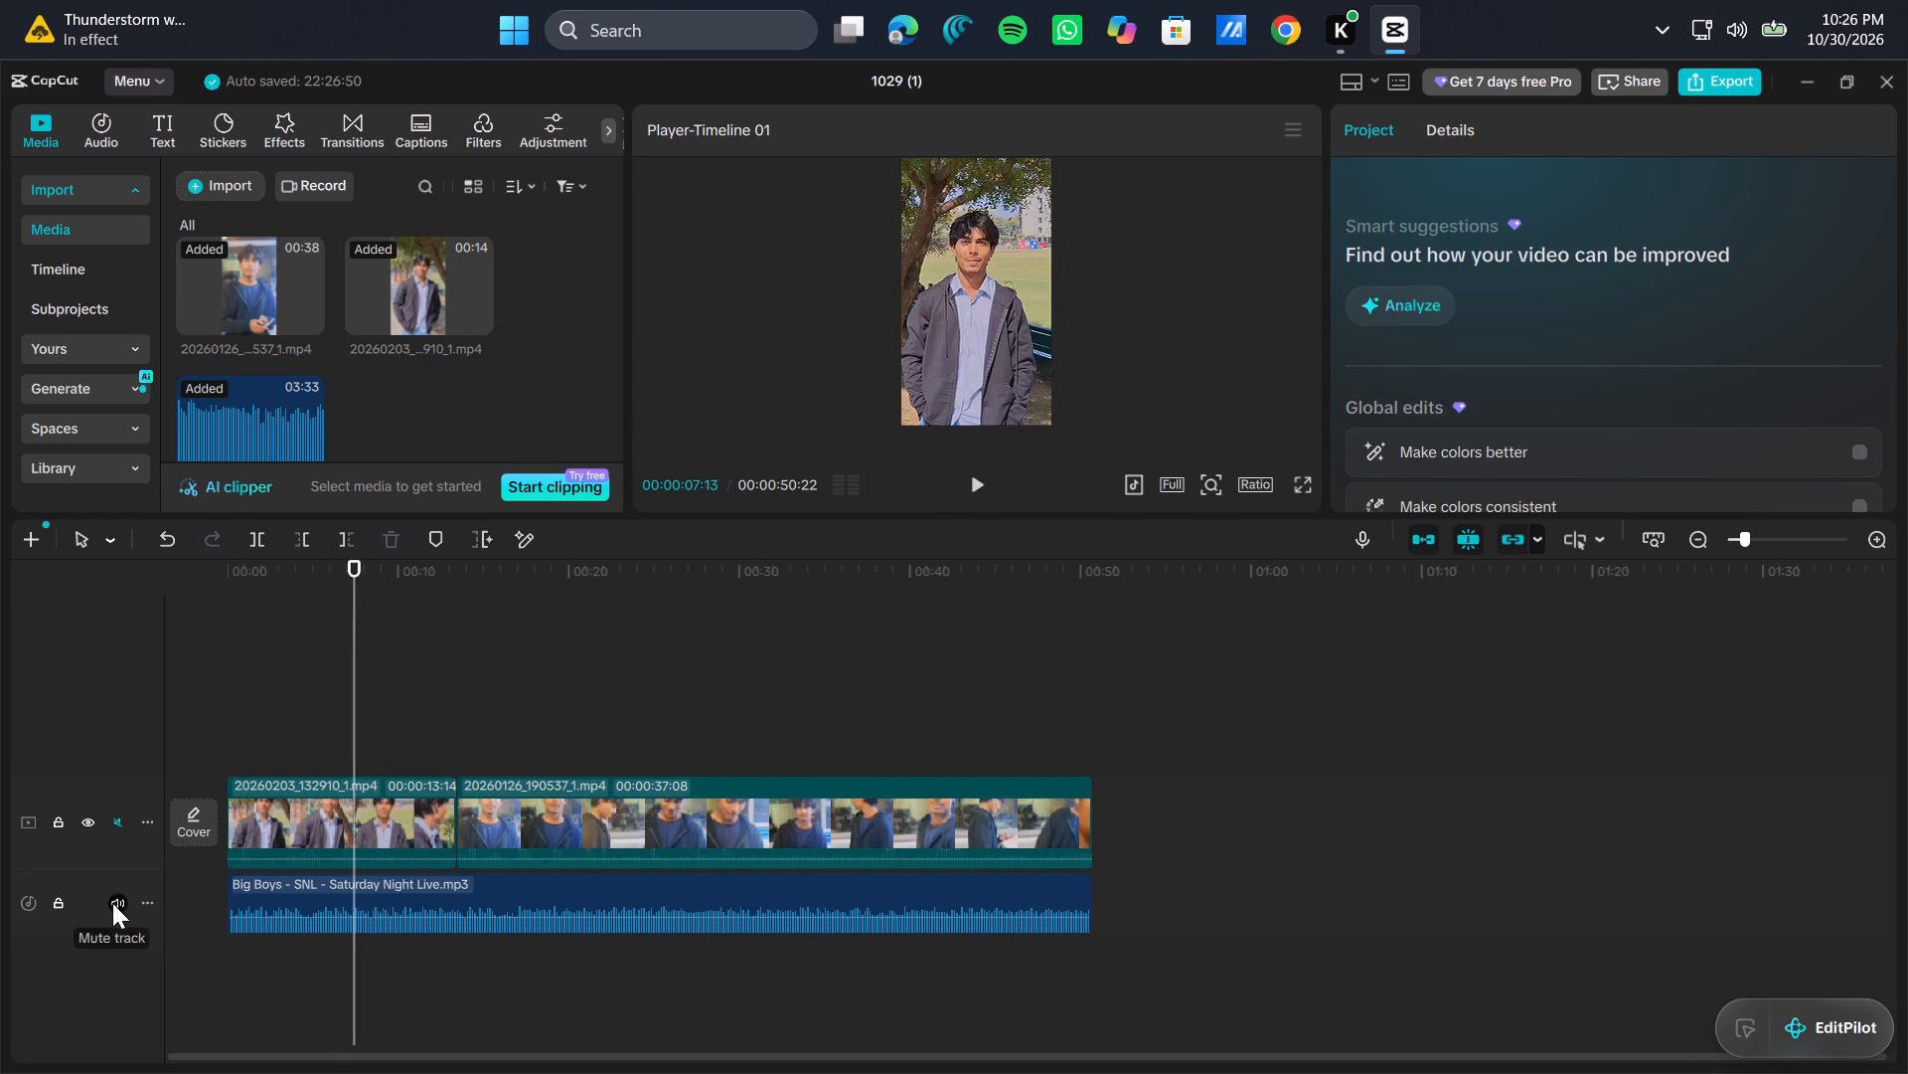
{"action": "left_click", "coordinate": [983, 469]}
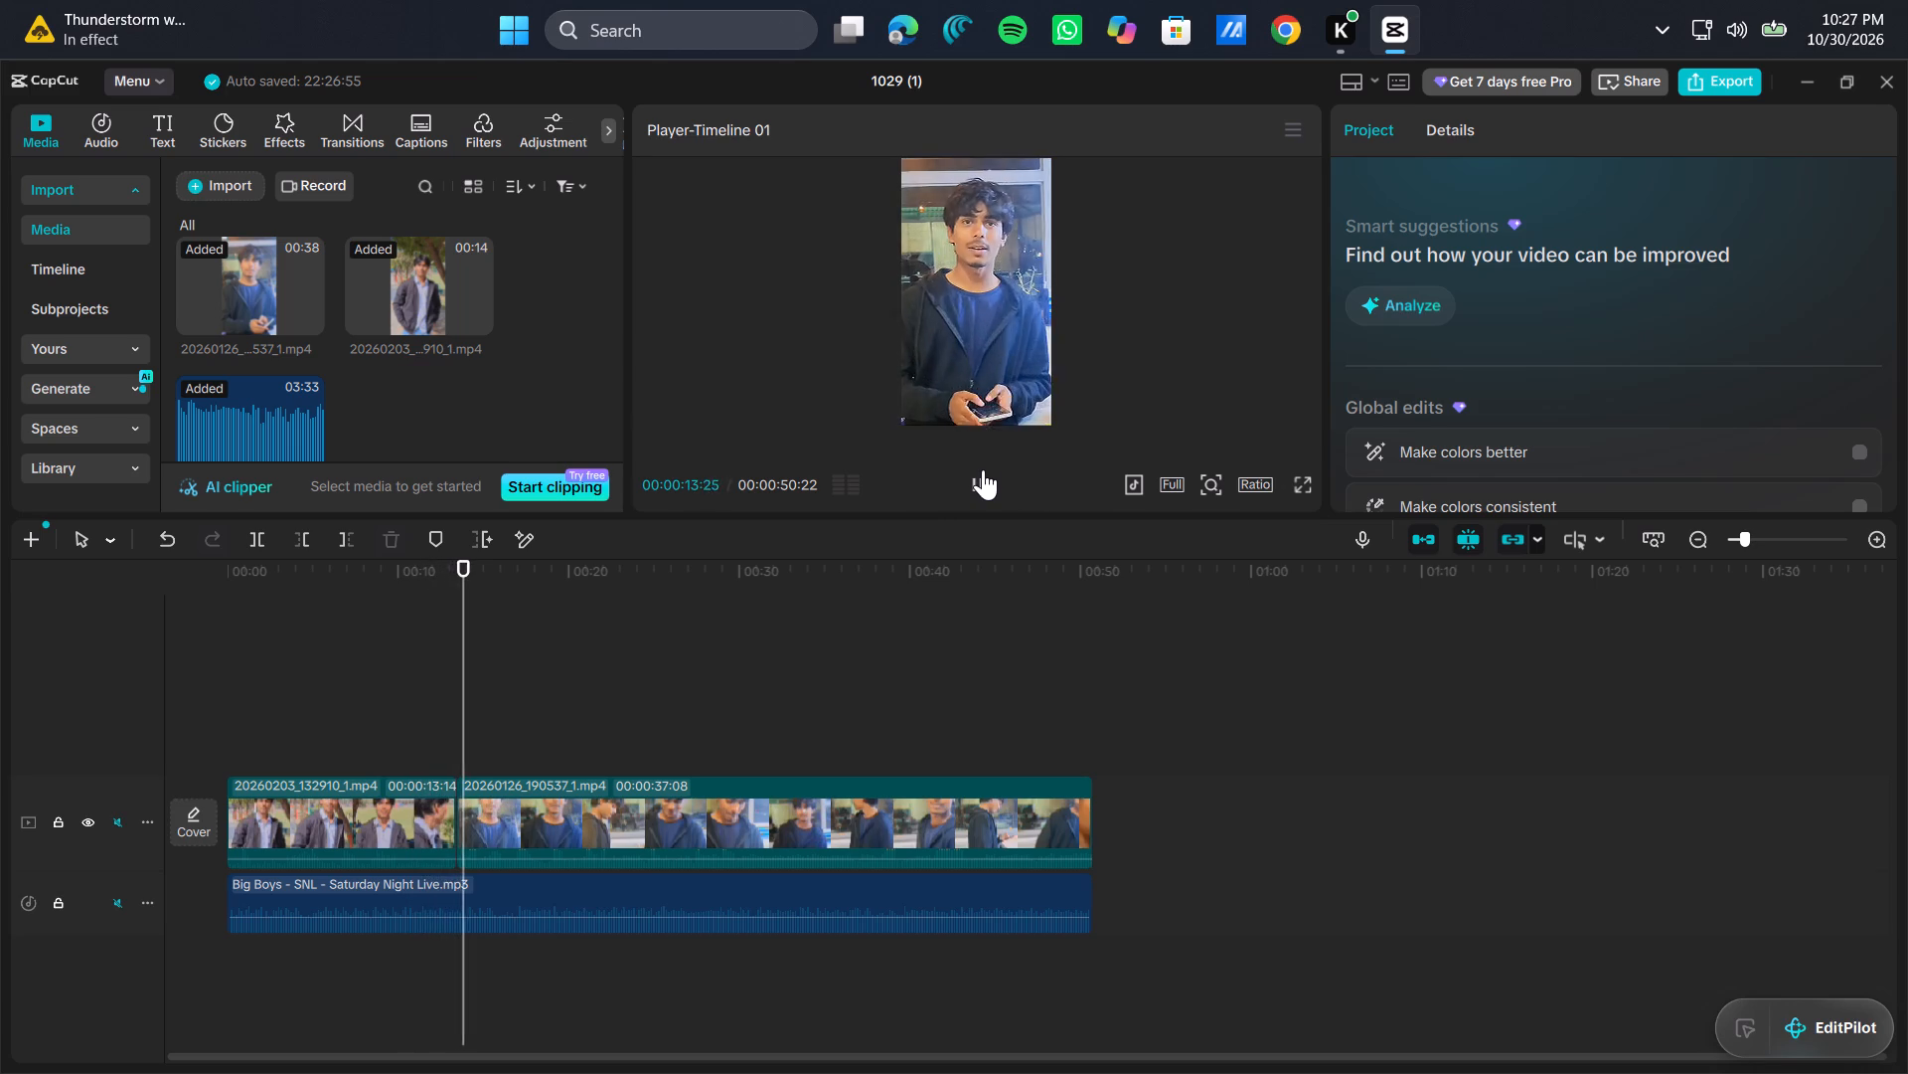
{"action": "left_click", "coordinate": [983, 469]}
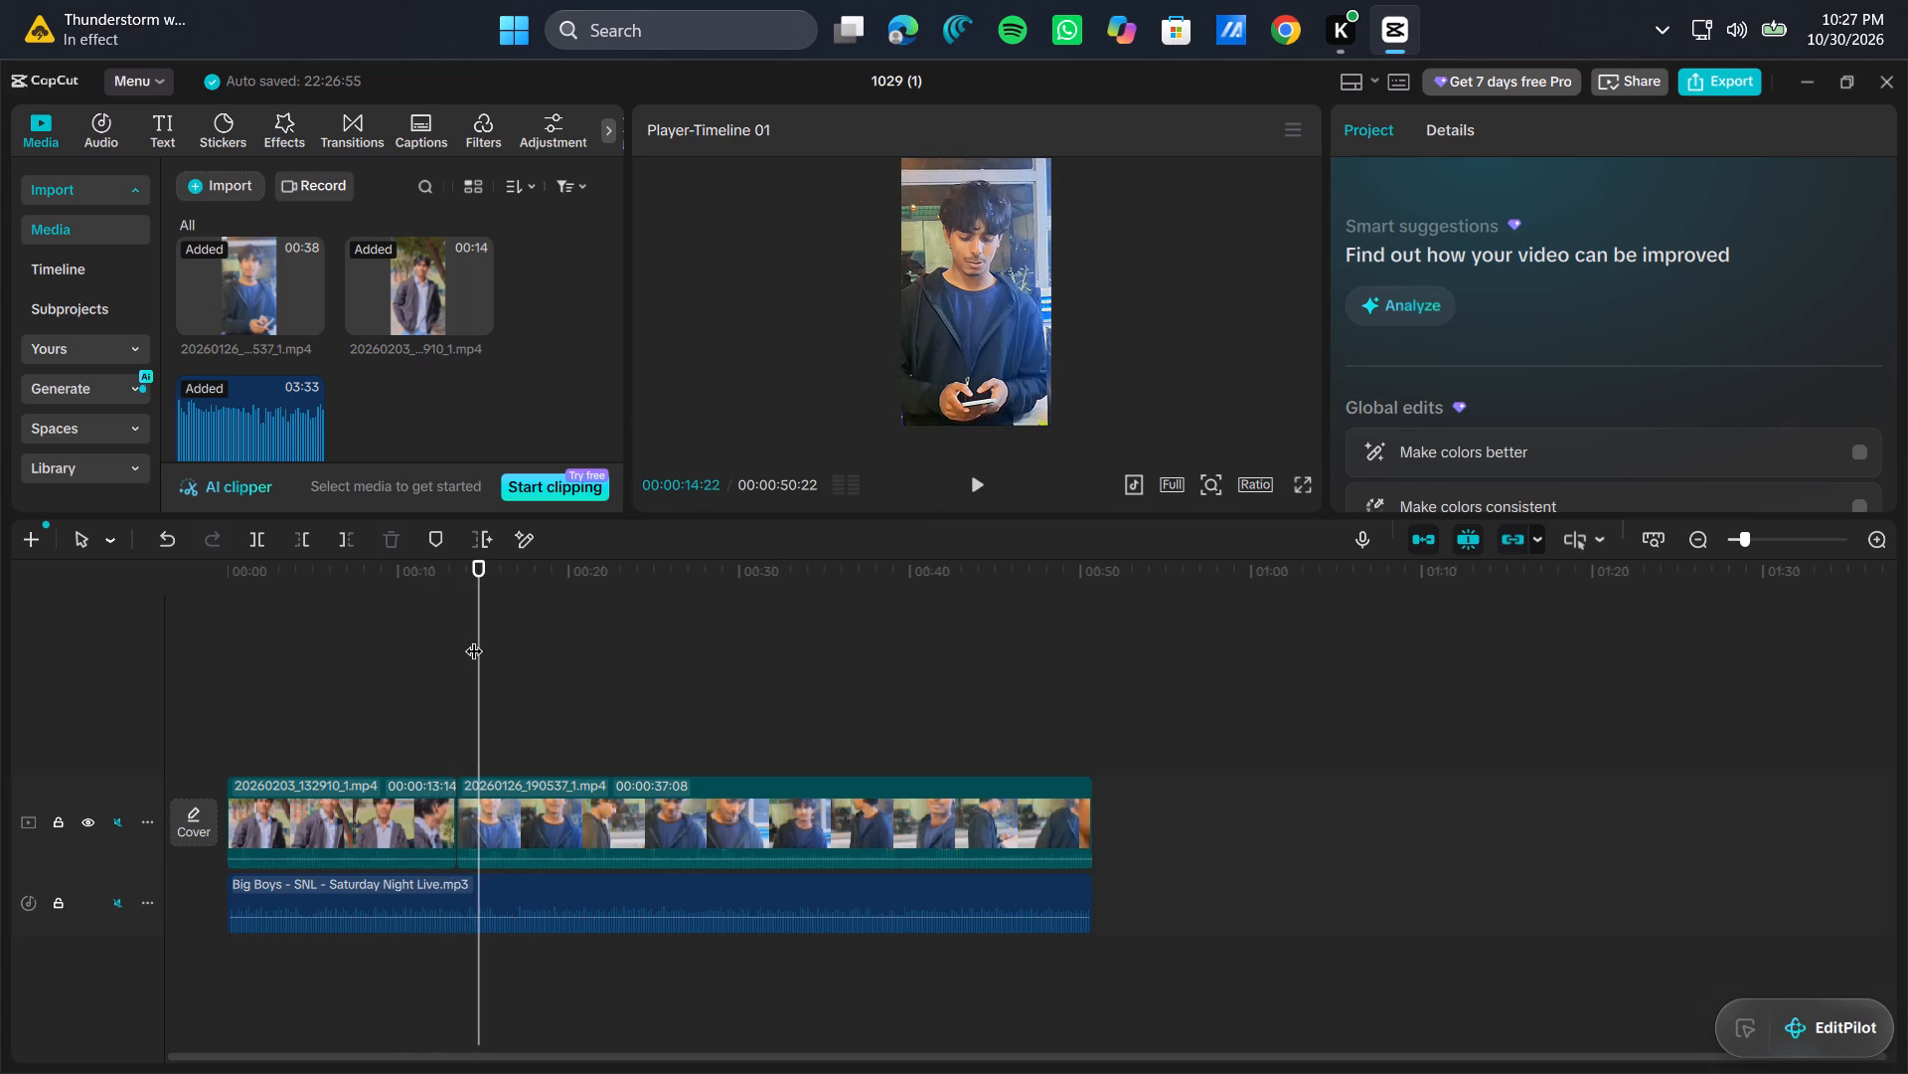
Split the first video clip, 20260203_132910_1.mp4, at 00:00:05:01.
{"action": "left_click_drag", "start_coordinate": [474, 638], "coordinate": [313, 703]}
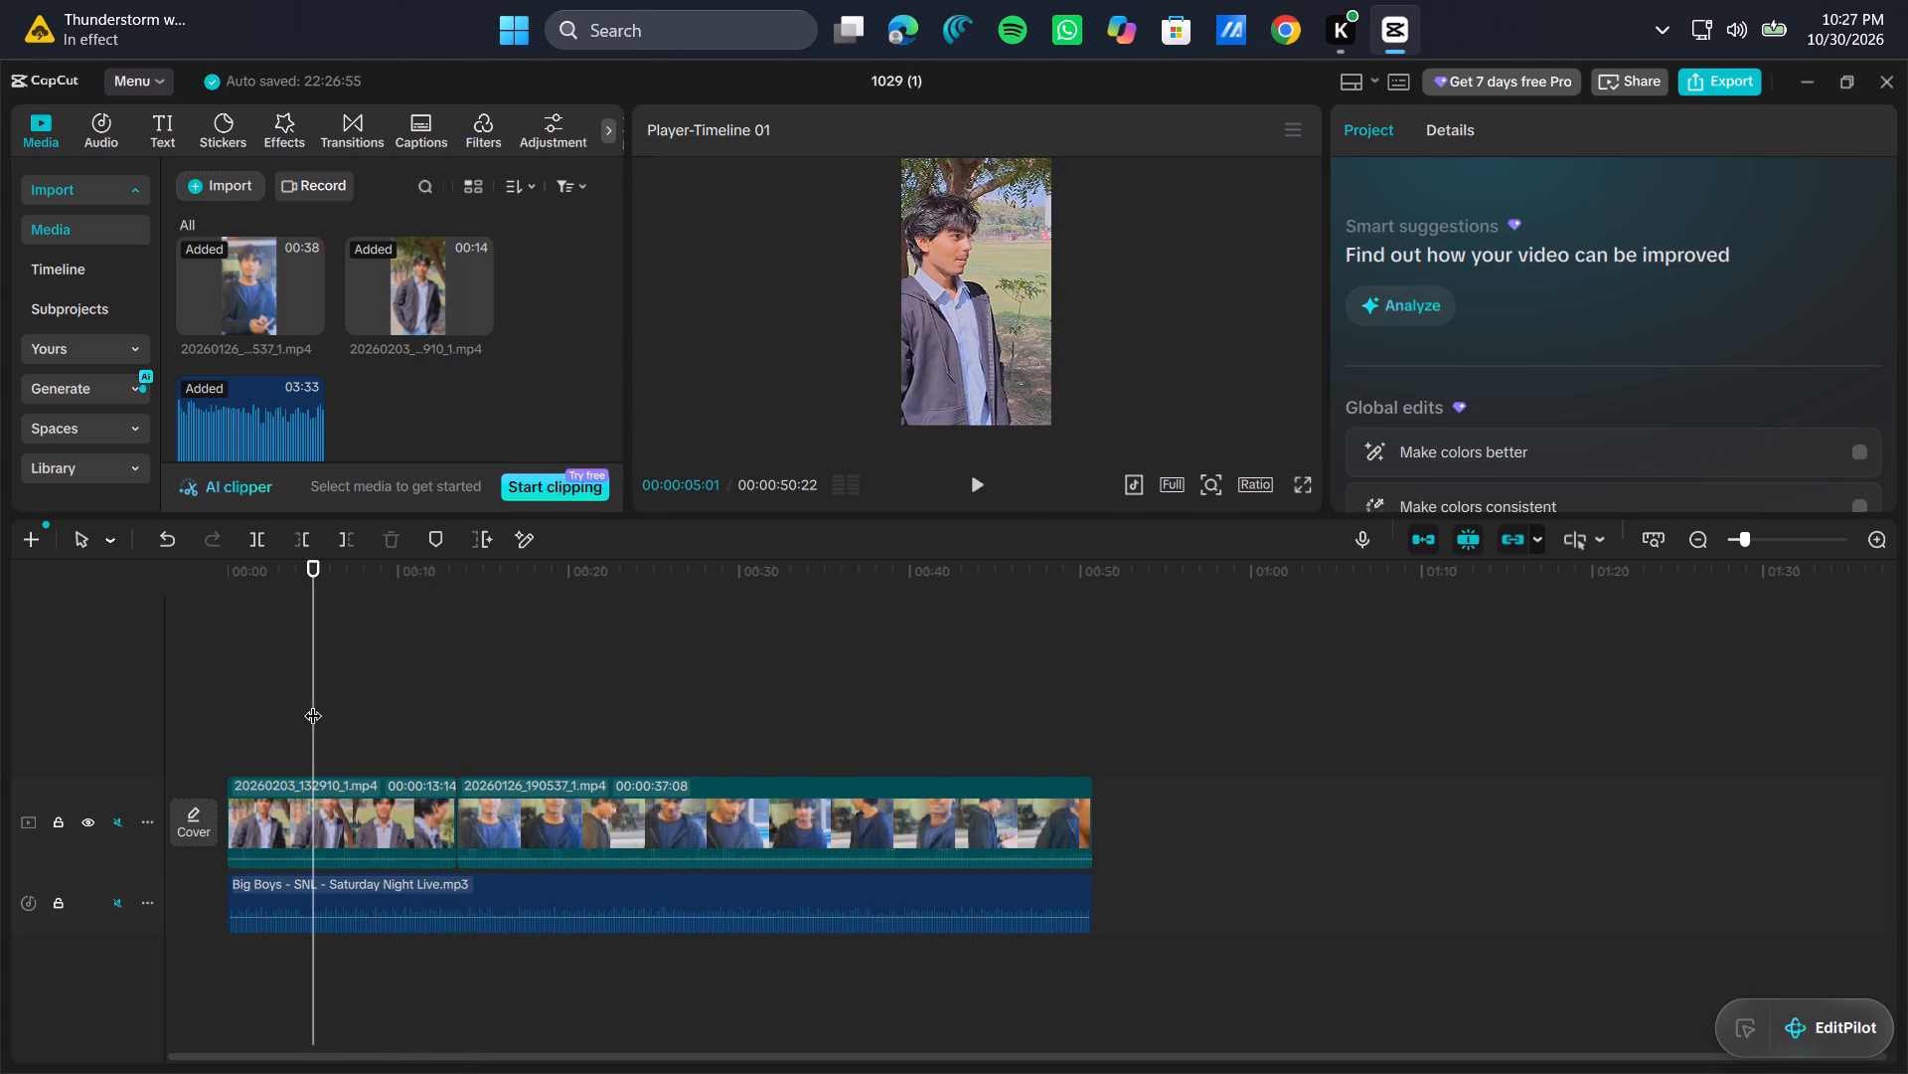
{"action": "left_click", "coordinate": [252, 542]}
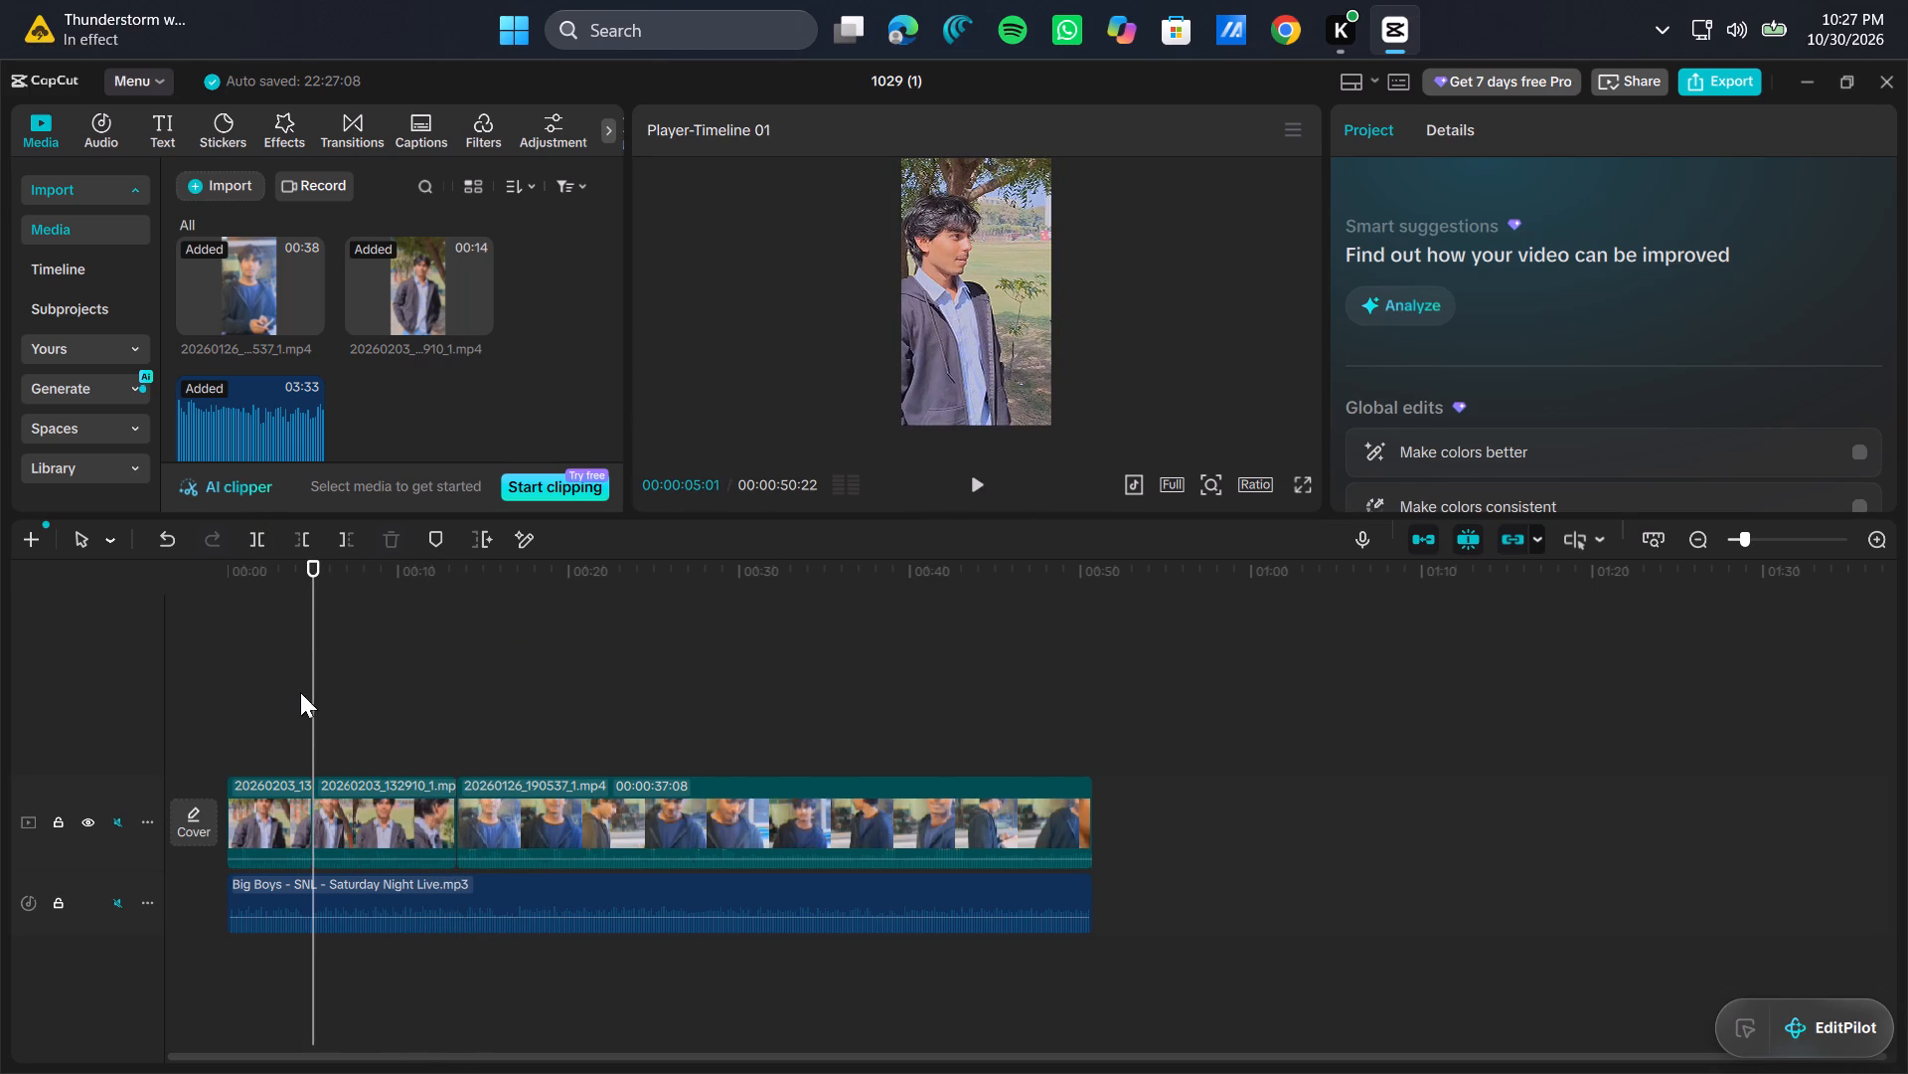
Reposition the second part of the split 20260203_132910_1.mp4 clip within the frame to about X 229, Y -842, and inspect the framing.
{"action": "scroll", "coordinate": [920, 218], "scroll_direction": "up", "scroll_amount": 8, "text": "ctrl"}
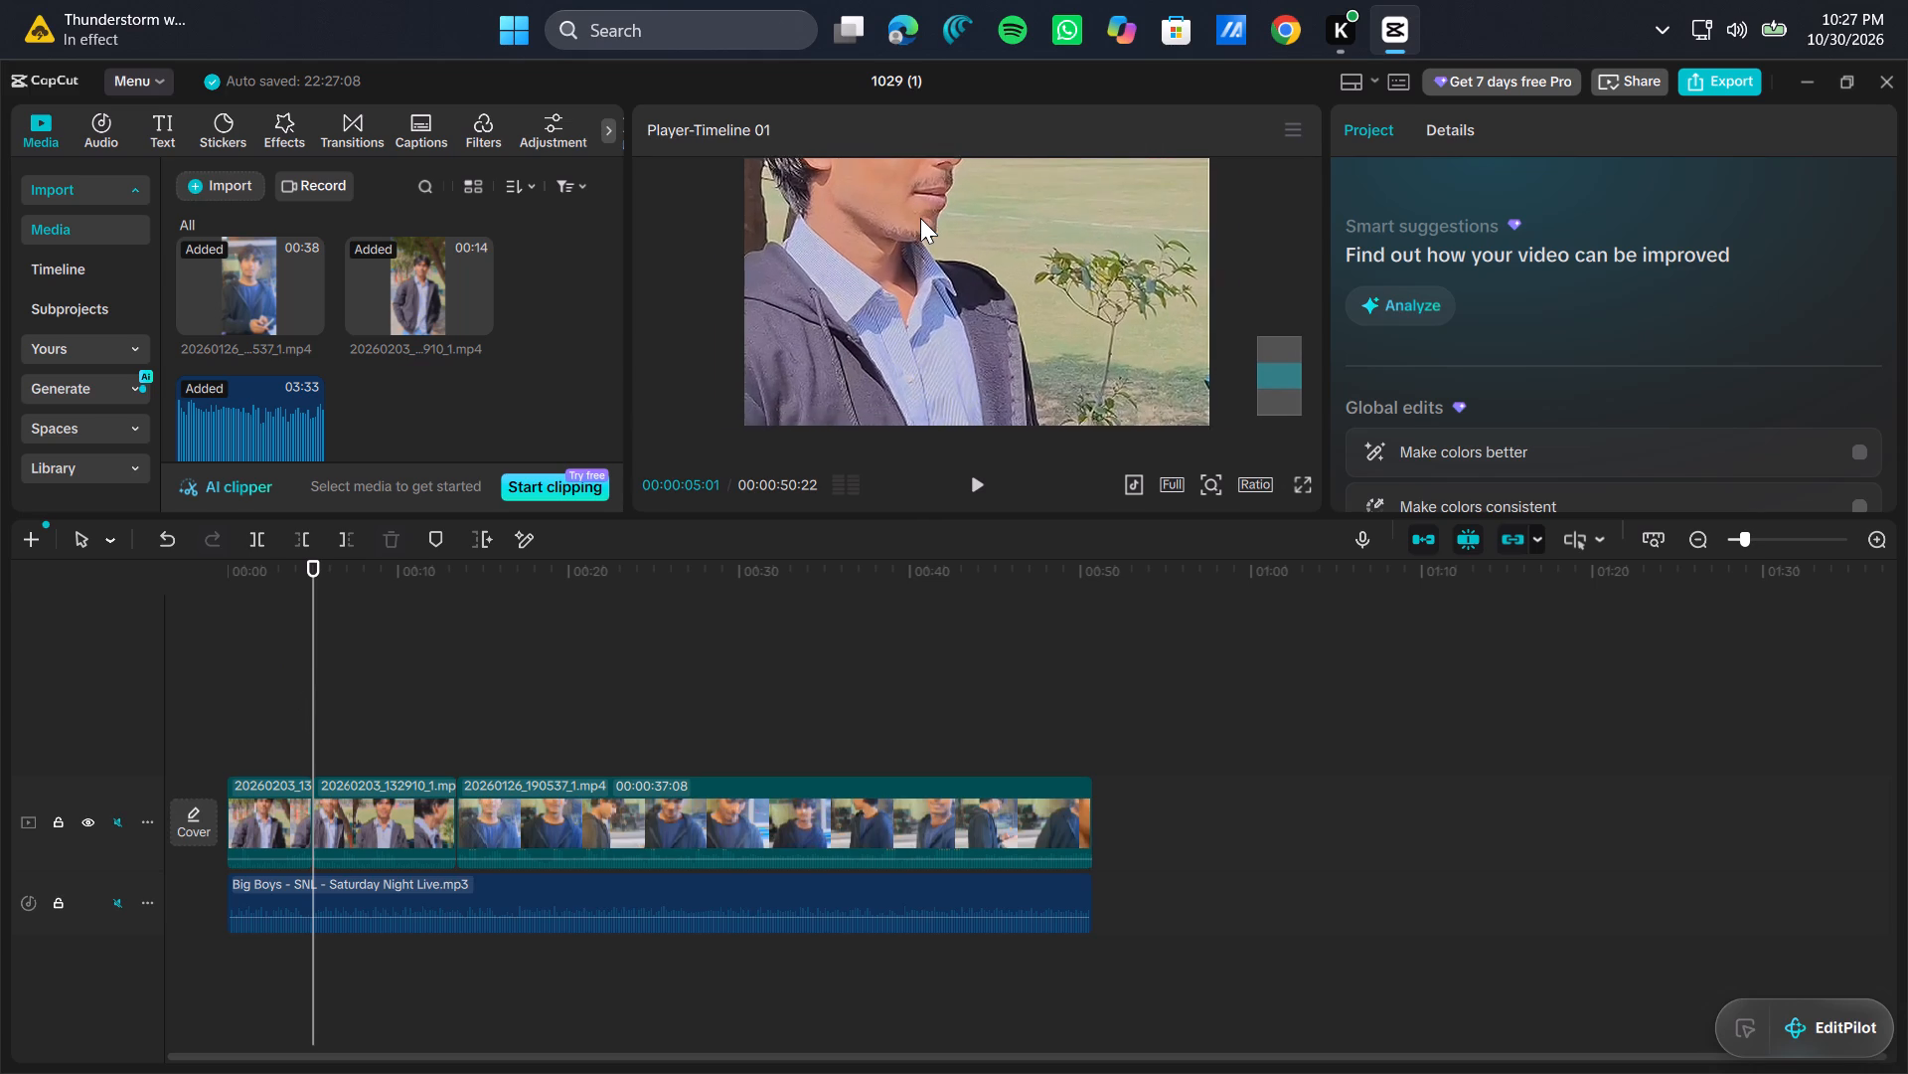
{"action": "scroll", "coordinate": [920, 218], "scroll_direction": "up", "scroll_amount": 2, "text": "ctrl"}
{"action": "left_click_drag", "start_coordinate": [920, 218], "coordinate": [976, 417]}
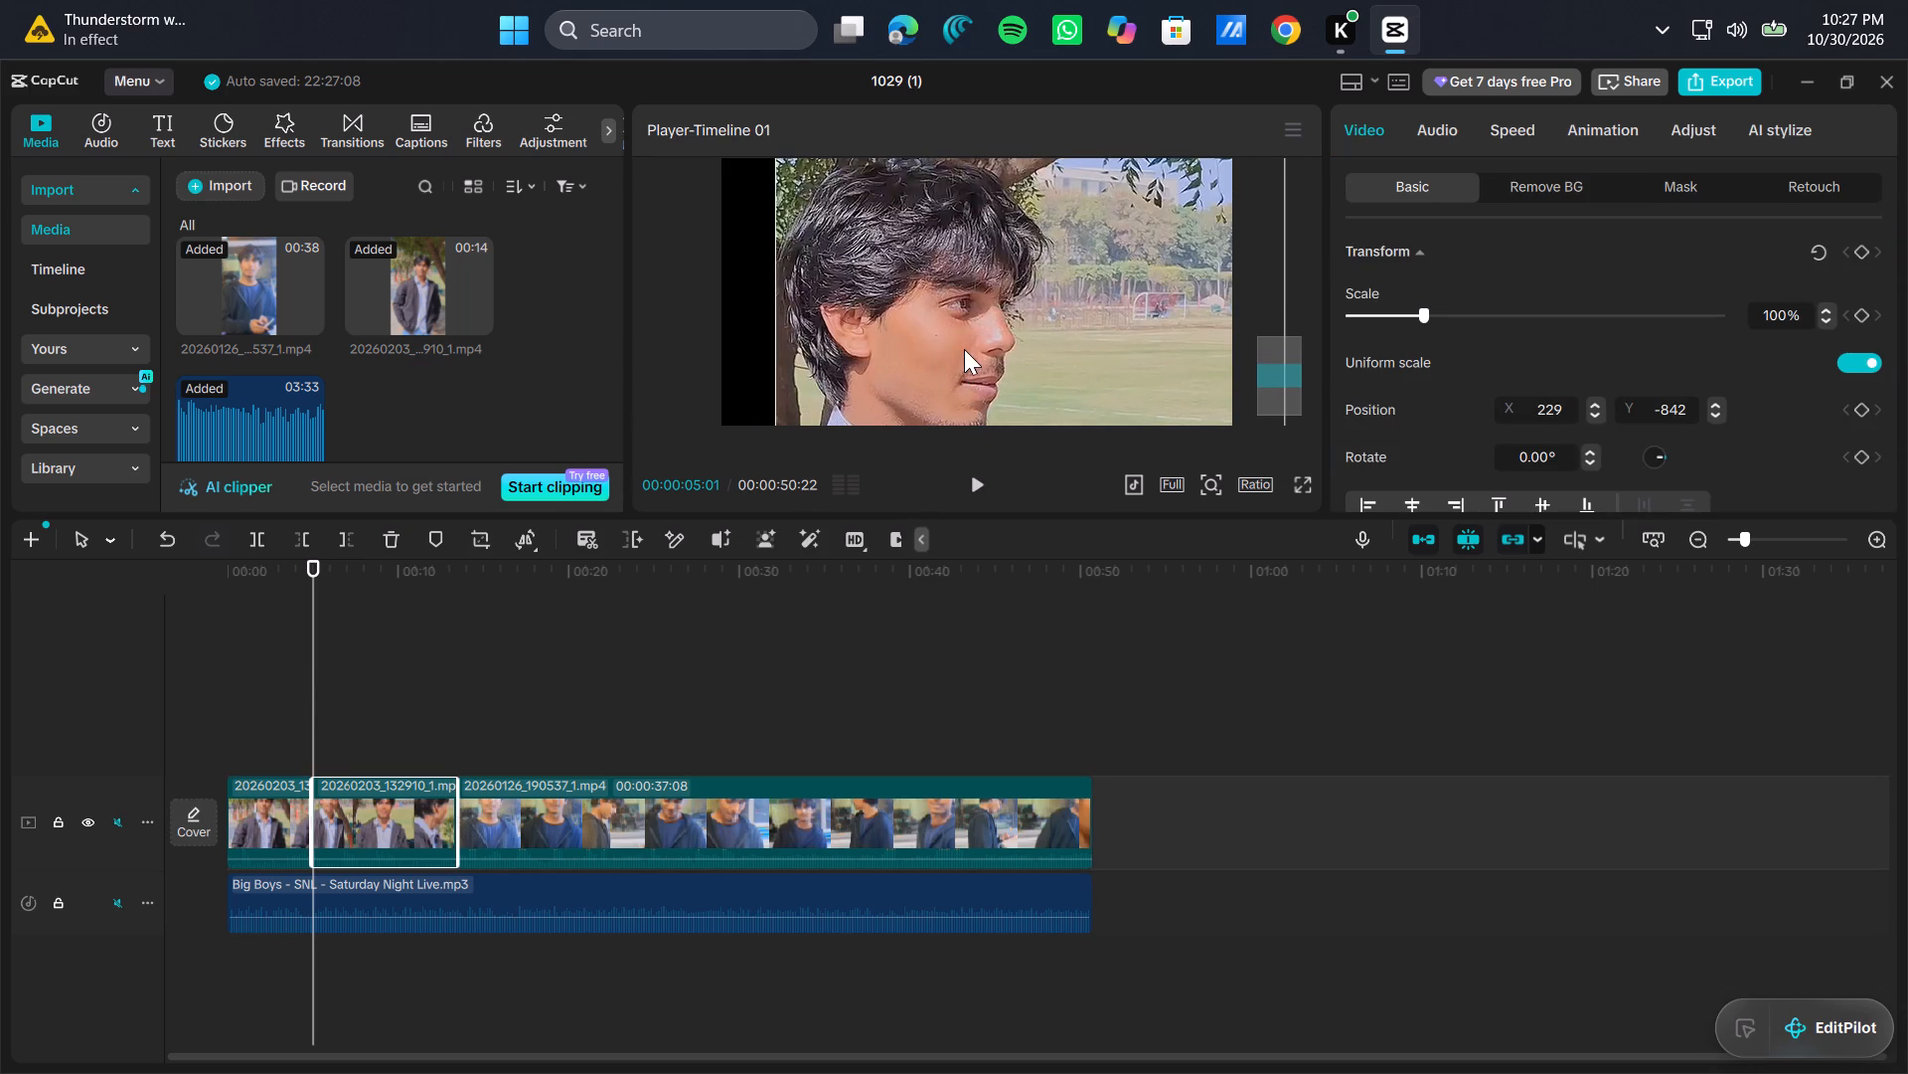
{"action": "scroll", "coordinate": [964, 335], "scroll_direction": "down", "scroll_amount": 1}
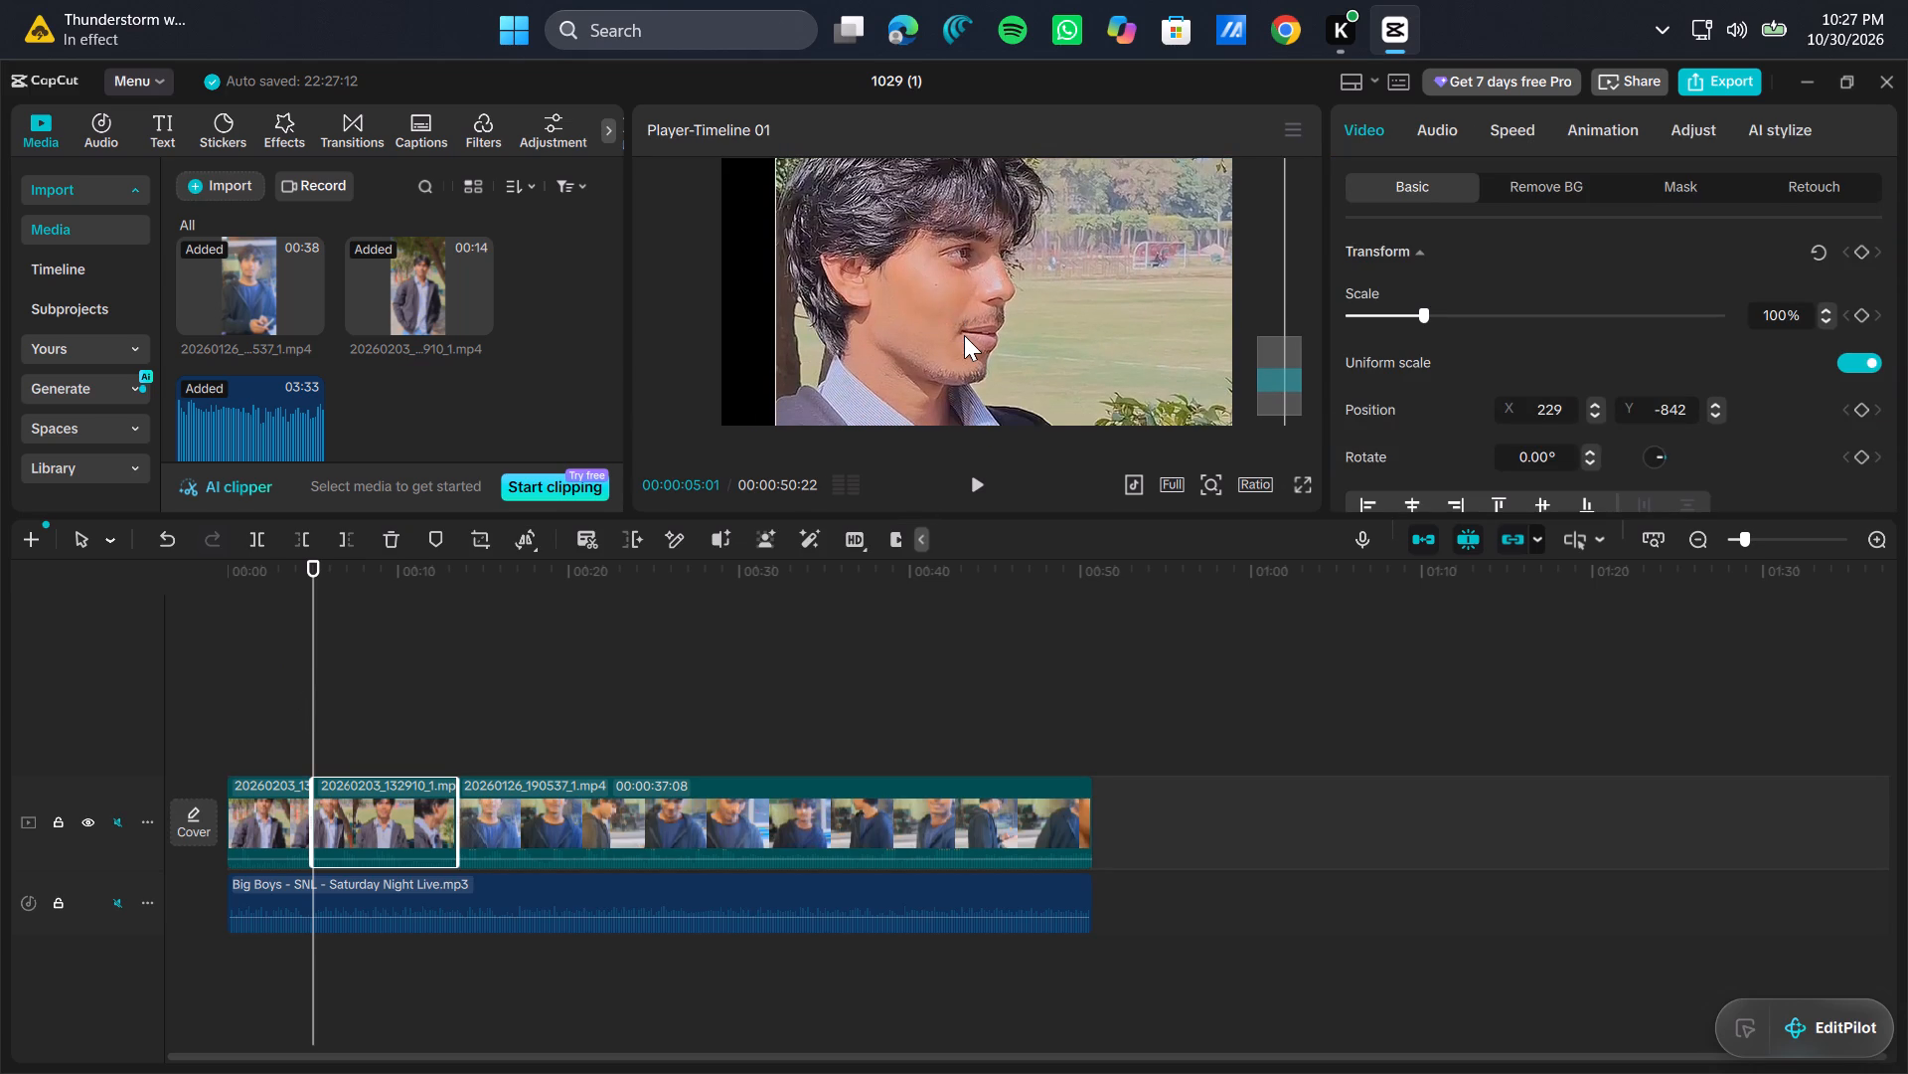
{"action": "scroll", "coordinate": [964, 335], "scroll_direction": "down", "scroll_amount": 5, "text": "ctrl"}
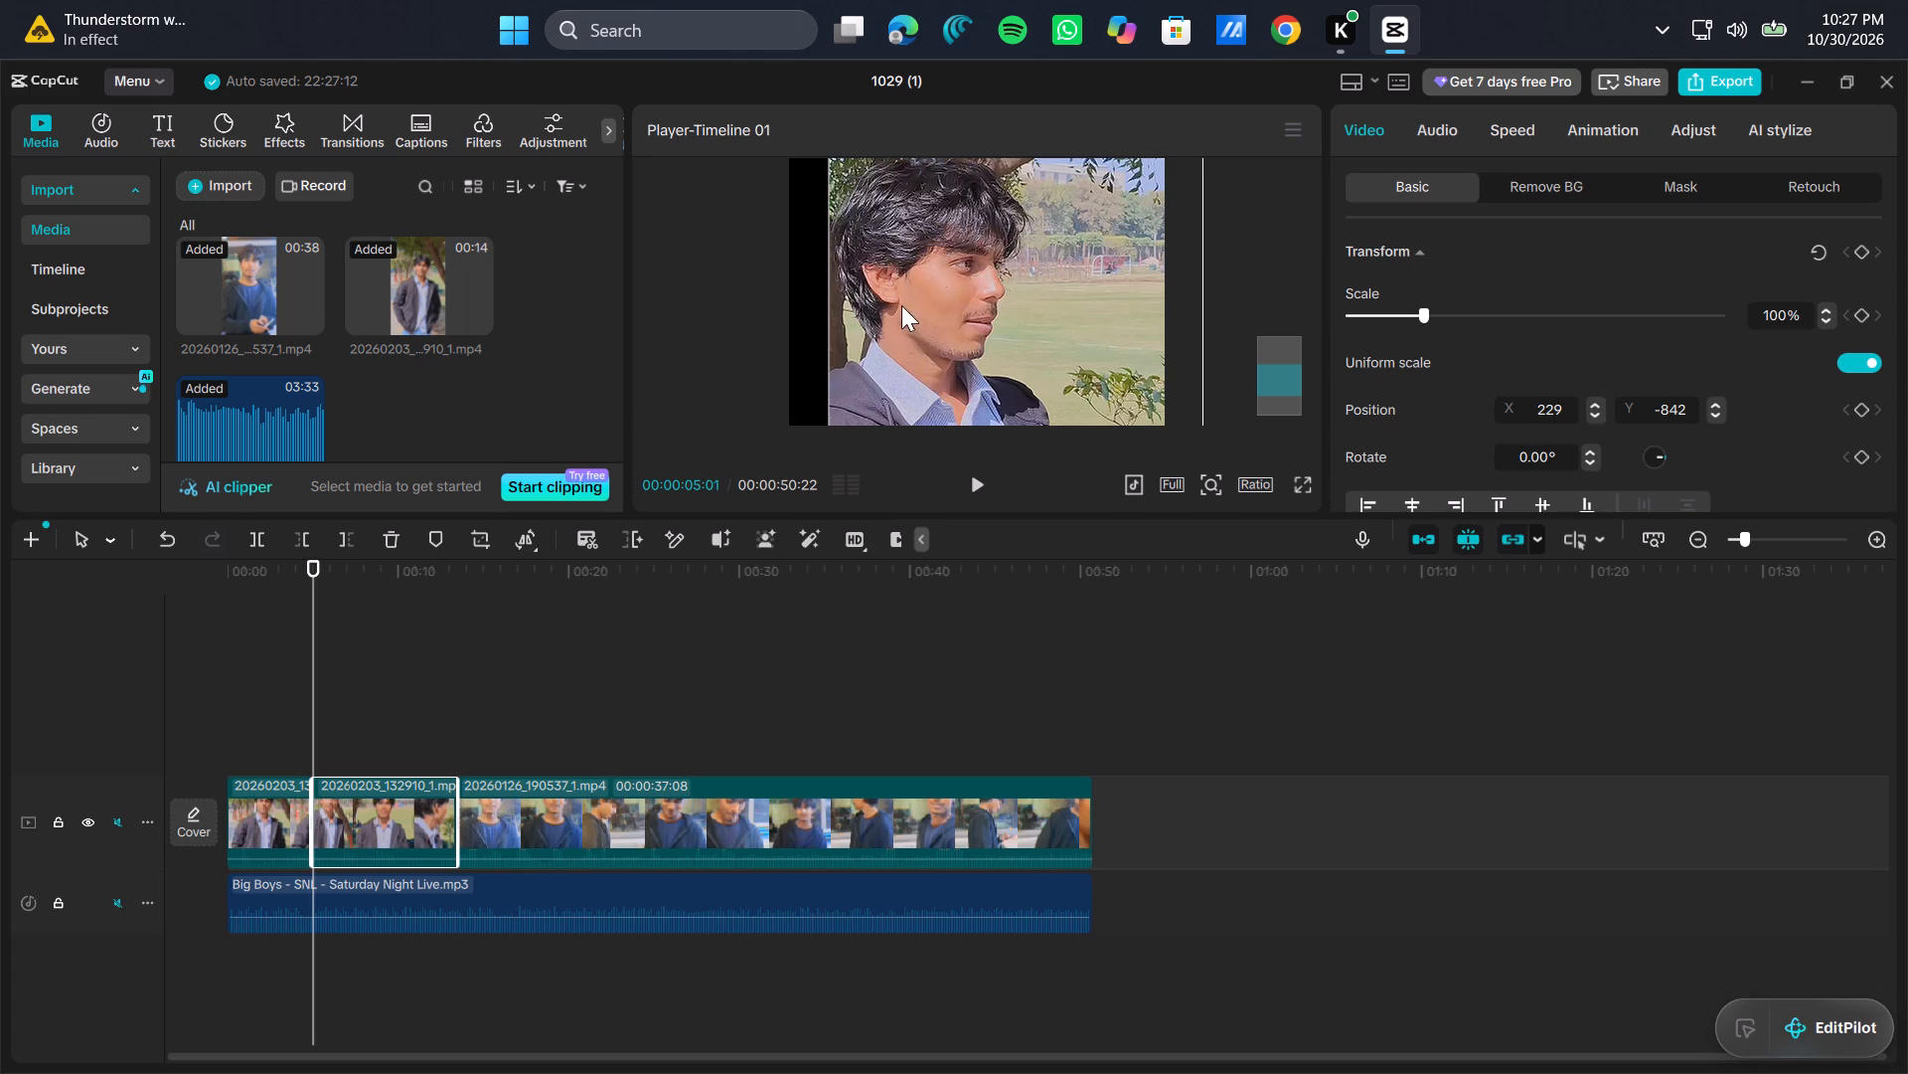
{"action": "scroll", "coordinate": [893, 273], "scroll_direction": "up", "scroll_amount": 6, "text": "ctrl"}
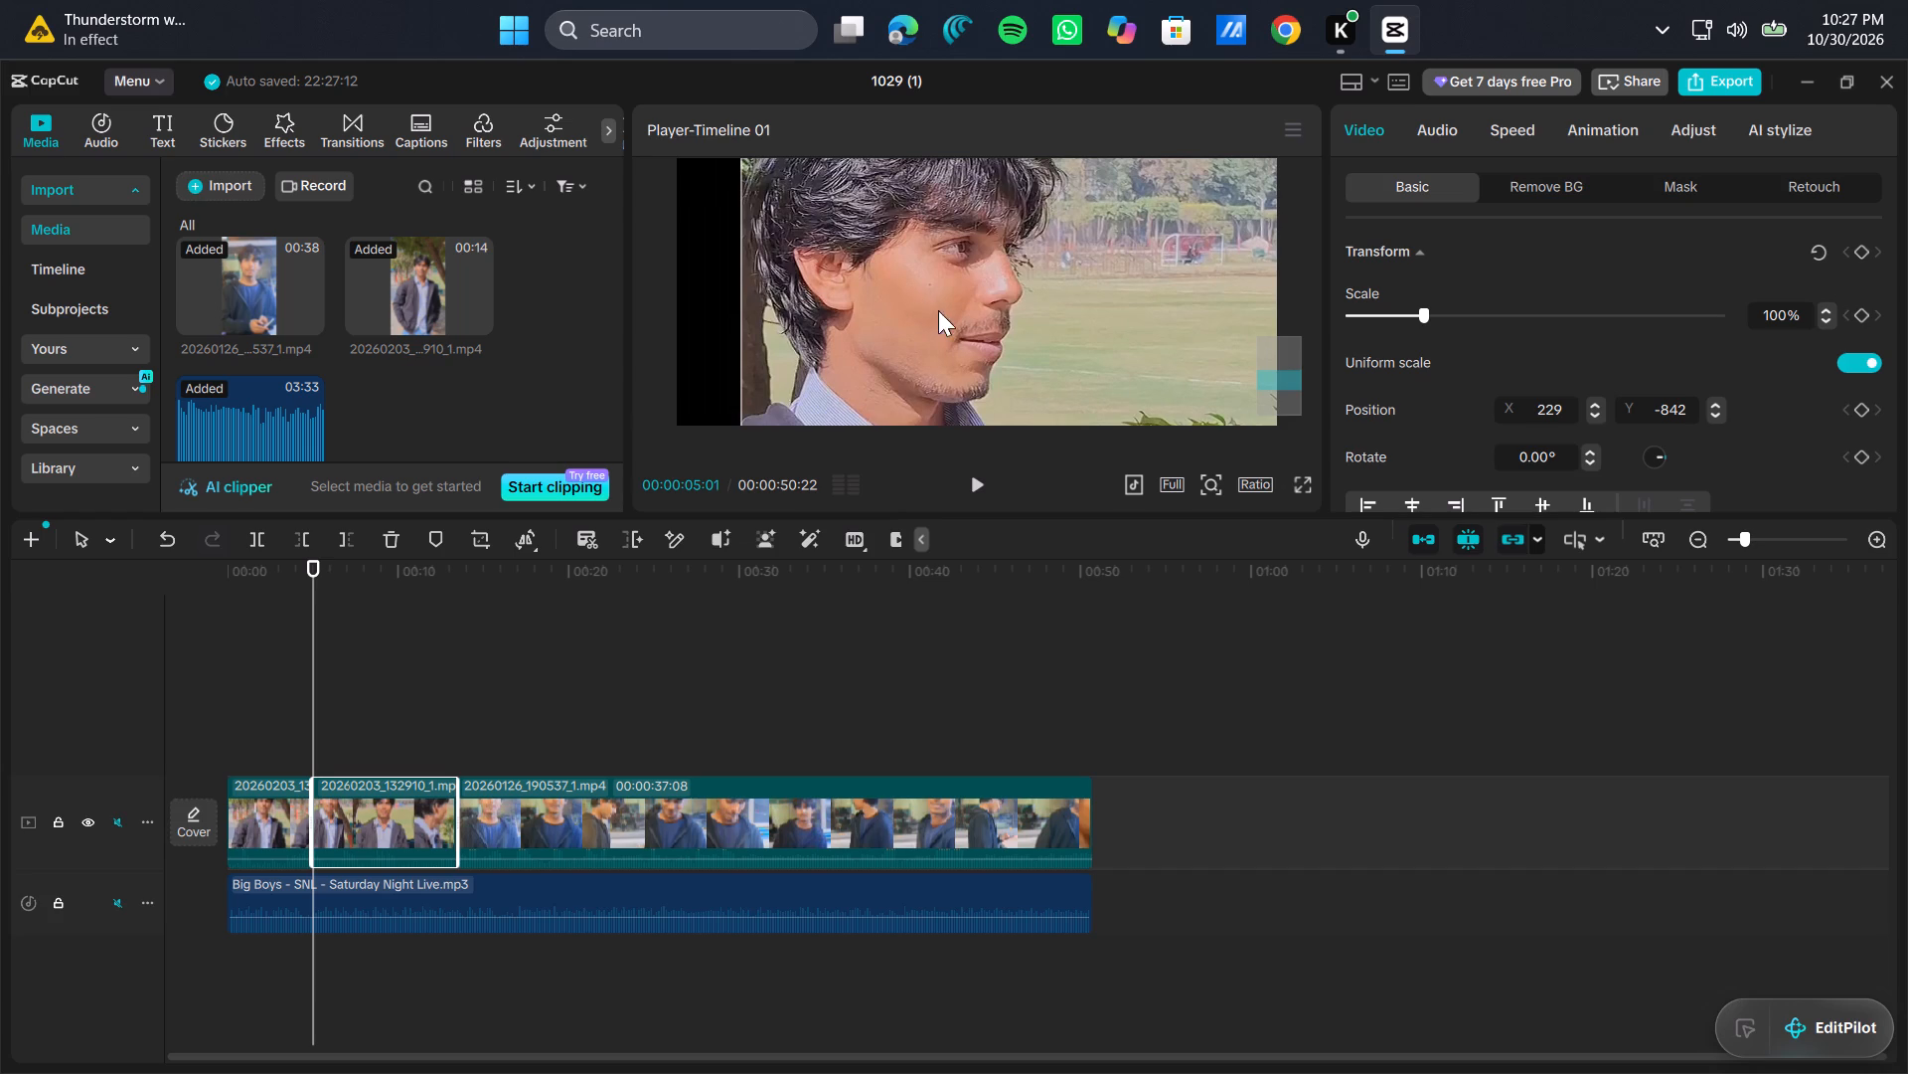
{"action": "scroll", "coordinate": [927, 355], "scroll_direction": "down", "scroll_amount": 13, "text": "ctrl"}
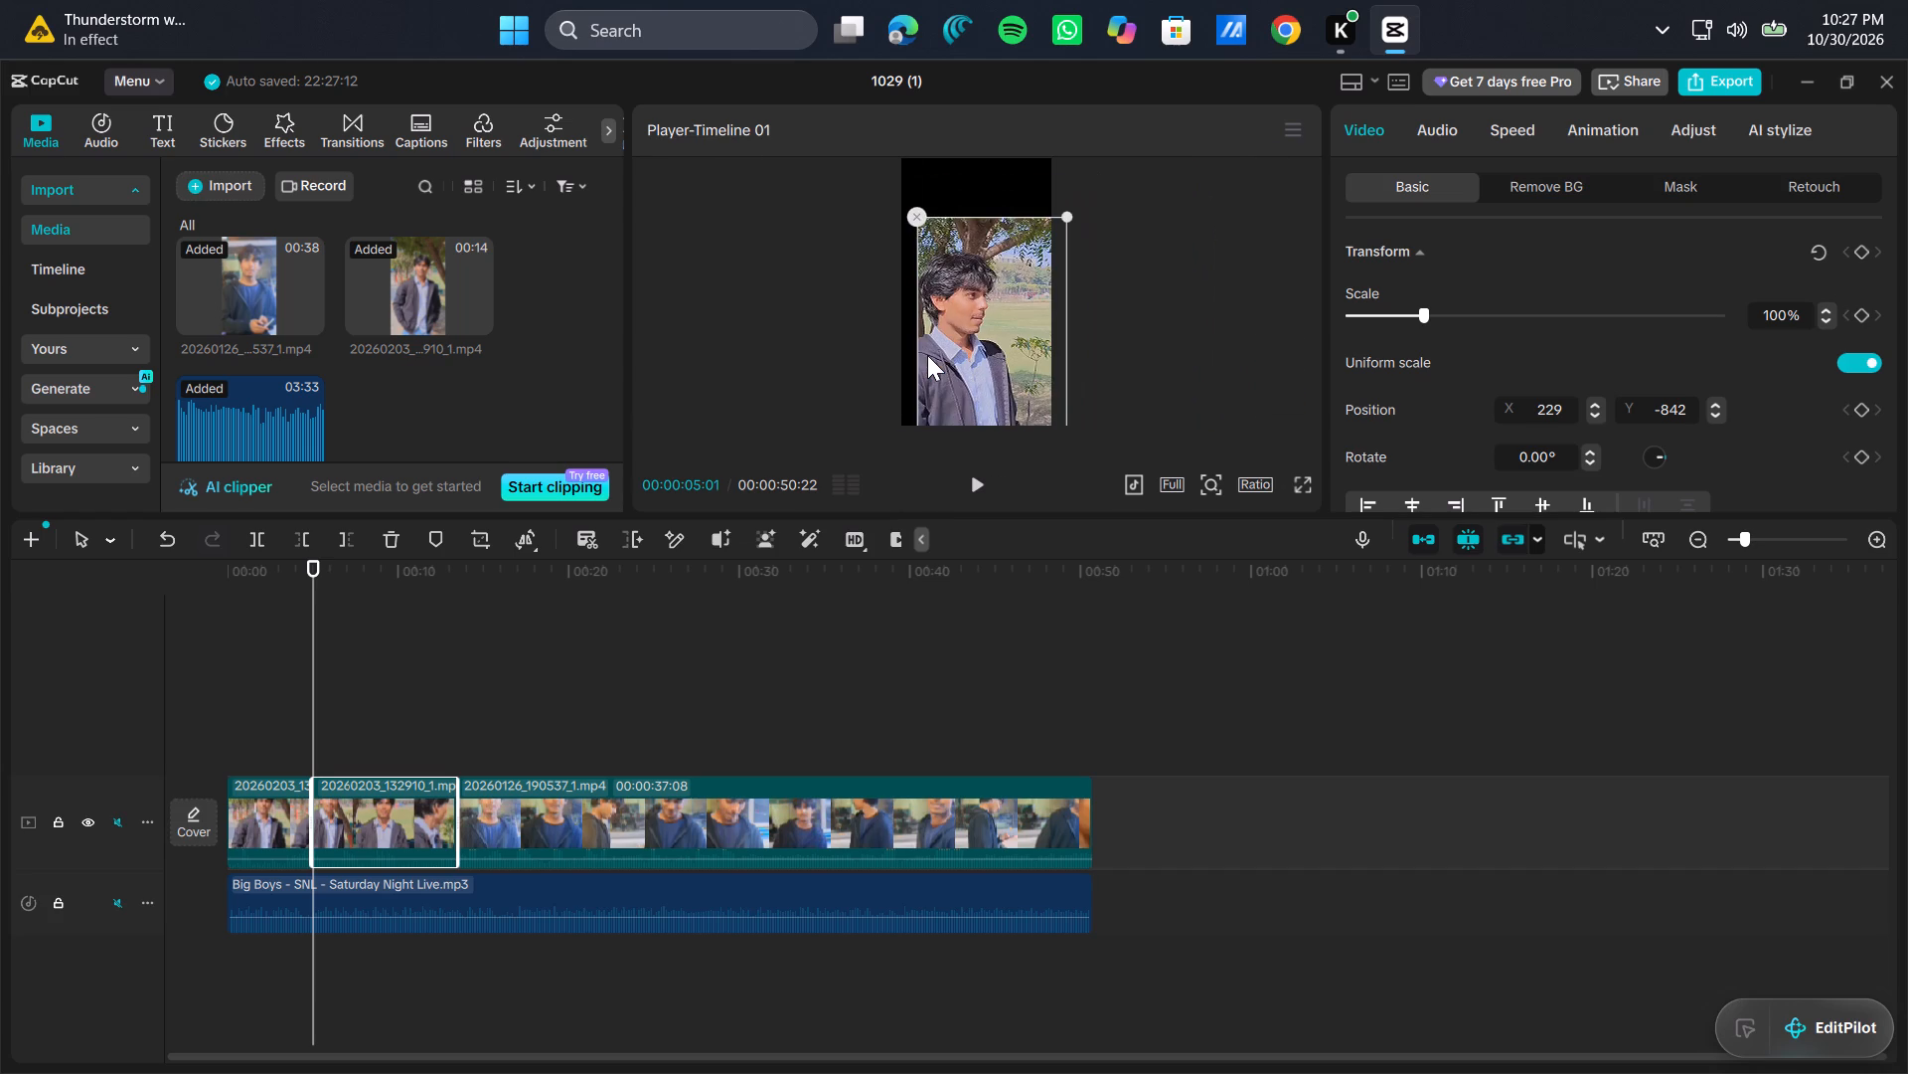
Set the project's aspect ratio to 3:4.
{"action": "scroll", "coordinate": [927, 355], "scroll_direction": "up", "scroll_amount": 3, "text": "ctrl"}
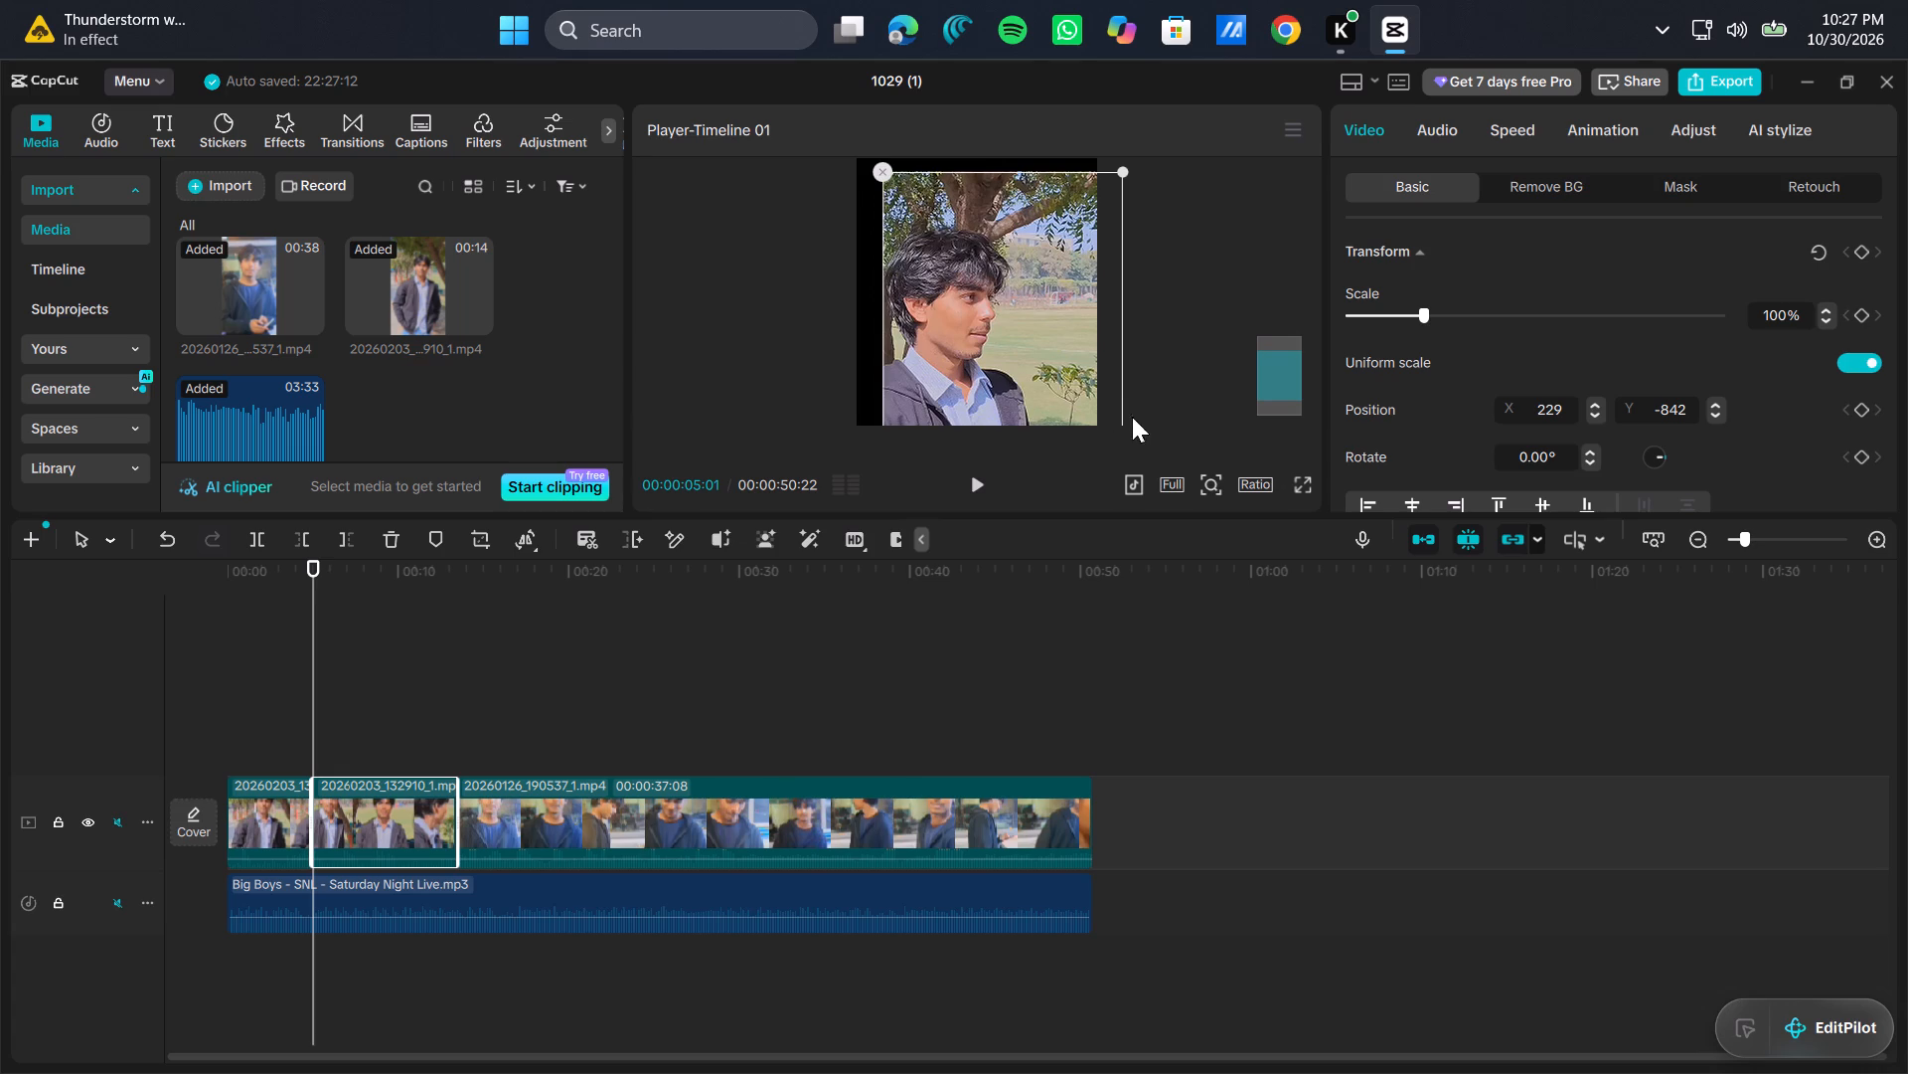
{"action": "left_click", "coordinate": [1163, 480]}
{"action": "left_click", "coordinate": [1220, 419]}
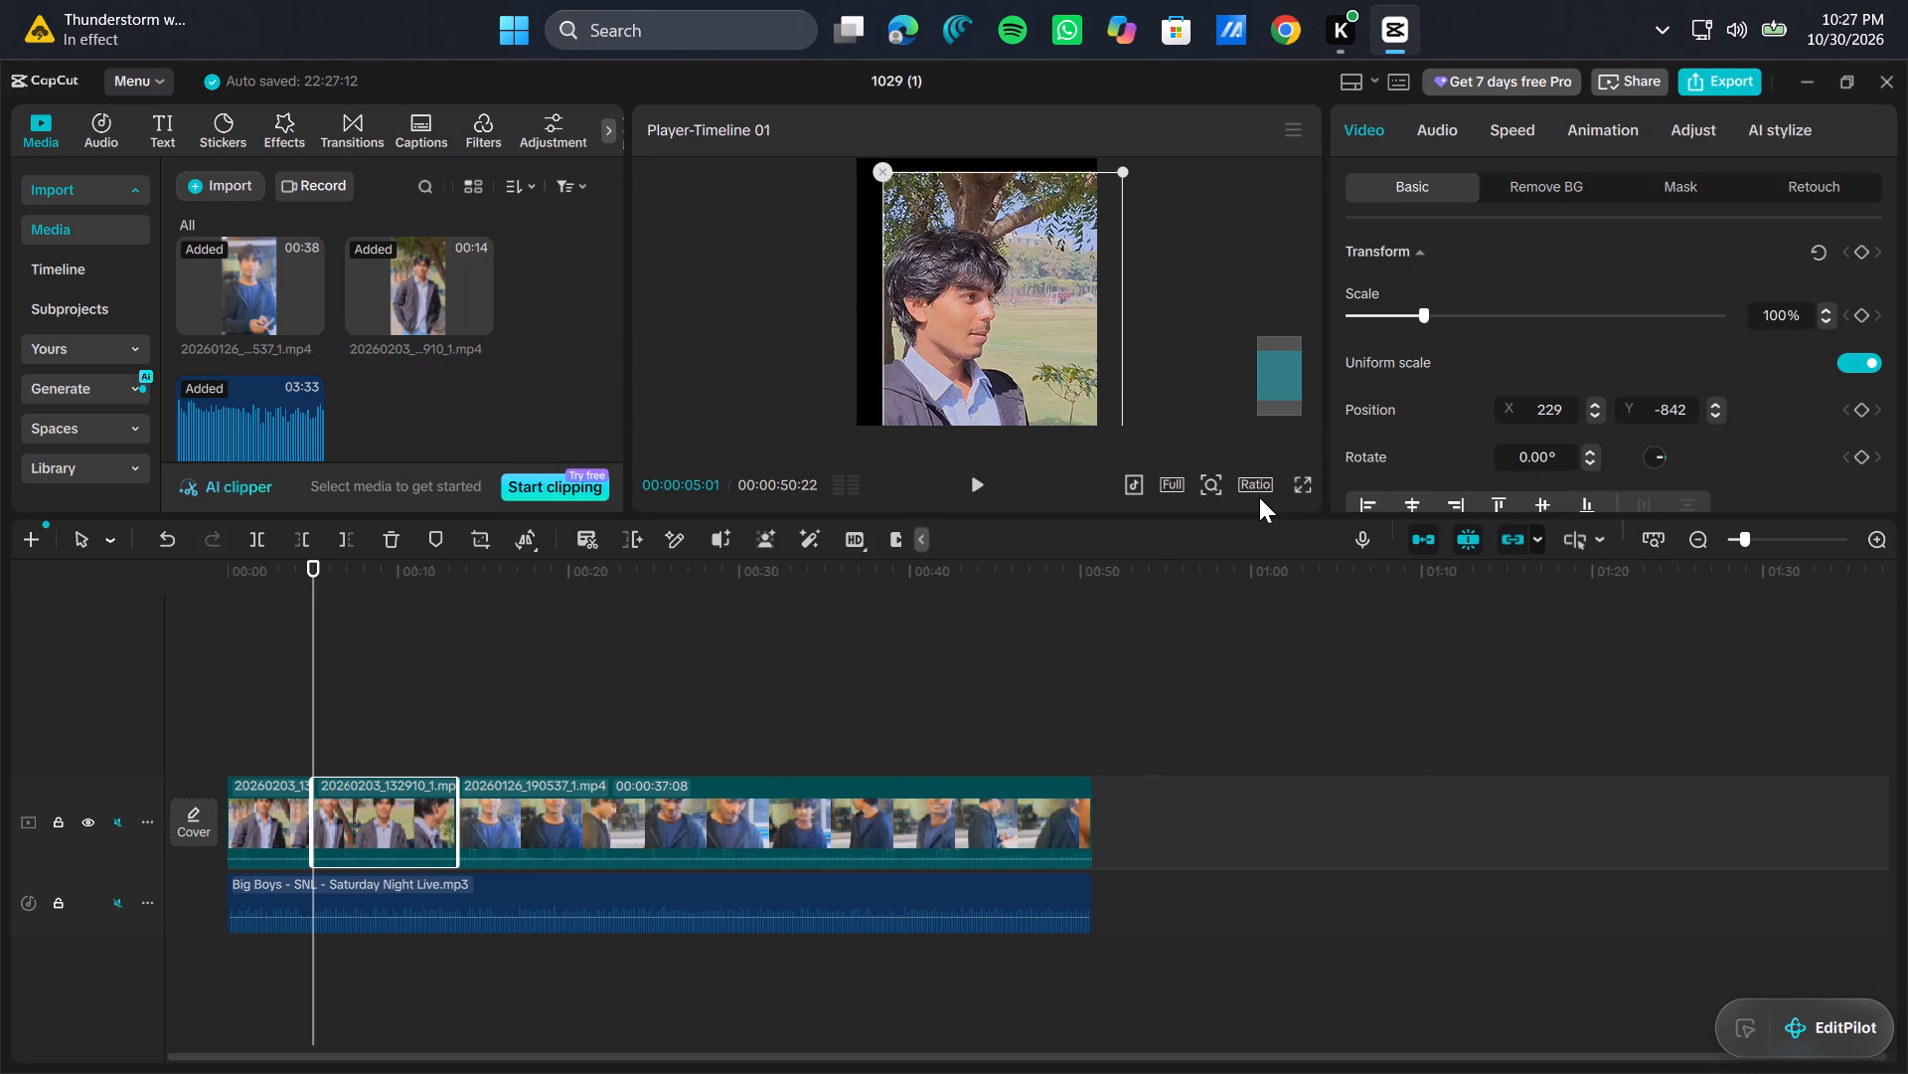
{"action": "left_click", "coordinate": [1249, 479]}
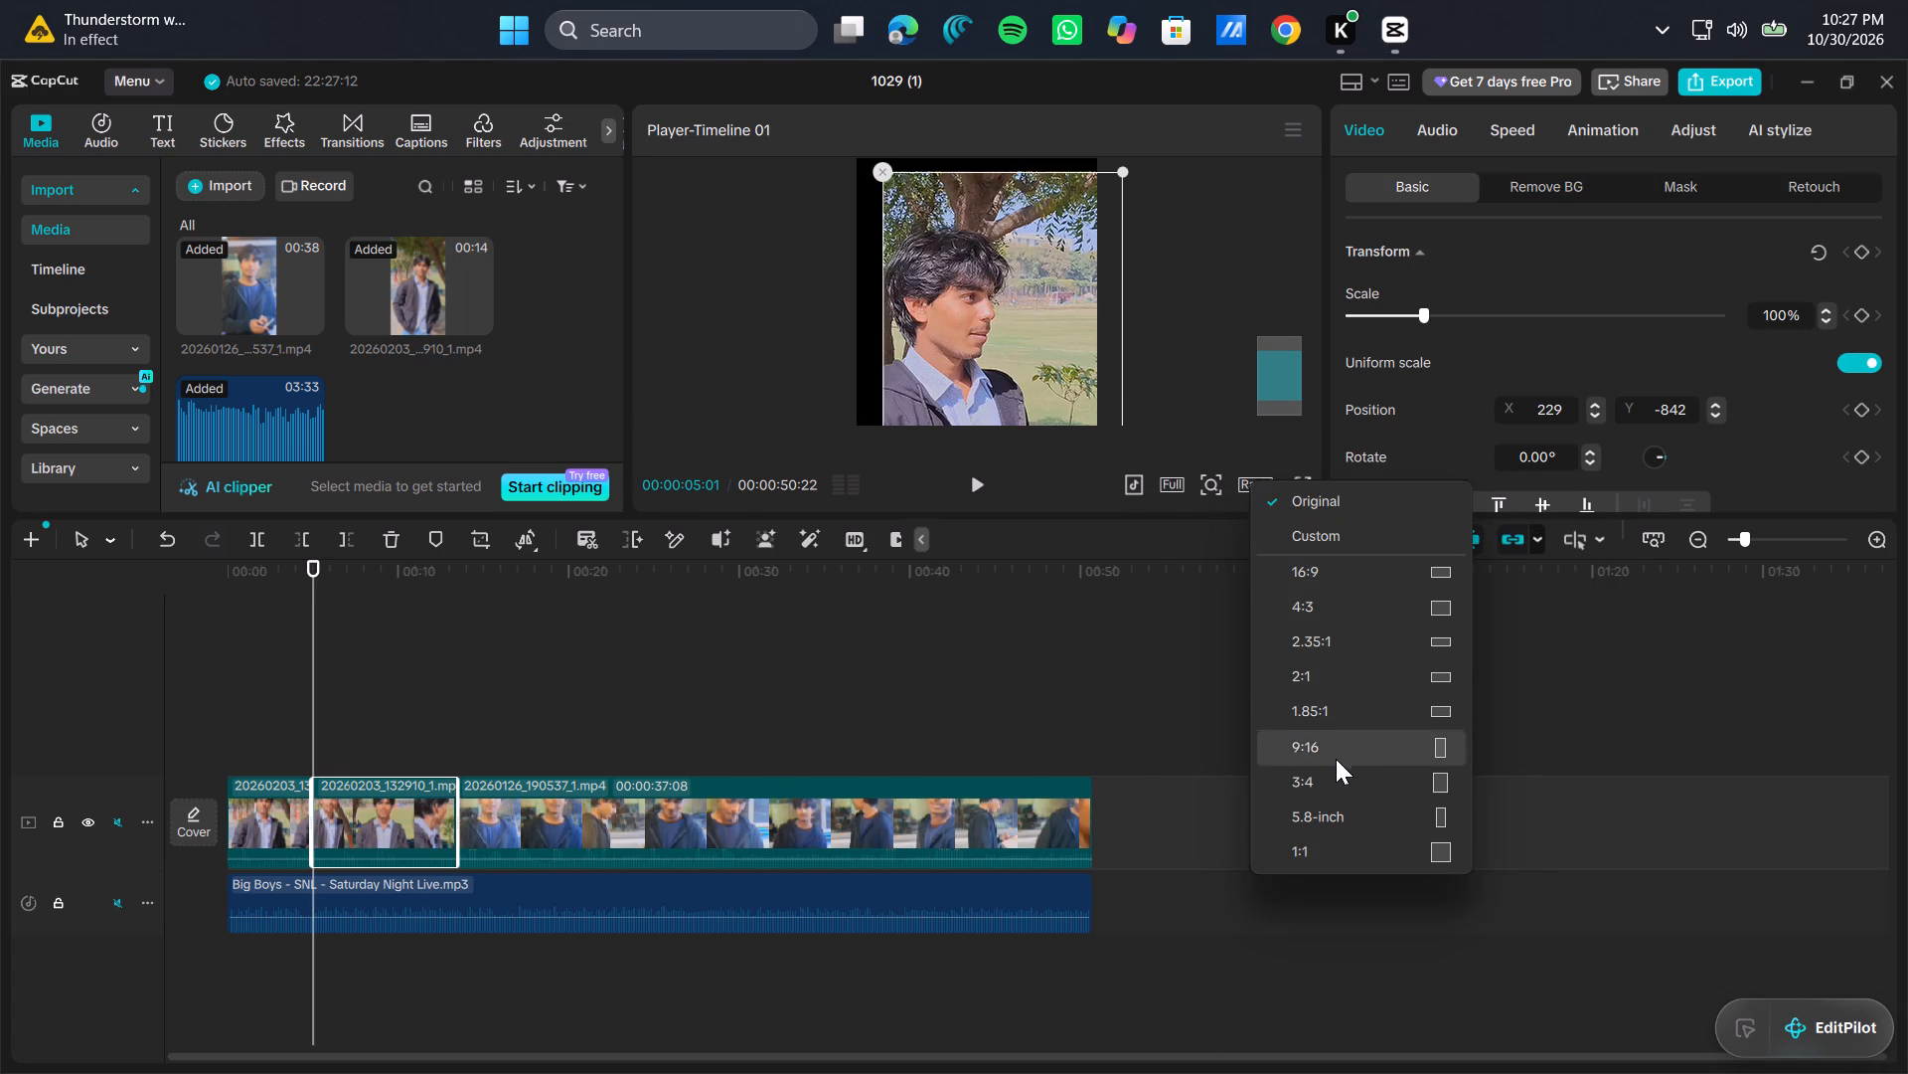
{"action": "left_click", "coordinate": [1341, 785]}
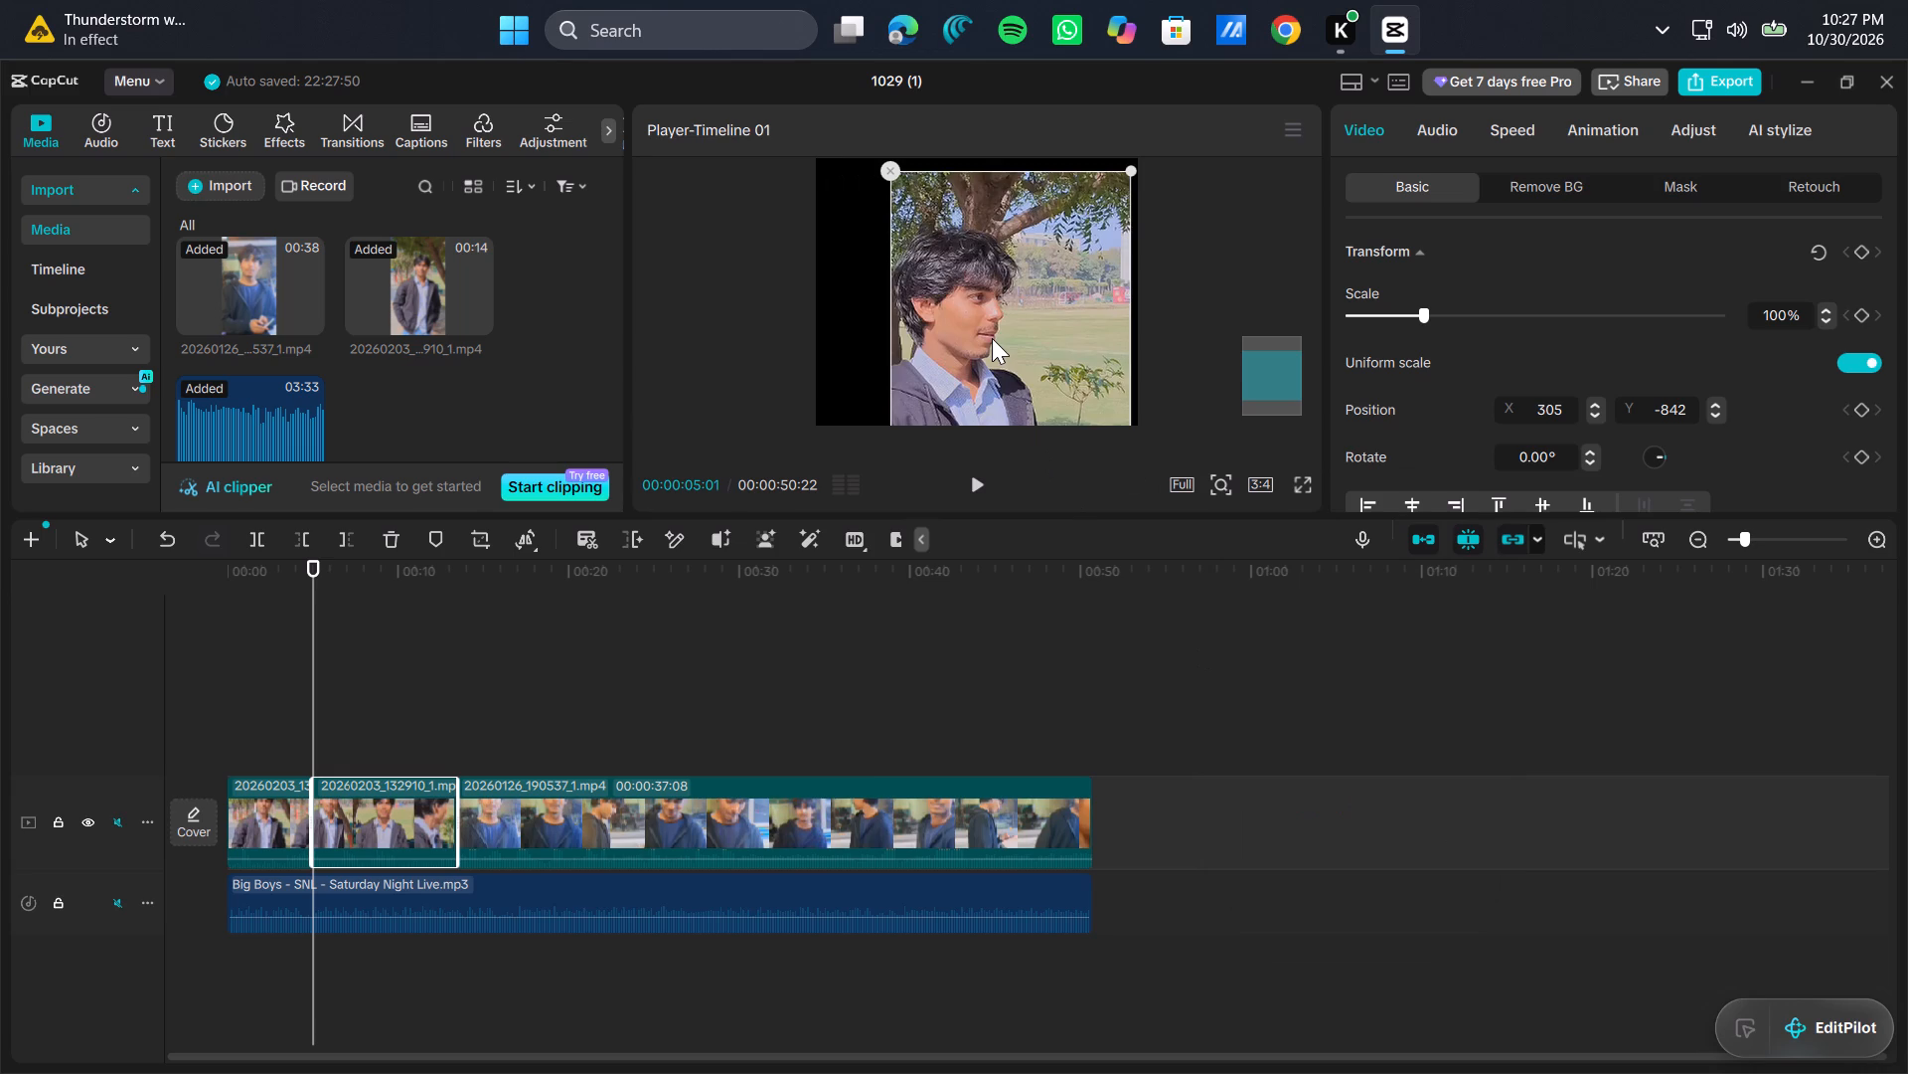
Centre the second part of 20260203_132910_1.mp4 at X 0, Y 0 and scale it to about 132% to fill the frame.
{"action": "scroll", "coordinate": [992, 338], "scroll_direction": "down", "scroll_amount": 7, "text": "ctrl"}
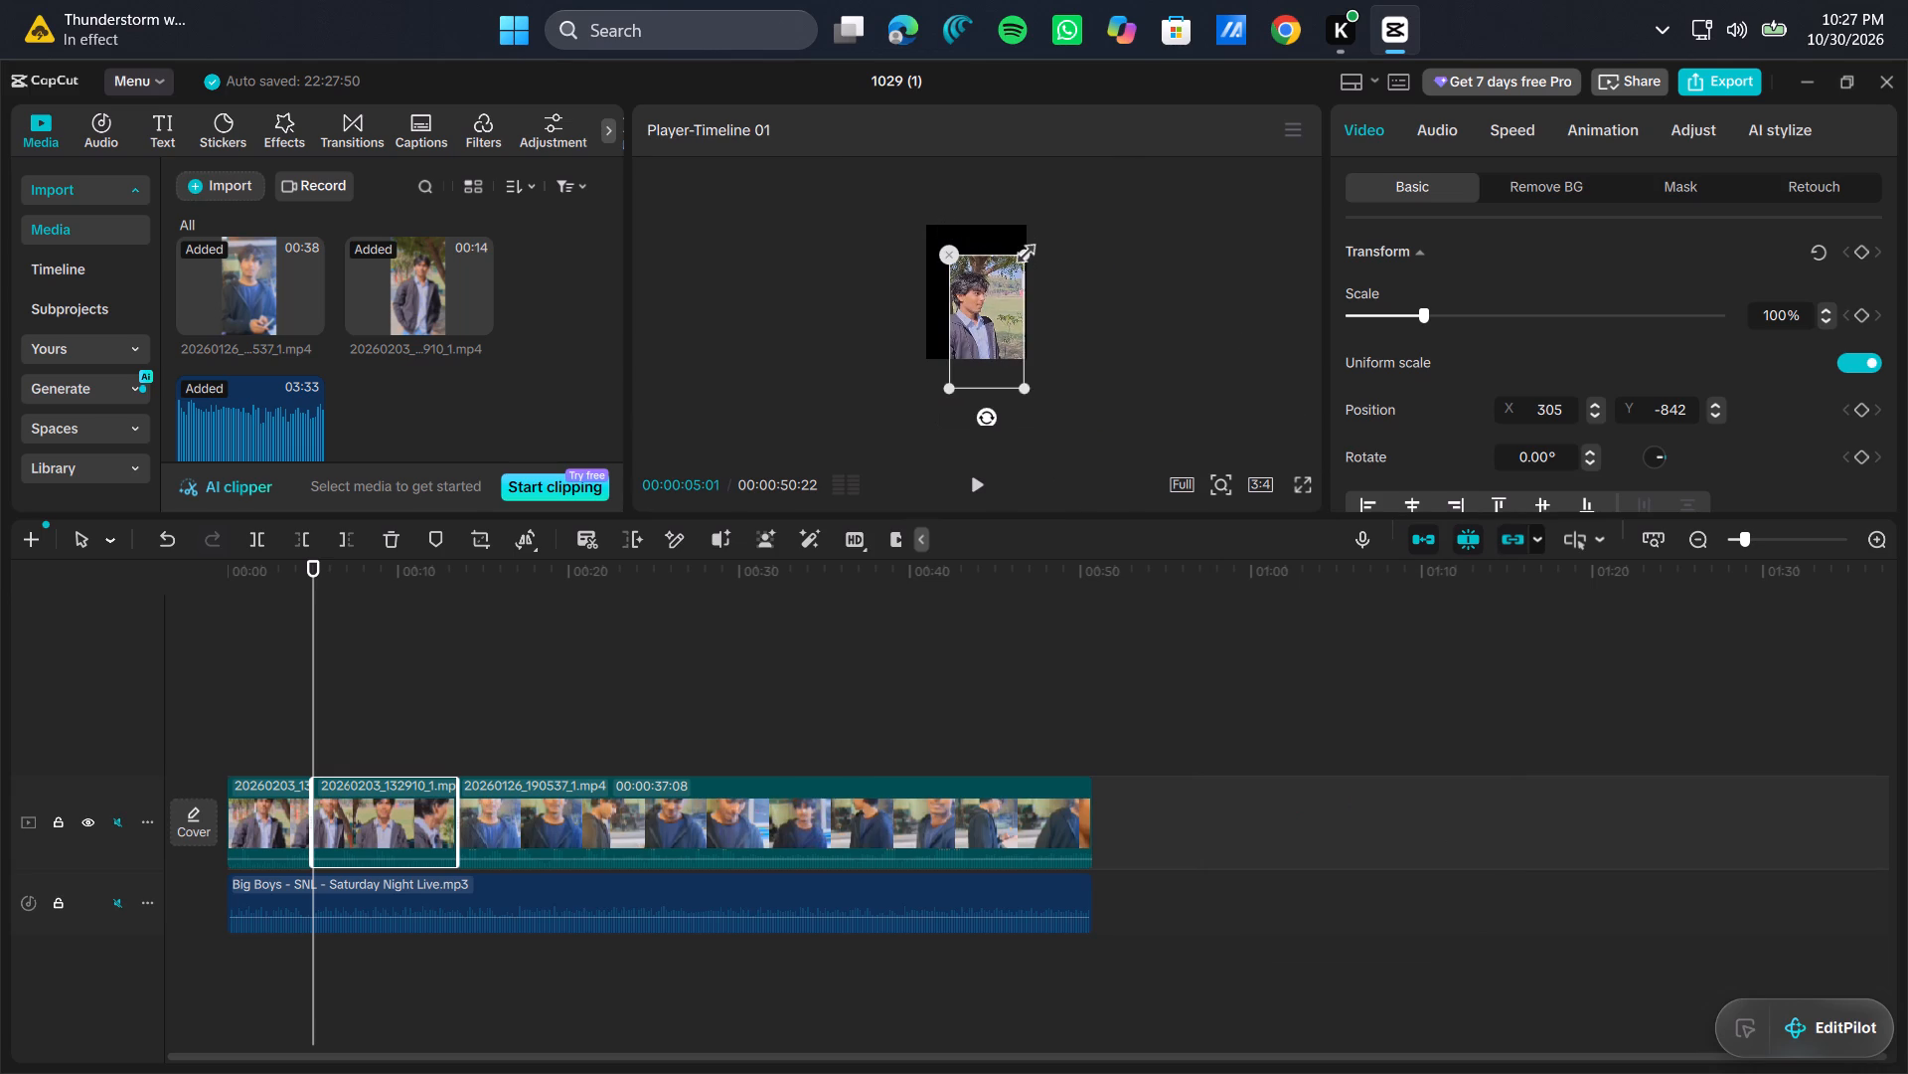
{"action": "left_click_drag", "start_coordinate": [1022, 249], "coordinate": [1036, 186]}
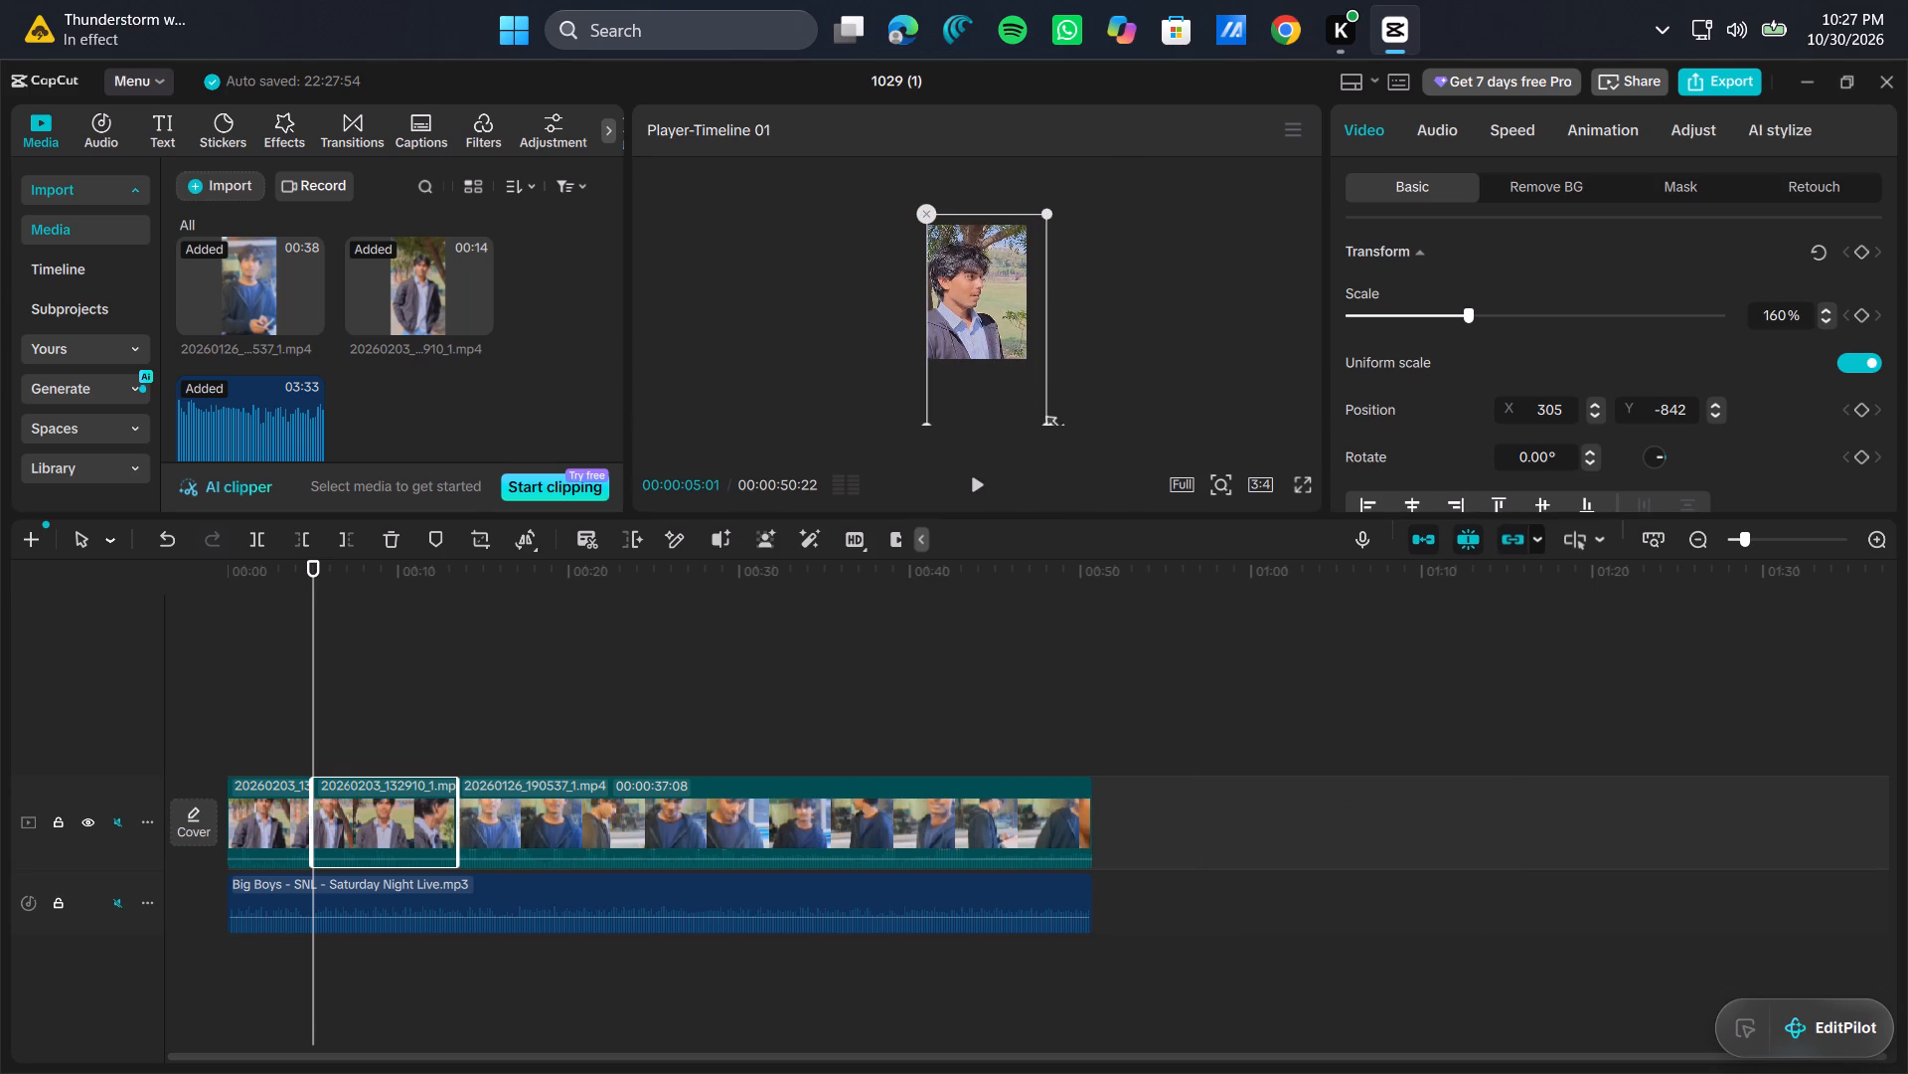
{"action": "left_click_drag", "start_coordinate": [1047, 423], "coordinate": [1026, 368]}
{"action": "left_click_drag", "start_coordinate": [993, 307], "coordinate": [977, 283]}
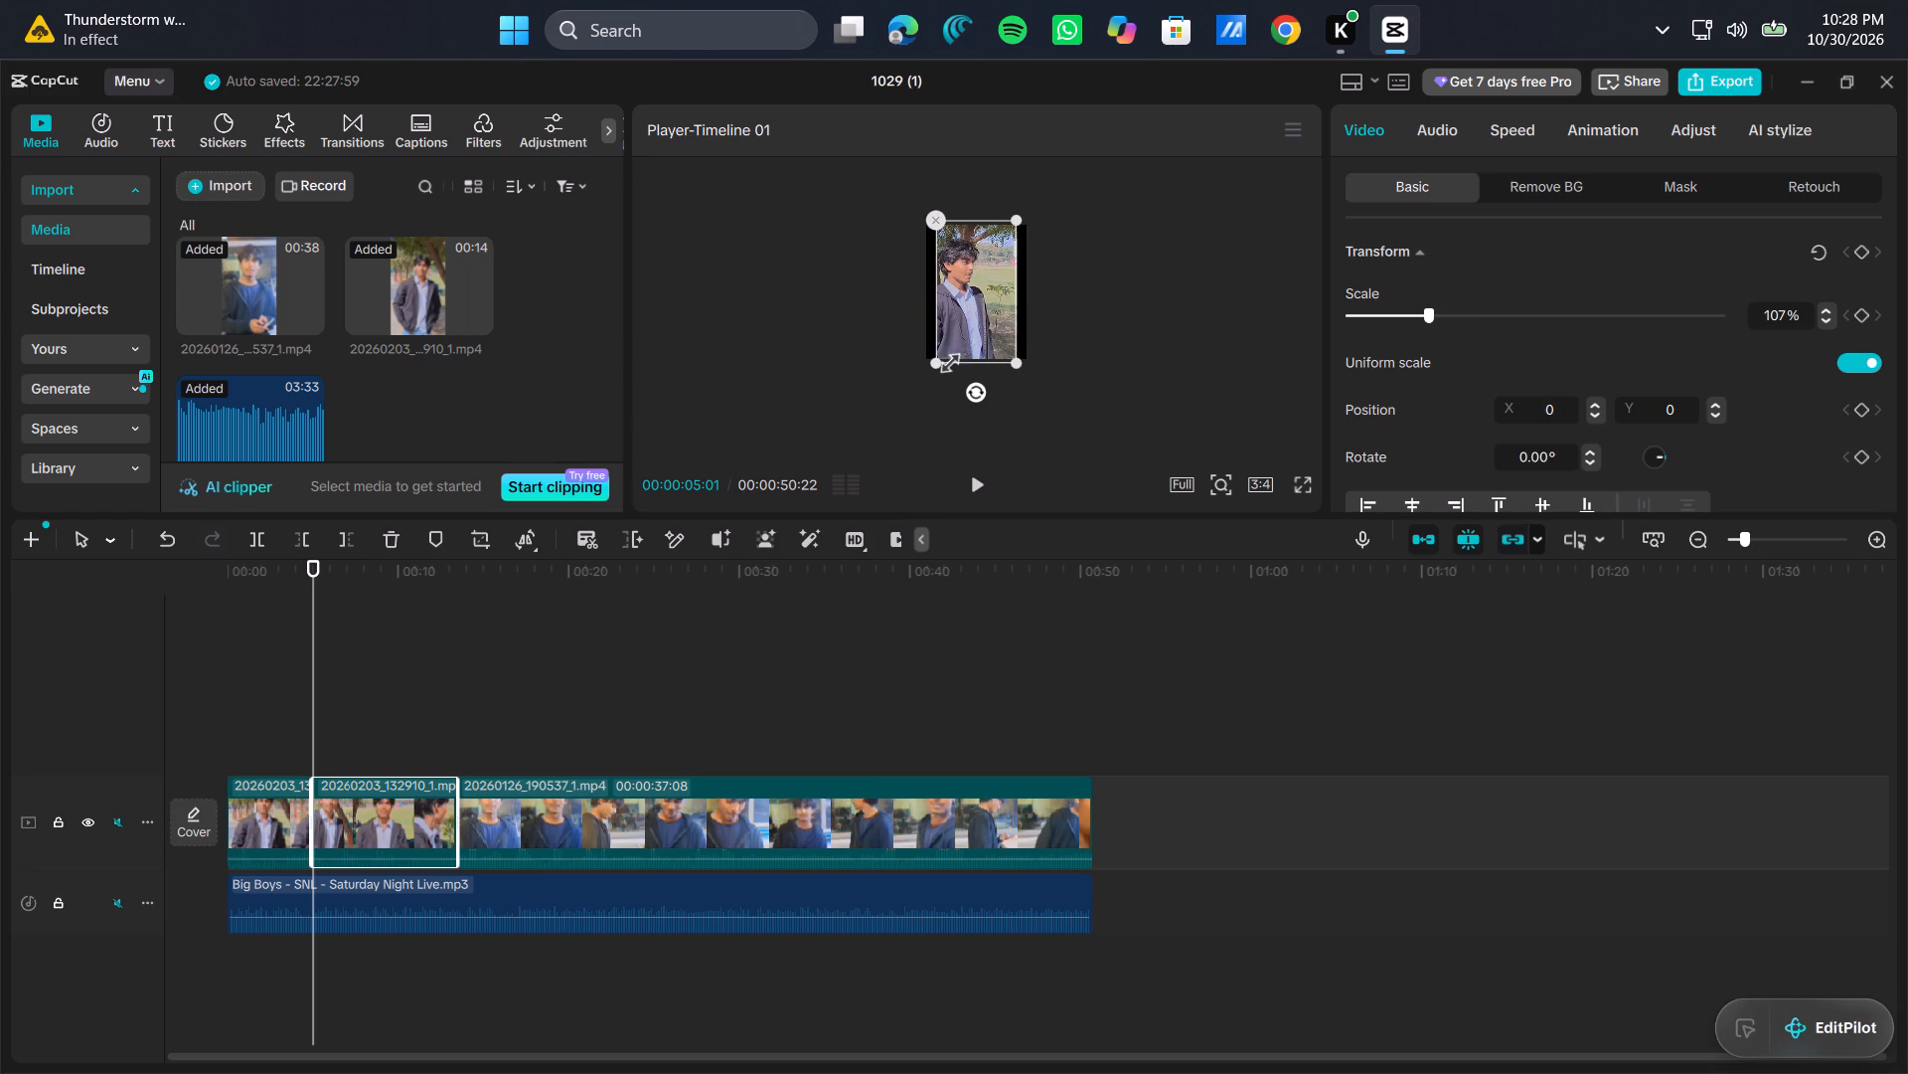
{"action": "left_click_drag", "start_coordinate": [938, 360], "coordinate": [911, 396]}
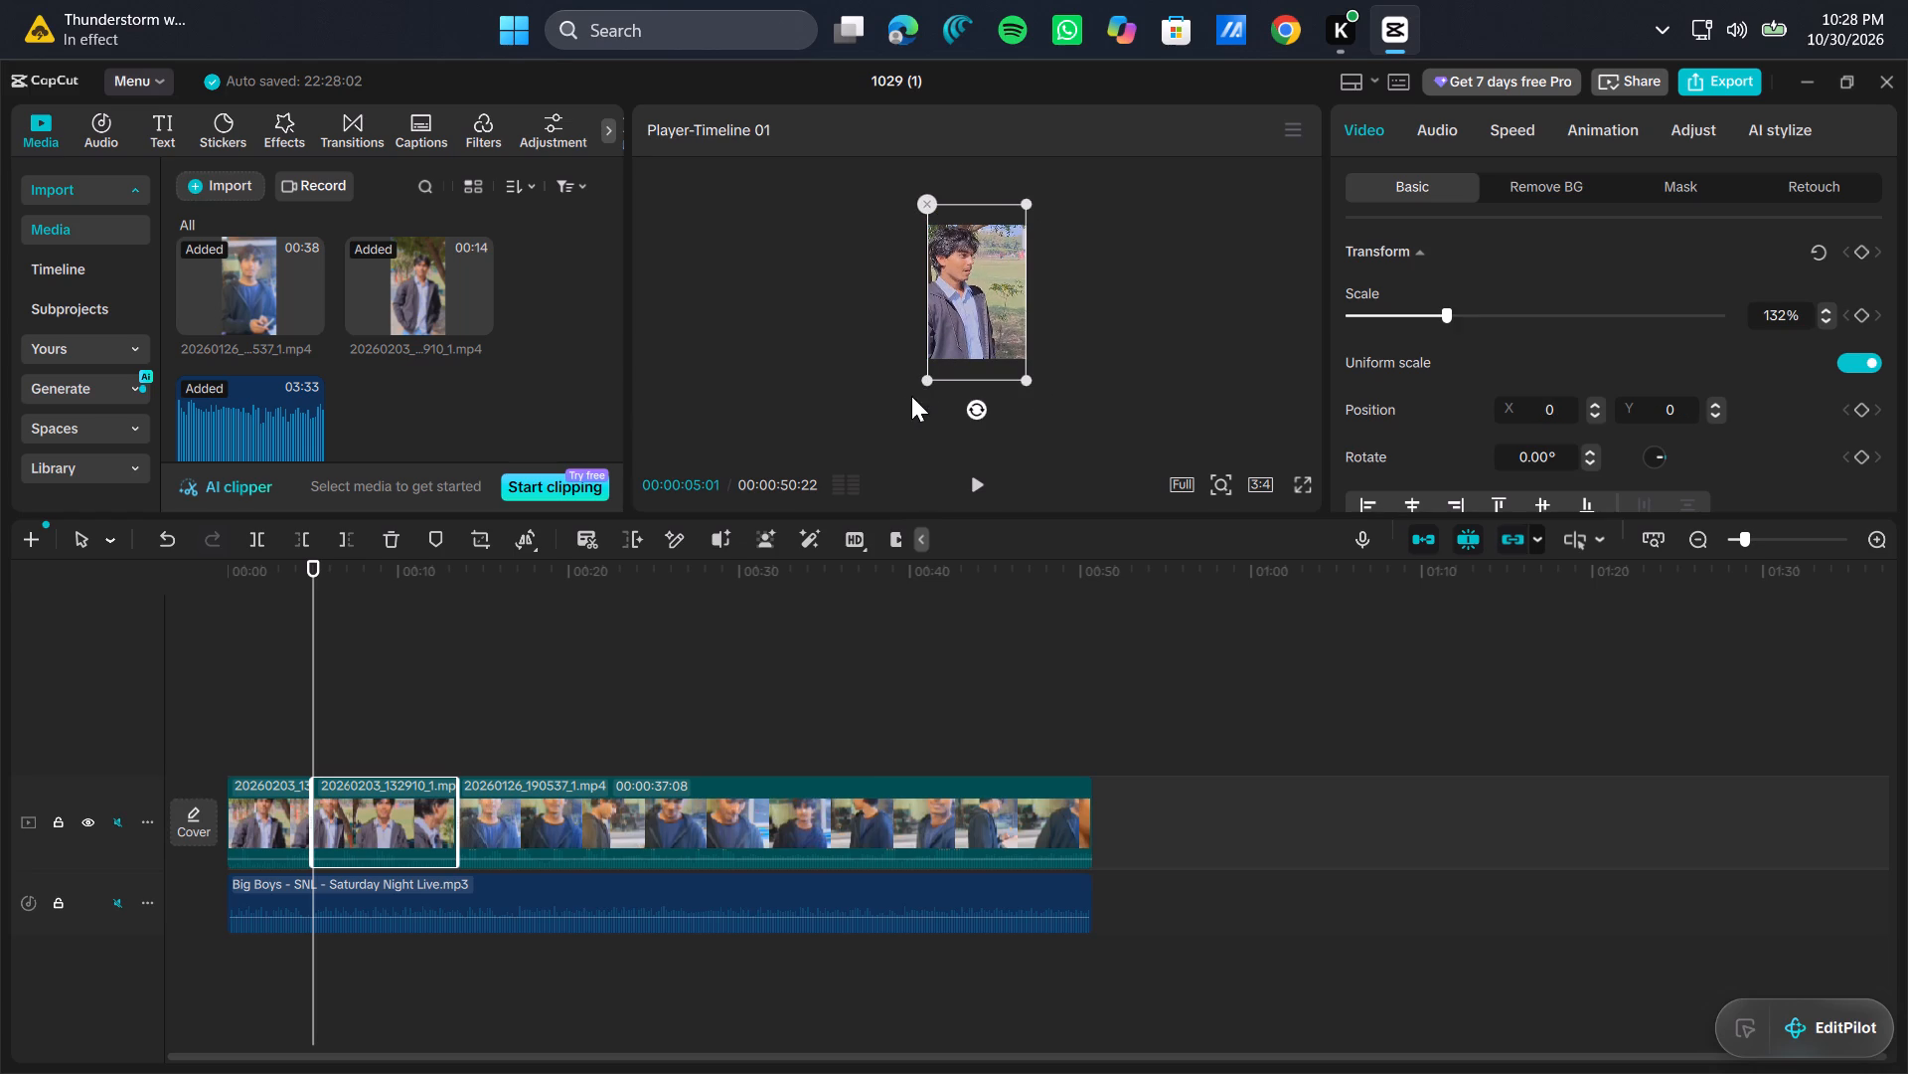
{"action": "left_click", "coordinate": [961, 290]}
{"action": "left_click", "coordinate": [1095, 287]}
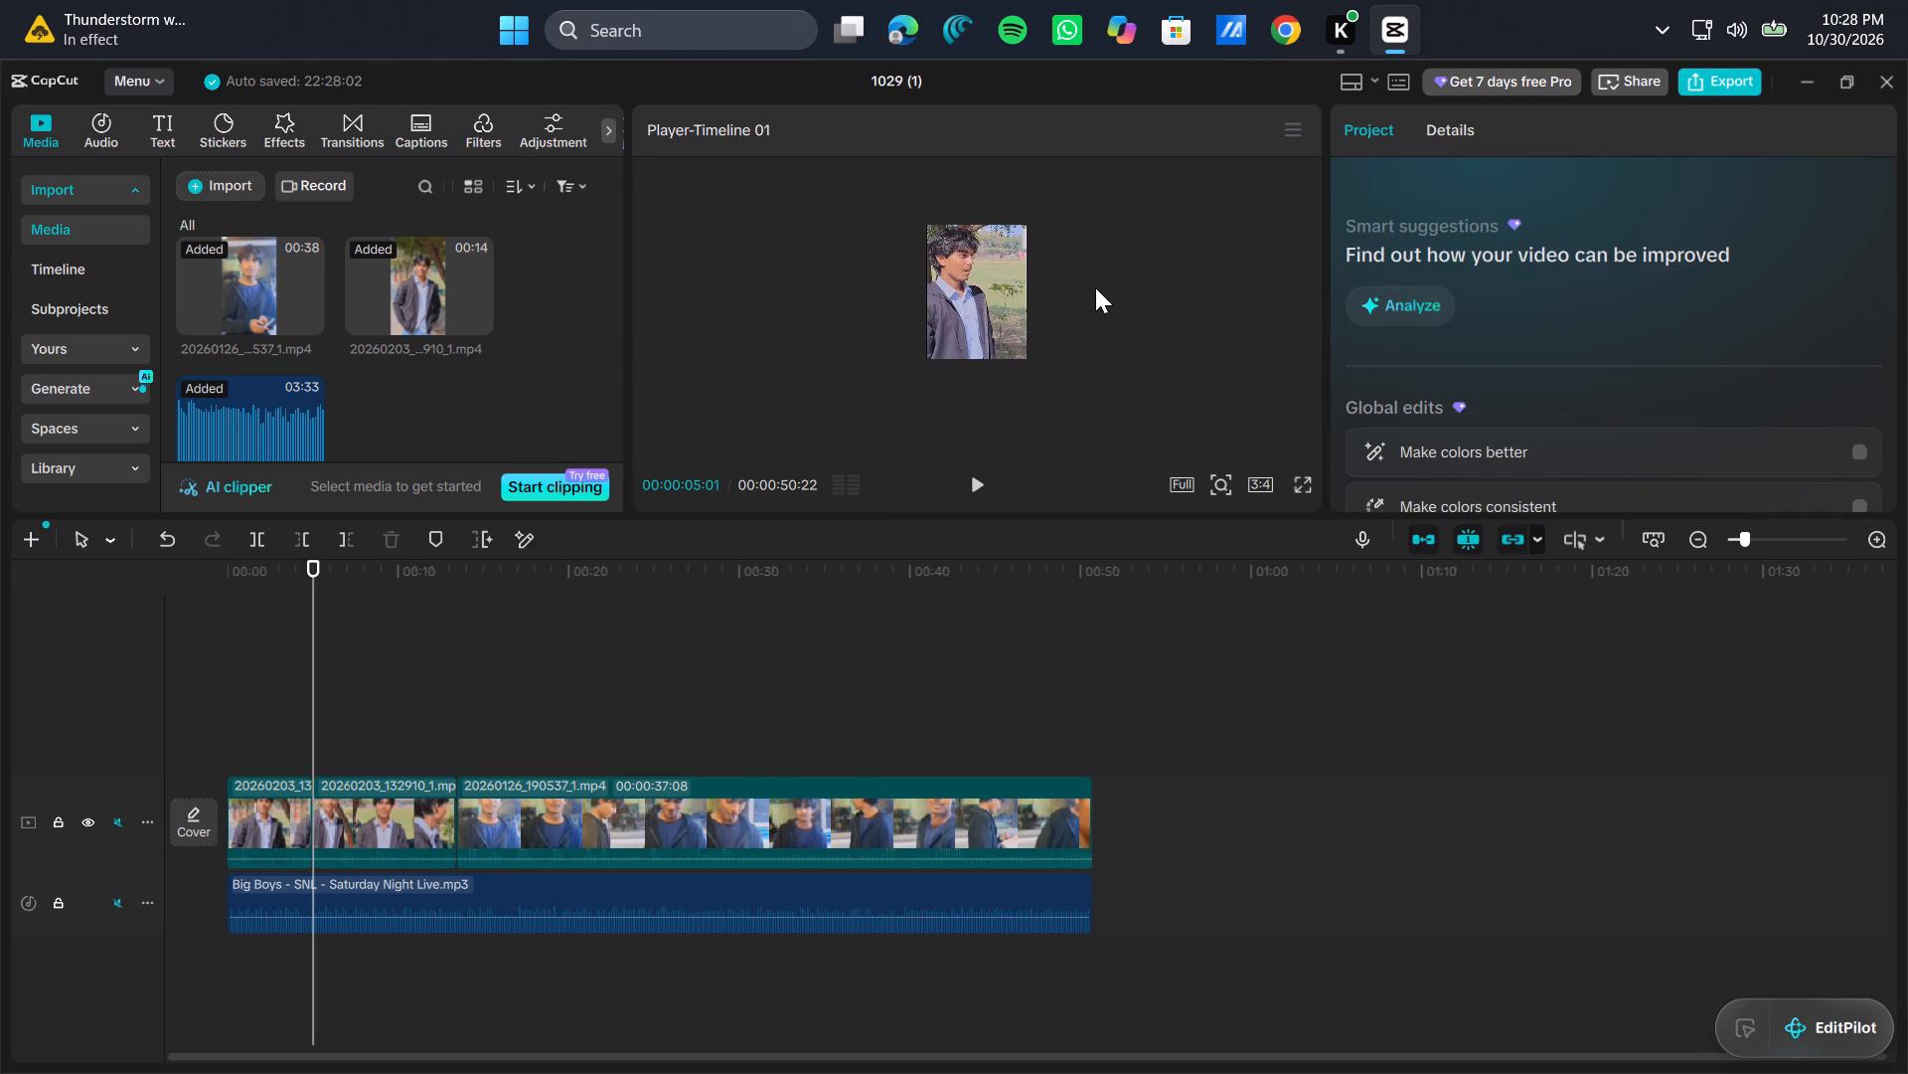
{"action": "scroll", "coordinate": [1034, 292], "scroll_direction": "up", "scroll_amount": 3, "text": "ctrl"}
Scale the 20260126_190537_1.mp4 clip to about 134% and move it within the frame to about X 0, Y -455.
{"action": "left_click", "coordinate": [586, 673]}
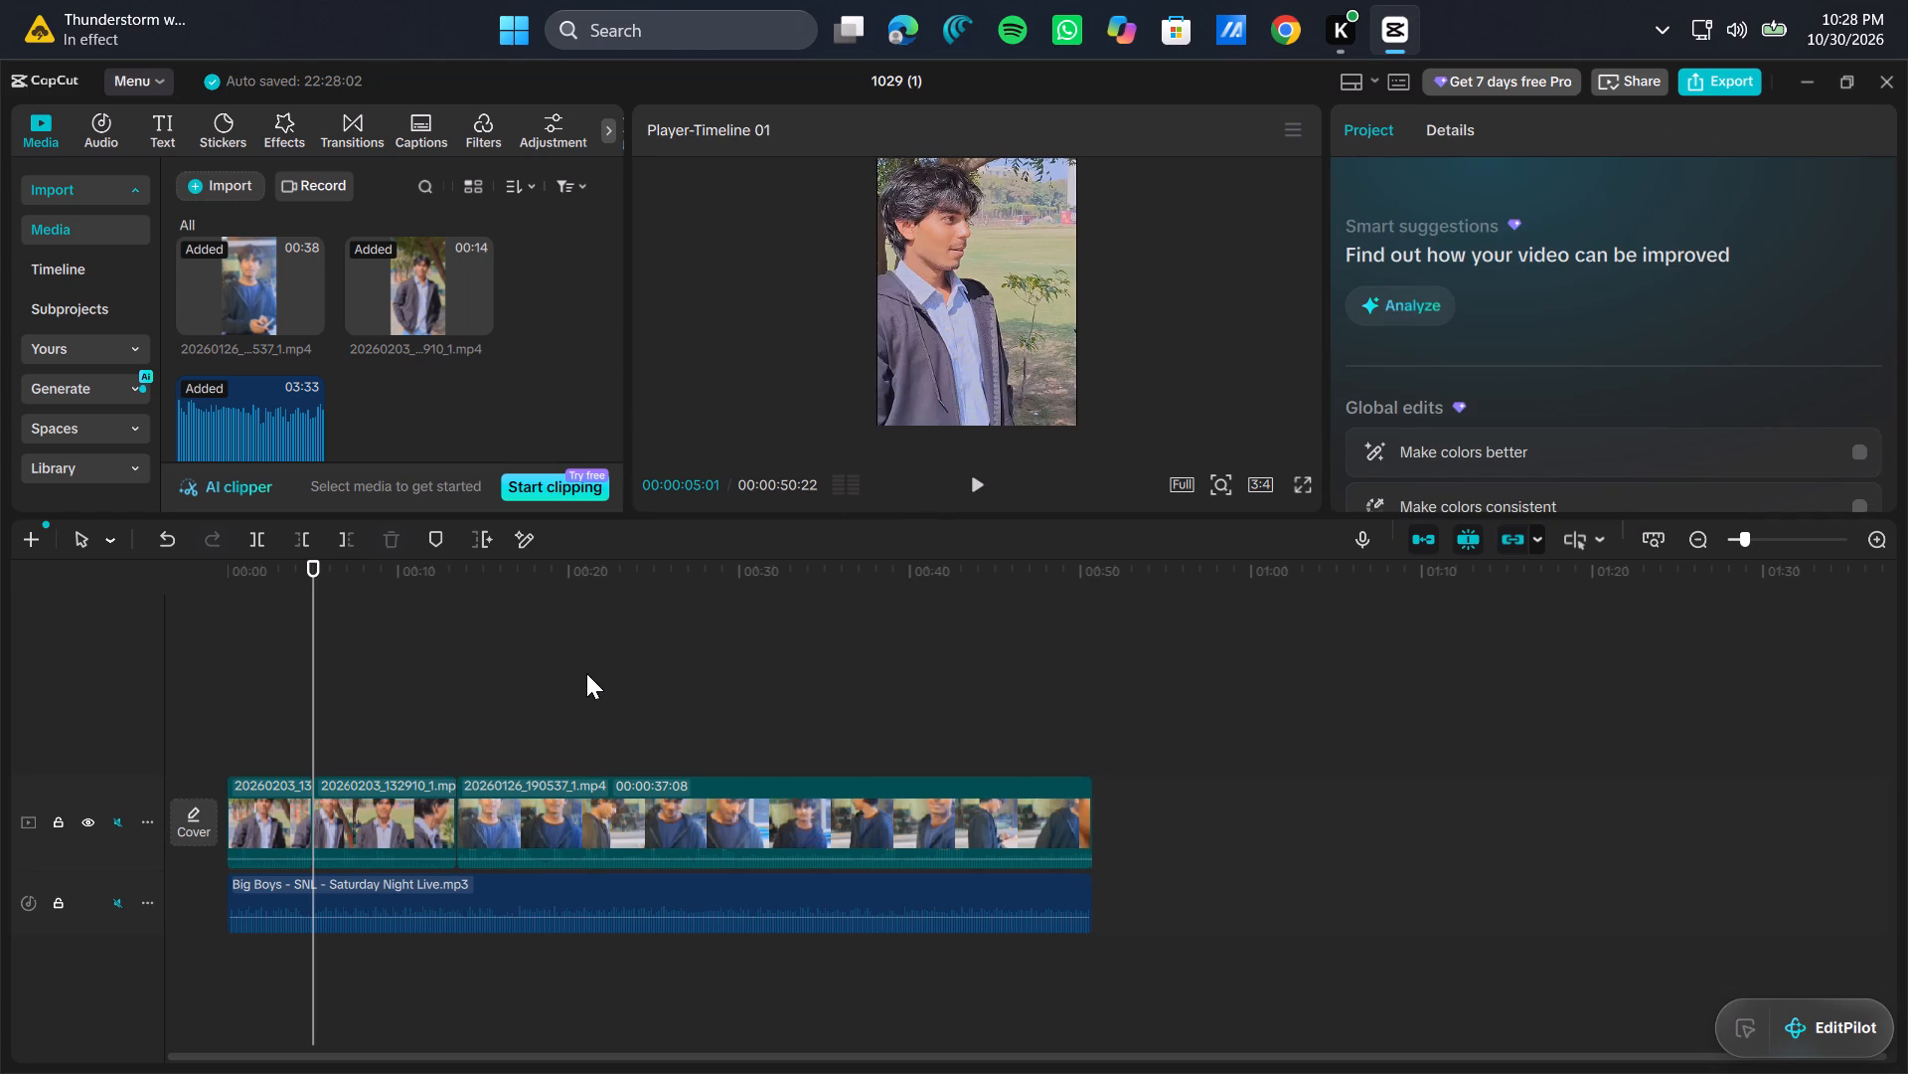
{"action": "left_click", "coordinate": [1014, 355]}
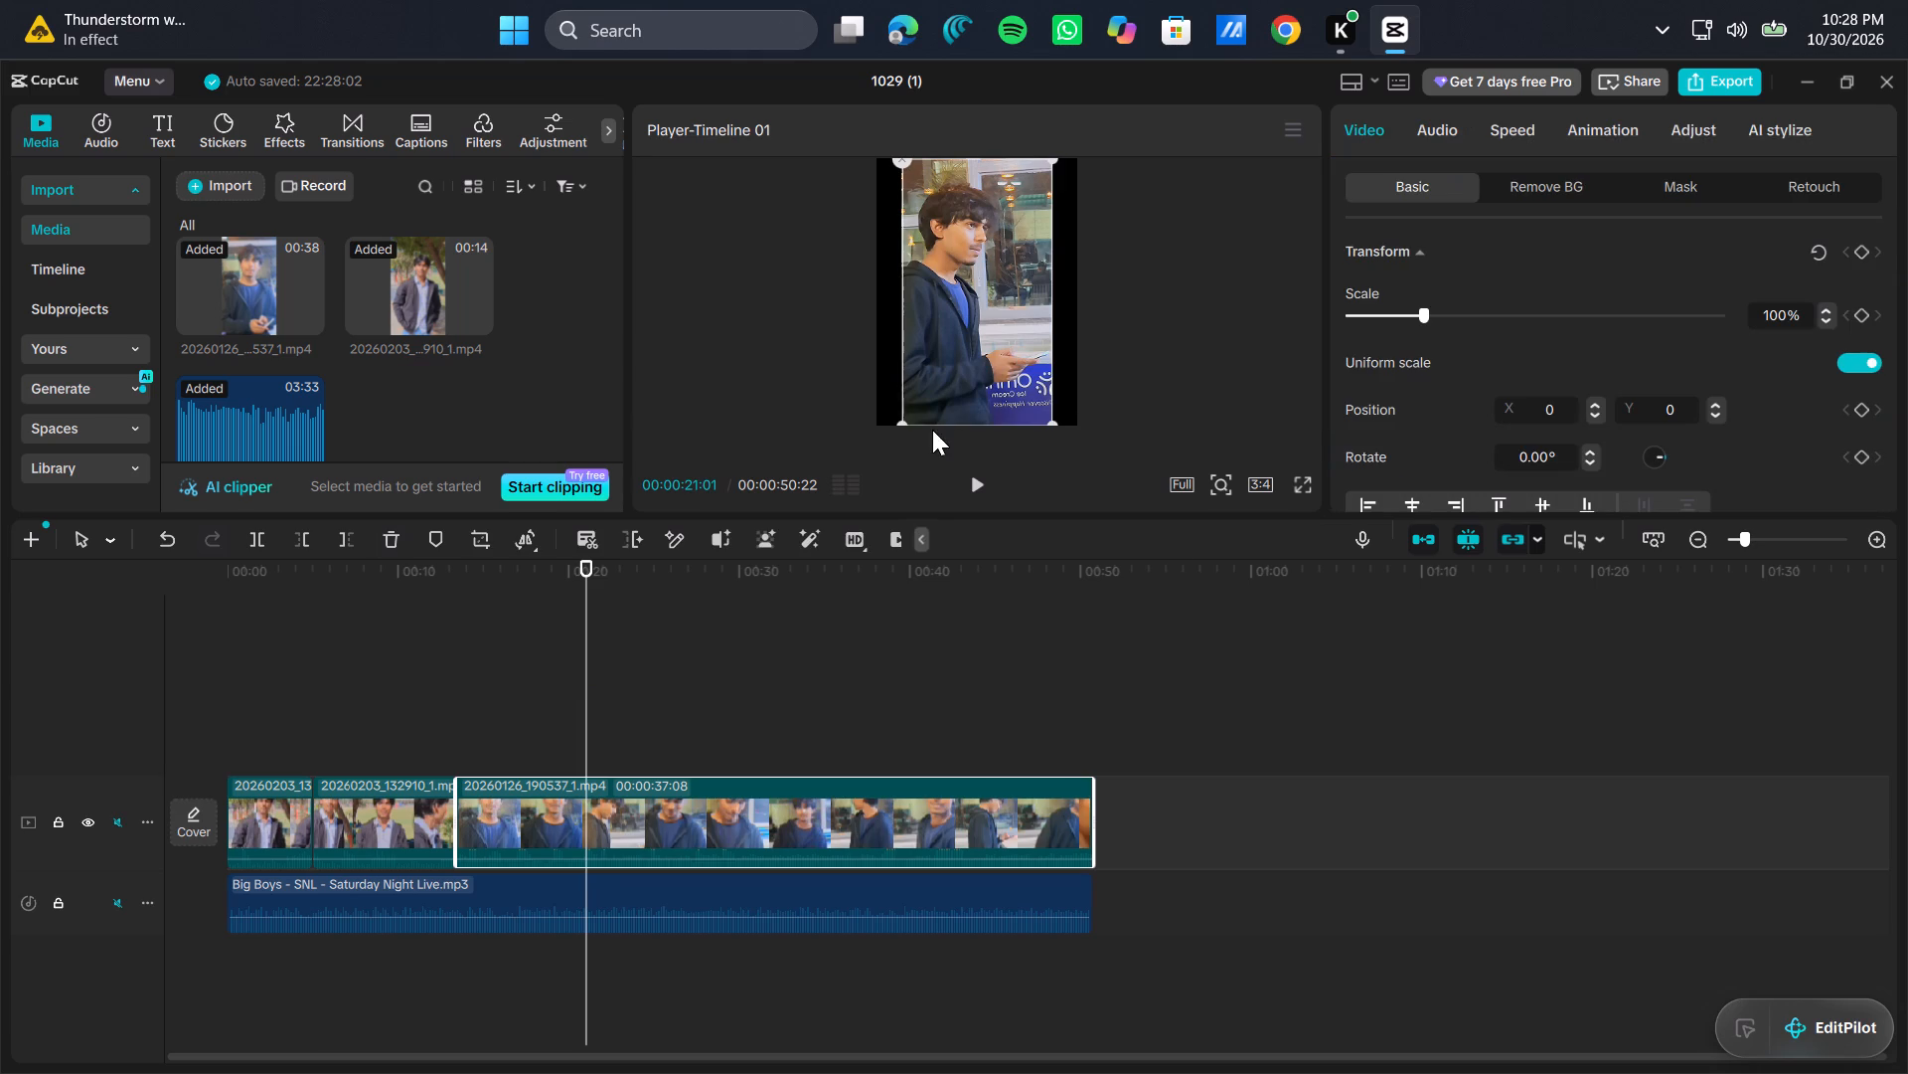
{"action": "left_click", "coordinate": [900, 427]}
{"action": "left_click_drag", "start_coordinate": [903, 419], "coordinate": [852, 493]}
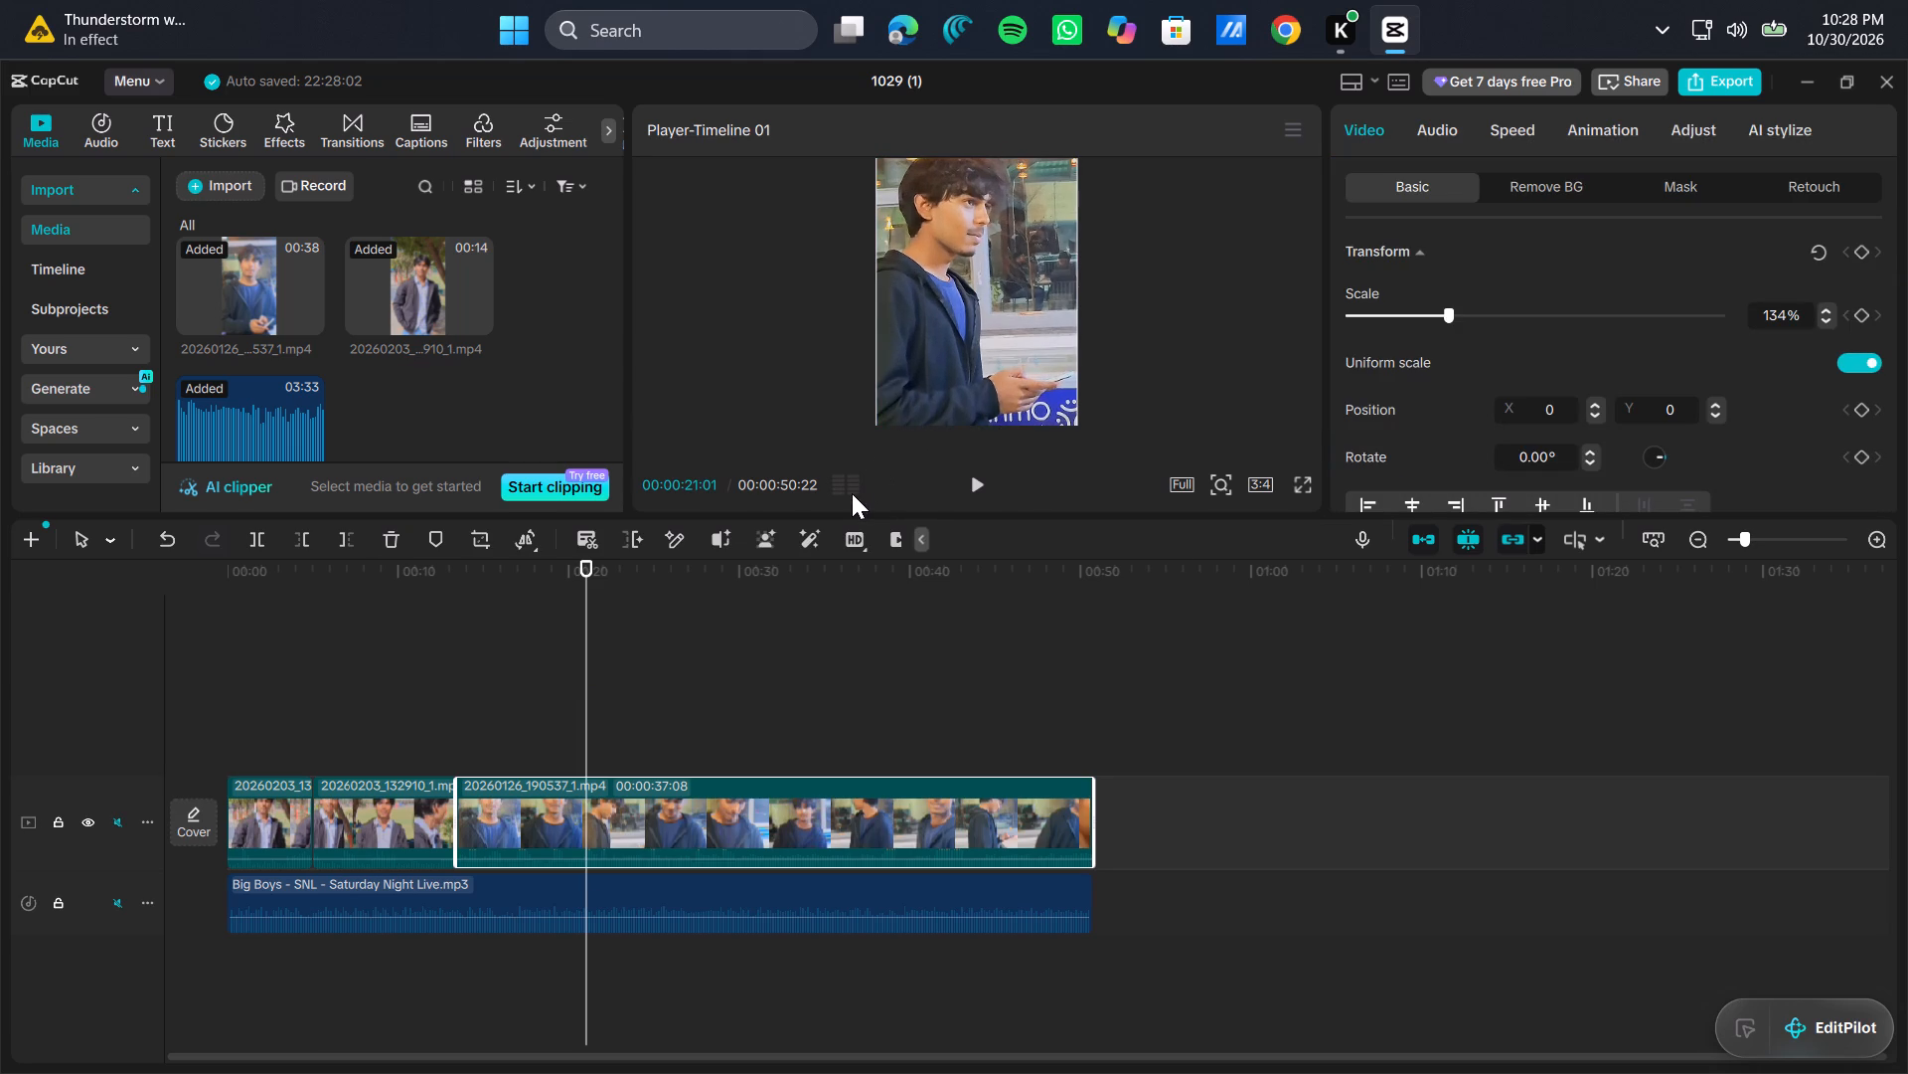
{"action": "right_click", "coordinate": [955, 280]}
{"action": "left_click_drag", "start_coordinate": [956, 328], "coordinate": [958, 359]}
Examine the reframed 20260126_190537_1.mp4 clip at 00:00:21:01, close up around the head and as a whole frame.
{"action": "scroll", "coordinate": [953, 192], "scroll_direction": "up", "scroll_amount": 4, "text": "ctrl"}
{"action": "scroll", "coordinate": [953, 192], "scroll_direction": "up", "scroll_amount": 1}
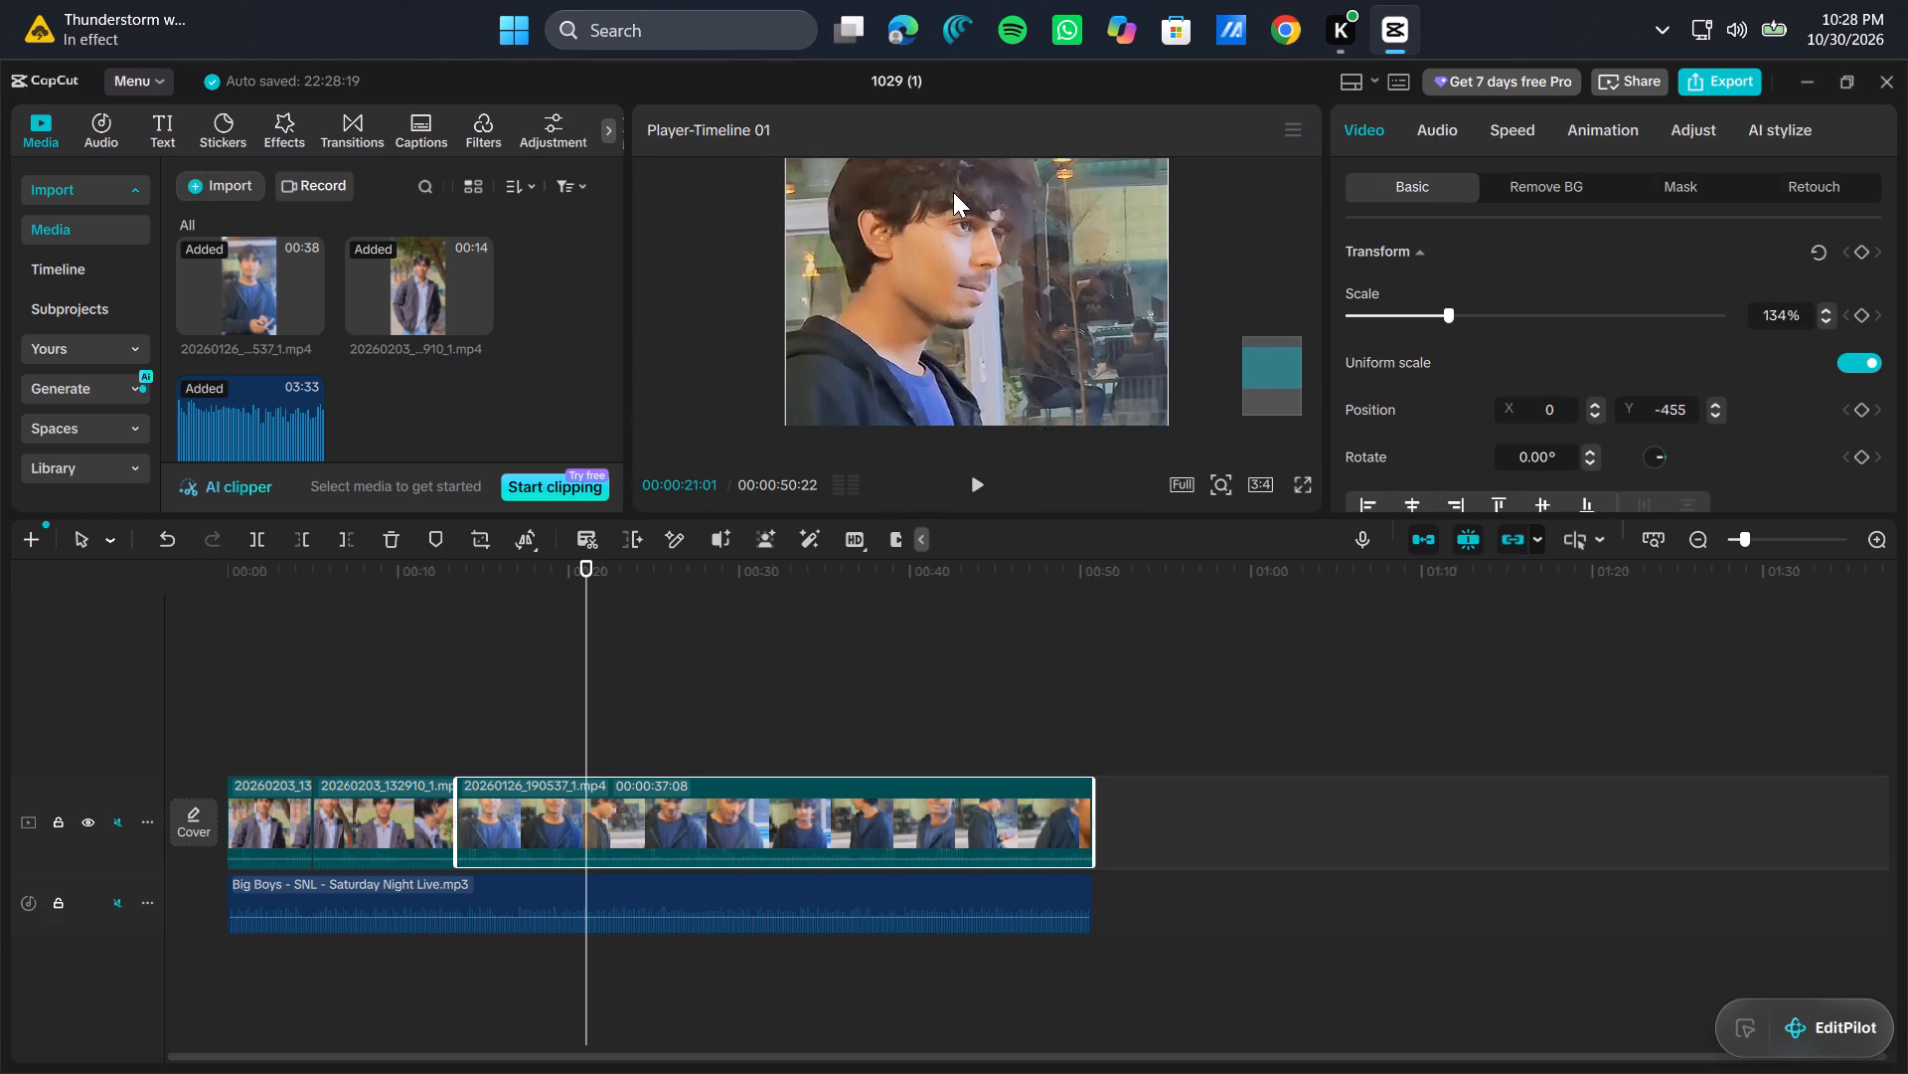
{"action": "scroll", "coordinate": [953, 192], "scroll_direction": "up", "scroll_amount": 2}
{"action": "scroll", "coordinate": [939, 230], "scroll_direction": "down", "scroll_amount": 2, "text": "ctrl"}
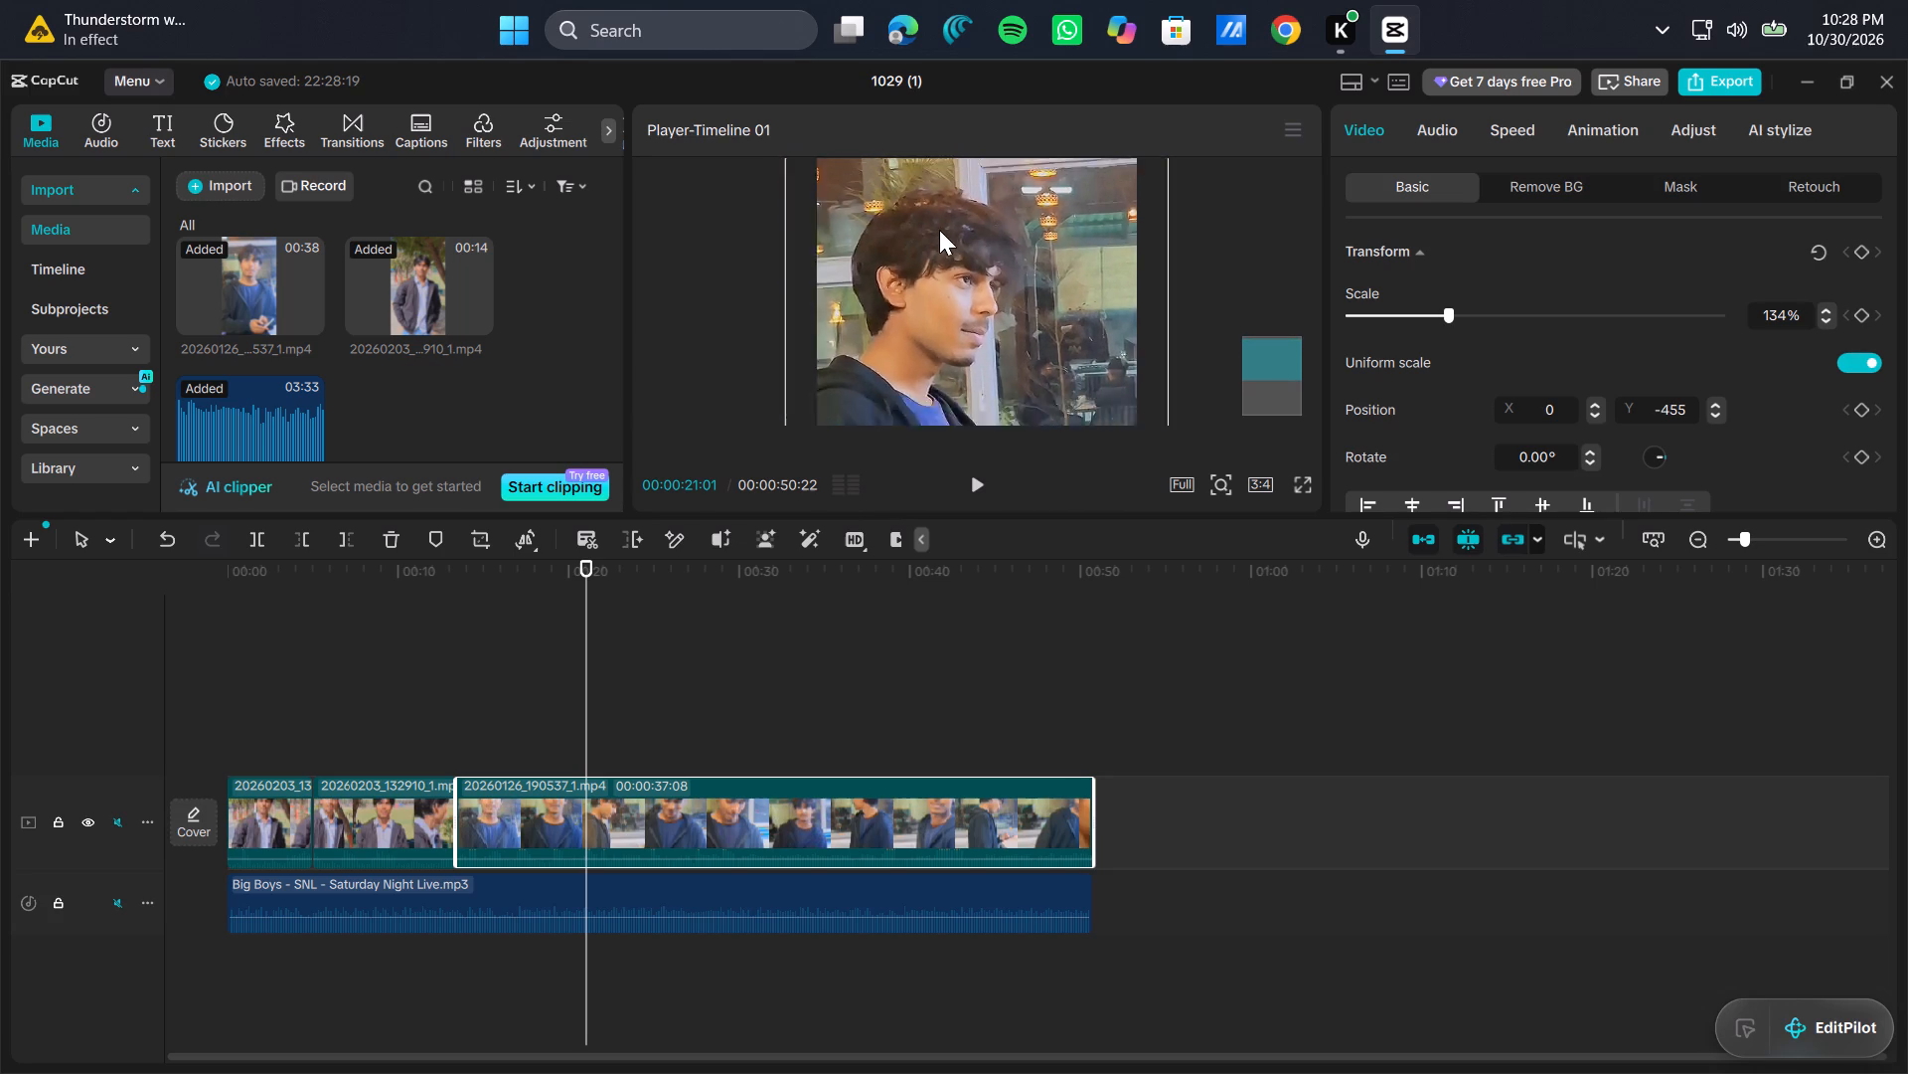
{"action": "scroll", "coordinate": [939, 230], "scroll_direction": "down", "scroll_amount": 5, "text": "ctrl"}
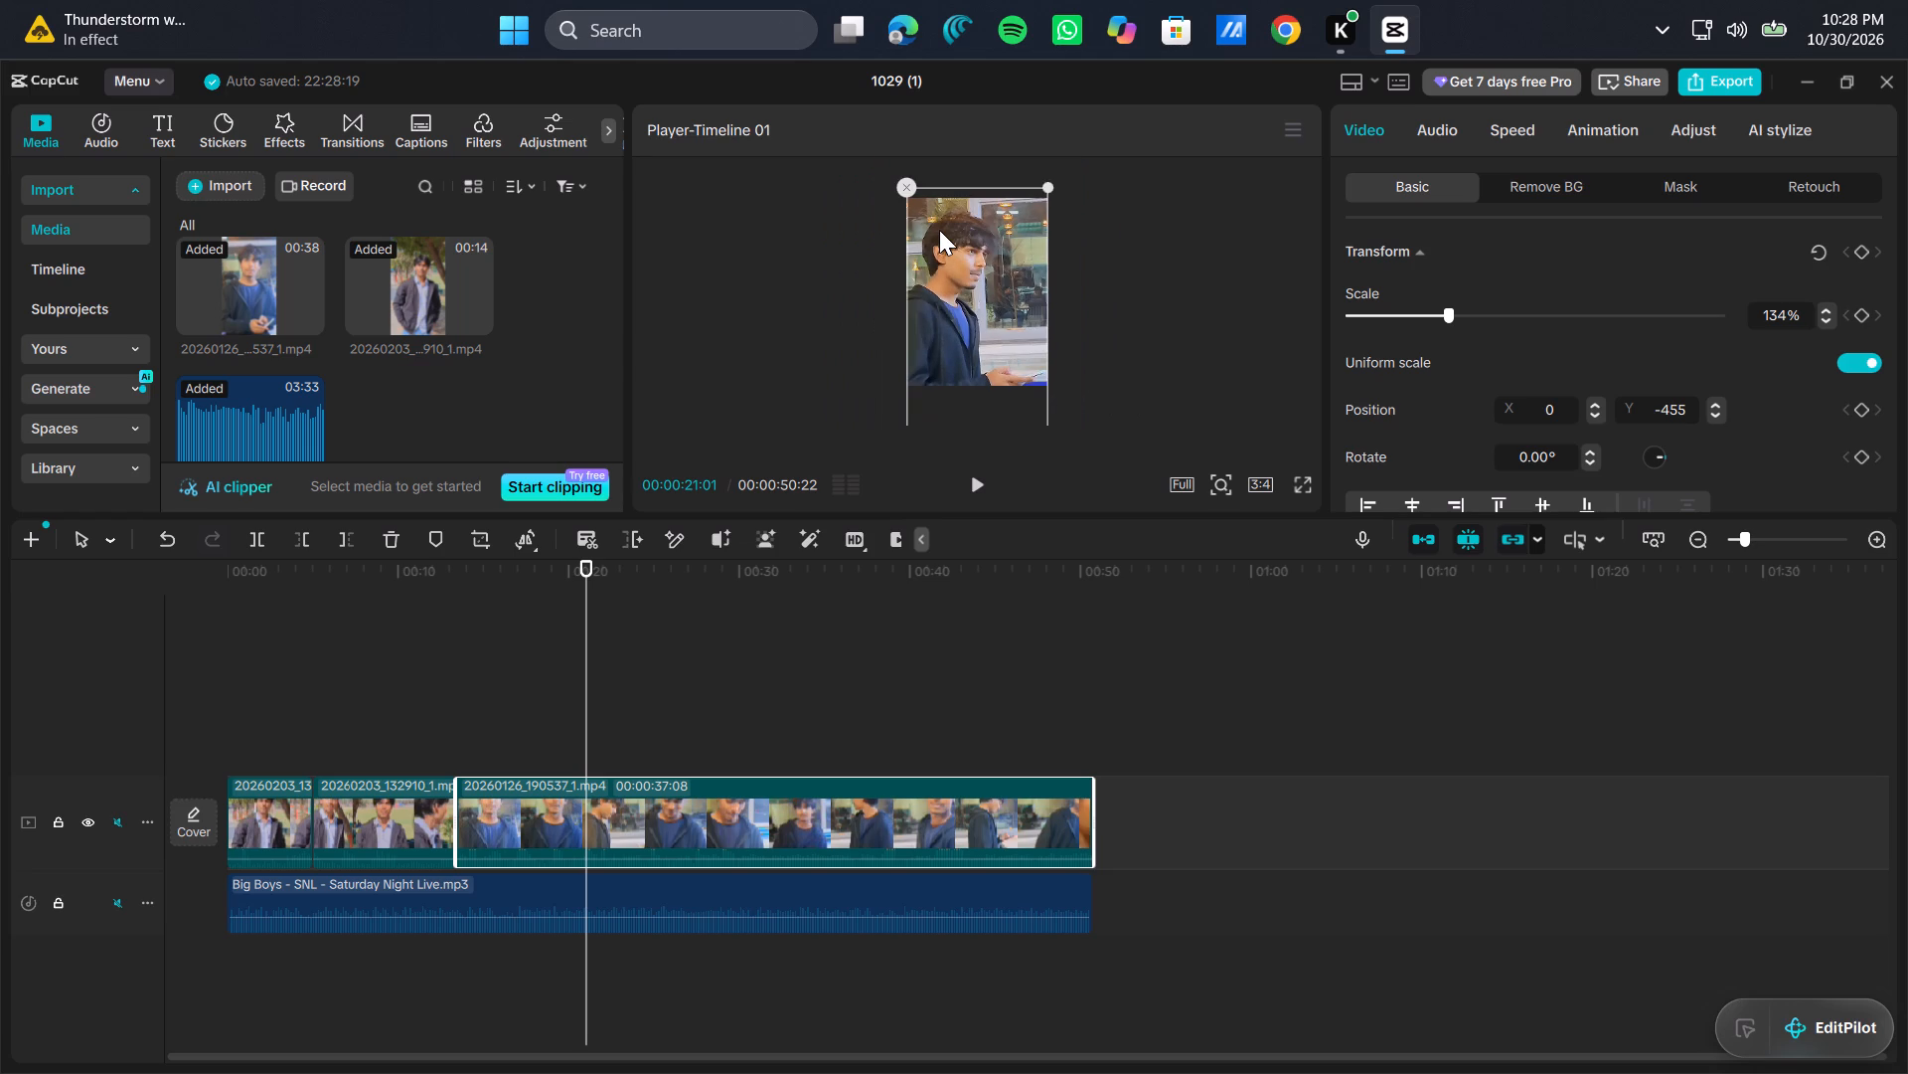
{"action": "left_click", "coordinate": [1172, 243]}
{"action": "scroll", "coordinate": [990, 248], "scroll_direction": "up", "scroll_amount": 2, "text": "ctrl"}
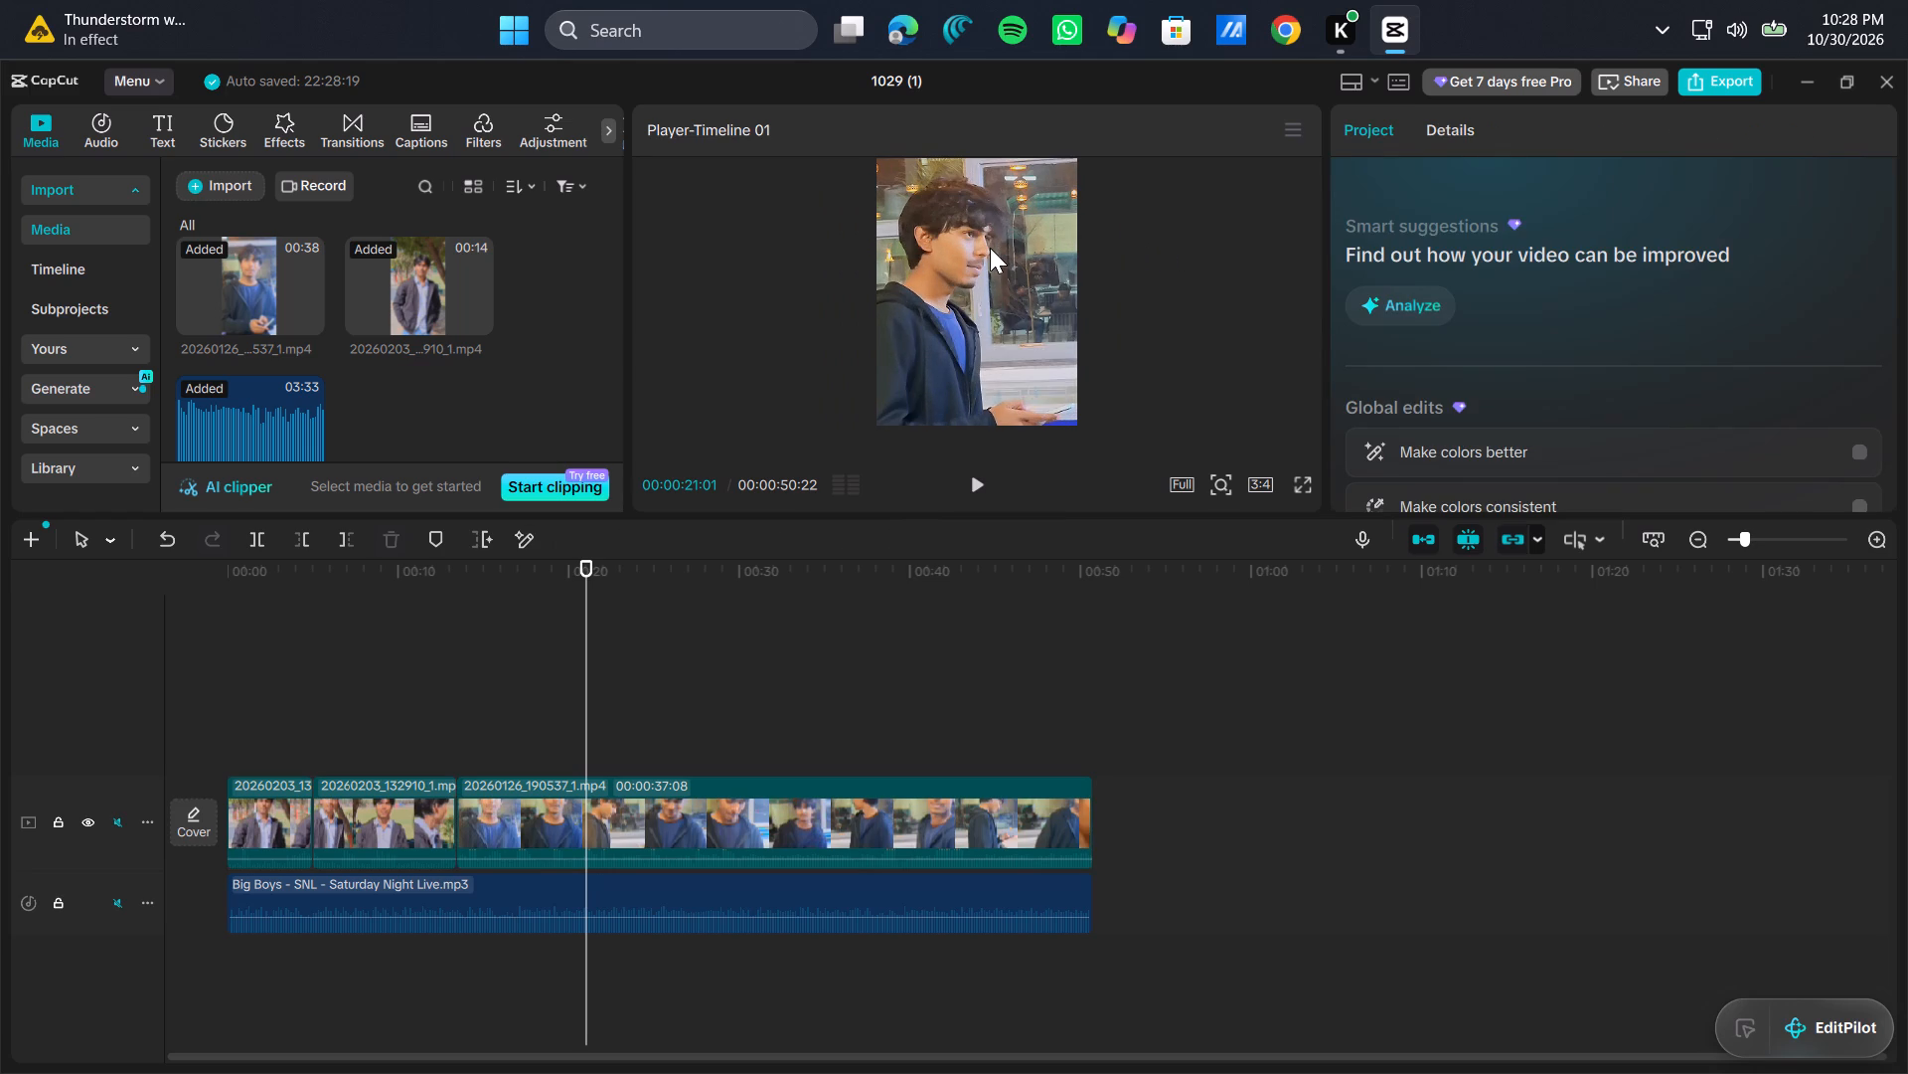
Find the head-turn moment in the 20260126_190537_1.mp4 clip and split it at 00:00:20:29.
{"action": "left_click_drag", "start_coordinate": [588, 686], "coordinate": [512, 706]}
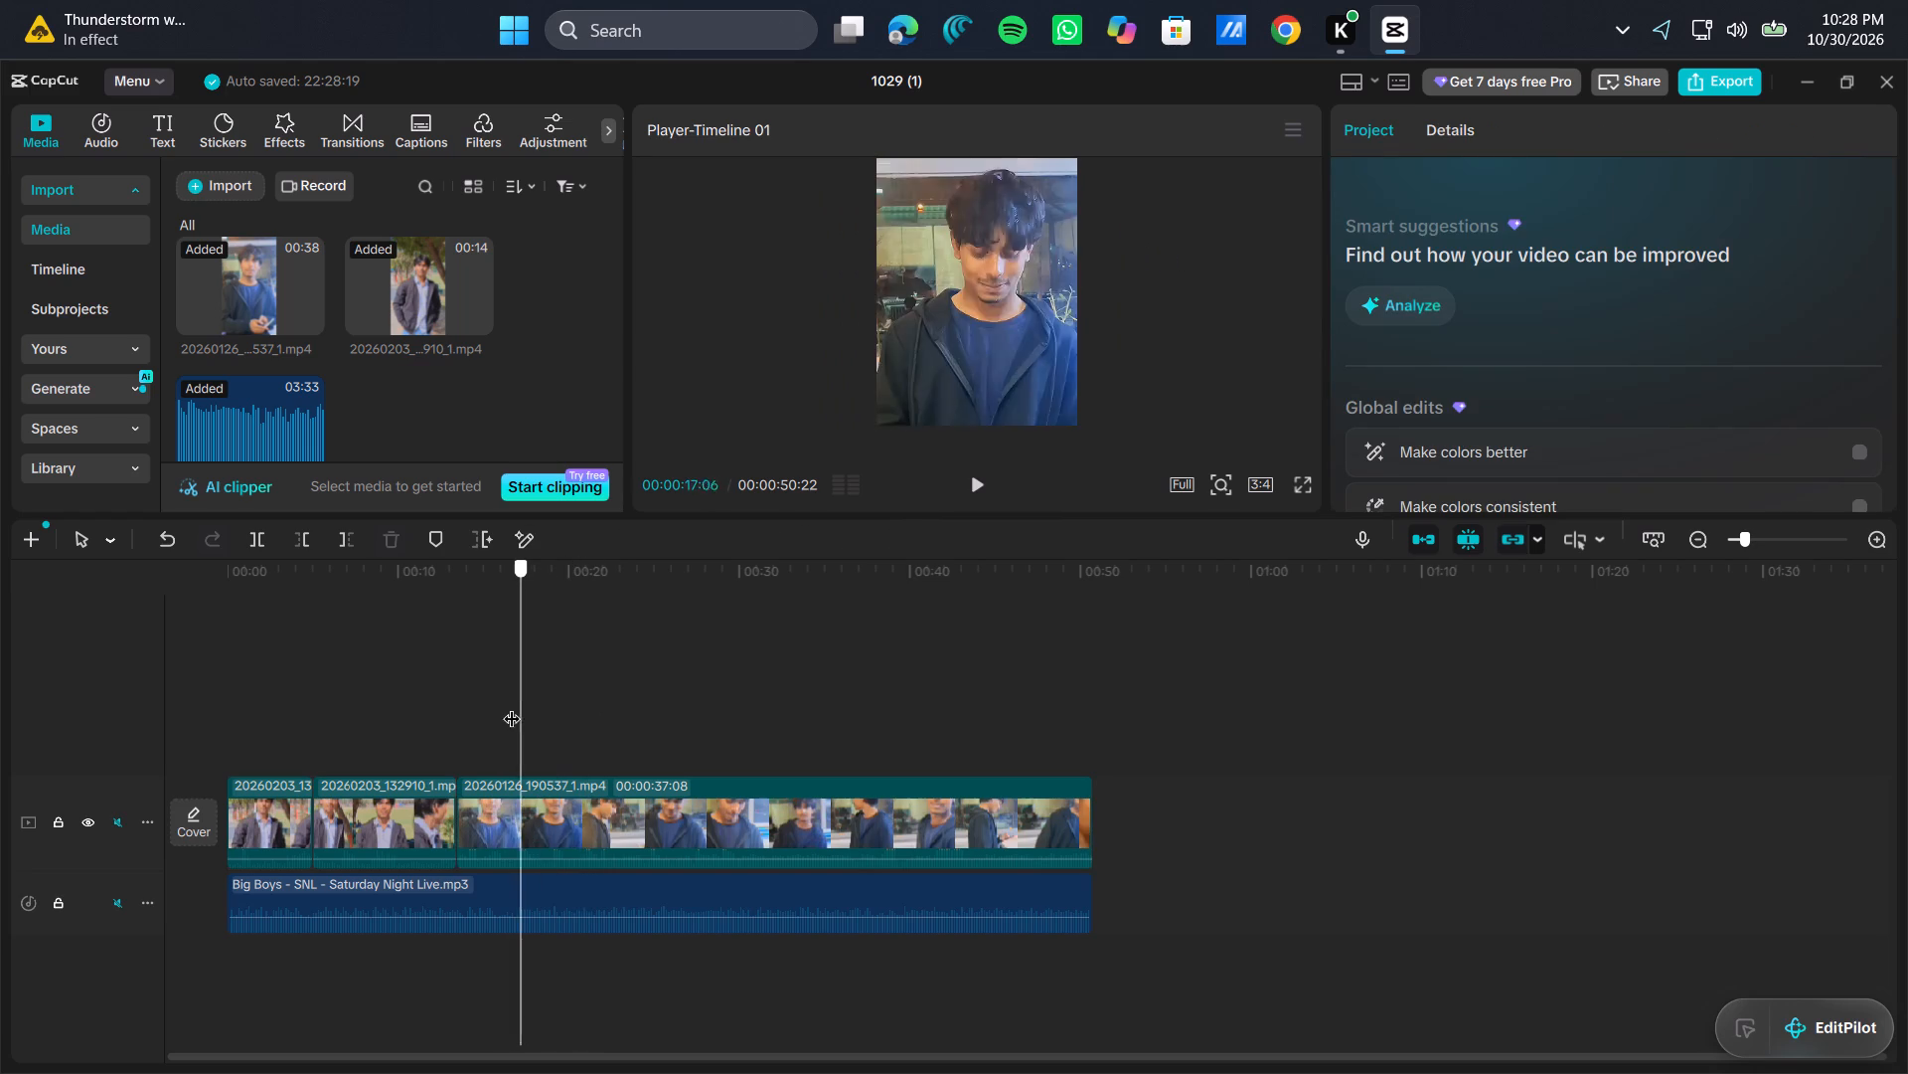
{"action": "left_click_drag", "start_coordinate": [512, 706], "coordinate": [560, 736]}
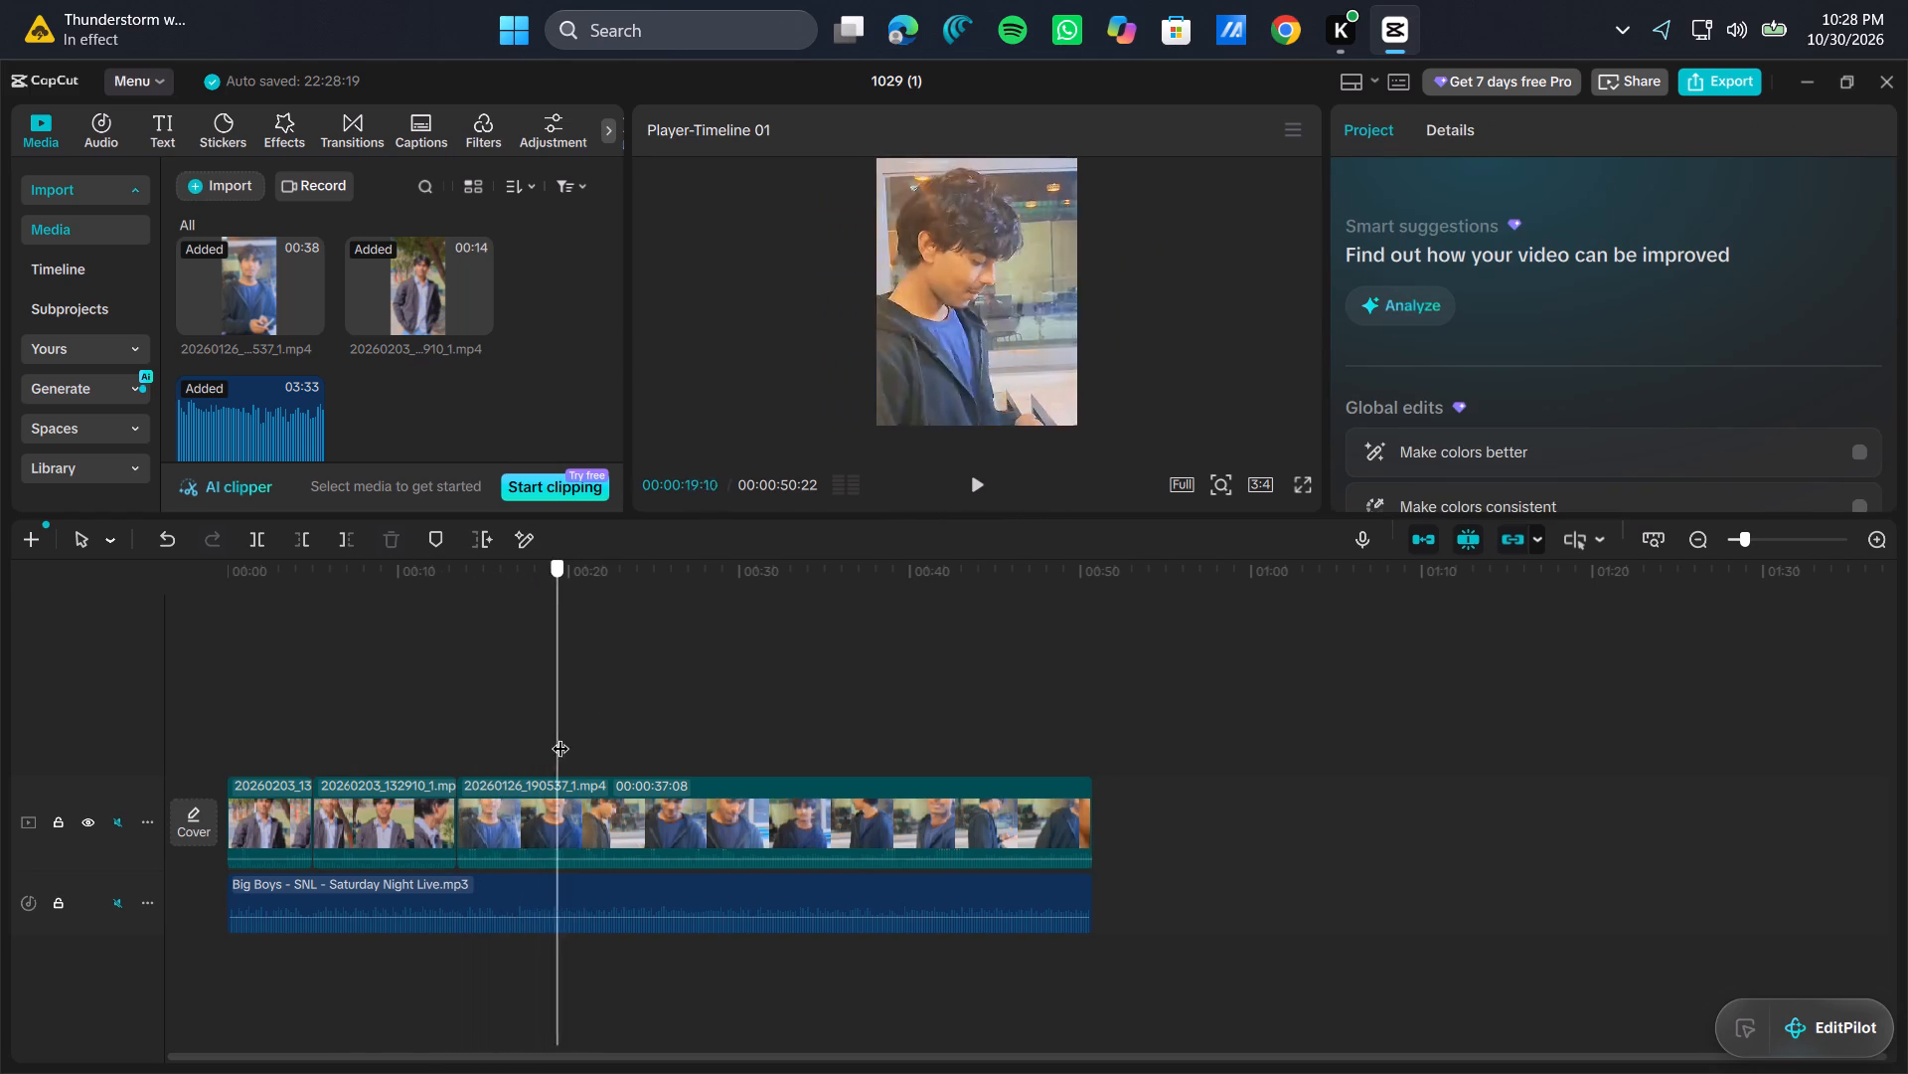
{"action": "left_click_drag", "start_coordinate": [560, 736], "coordinate": [571, 718]}
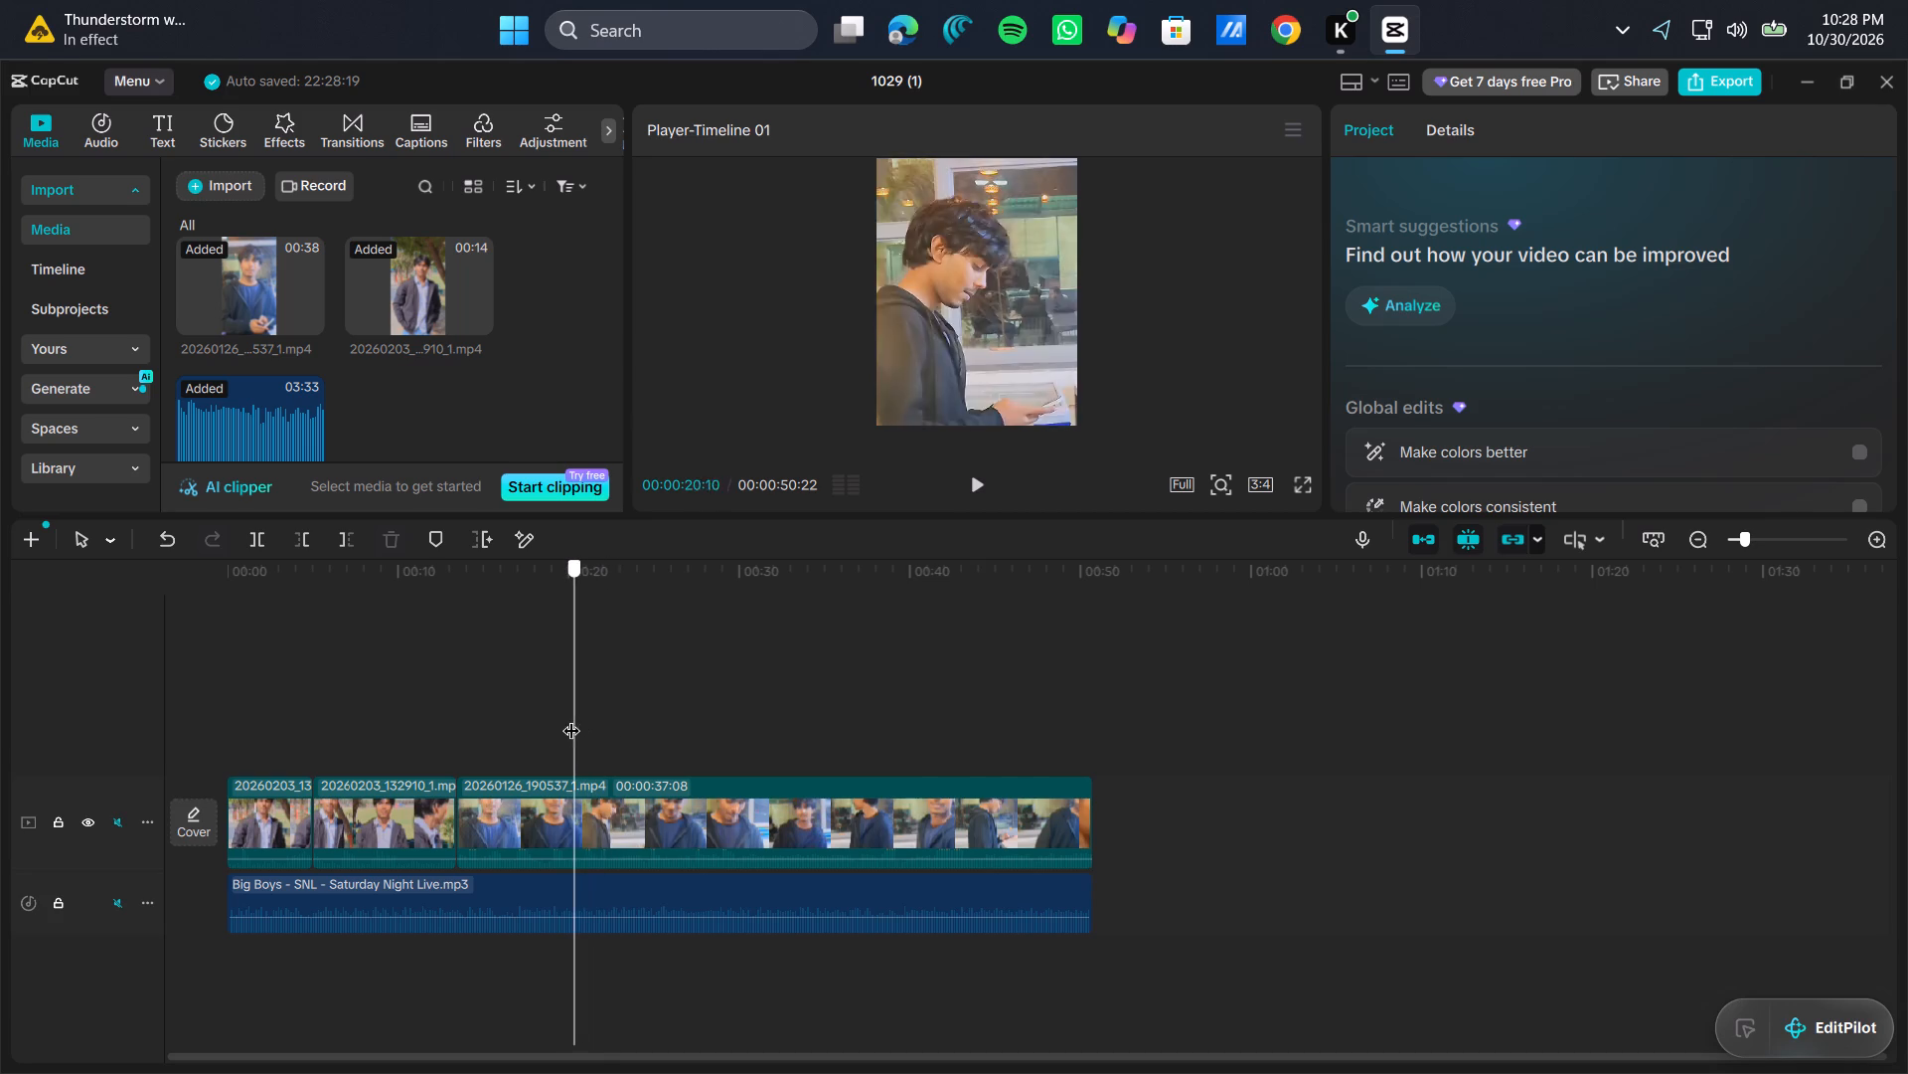
{"action": "left_click_drag", "start_coordinate": [571, 718], "coordinate": [567, 722]}
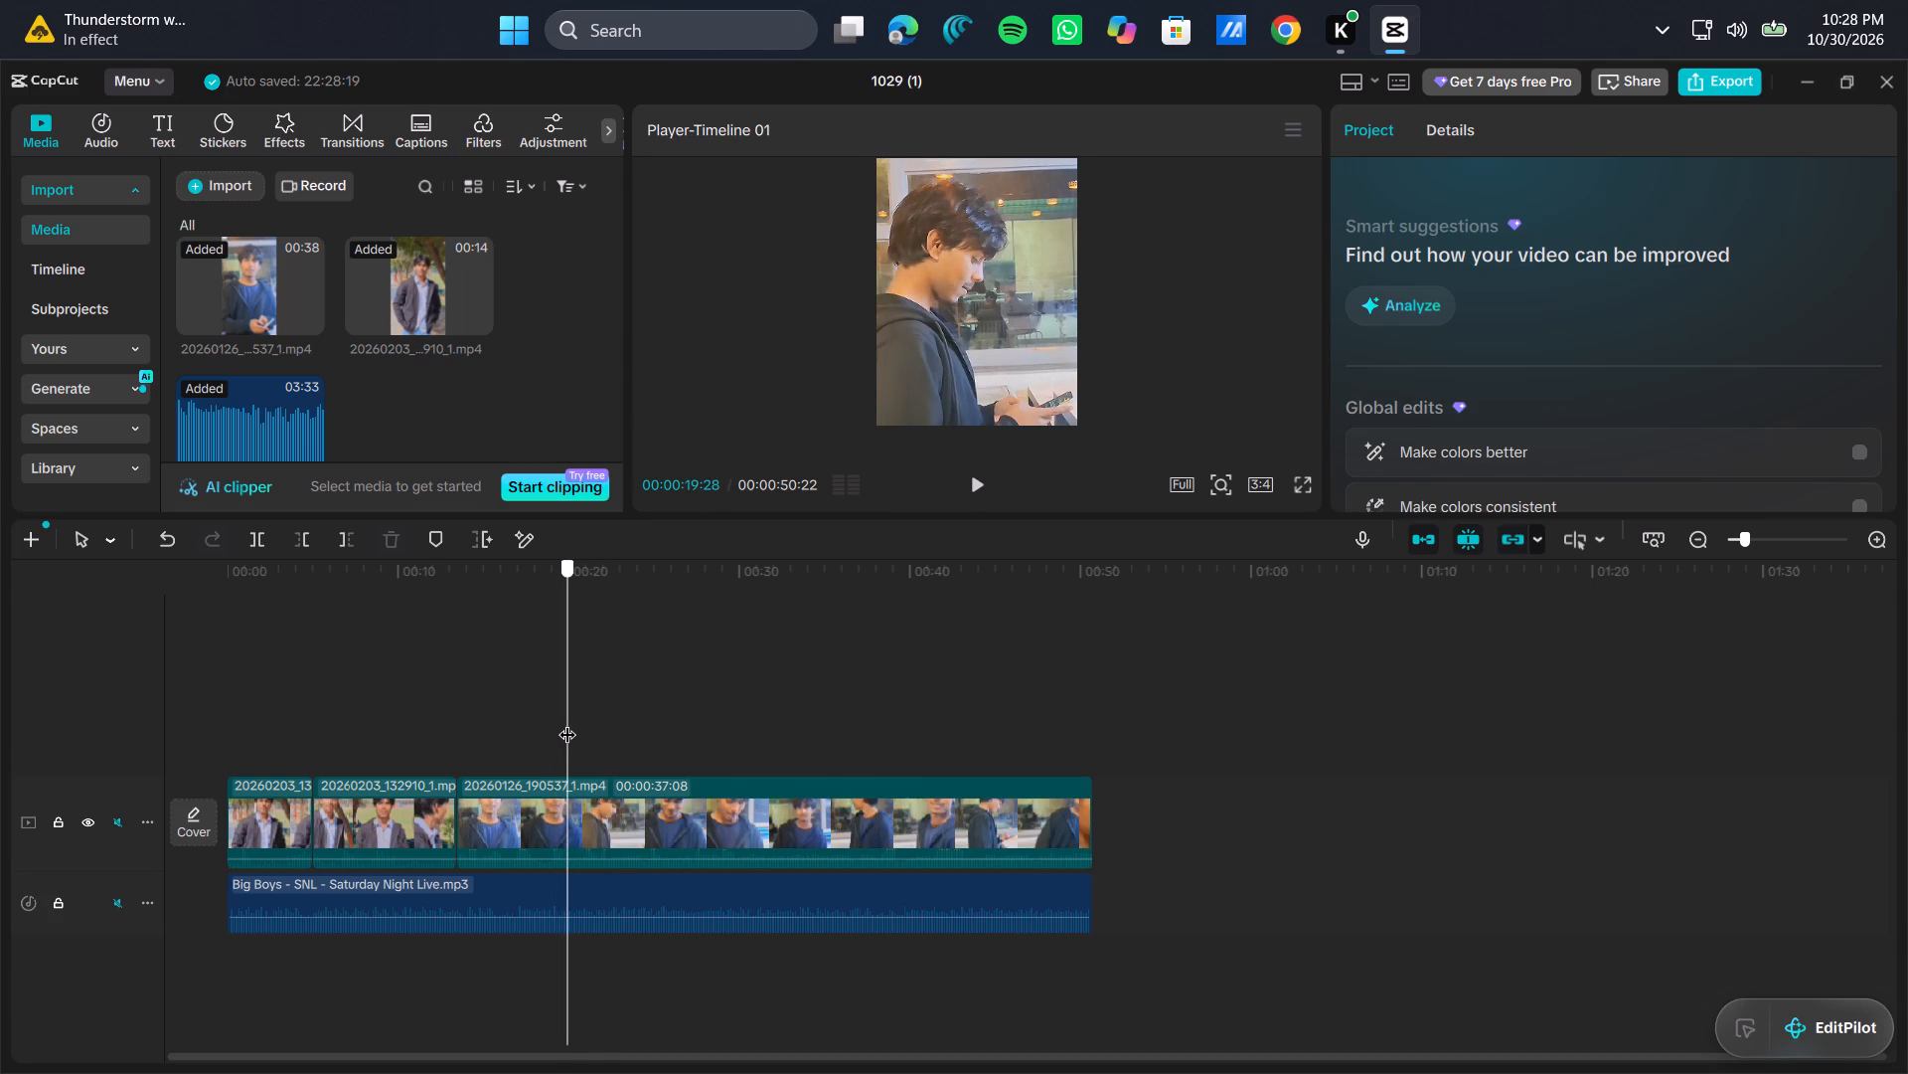
{"action": "left_click_drag", "start_coordinate": [567, 722], "coordinate": [567, 715]}
{"action": "scroll", "coordinate": [909, 240], "scroll_direction": "up", "scroll_amount": 5, "text": "ctrl"}
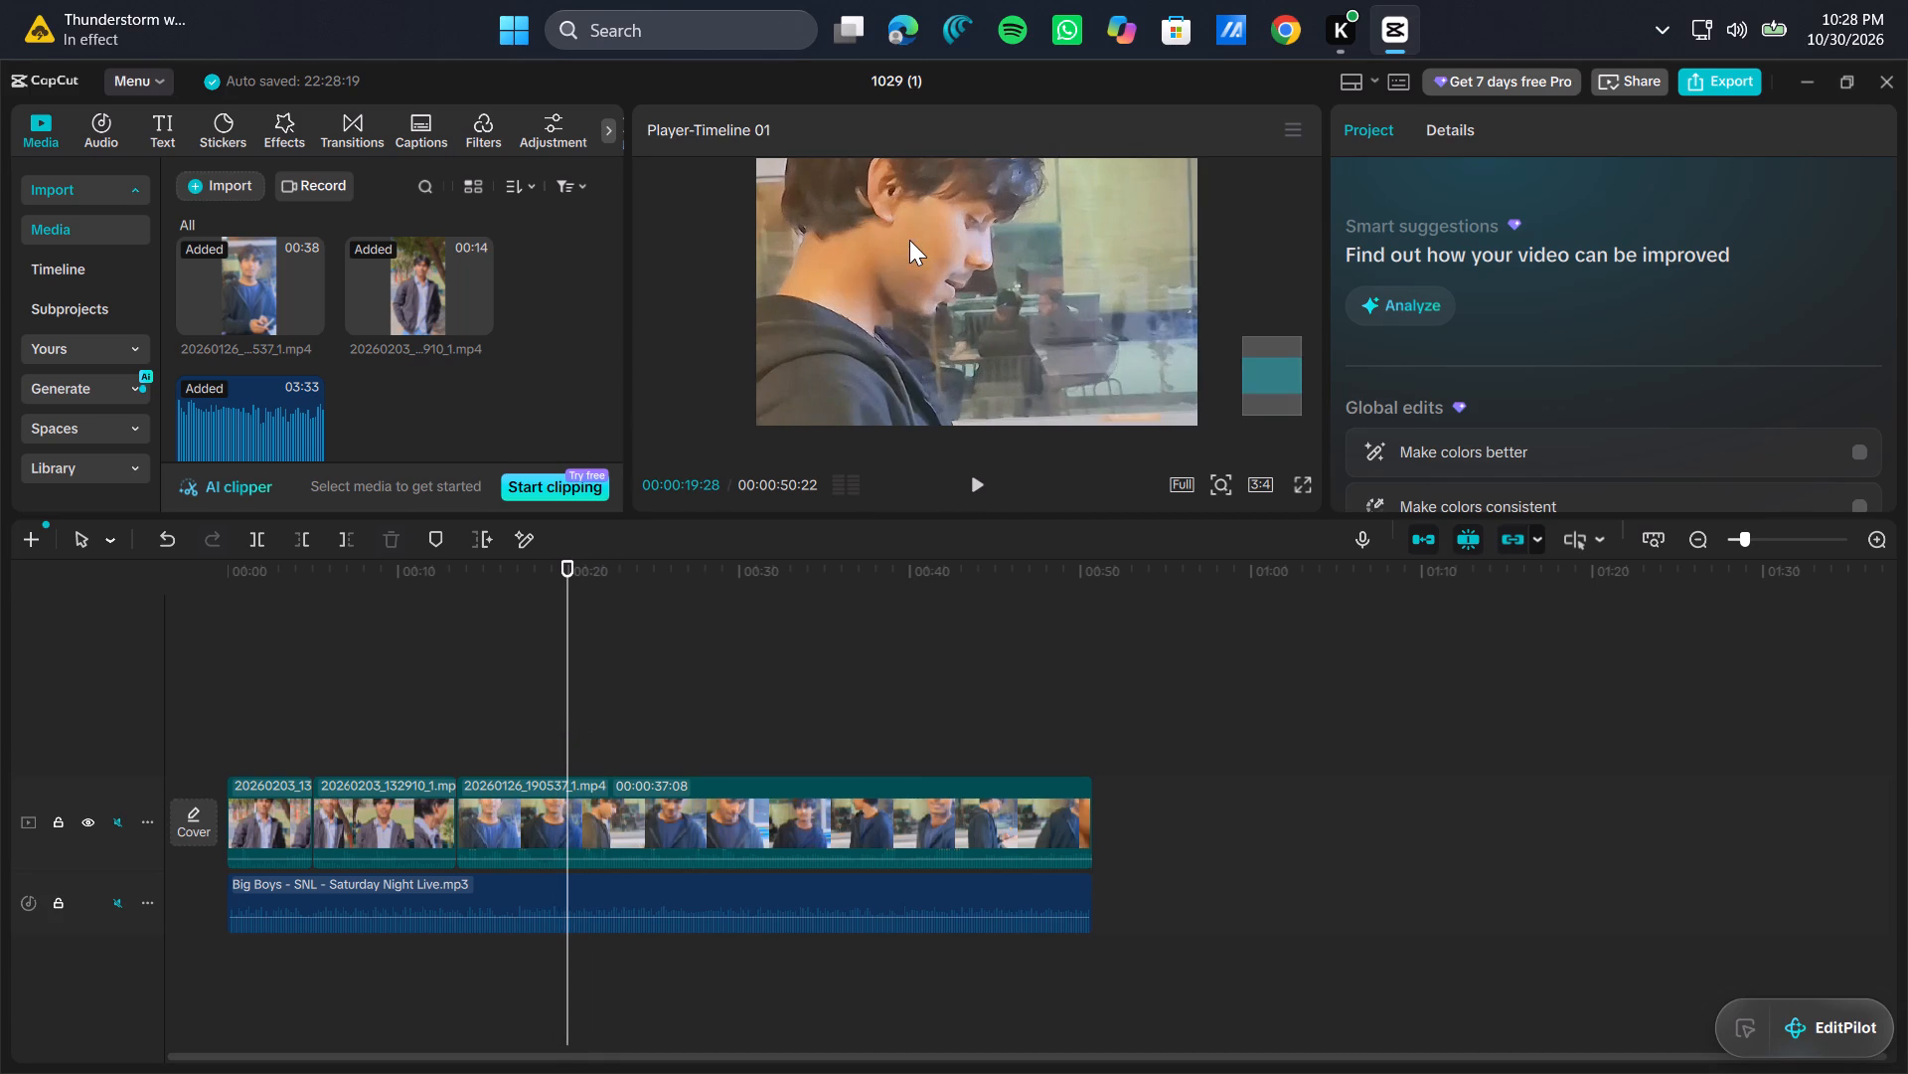
{"action": "scroll", "coordinate": [909, 240], "scroll_direction": "down", "scroll_amount": 8, "text": "ctrl"}
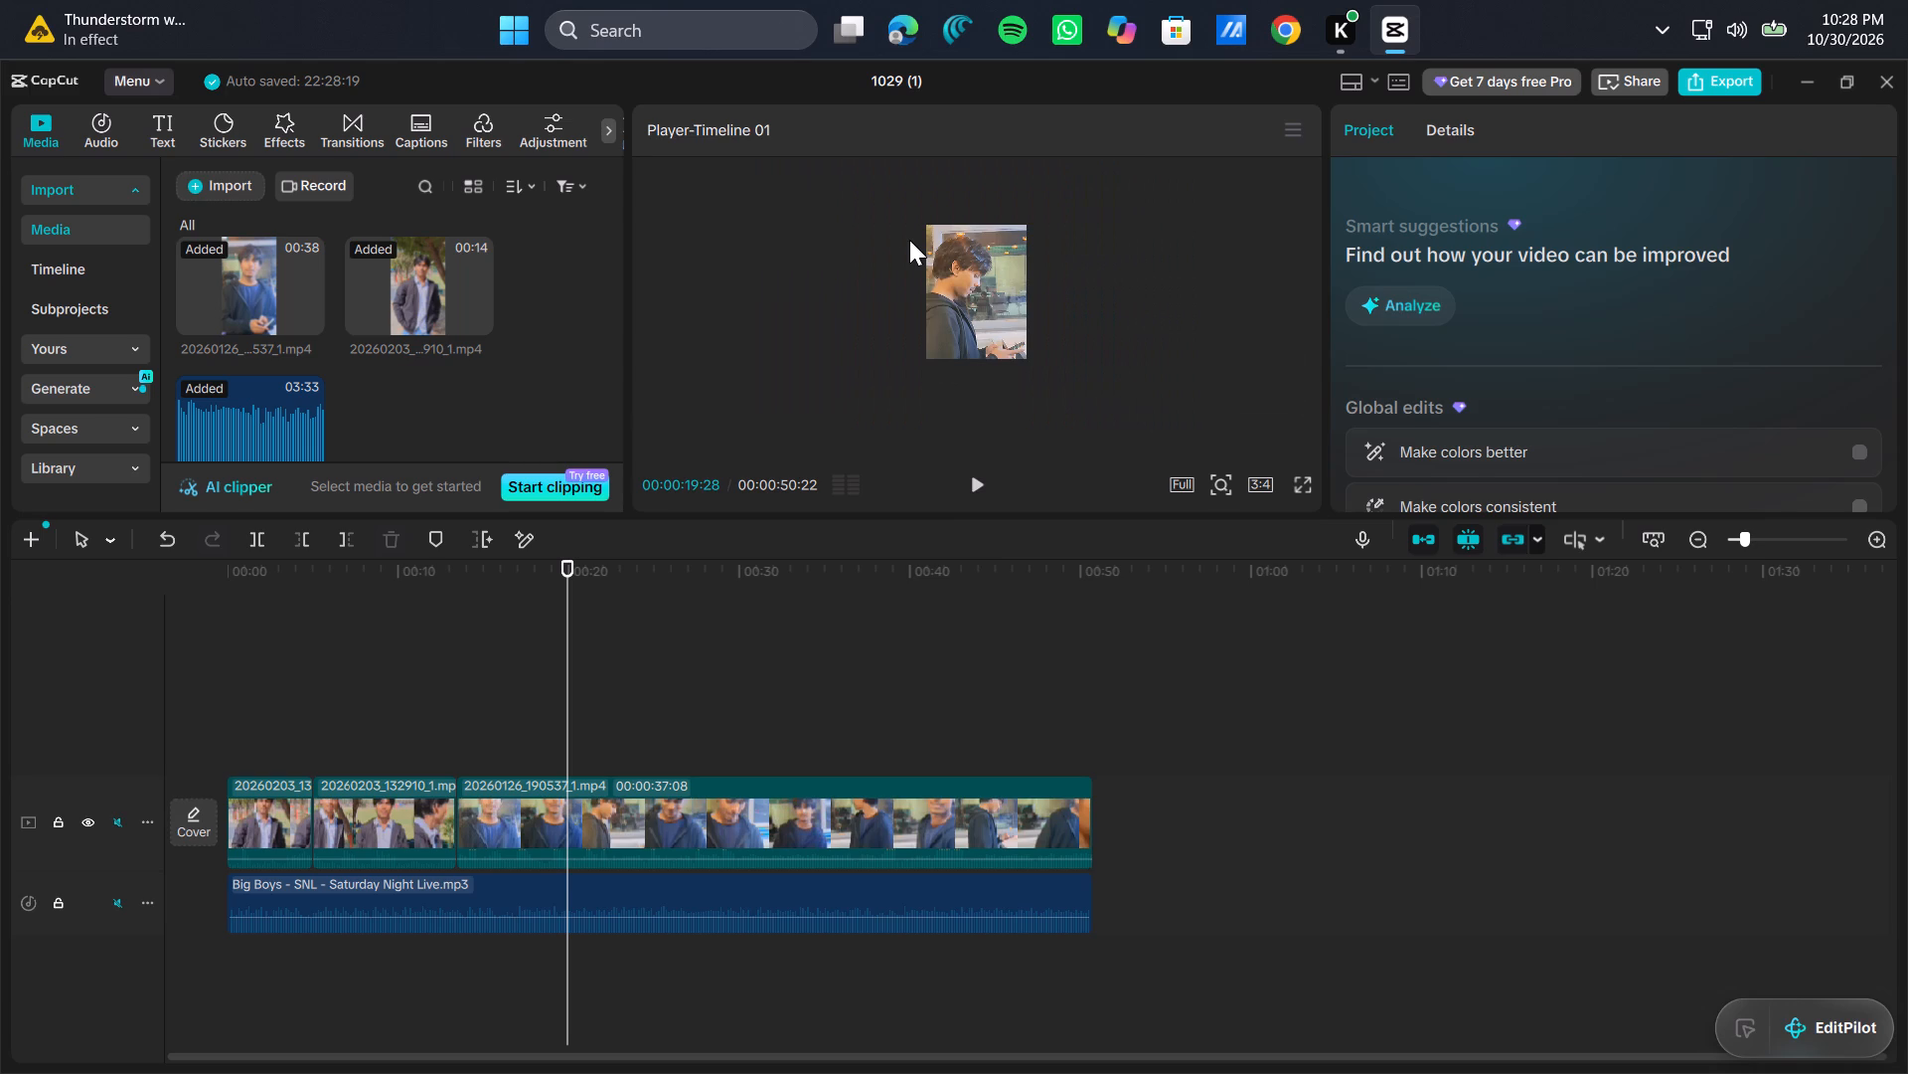
{"action": "scroll", "coordinate": [909, 240], "scroll_direction": "up", "scroll_amount": 3, "text": "ctrl"}
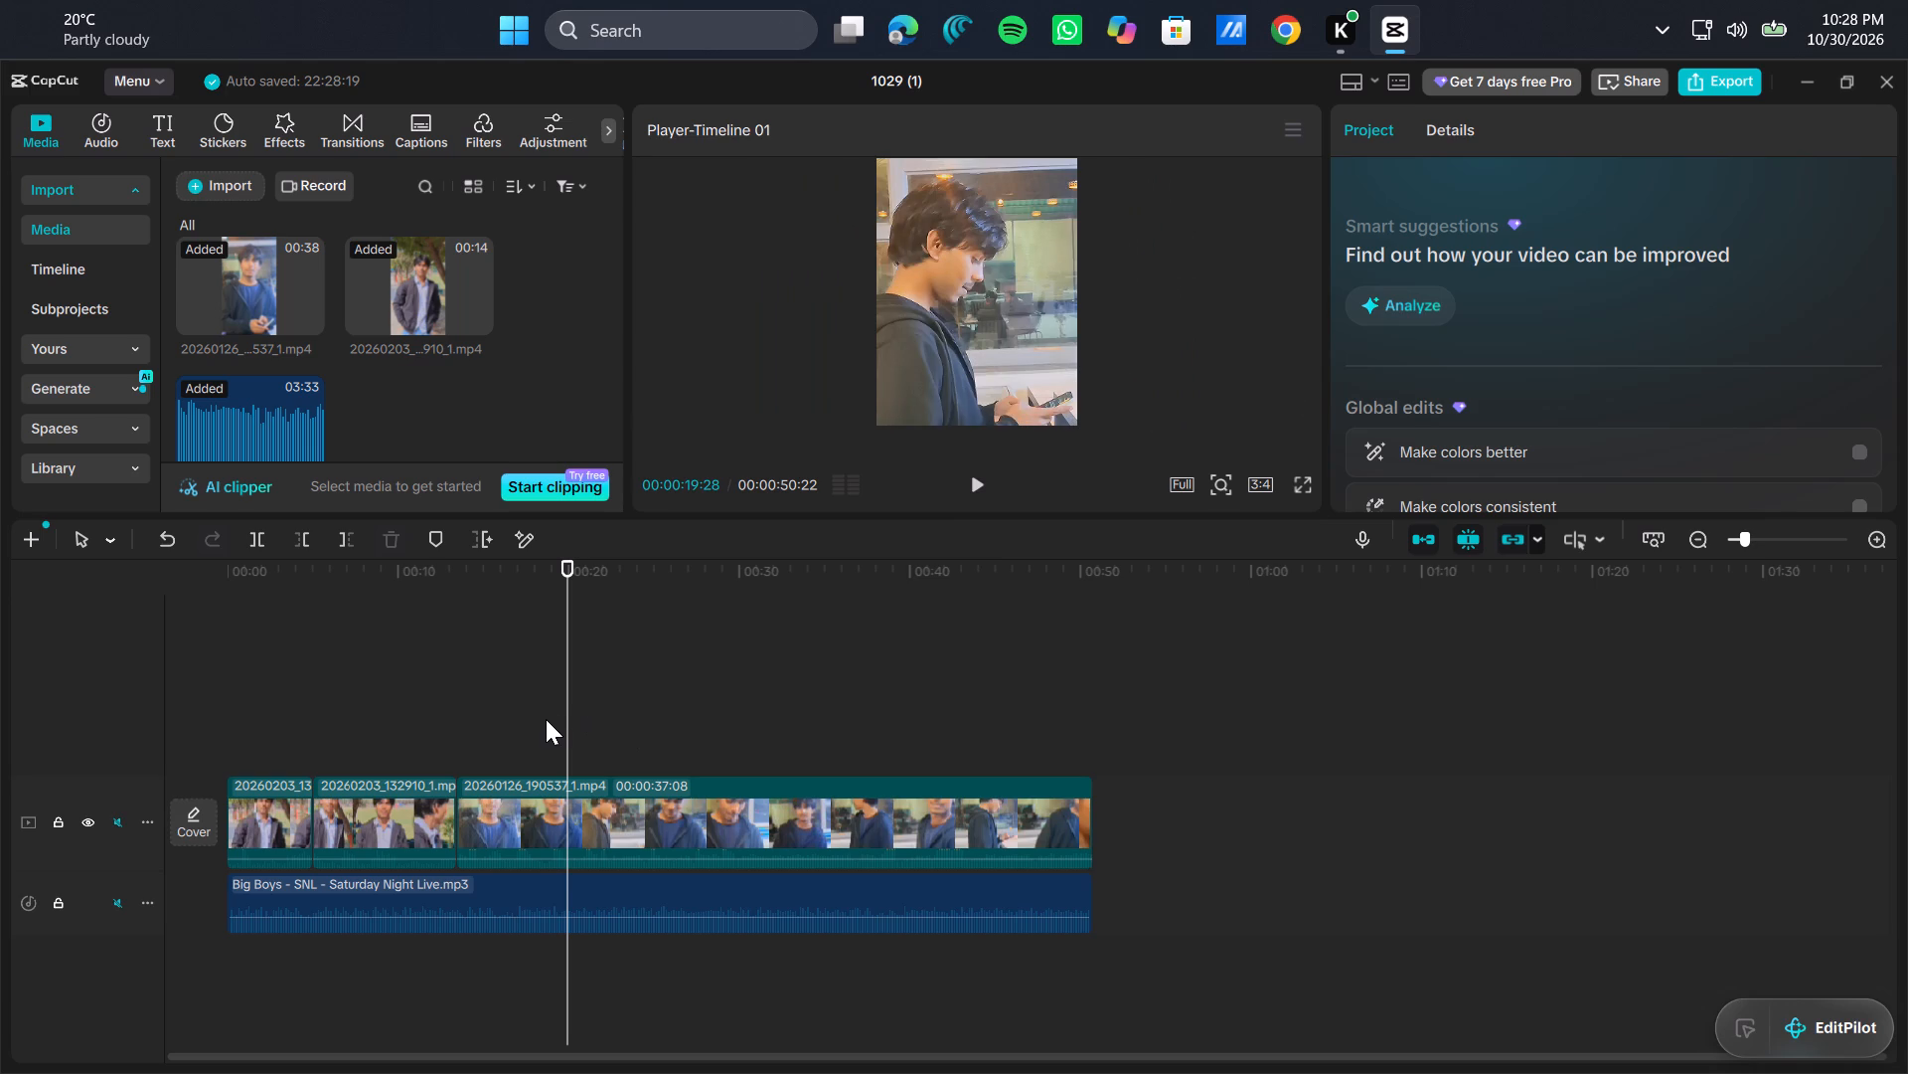
{"action": "left_click_drag", "start_coordinate": [567, 691], "coordinate": [590, 680]}
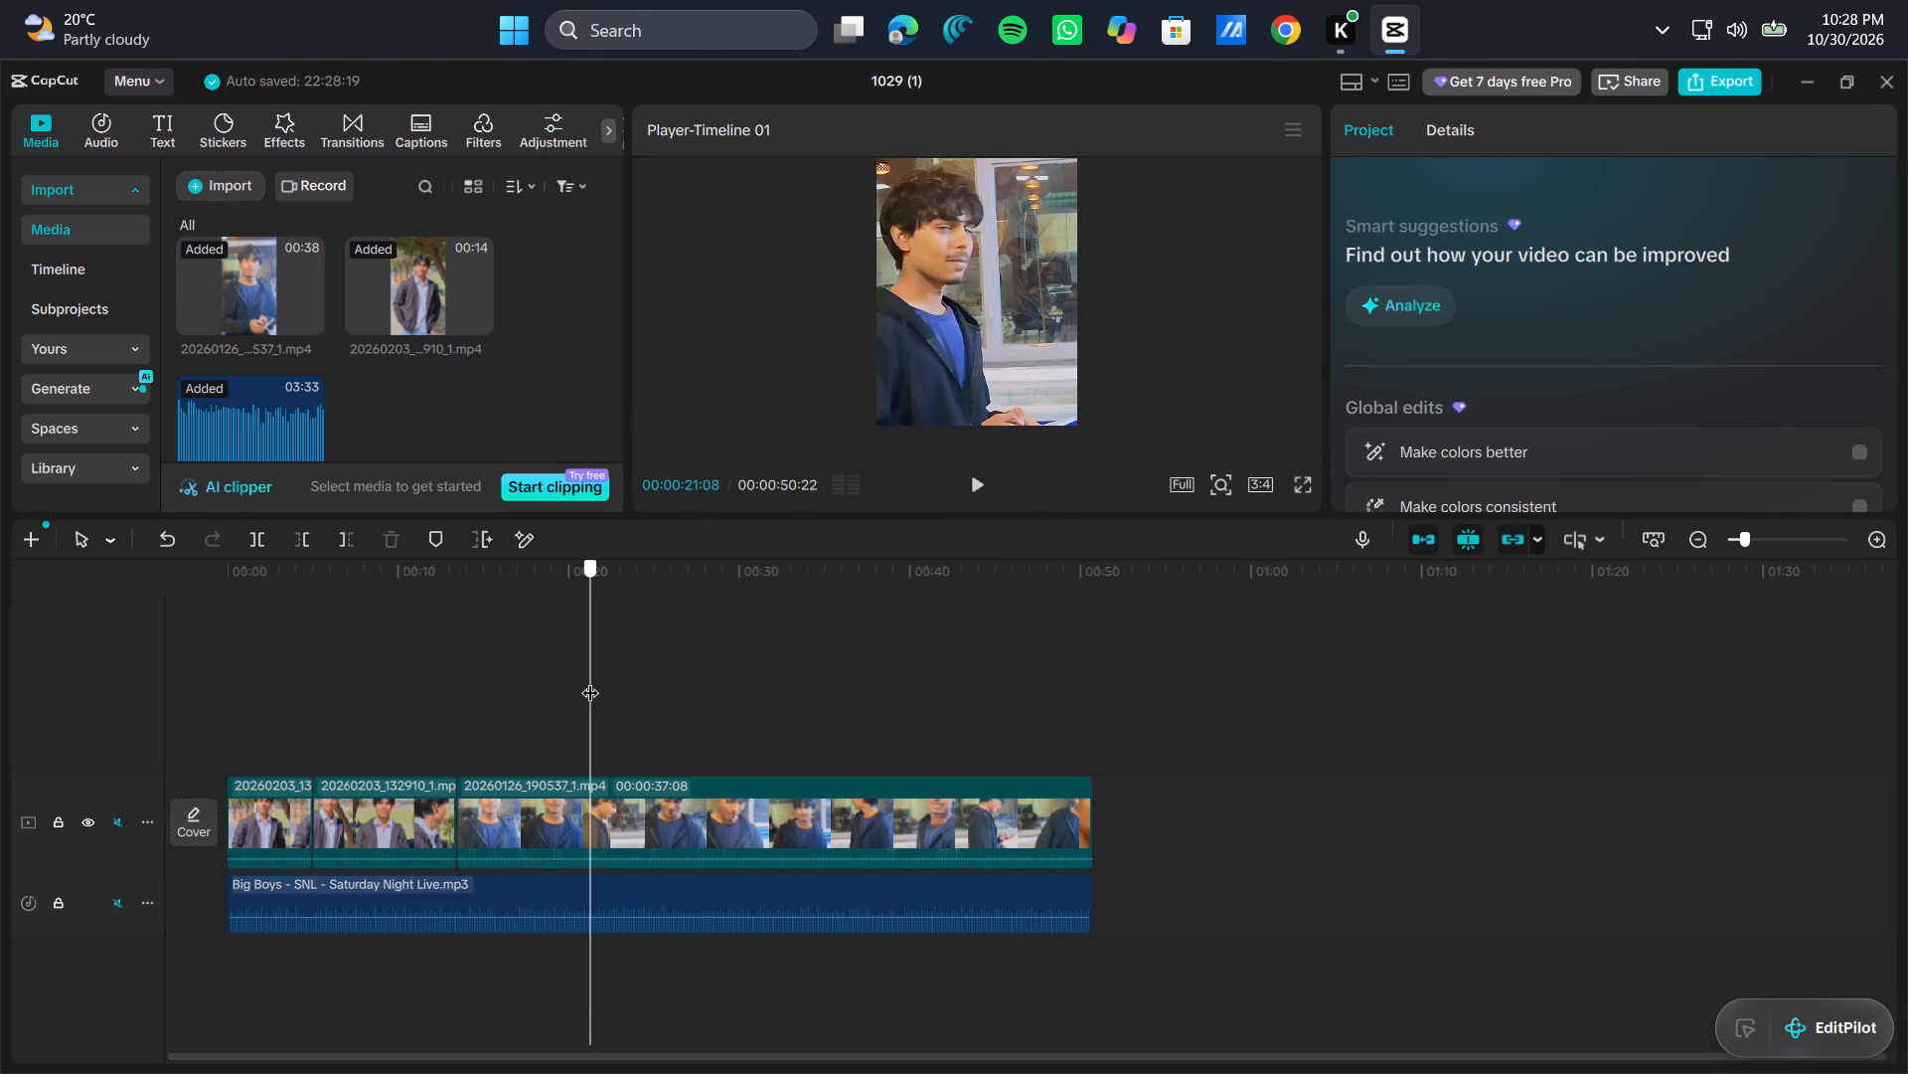
{"action": "left_click_drag", "start_coordinate": [590, 680], "coordinate": [584, 687]}
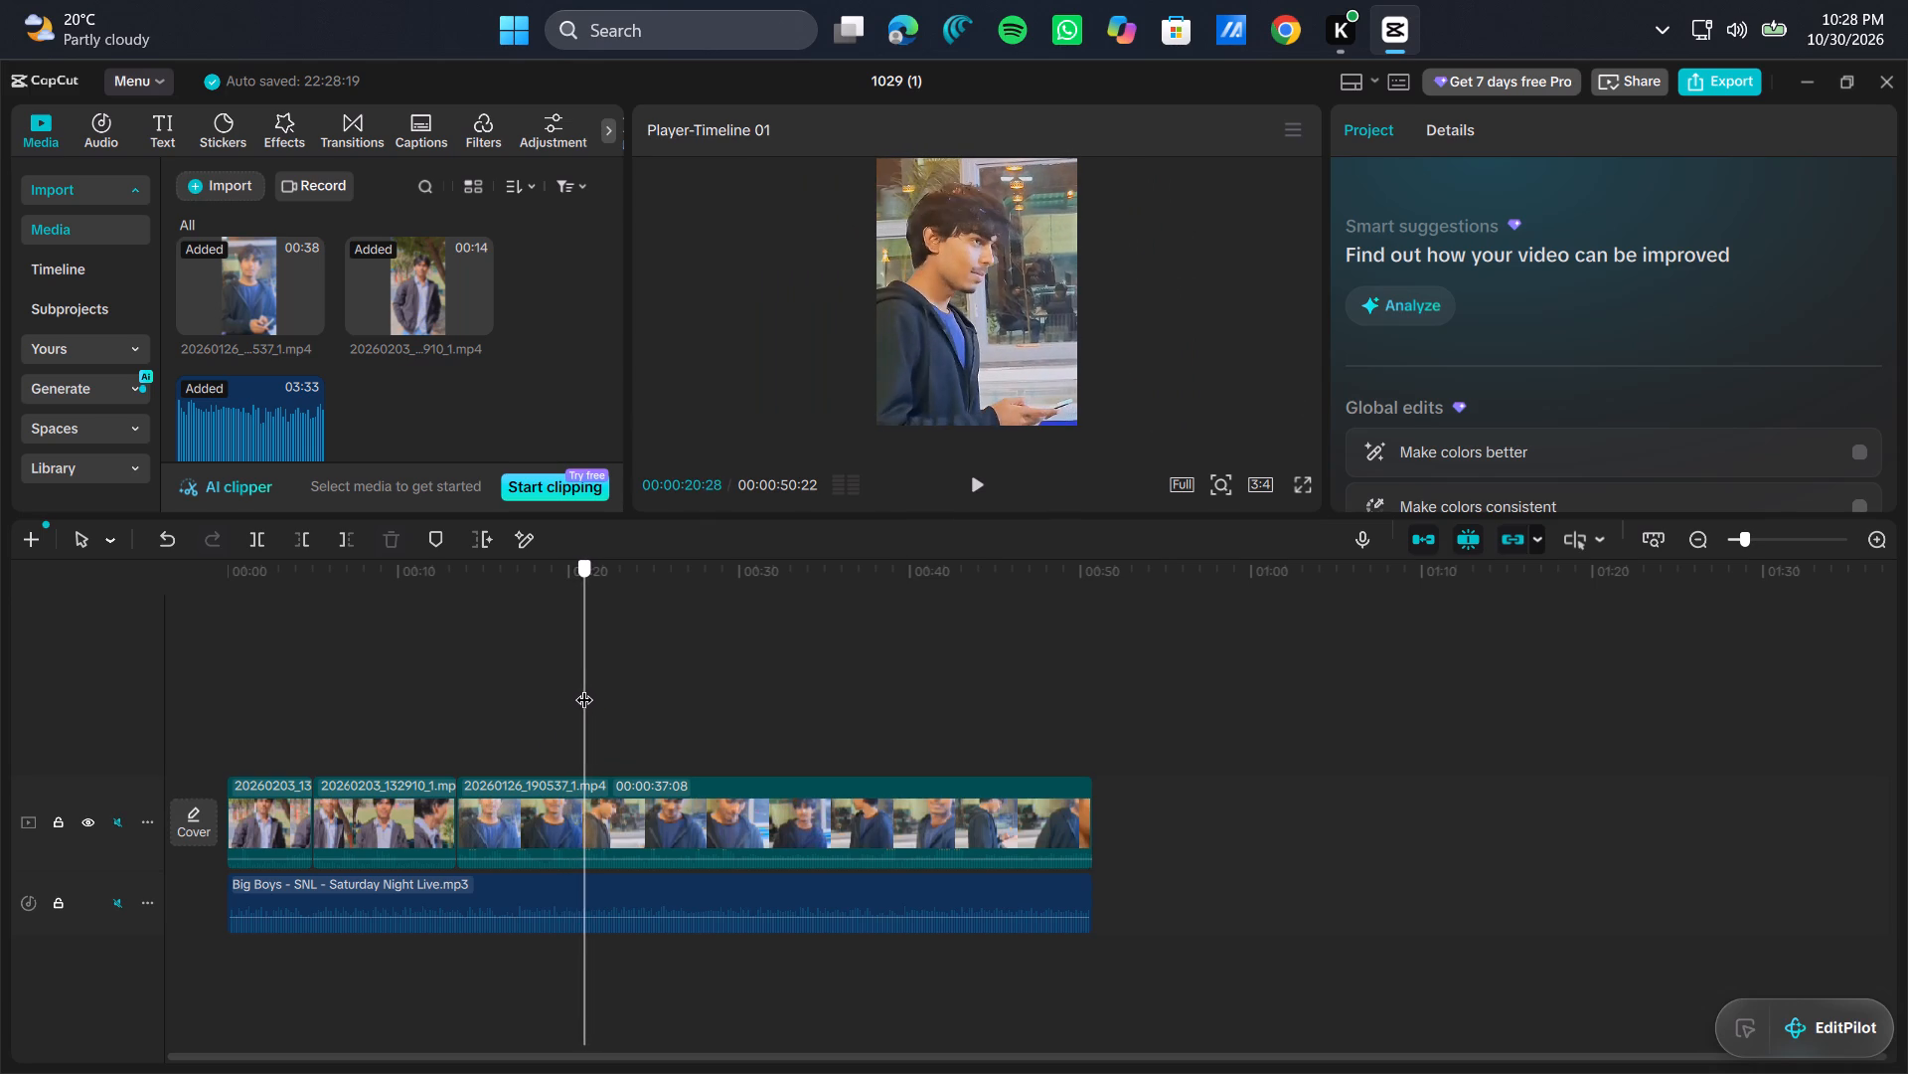
{"action": "left_click_drag", "start_coordinate": [584, 687], "coordinate": [582, 690]}
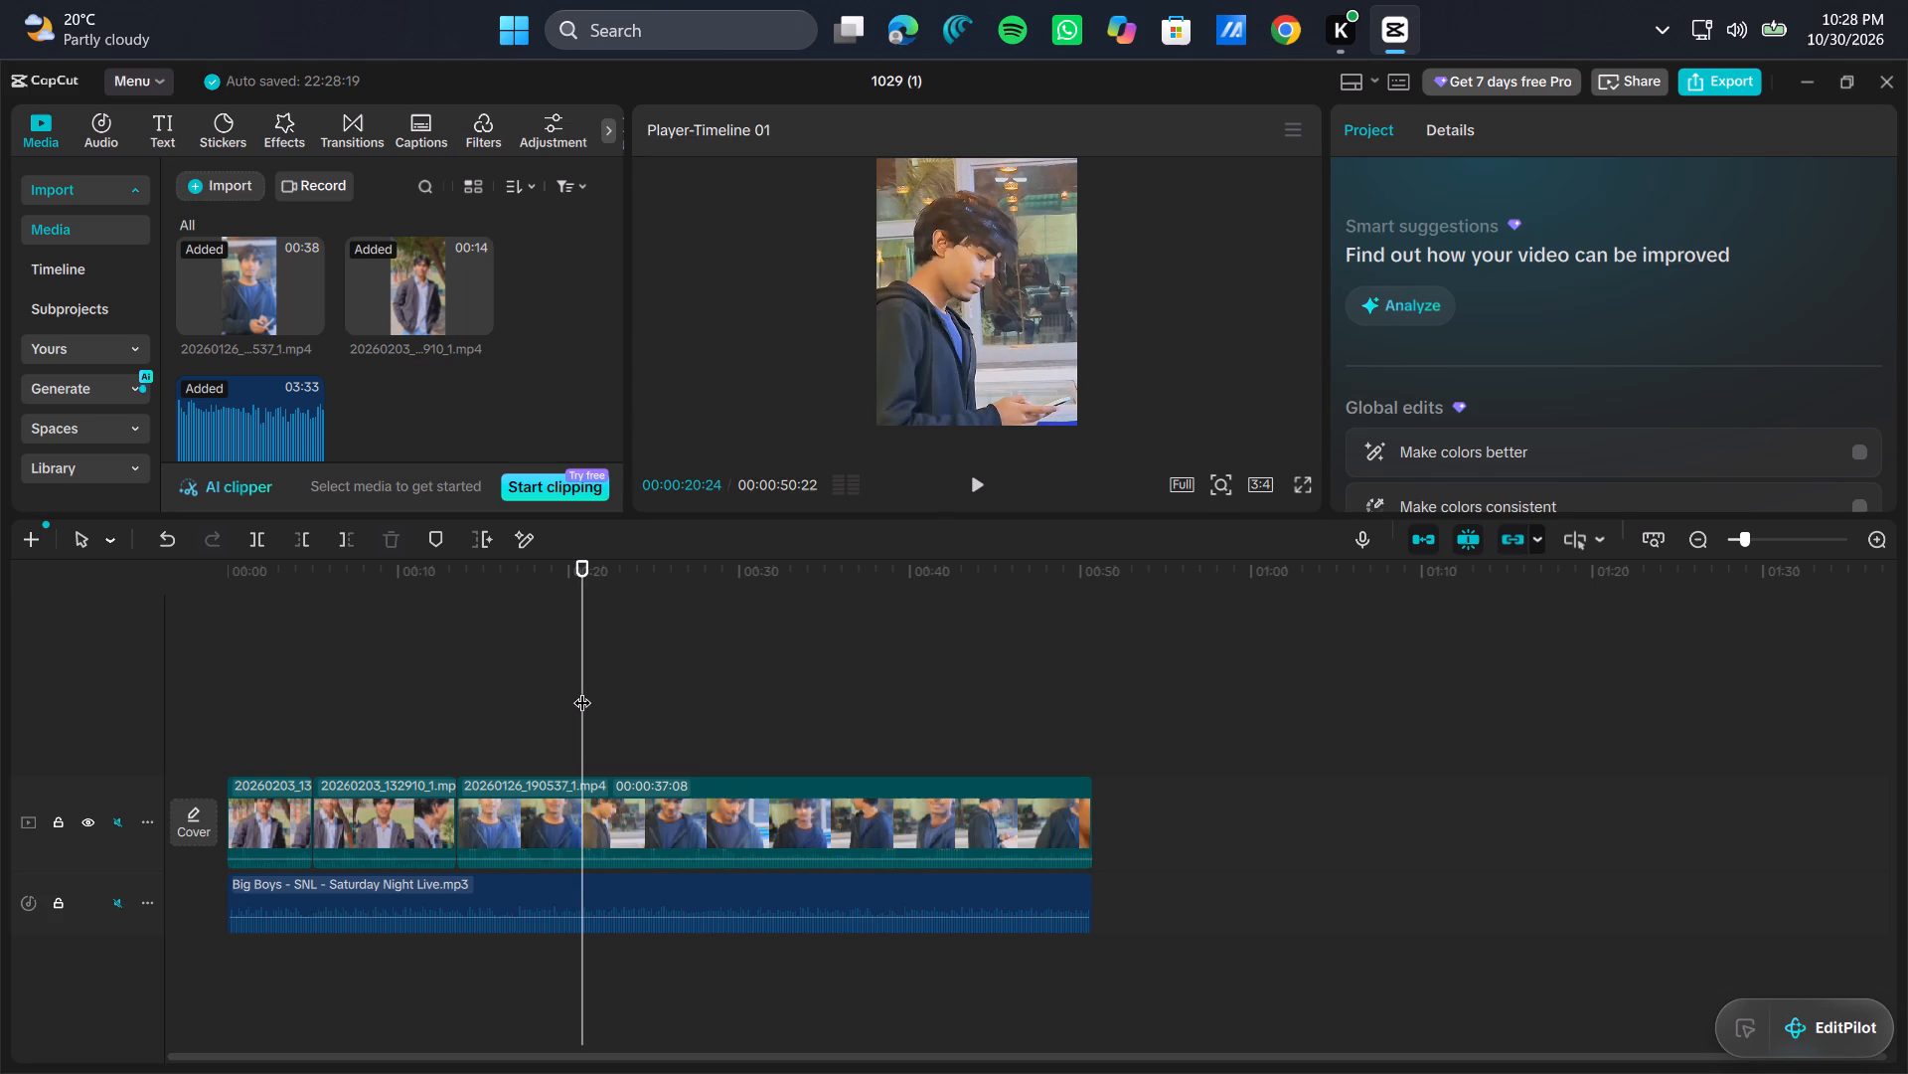
{"action": "left_click", "coordinate": [582, 690]}
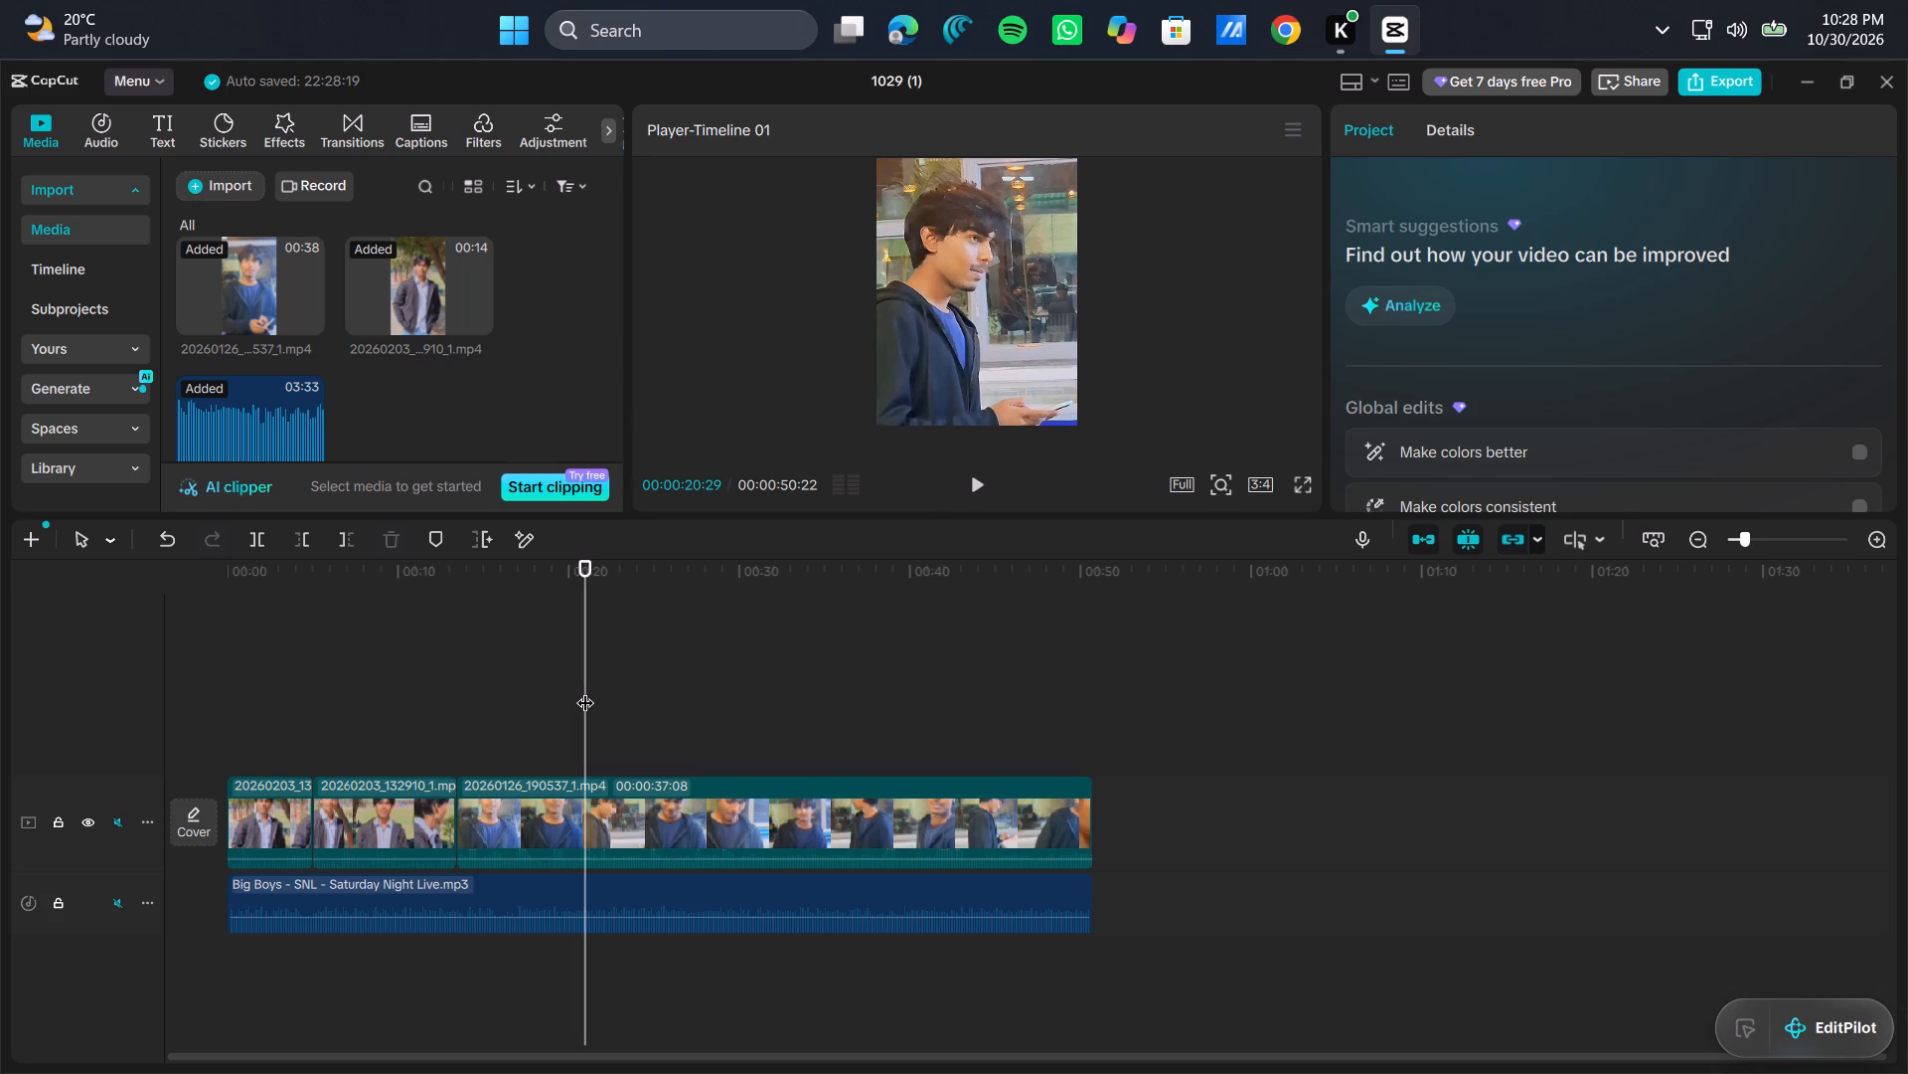
{"action": "left_click", "coordinate": [257, 545]}
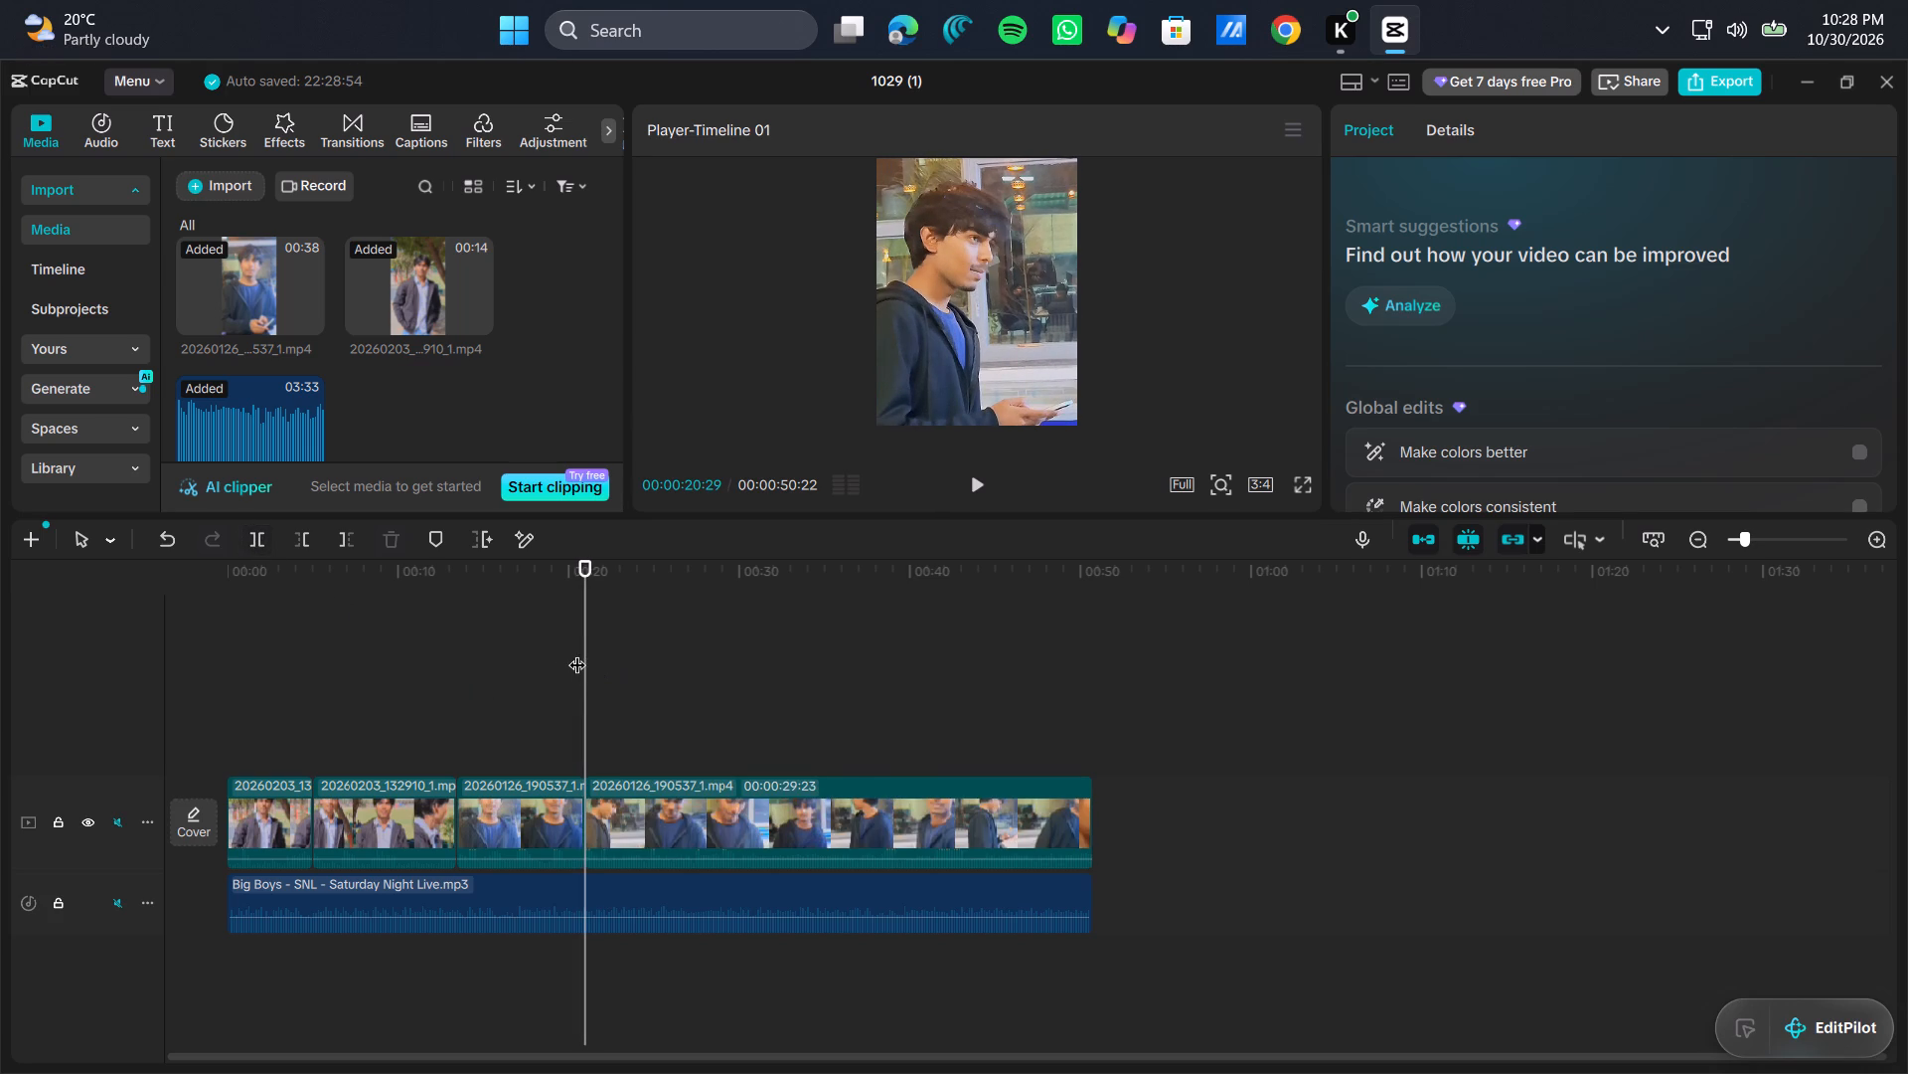
Find the moment facing the camera in the last 20260126_190537_1.mp4 part and split the clip at 00:00:22:15.
{"action": "left_click_drag", "start_coordinate": [578, 651], "coordinate": [605, 650]}
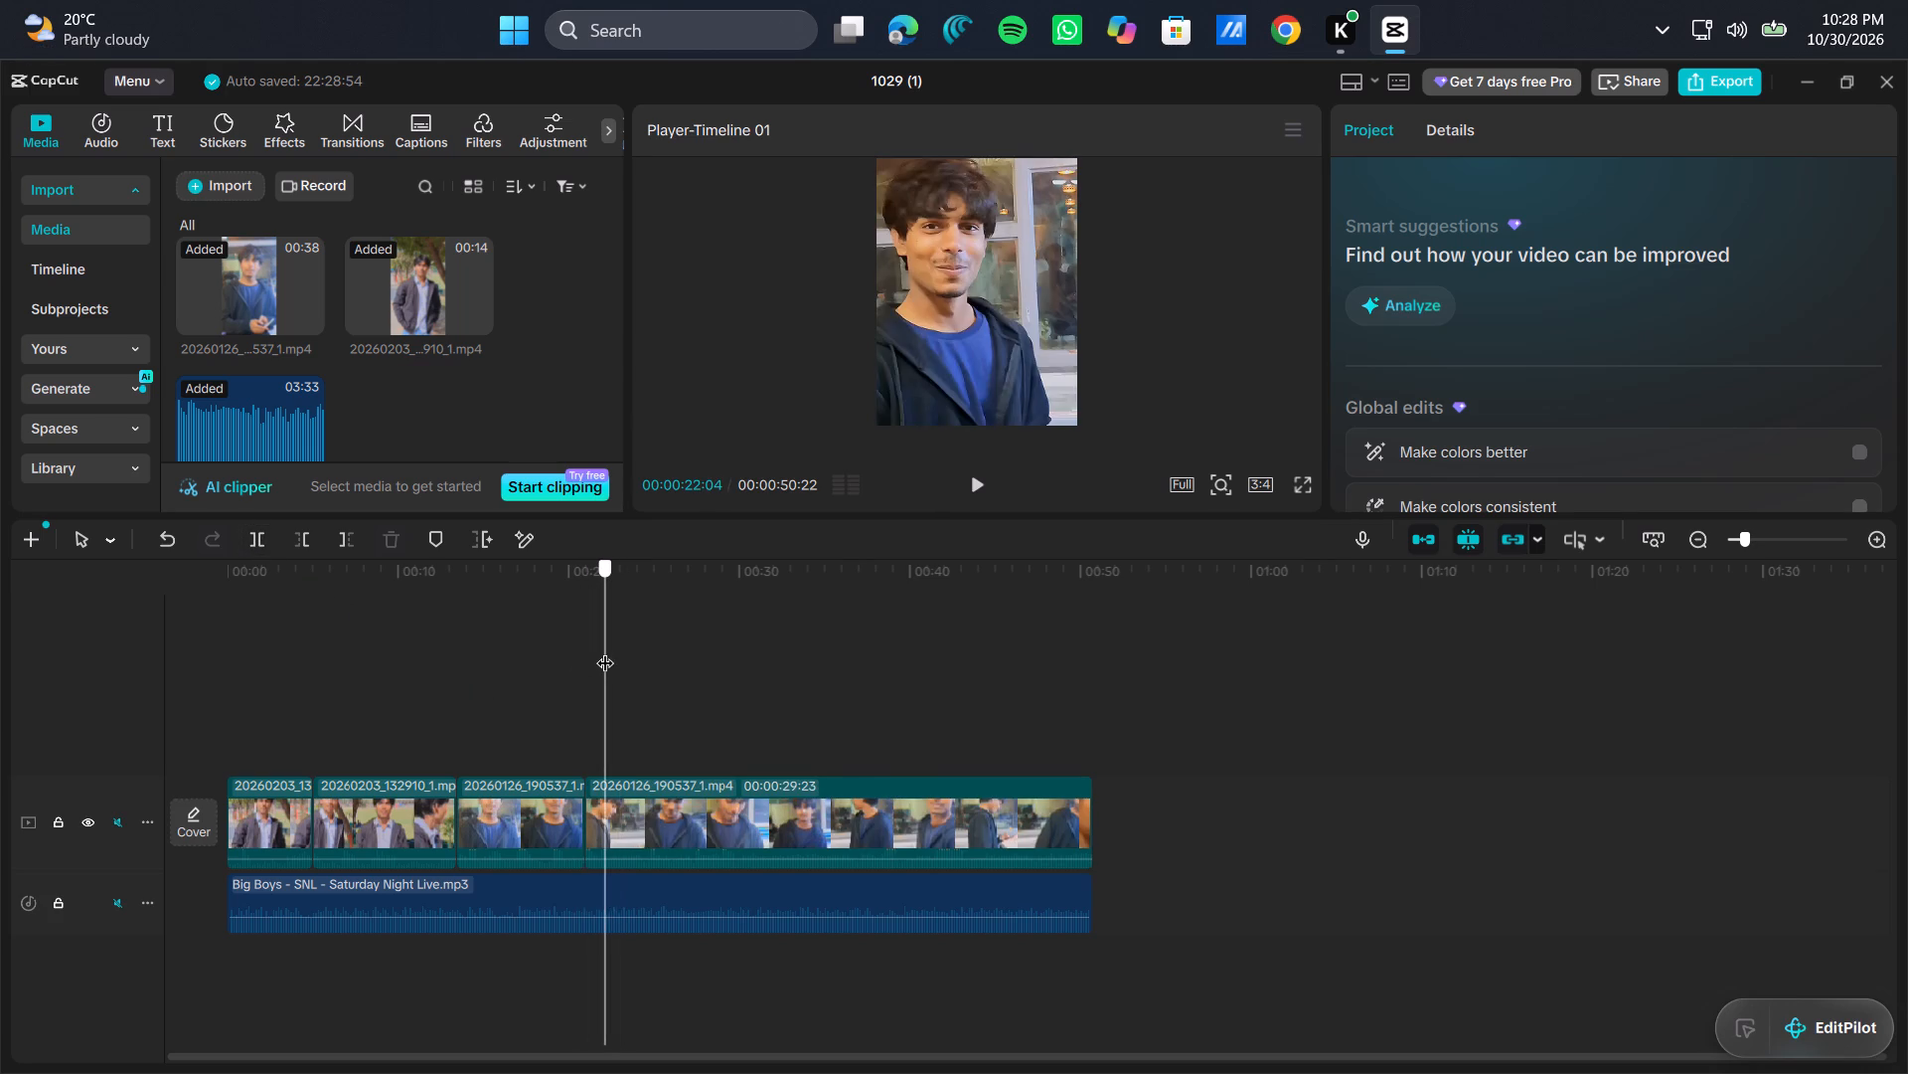
{"action": "left_click_drag", "start_coordinate": [605, 650], "coordinate": [612, 648]}
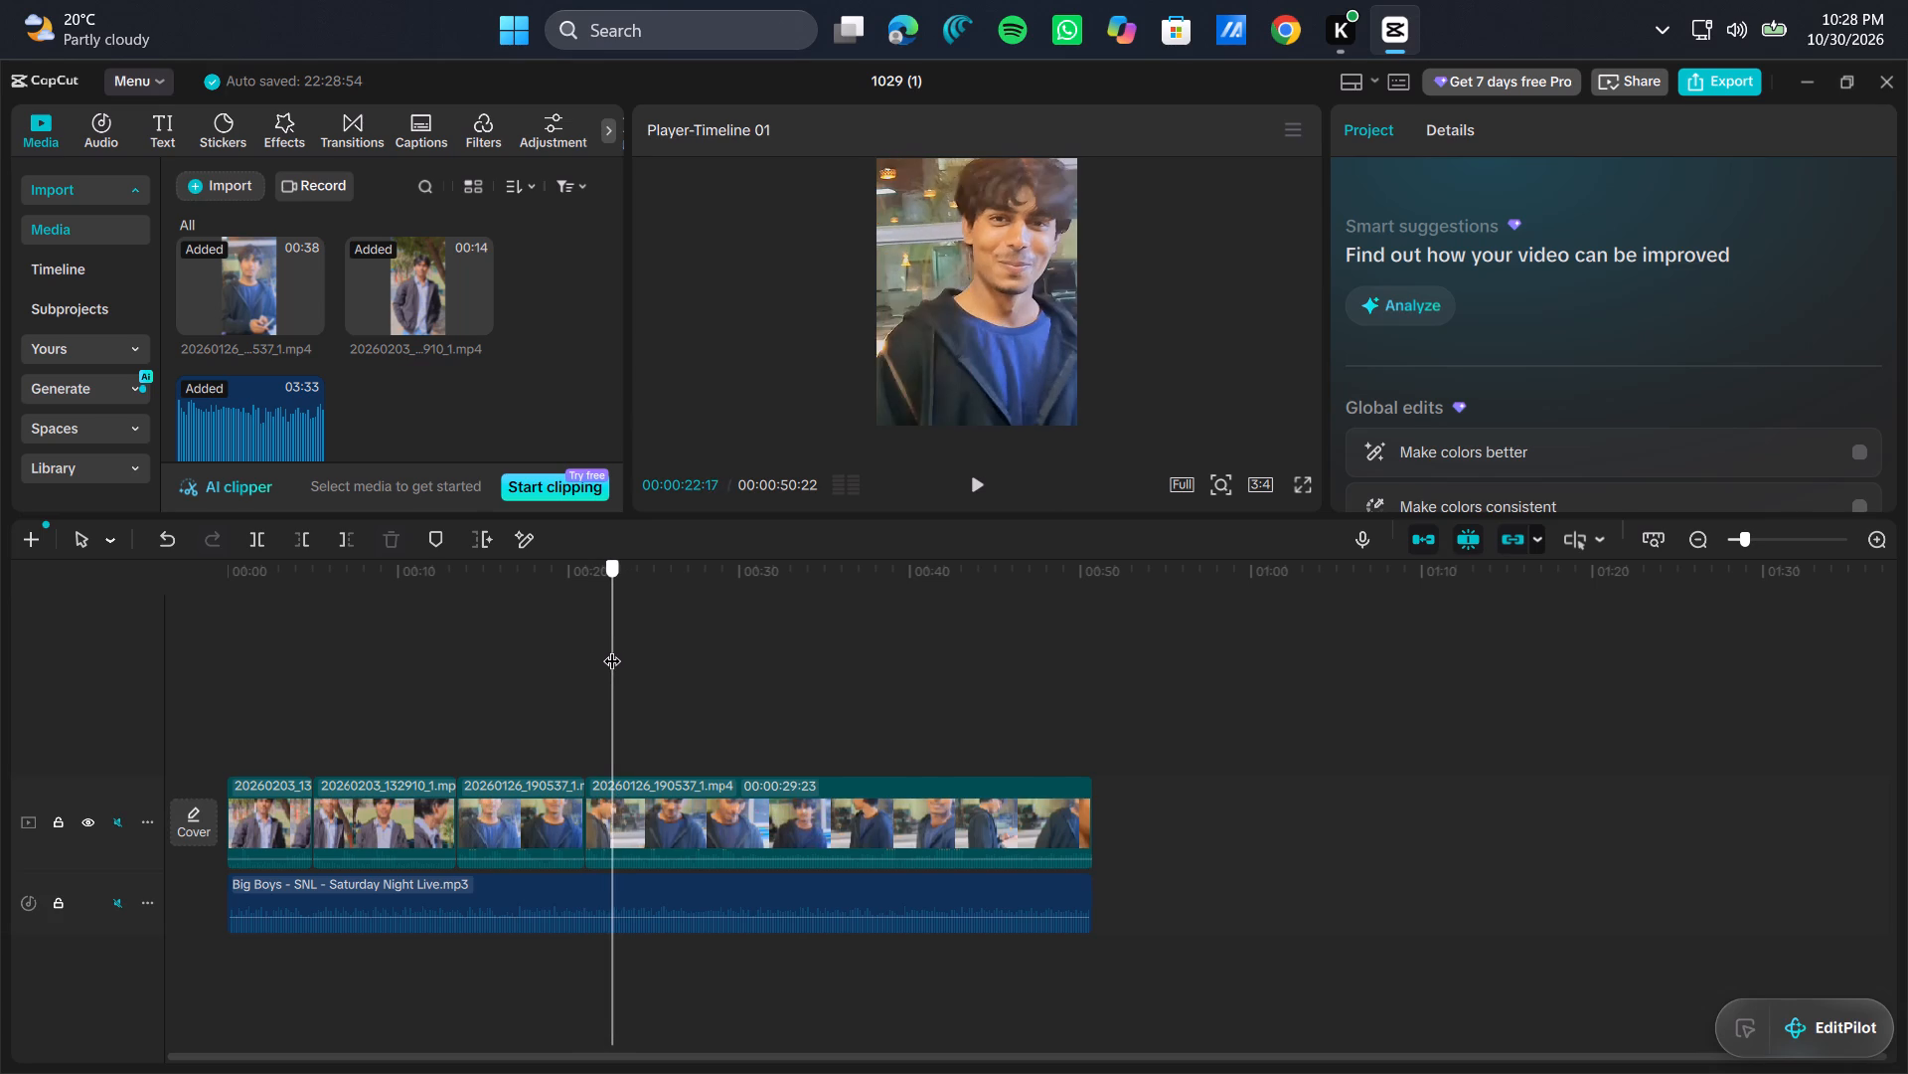
{"action": "left_click_drag", "start_coordinate": [612, 648], "coordinate": [611, 650]}
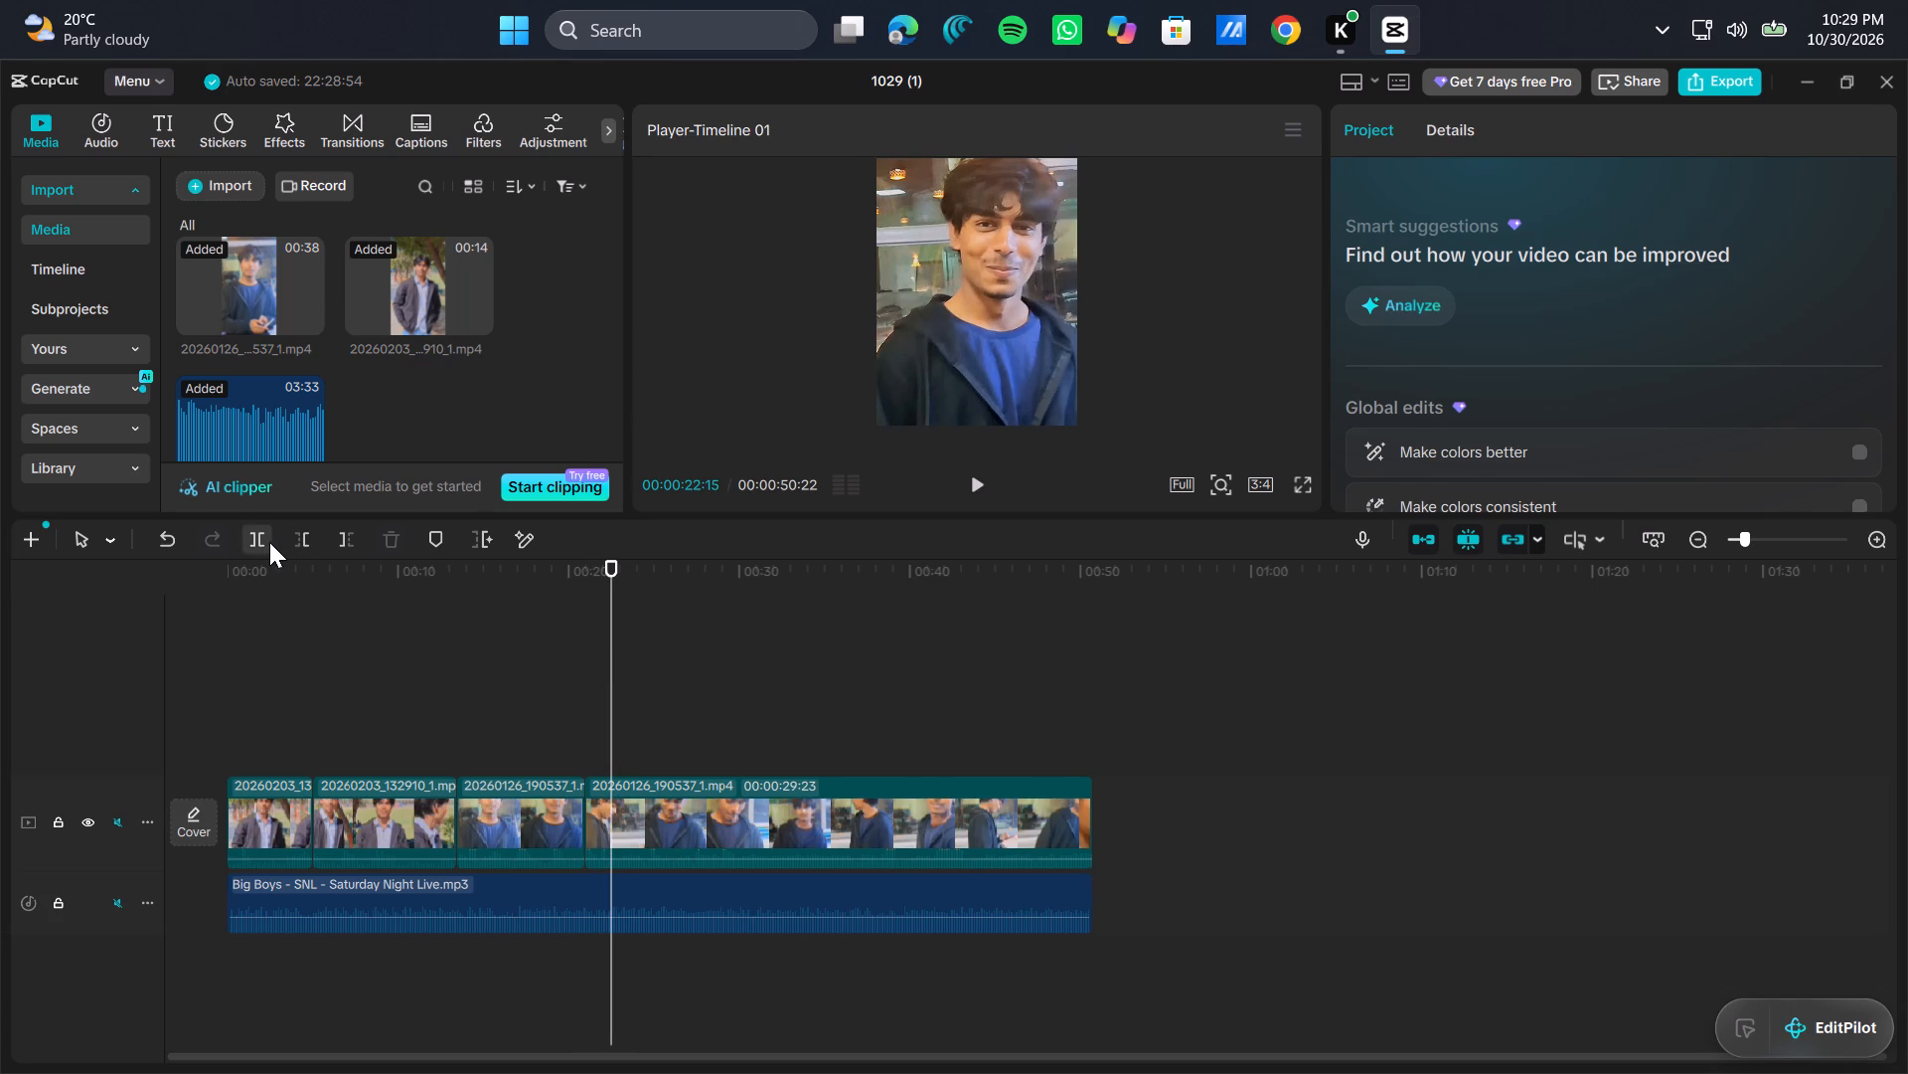
{"action": "left_click", "coordinate": [269, 542]}
Reorder the main track so the first 20260126_190537_1.mp4 part comes directly after the short split segment.
{"action": "left_click_drag", "start_coordinate": [537, 817], "coordinate": [367, 825]}
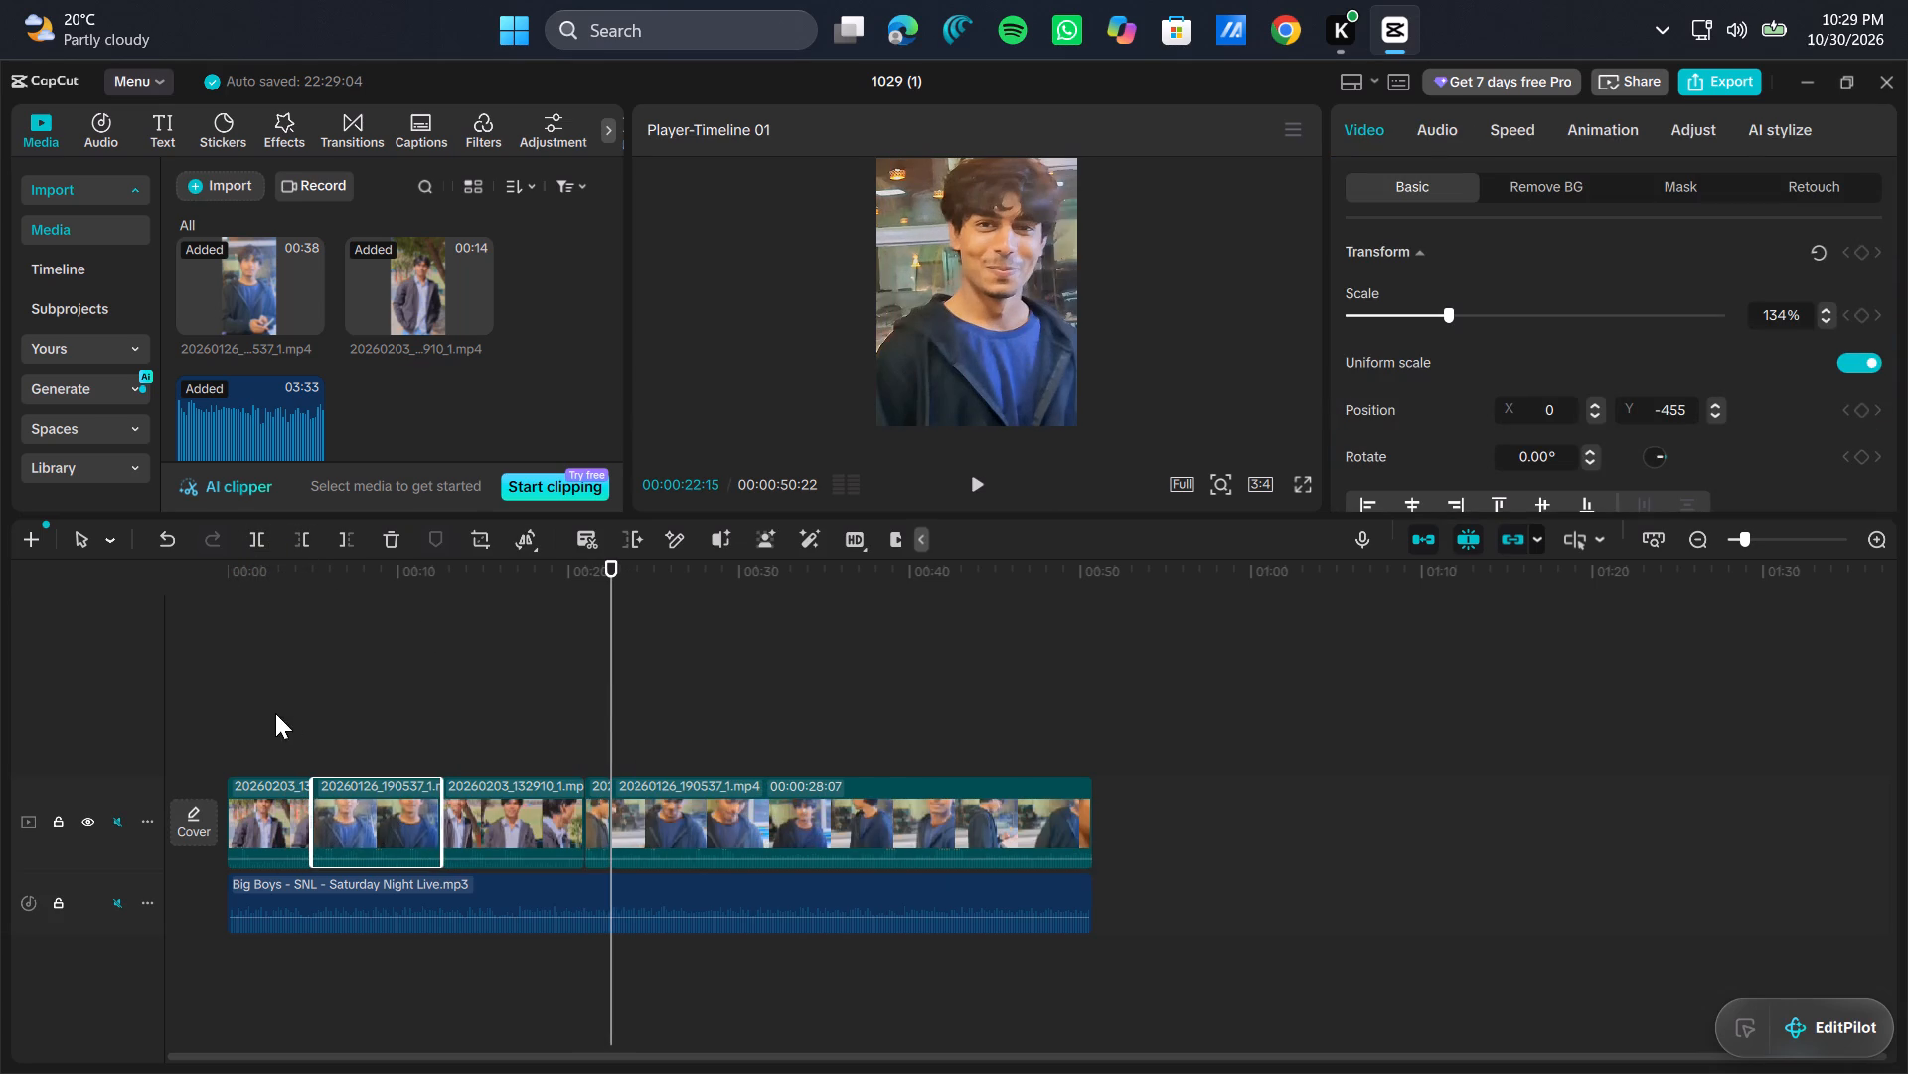
{"action": "left_click", "coordinate": [275, 713]}
{"action": "left_click_drag", "start_coordinate": [275, 713], "coordinate": [88, 770]}
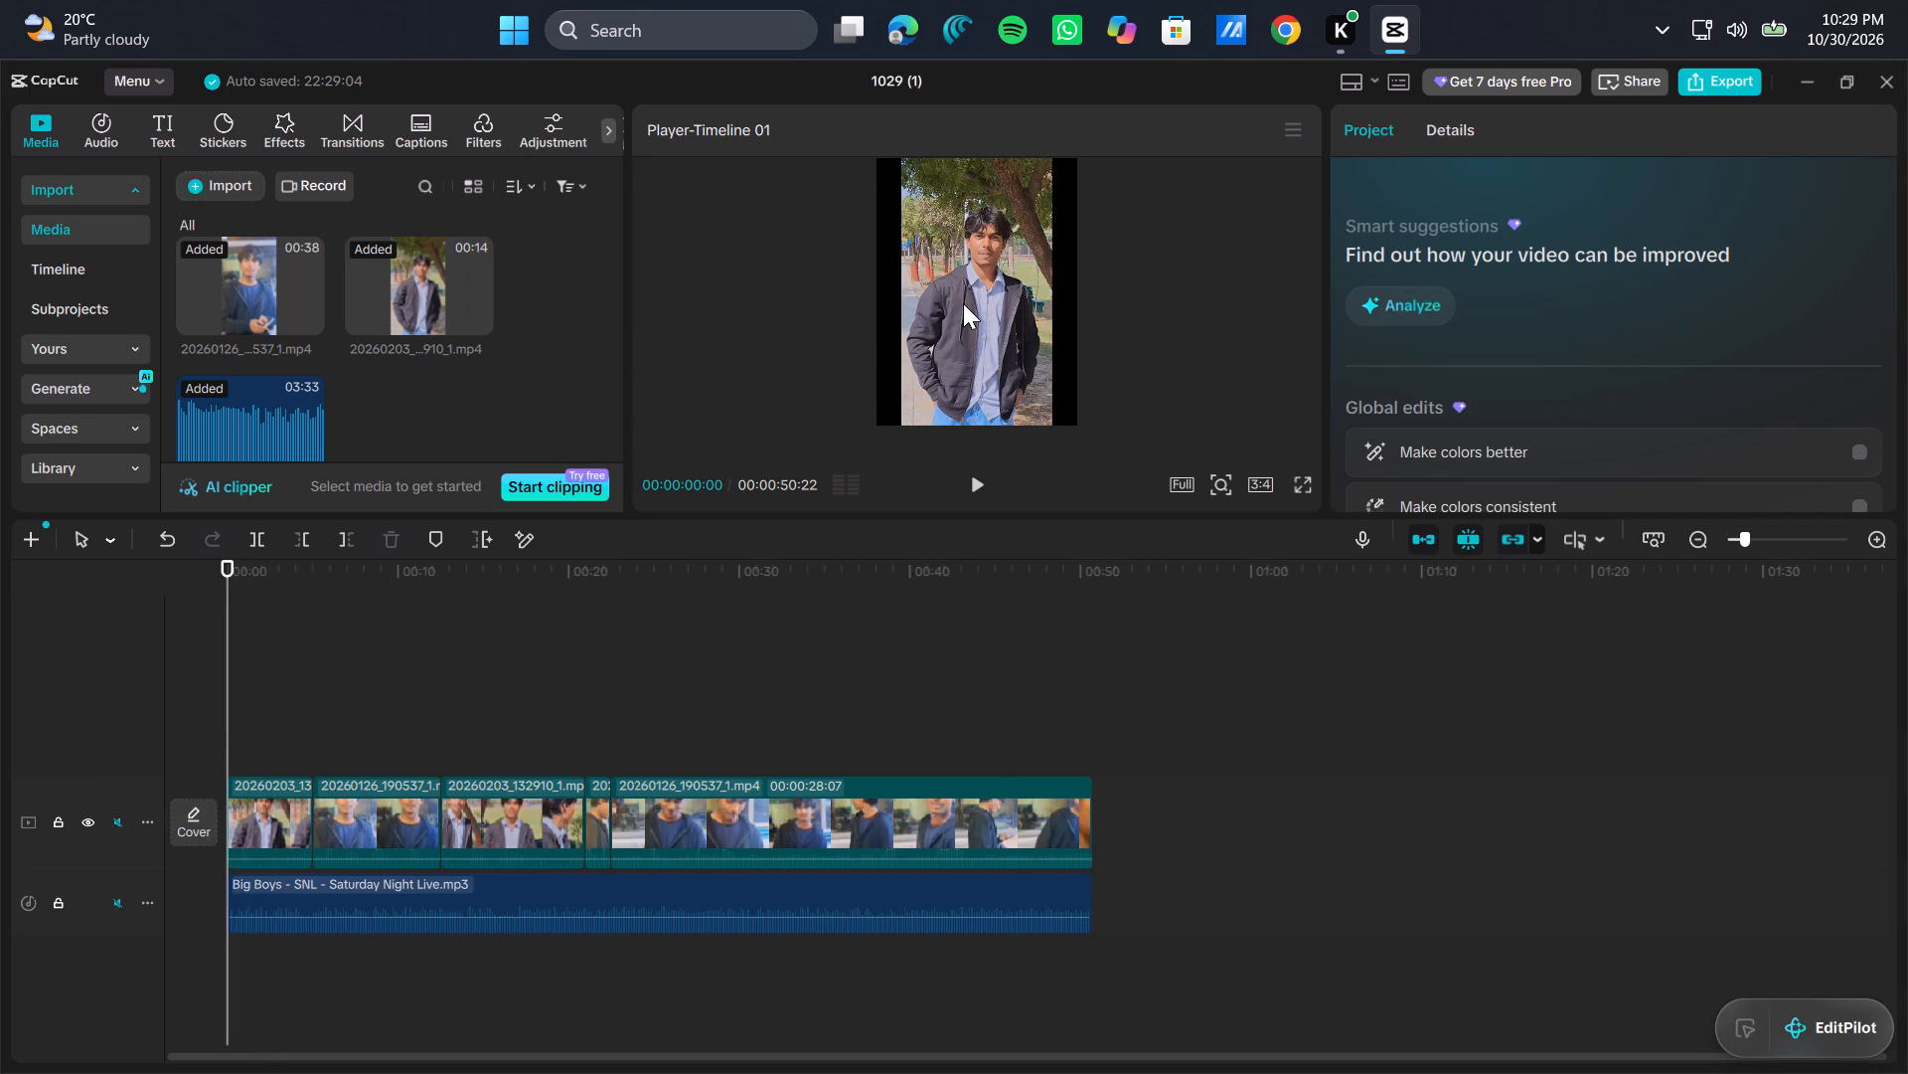
{"action": "left_click_drag", "start_coordinate": [407, 816], "coordinate": [537, 824]}
Move the opening 20260203_132910_1.mp4 clip to the very end of the main video track.
{"action": "left_click_drag", "start_coordinate": [280, 810], "coordinate": [658, 732]}
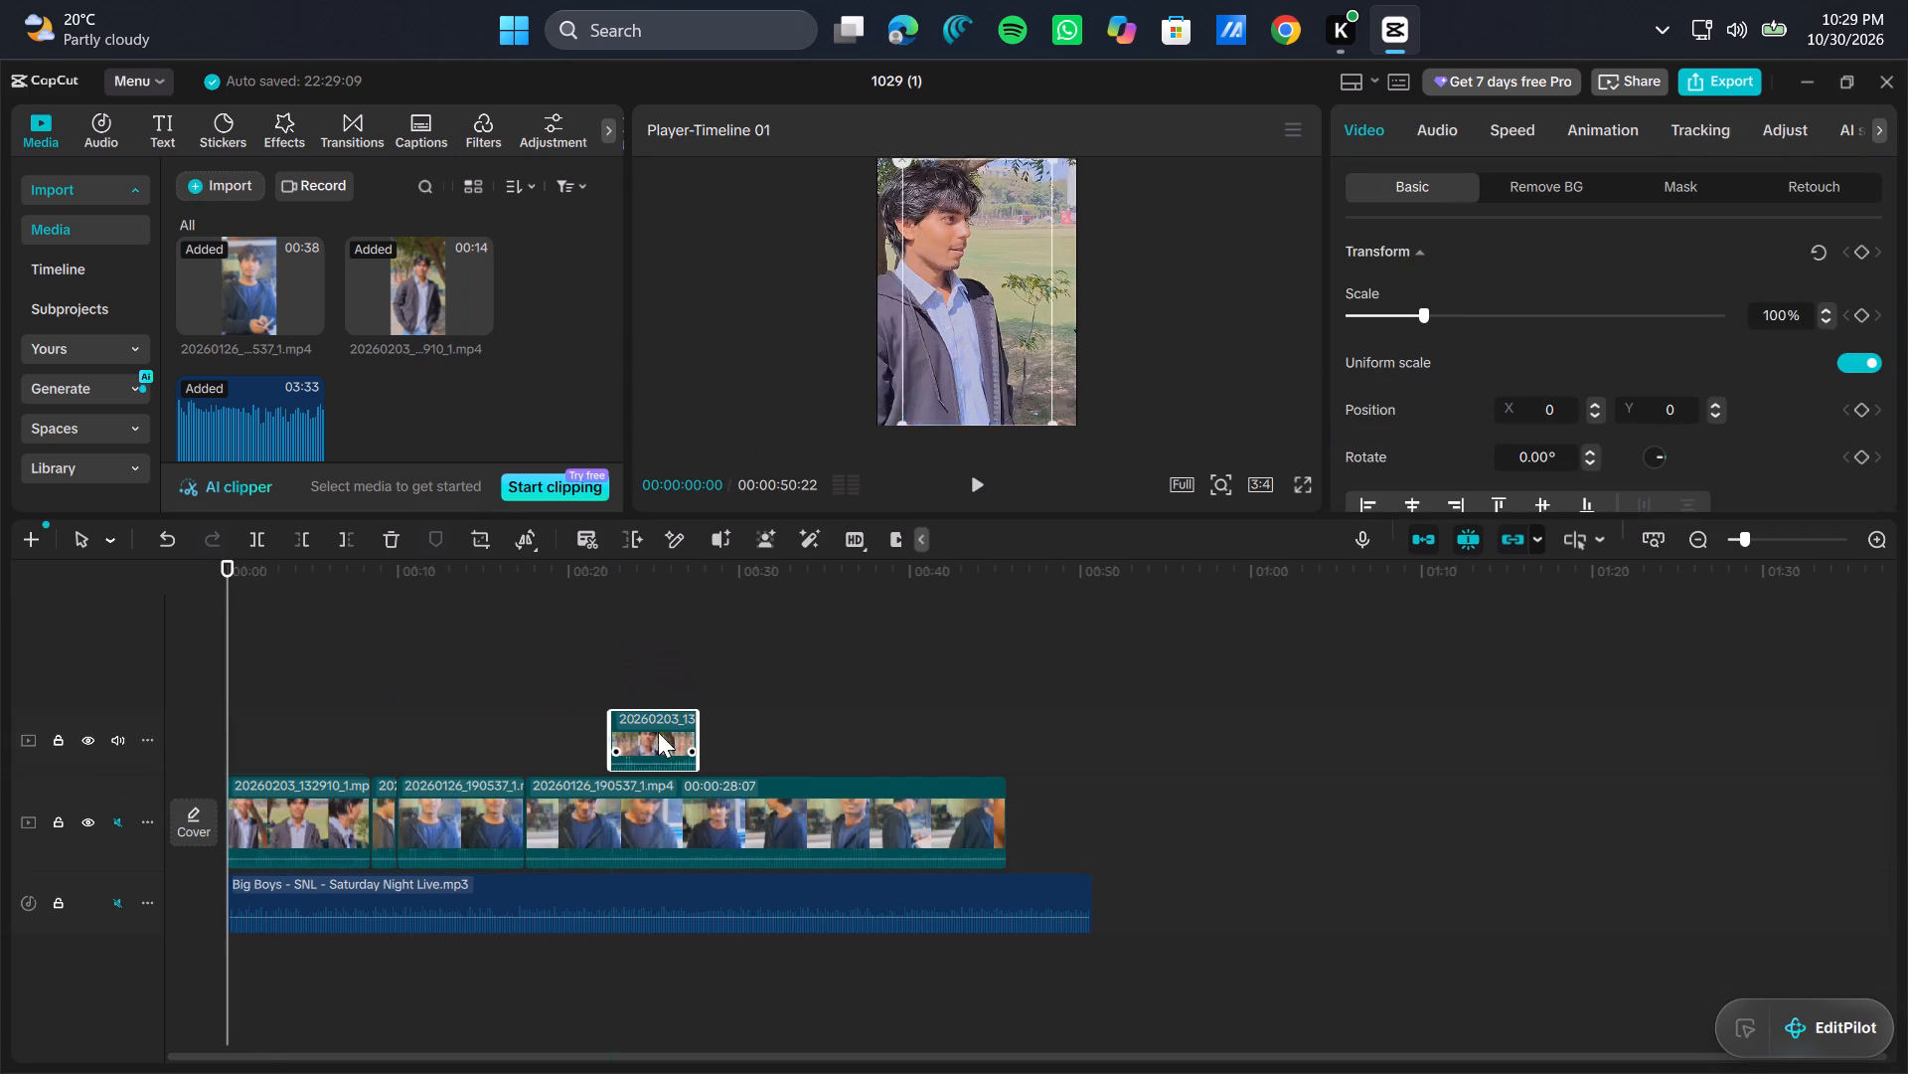
{"action": "left_click", "coordinate": [658, 732]}
{"action": "left_click_drag", "start_coordinate": [658, 732], "coordinate": [1027, 742]}
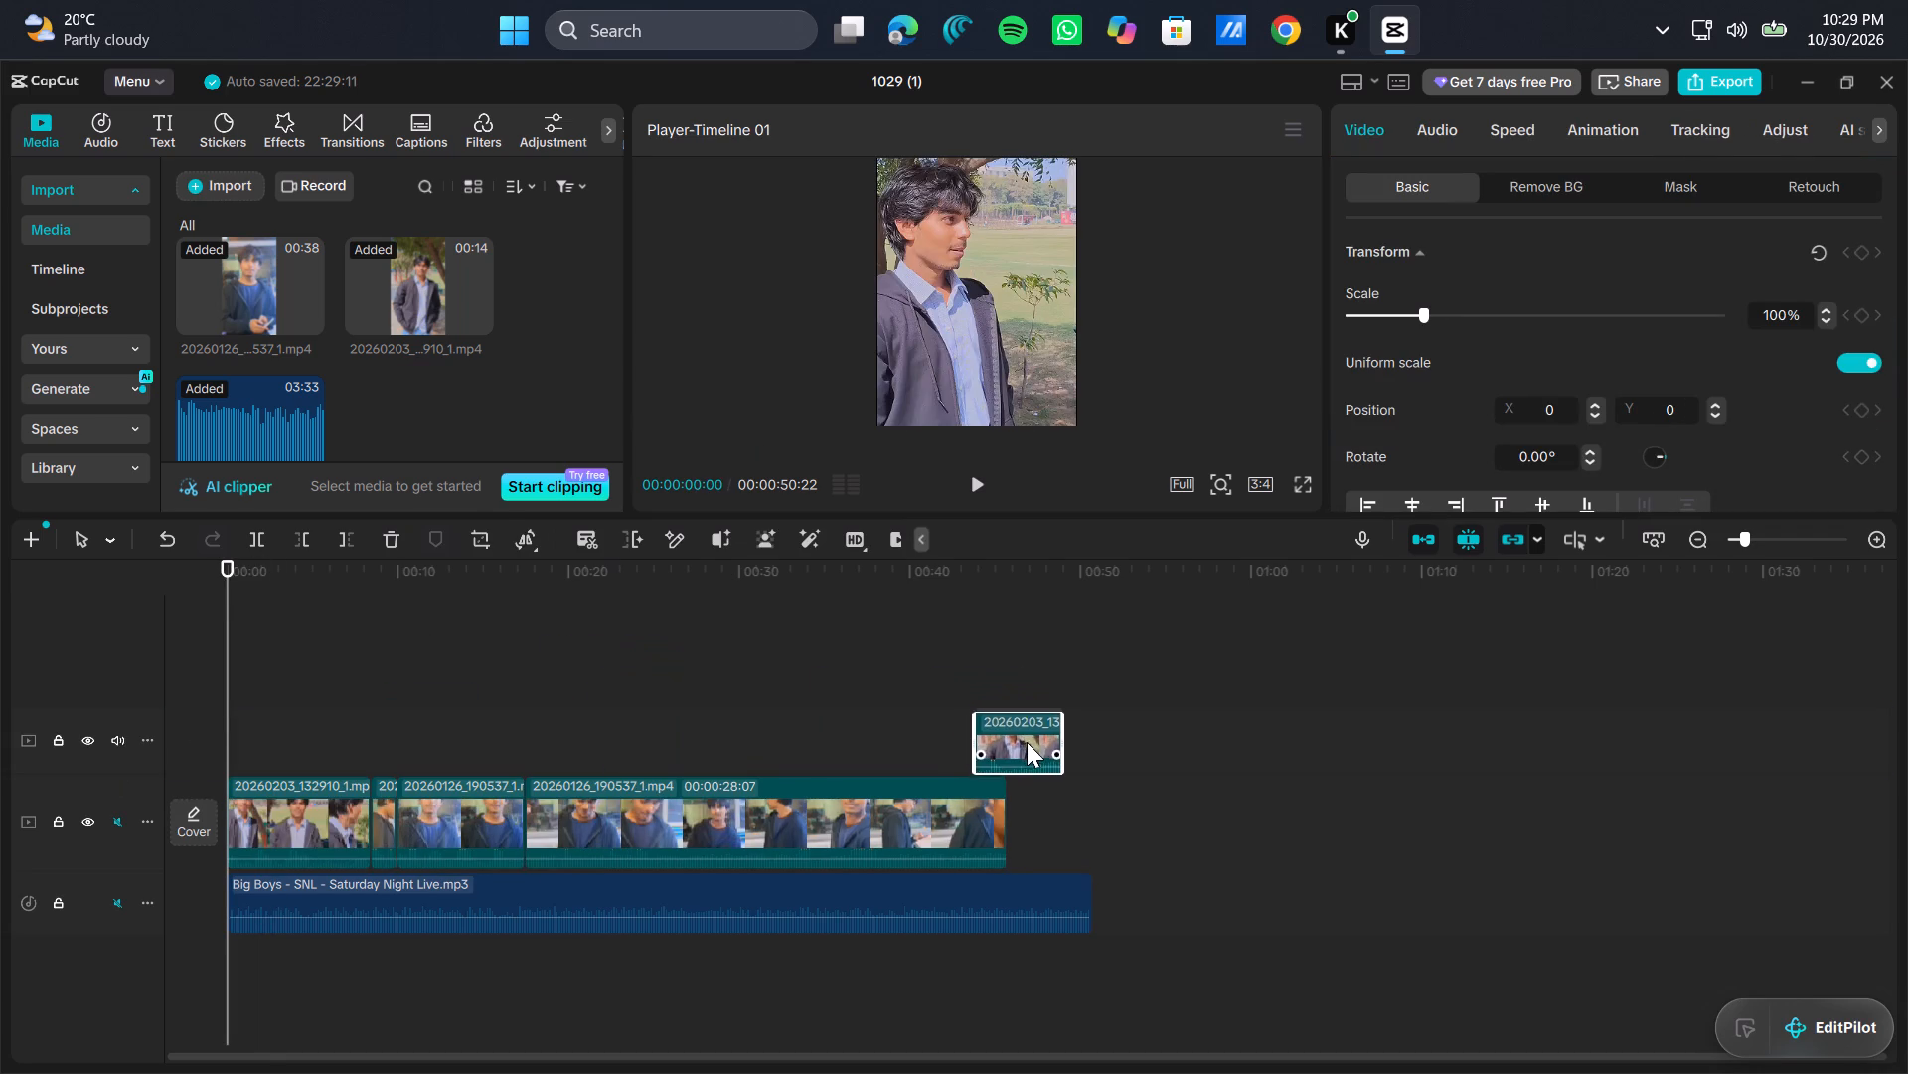
{"action": "left_click_drag", "start_coordinate": [1027, 742], "coordinate": [1059, 817]}
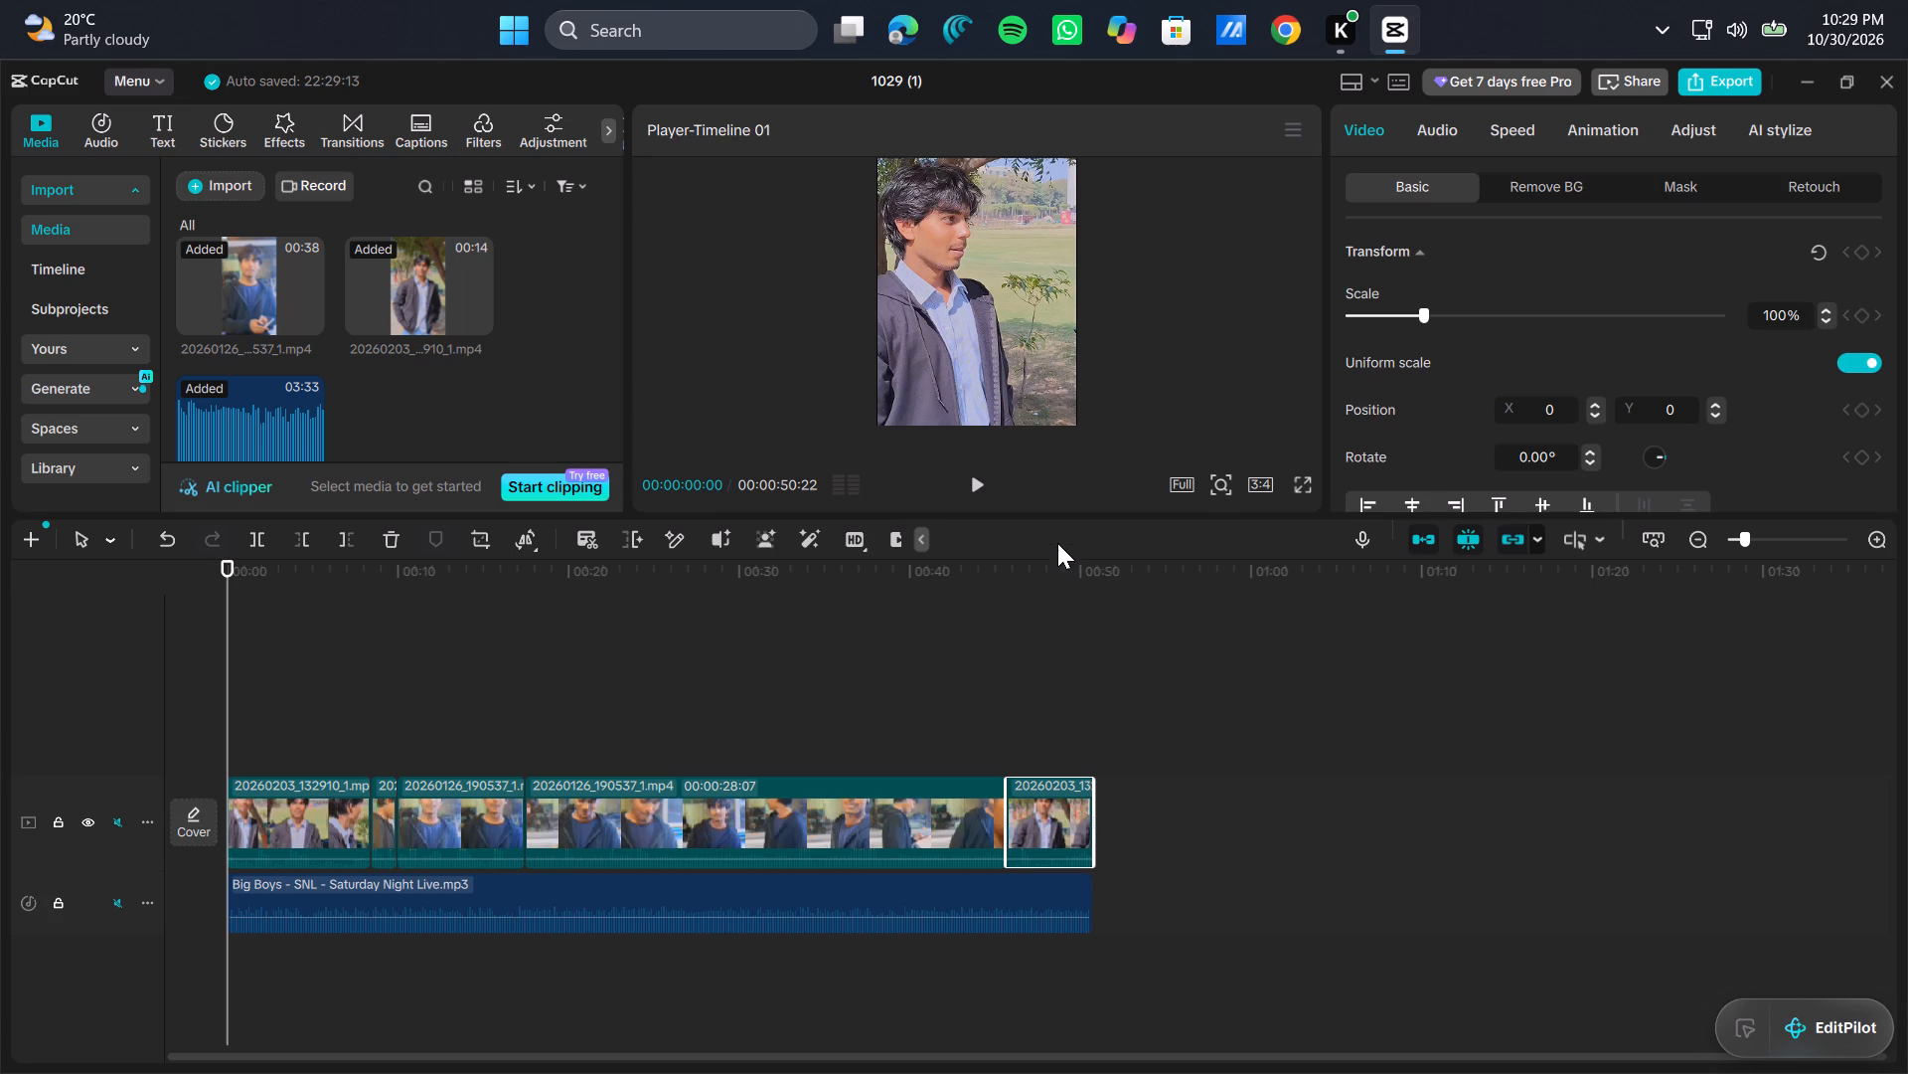
Play the opening 20260203_132910_1.mp4 clip from the start and trim its end to about 00:00:04:11.
{"action": "left_click", "coordinate": [970, 465]}
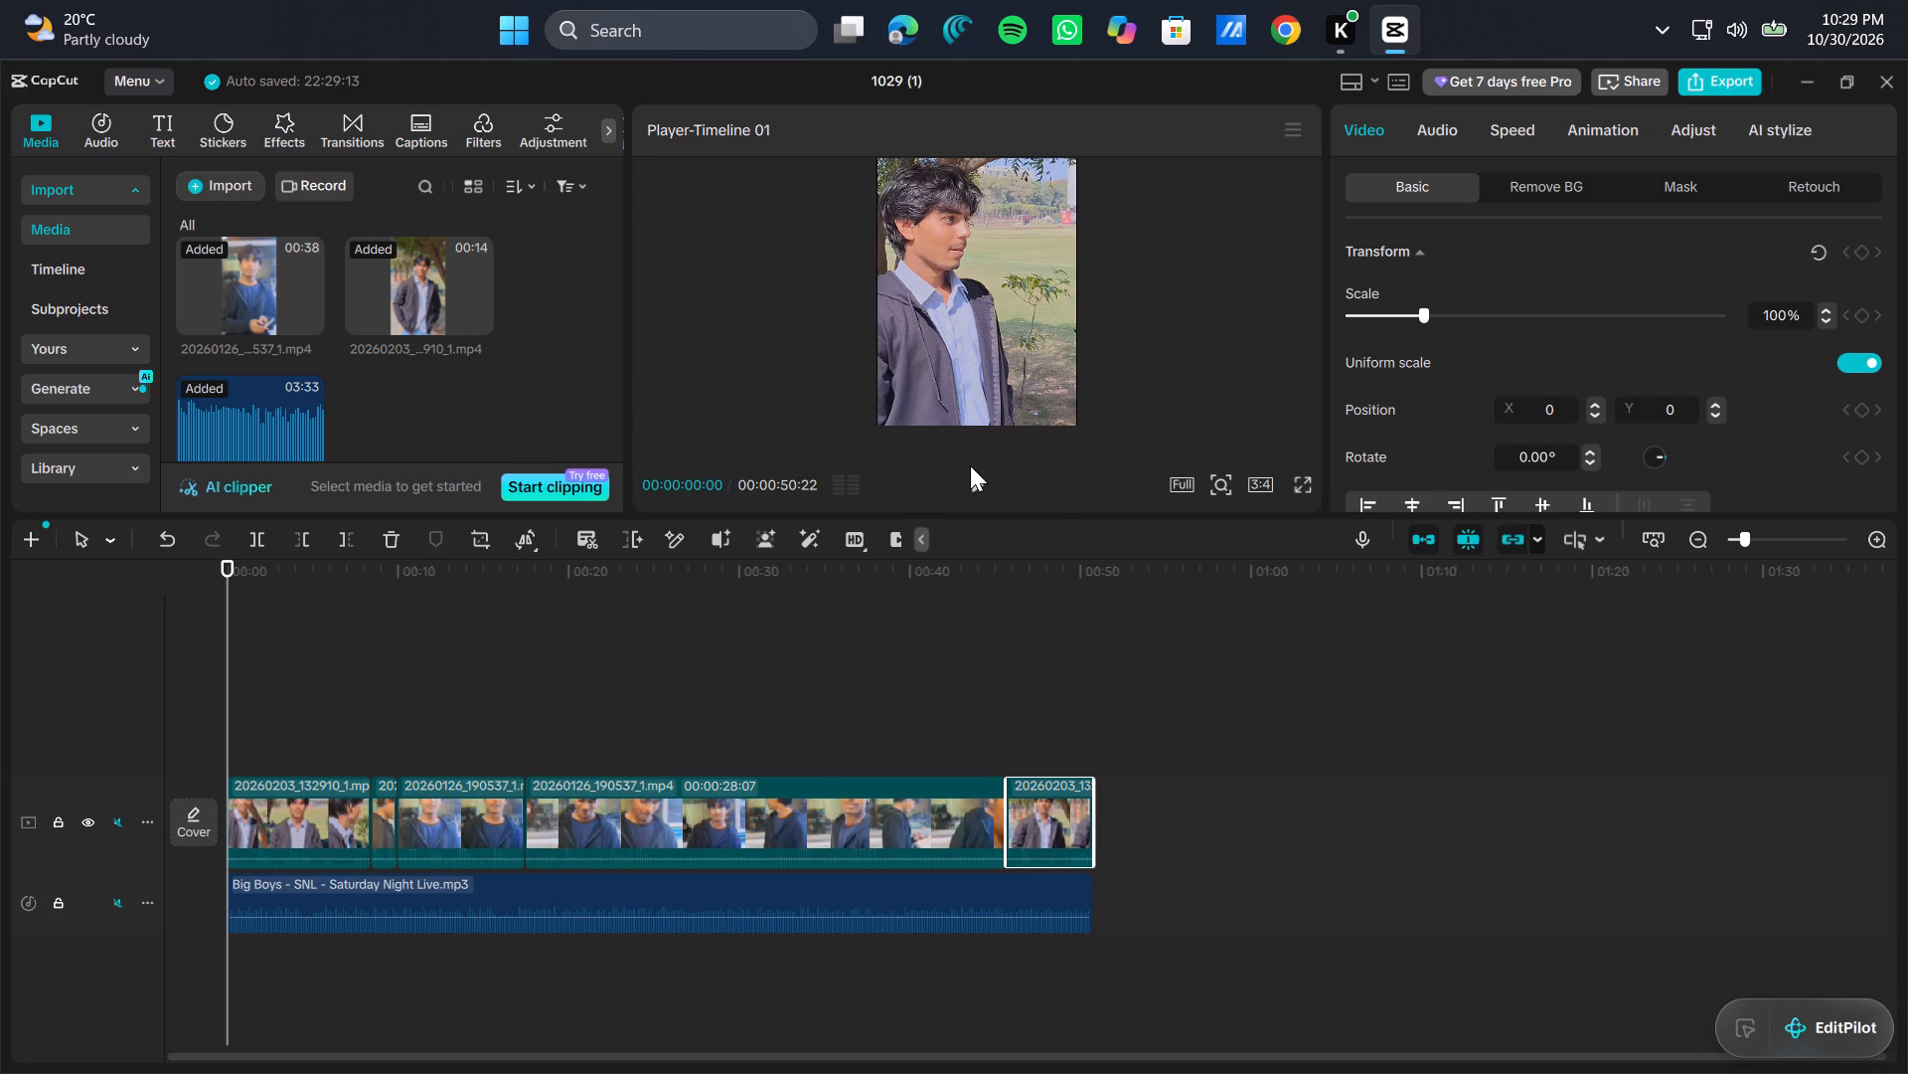
{"action": "left_click", "coordinate": [970, 489]}
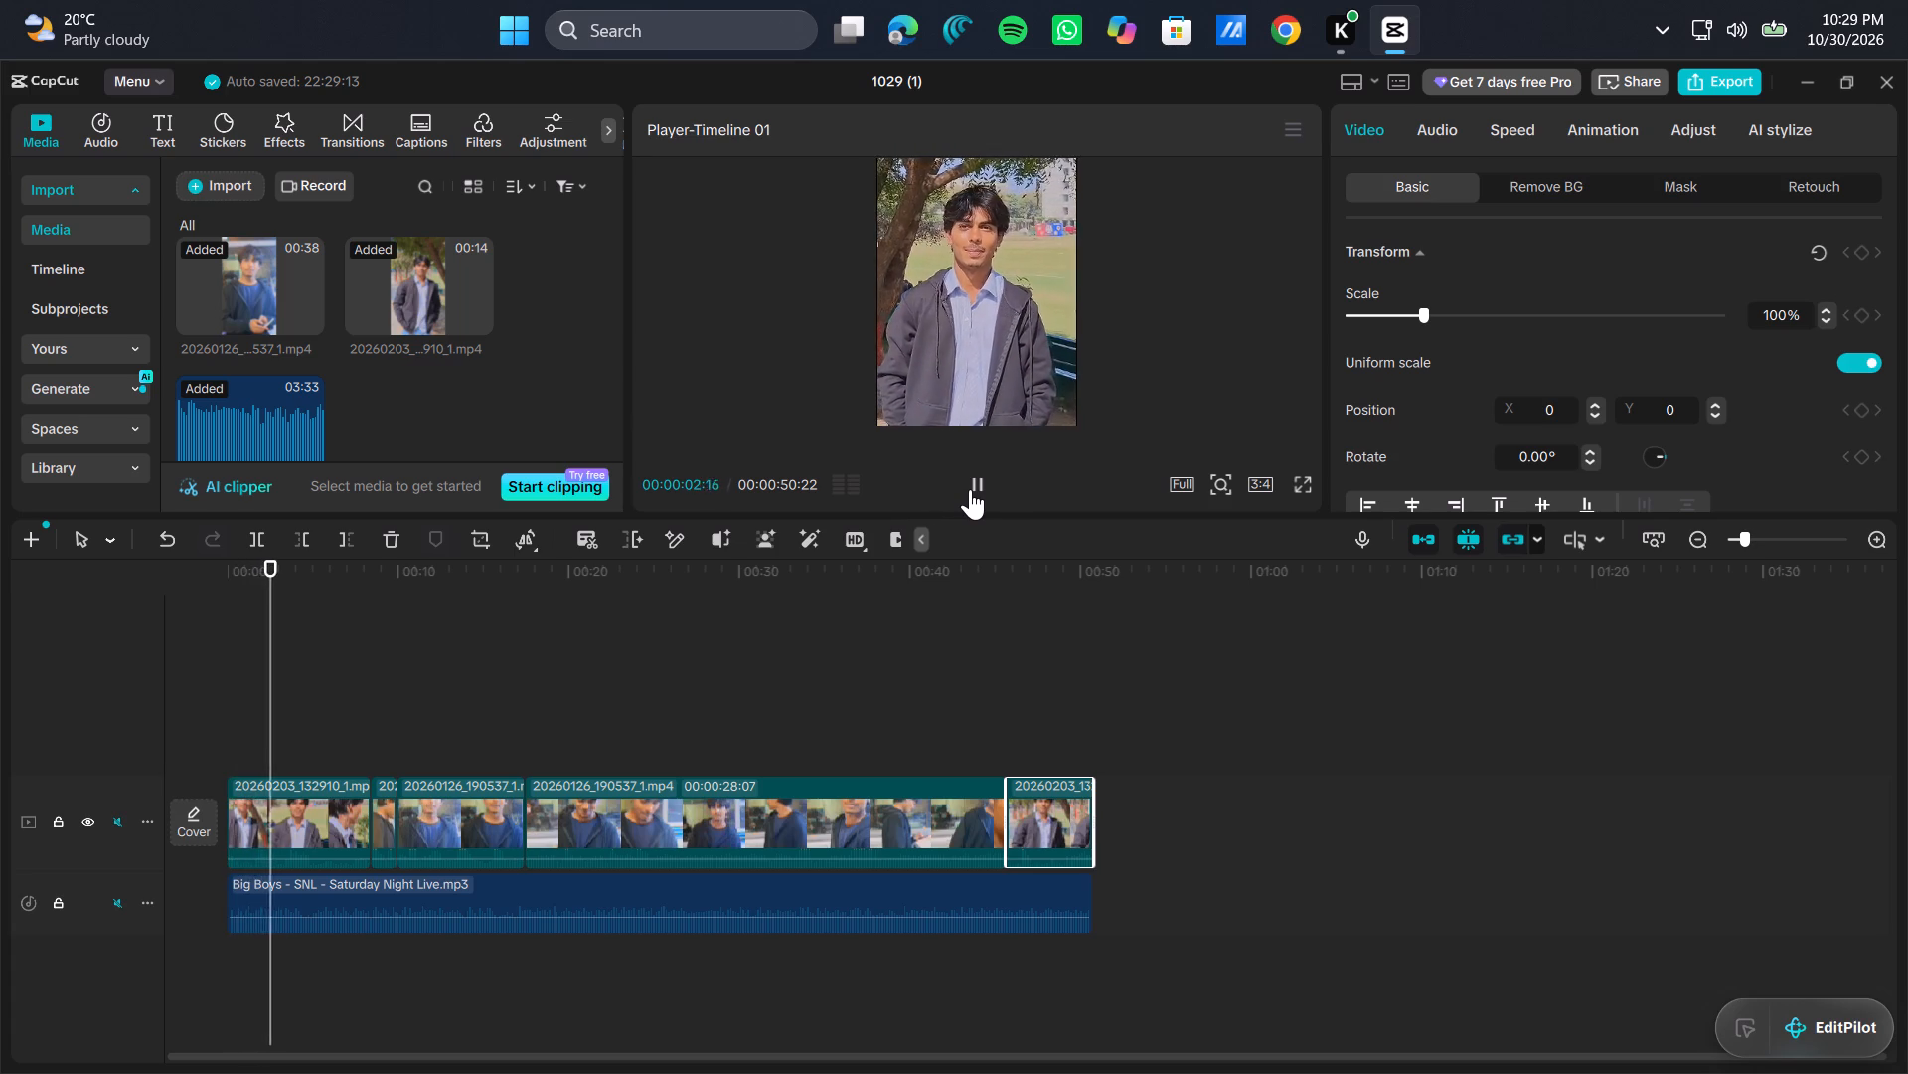
{"action": "left_click", "coordinate": [363, 823]}
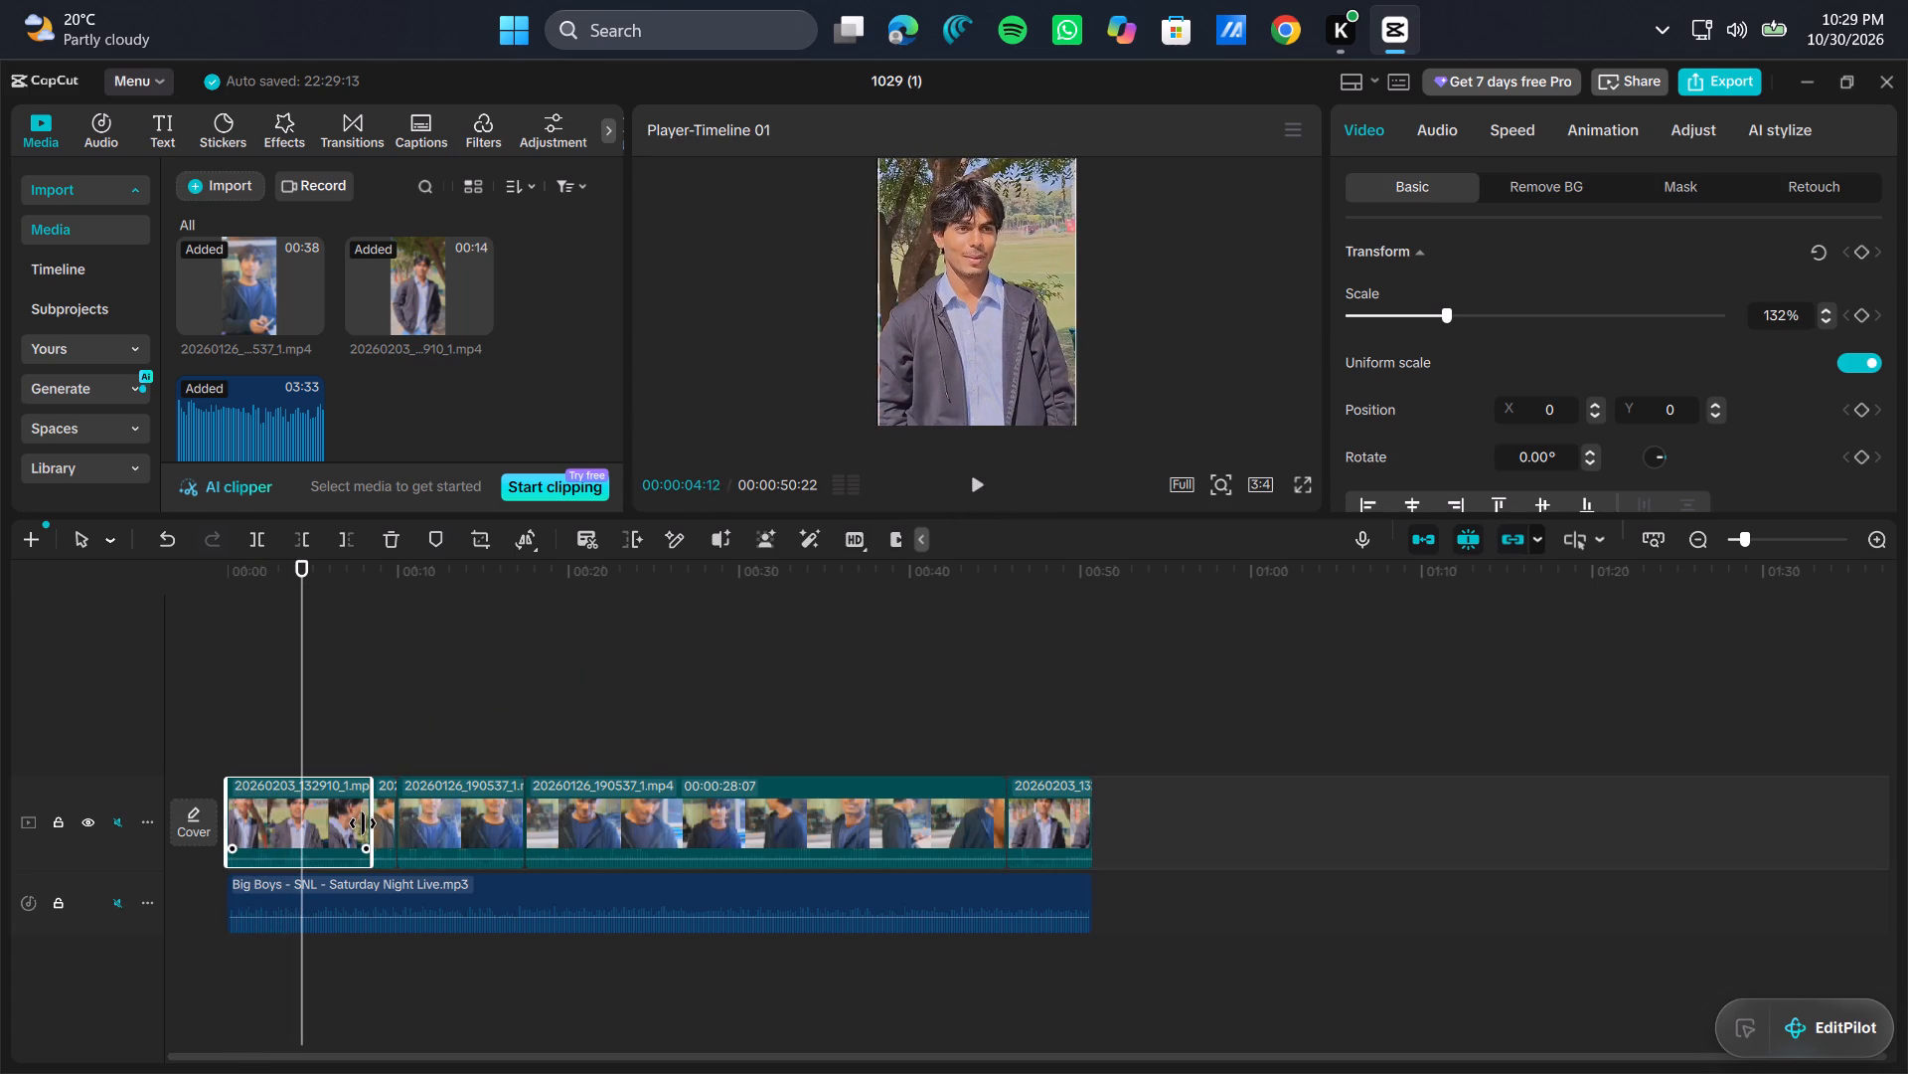
{"action": "left_click_drag", "start_coordinate": [369, 817], "coordinate": [302, 827]}
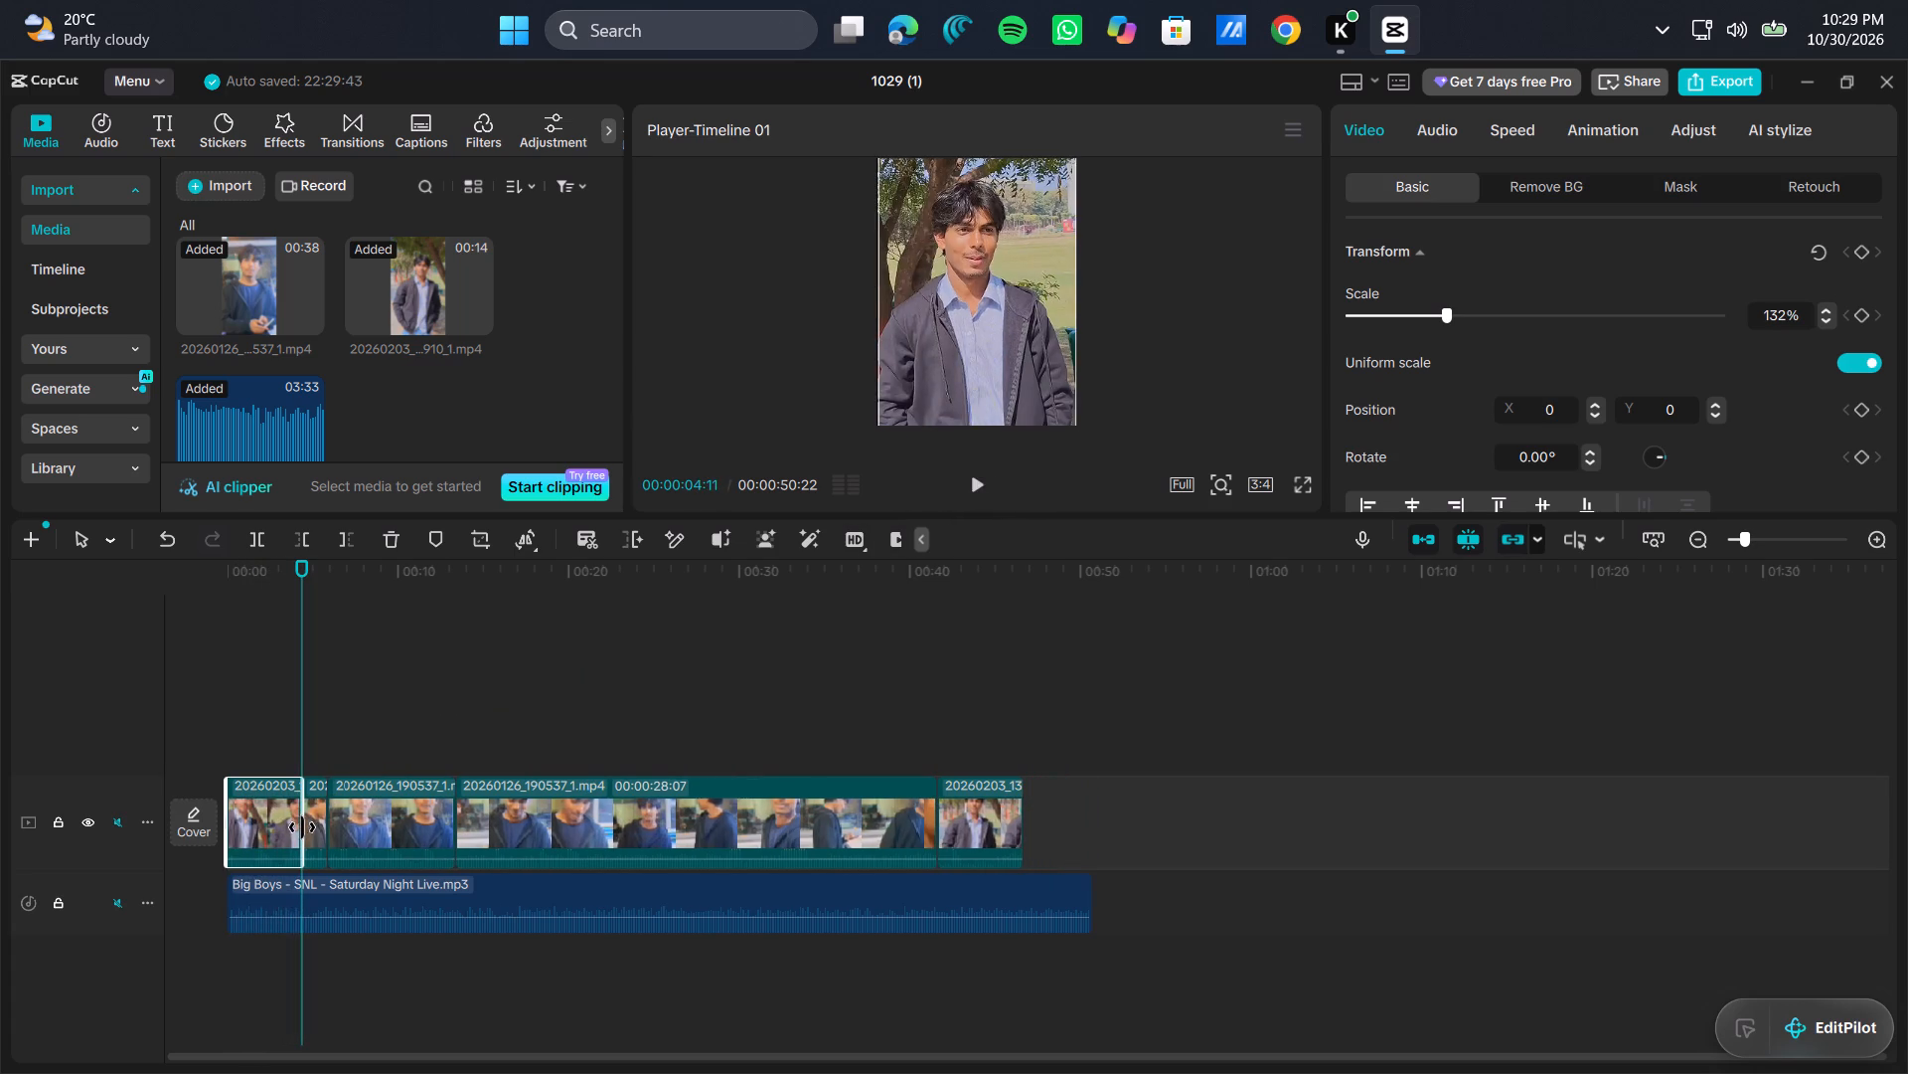
{"action": "left_click_drag", "start_coordinate": [302, 827], "coordinate": [302, 829]}
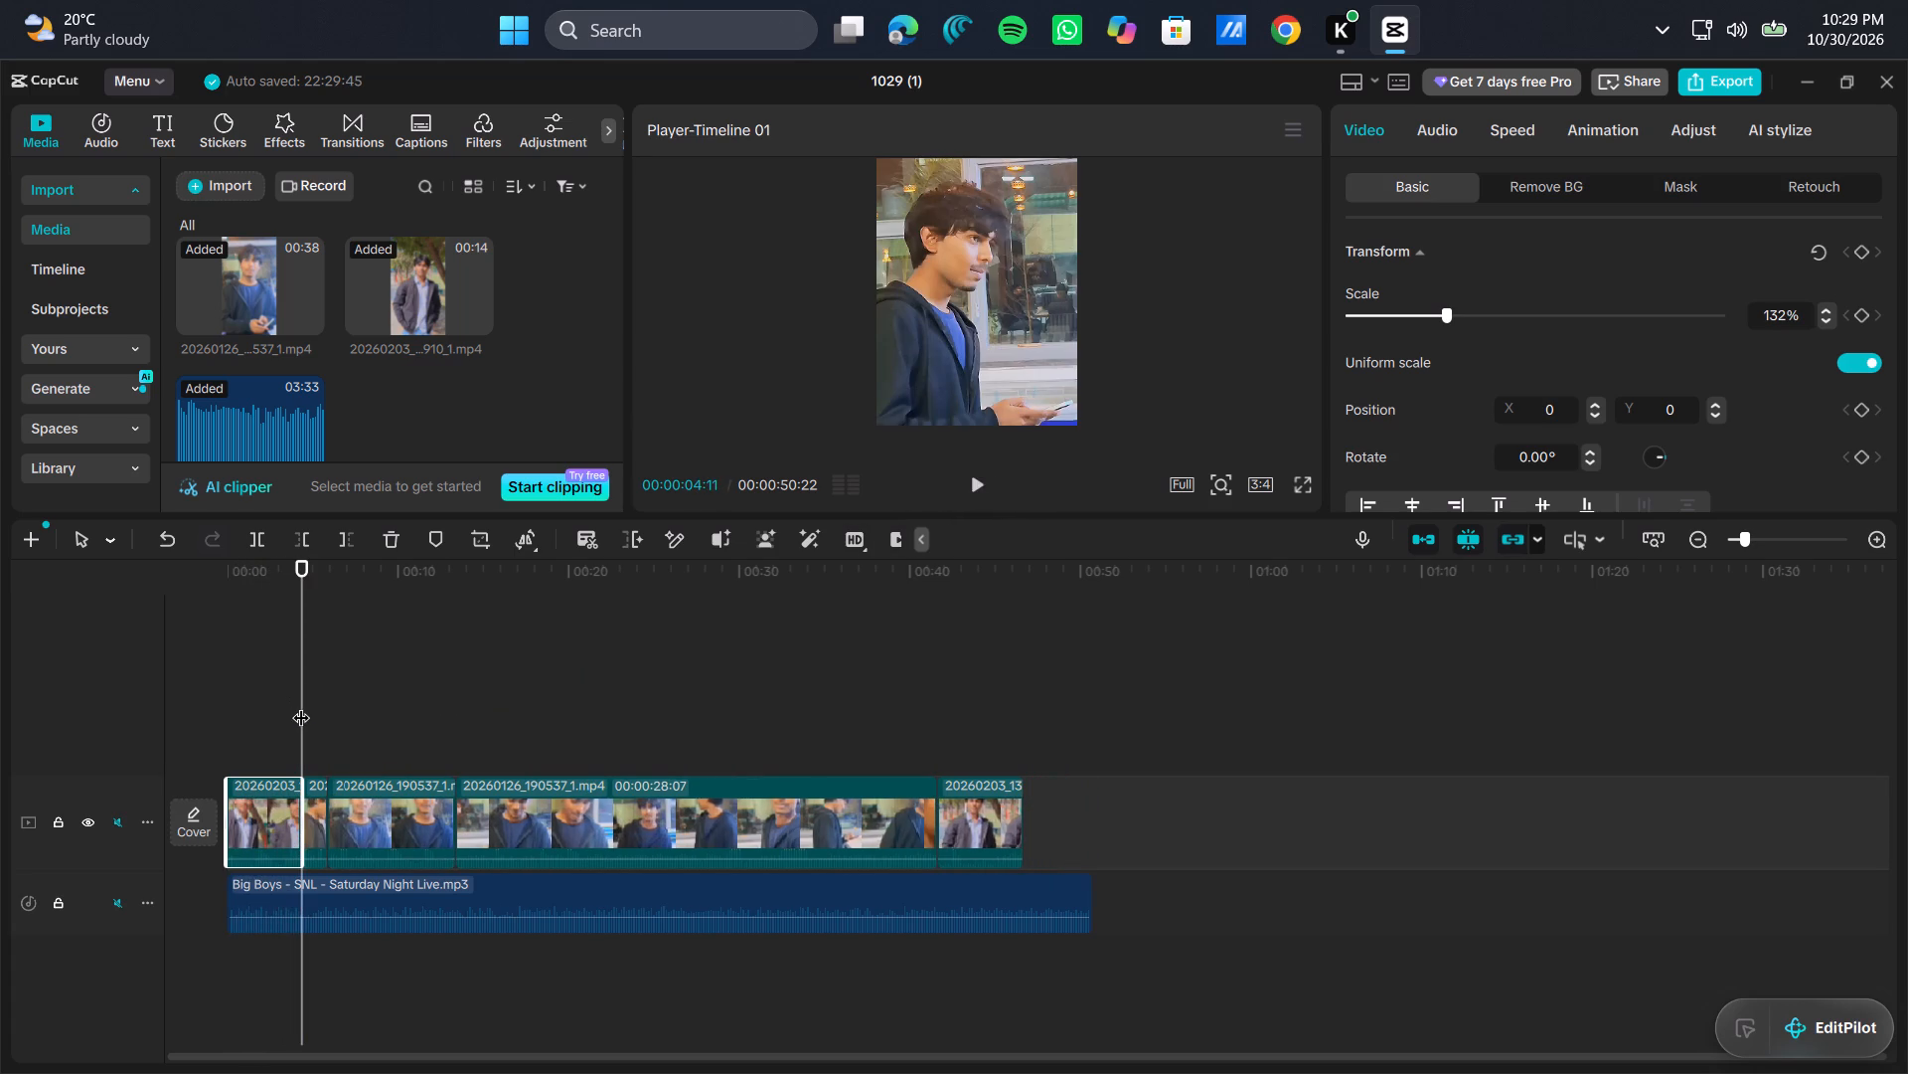
Review the rearranged timeline from 00:00:00:00 in an enlarged preview, checking the clip order and the cuts.
{"action": "left_click_drag", "start_coordinate": [301, 705], "coordinate": [92, 819]}
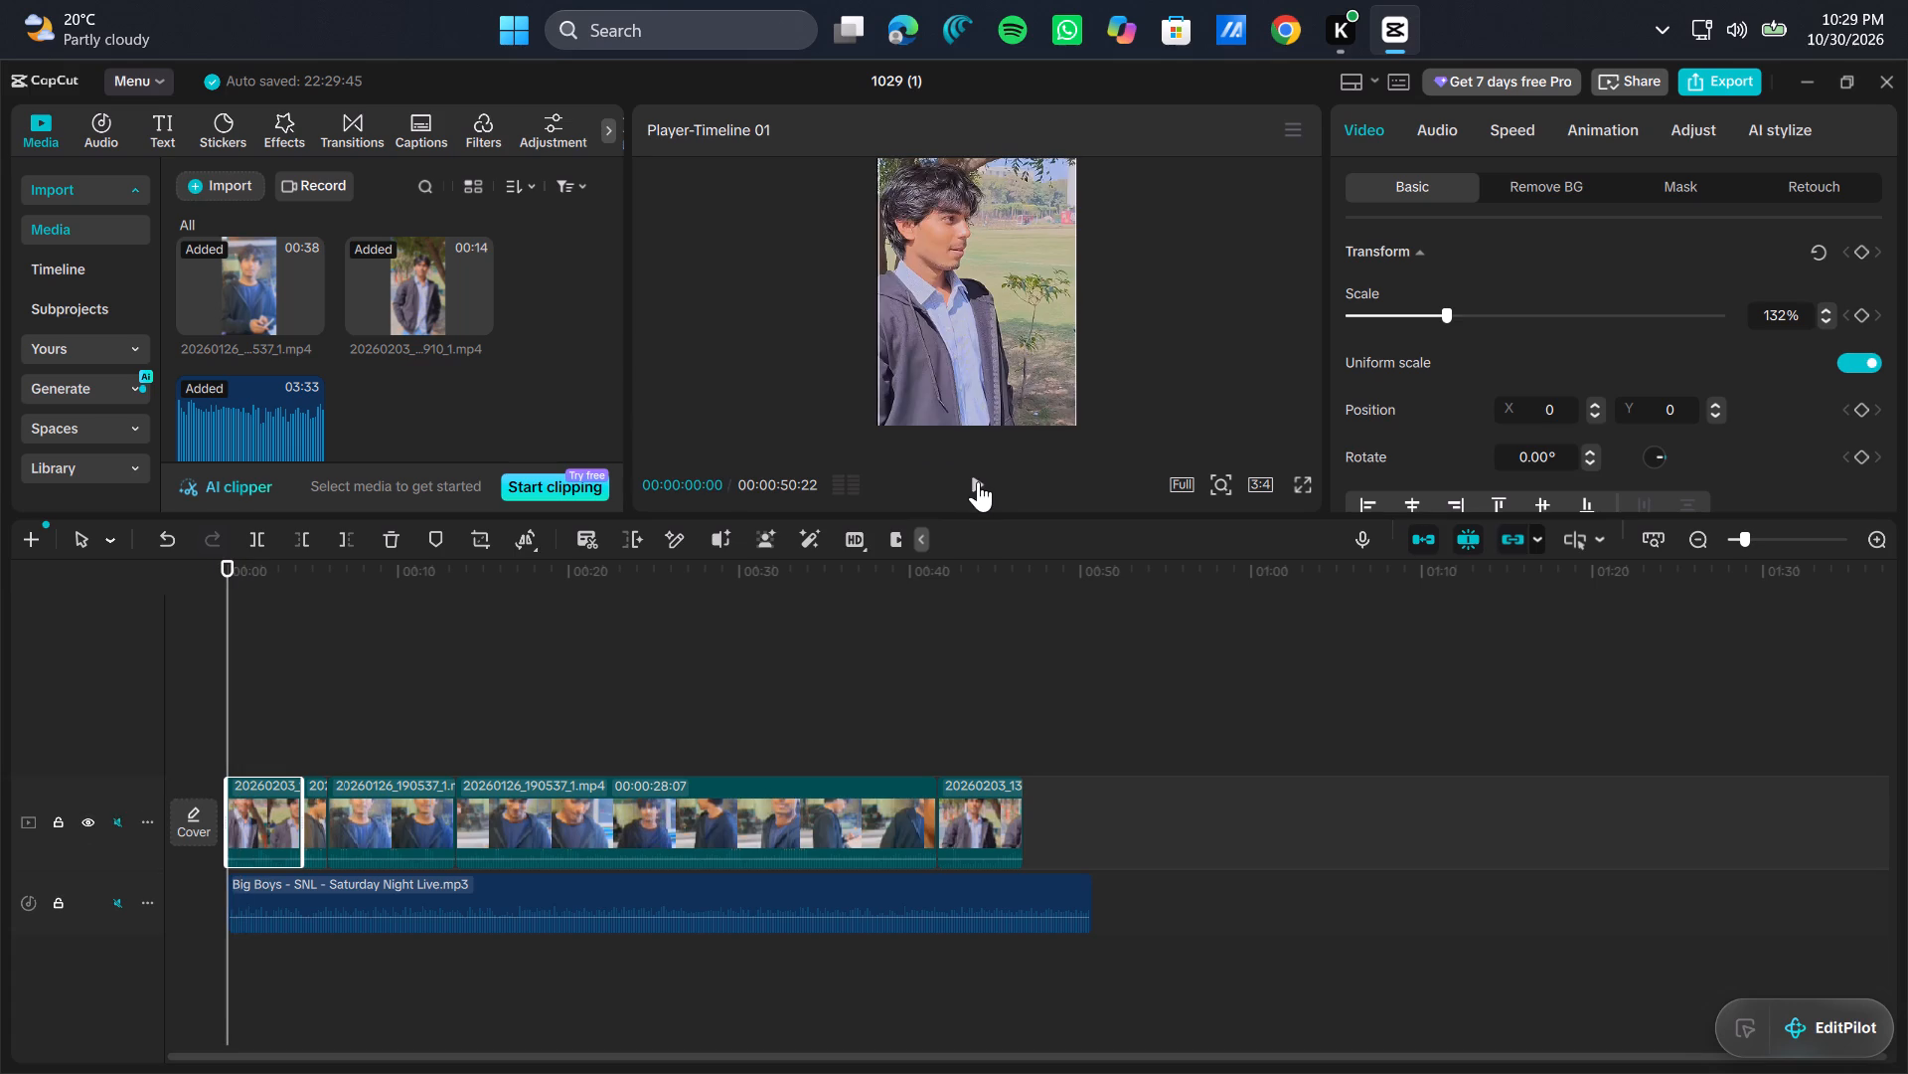
{"action": "left_click", "coordinate": [978, 481]}
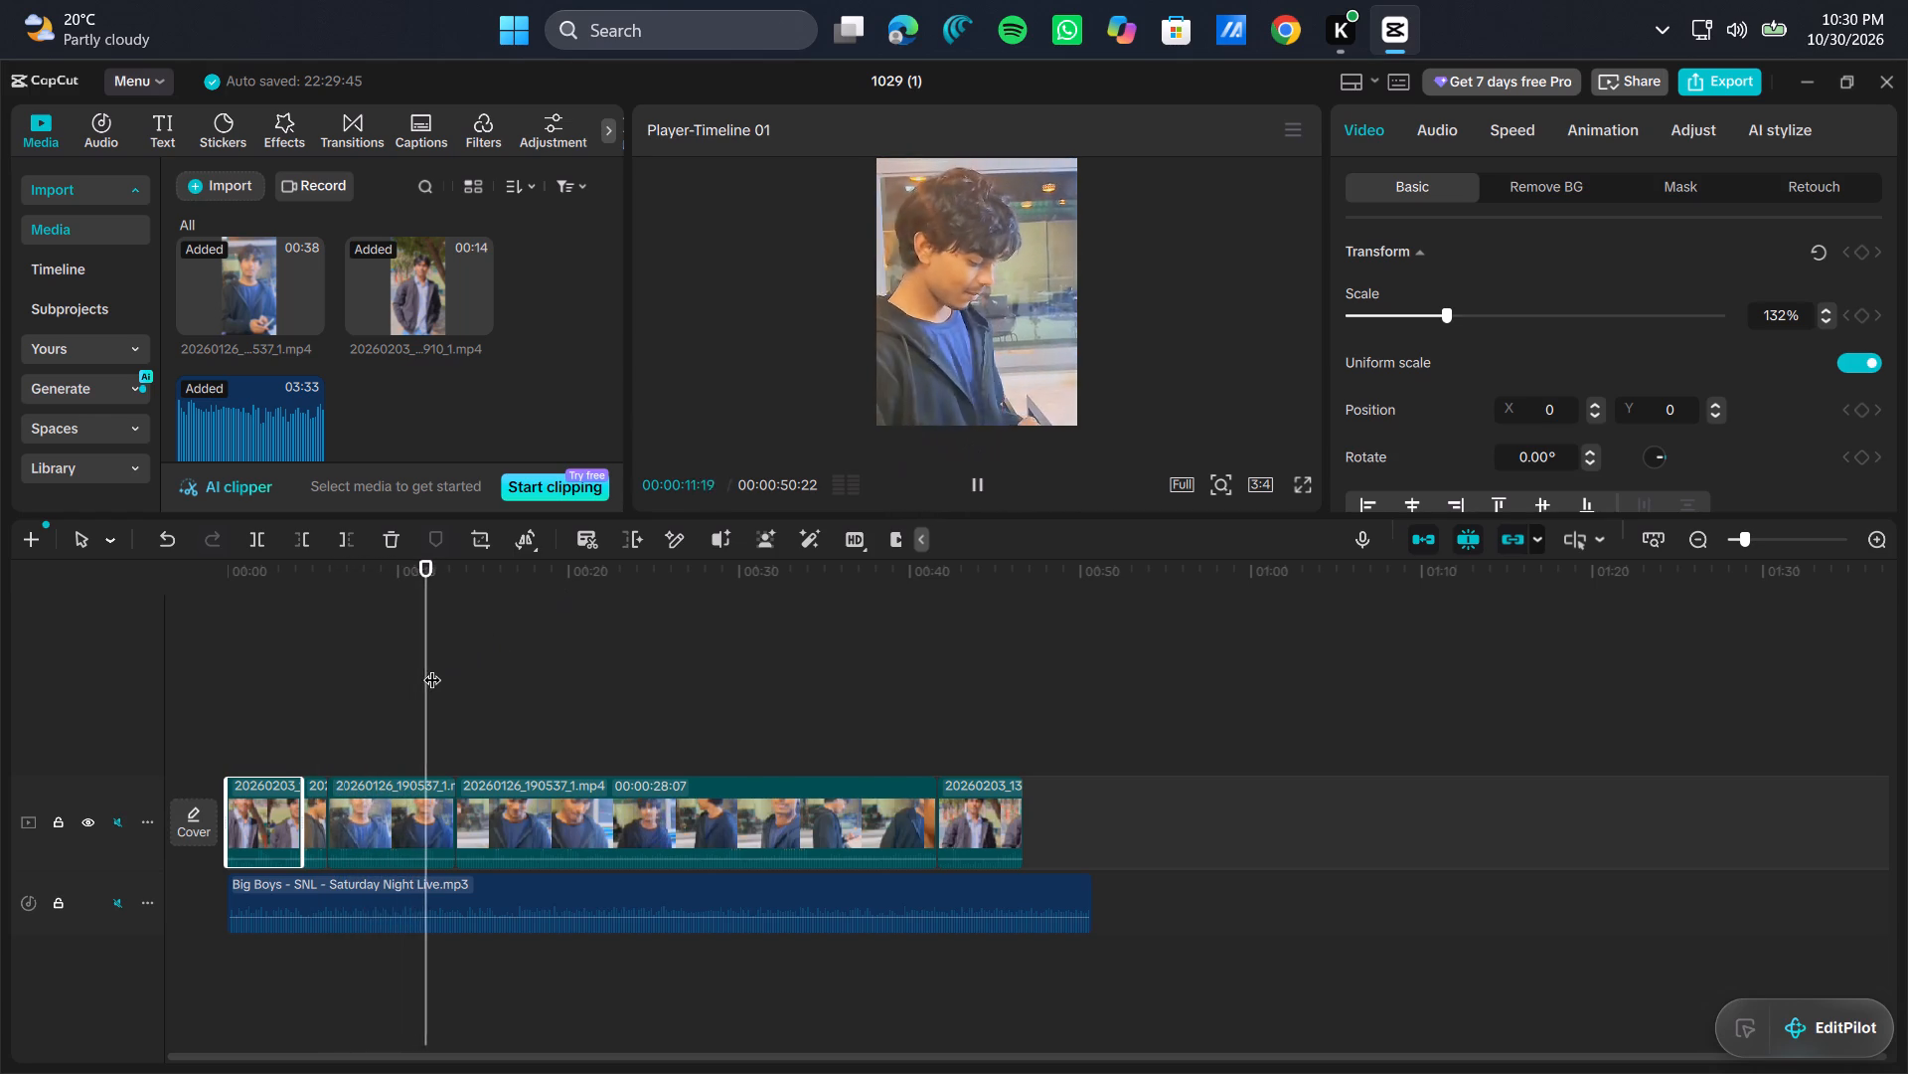
{"action": "left_click", "coordinate": [432, 667]}
{"action": "left_click_drag", "start_coordinate": [432, 667], "coordinate": [2, 881]}
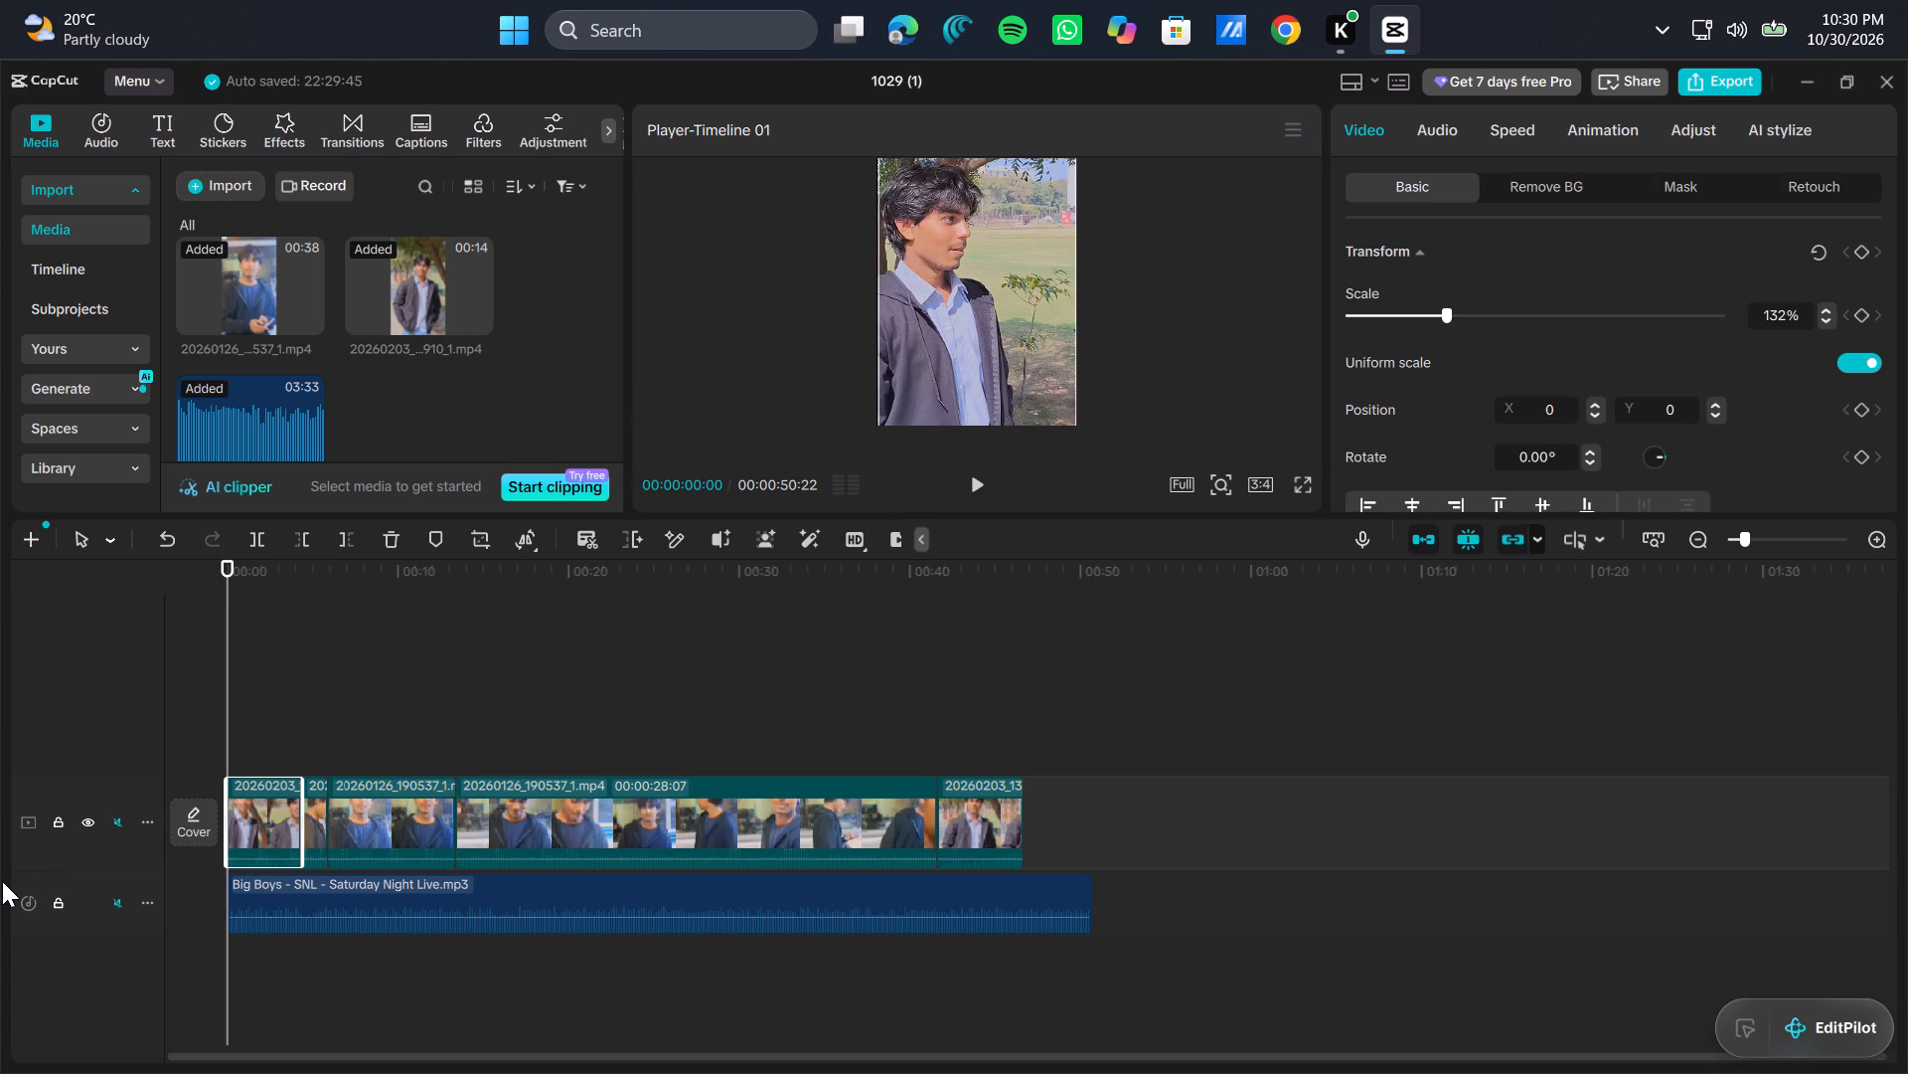
{"action": "left_click", "coordinate": [973, 487]}
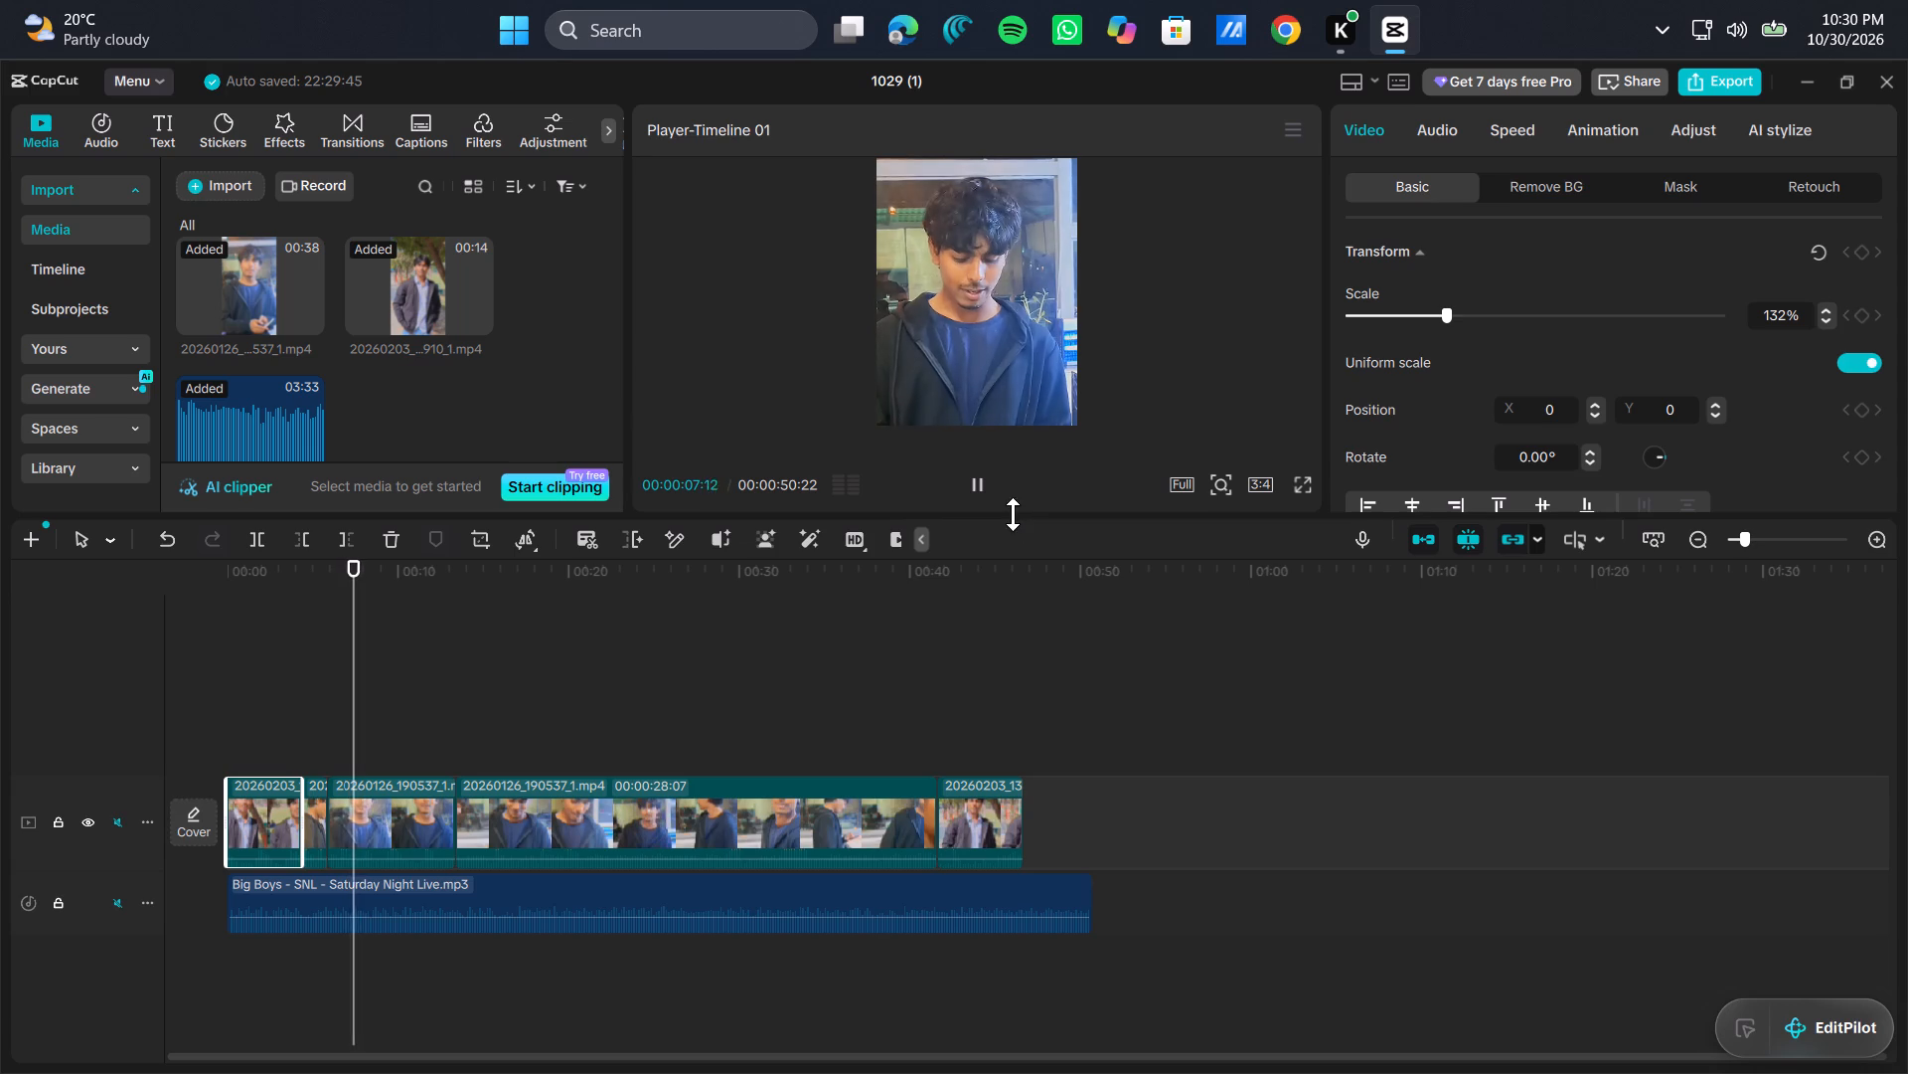
{"action": "left_click", "coordinate": [1012, 513]}
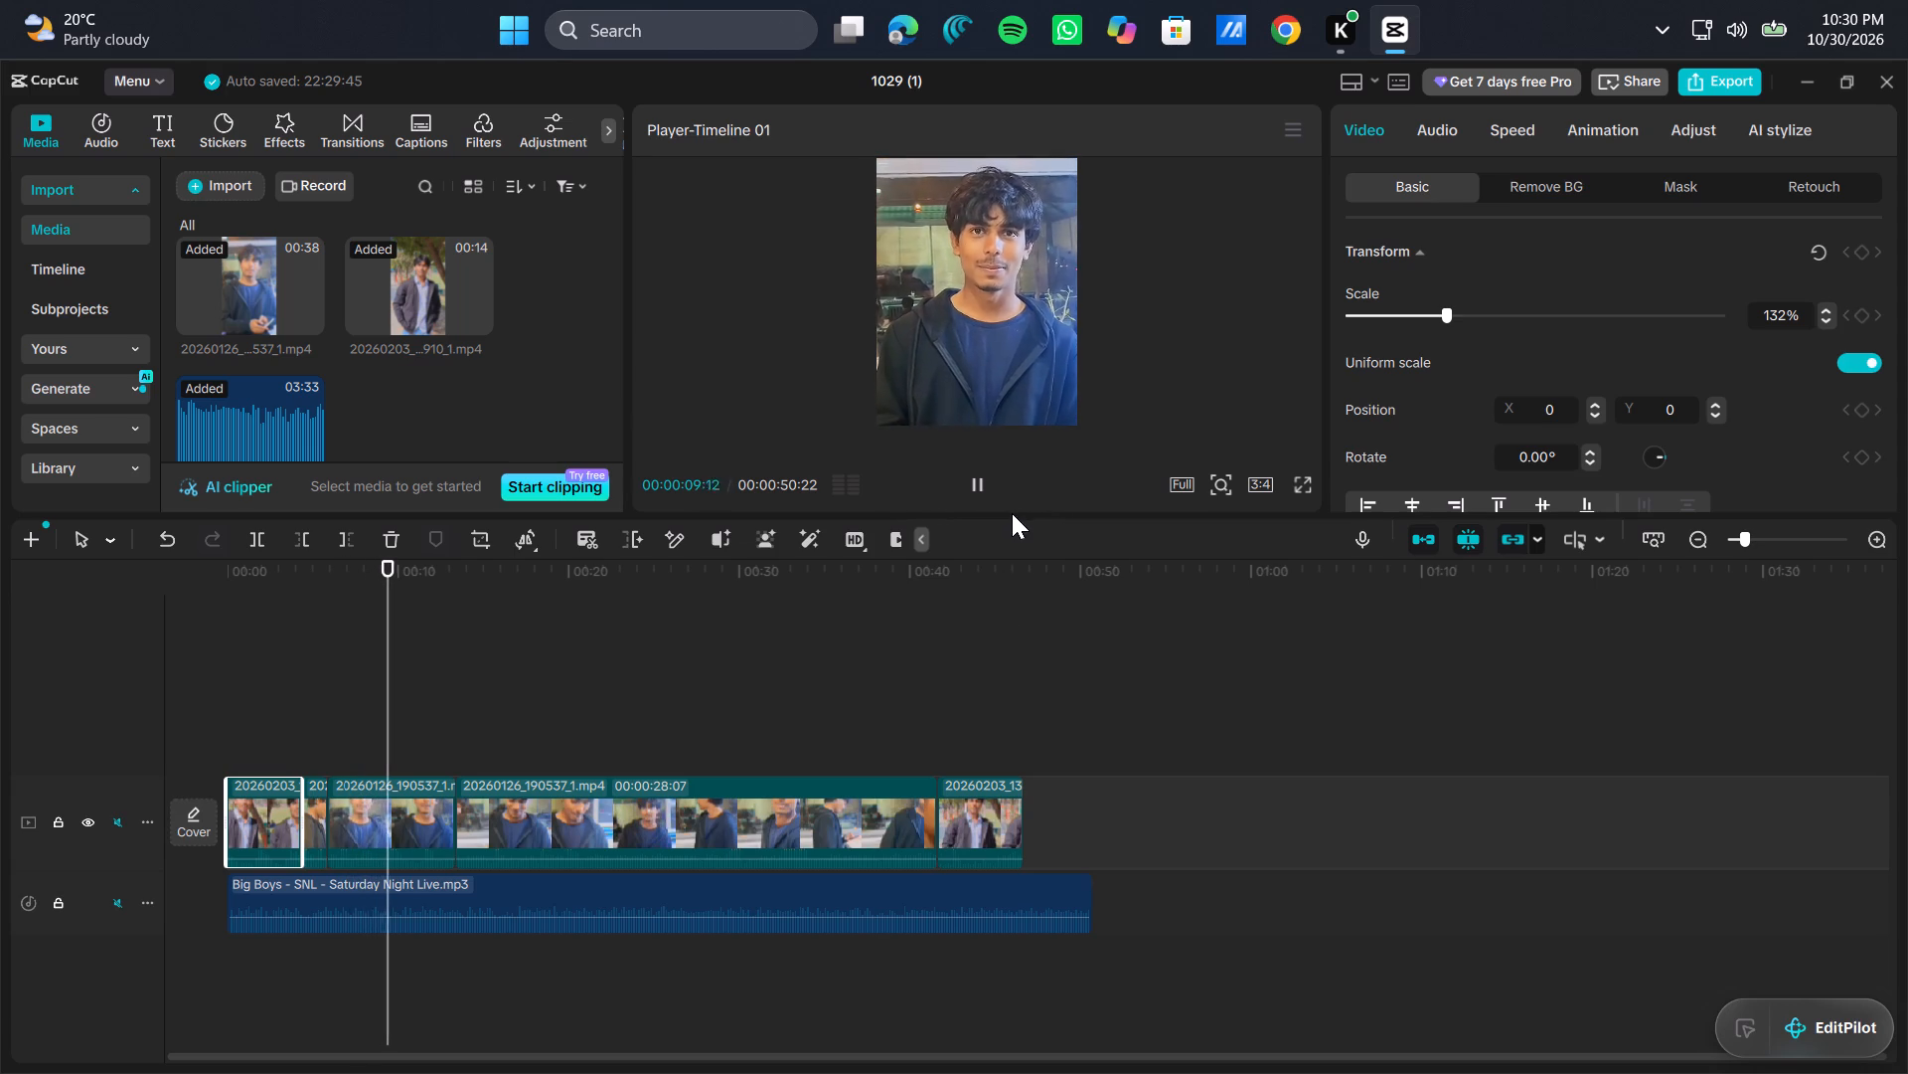
{"action": "left_click_drag", "start_coordinate": [1012, 516], "coordinate": [1012, 635]}
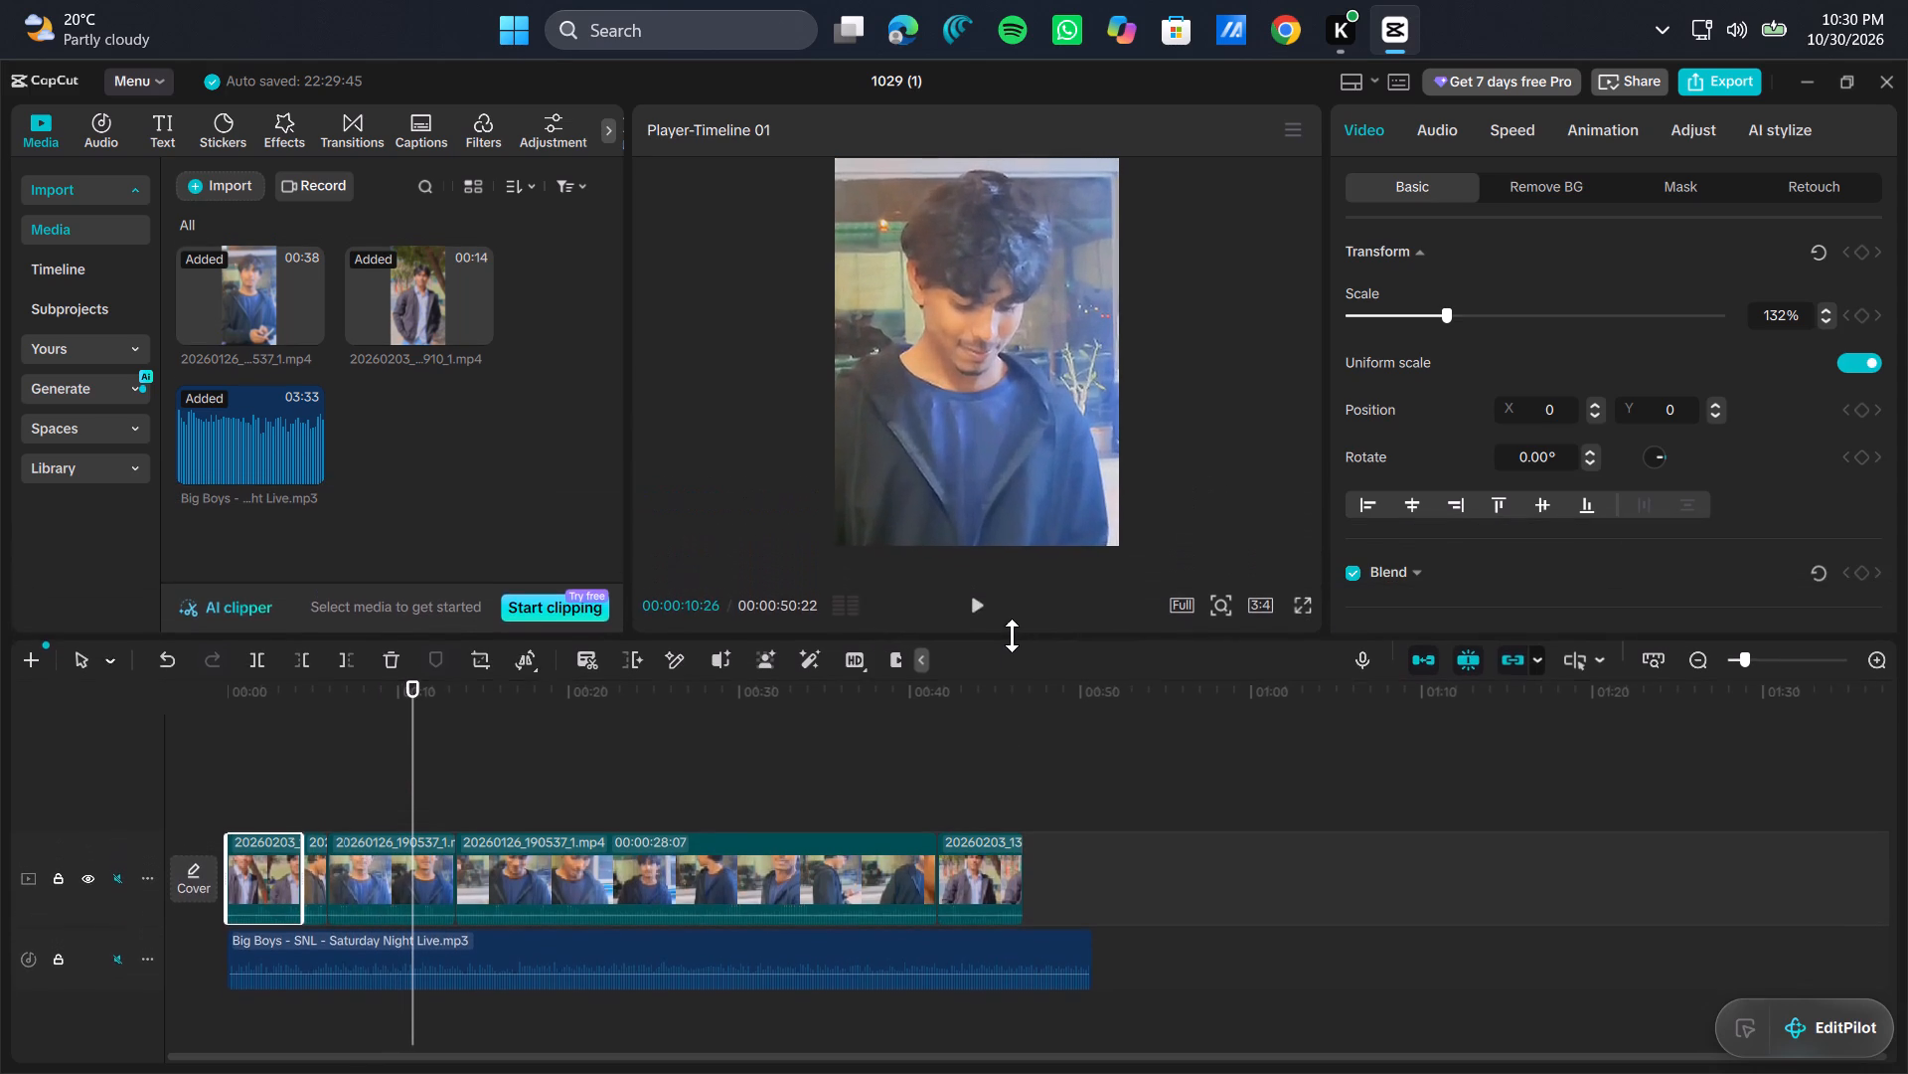
{"action": "left_click_drag", "start_coordinate": [1012, 635], "coordinate": [1012, 658]}
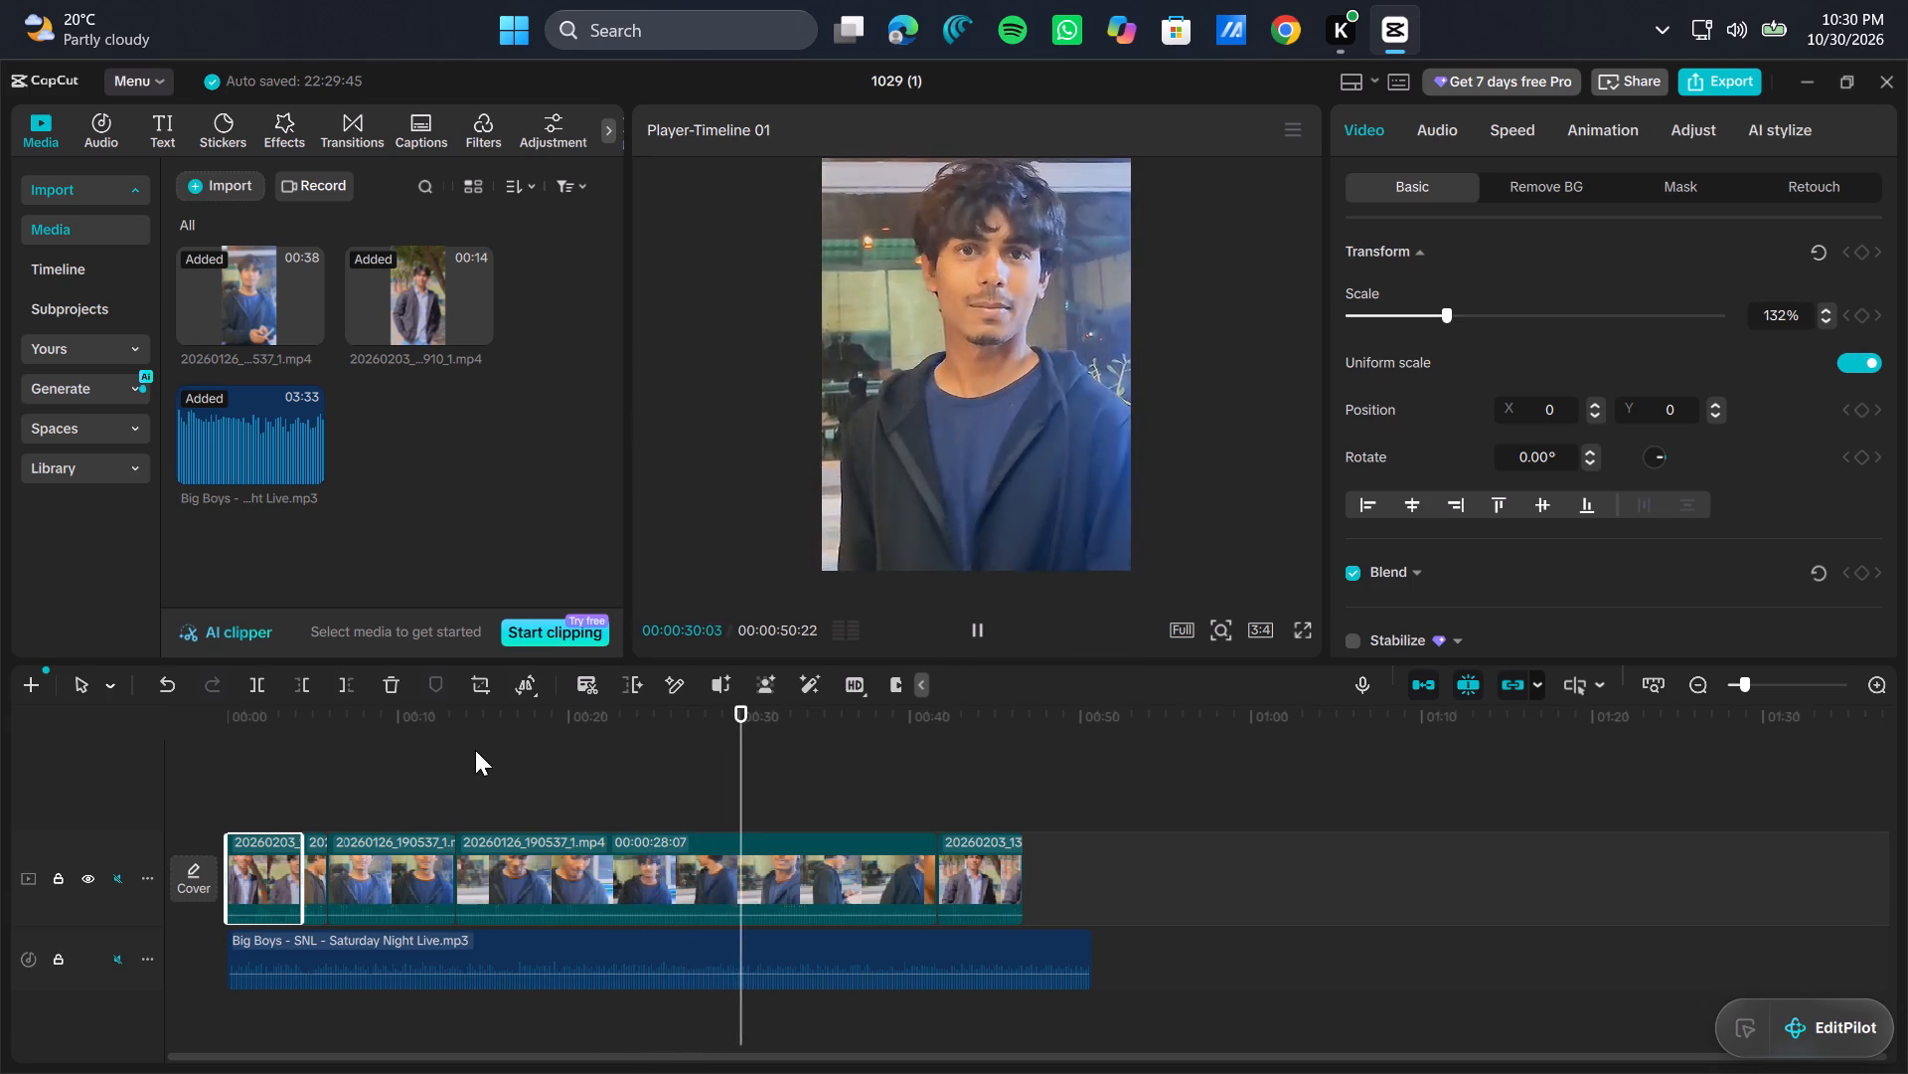
{"action": "left_click", "coordinate": [414, 818]}
{"action": "left_click_drag", "start_coordinate": [414, 818], "coordinate": [30, 948]}
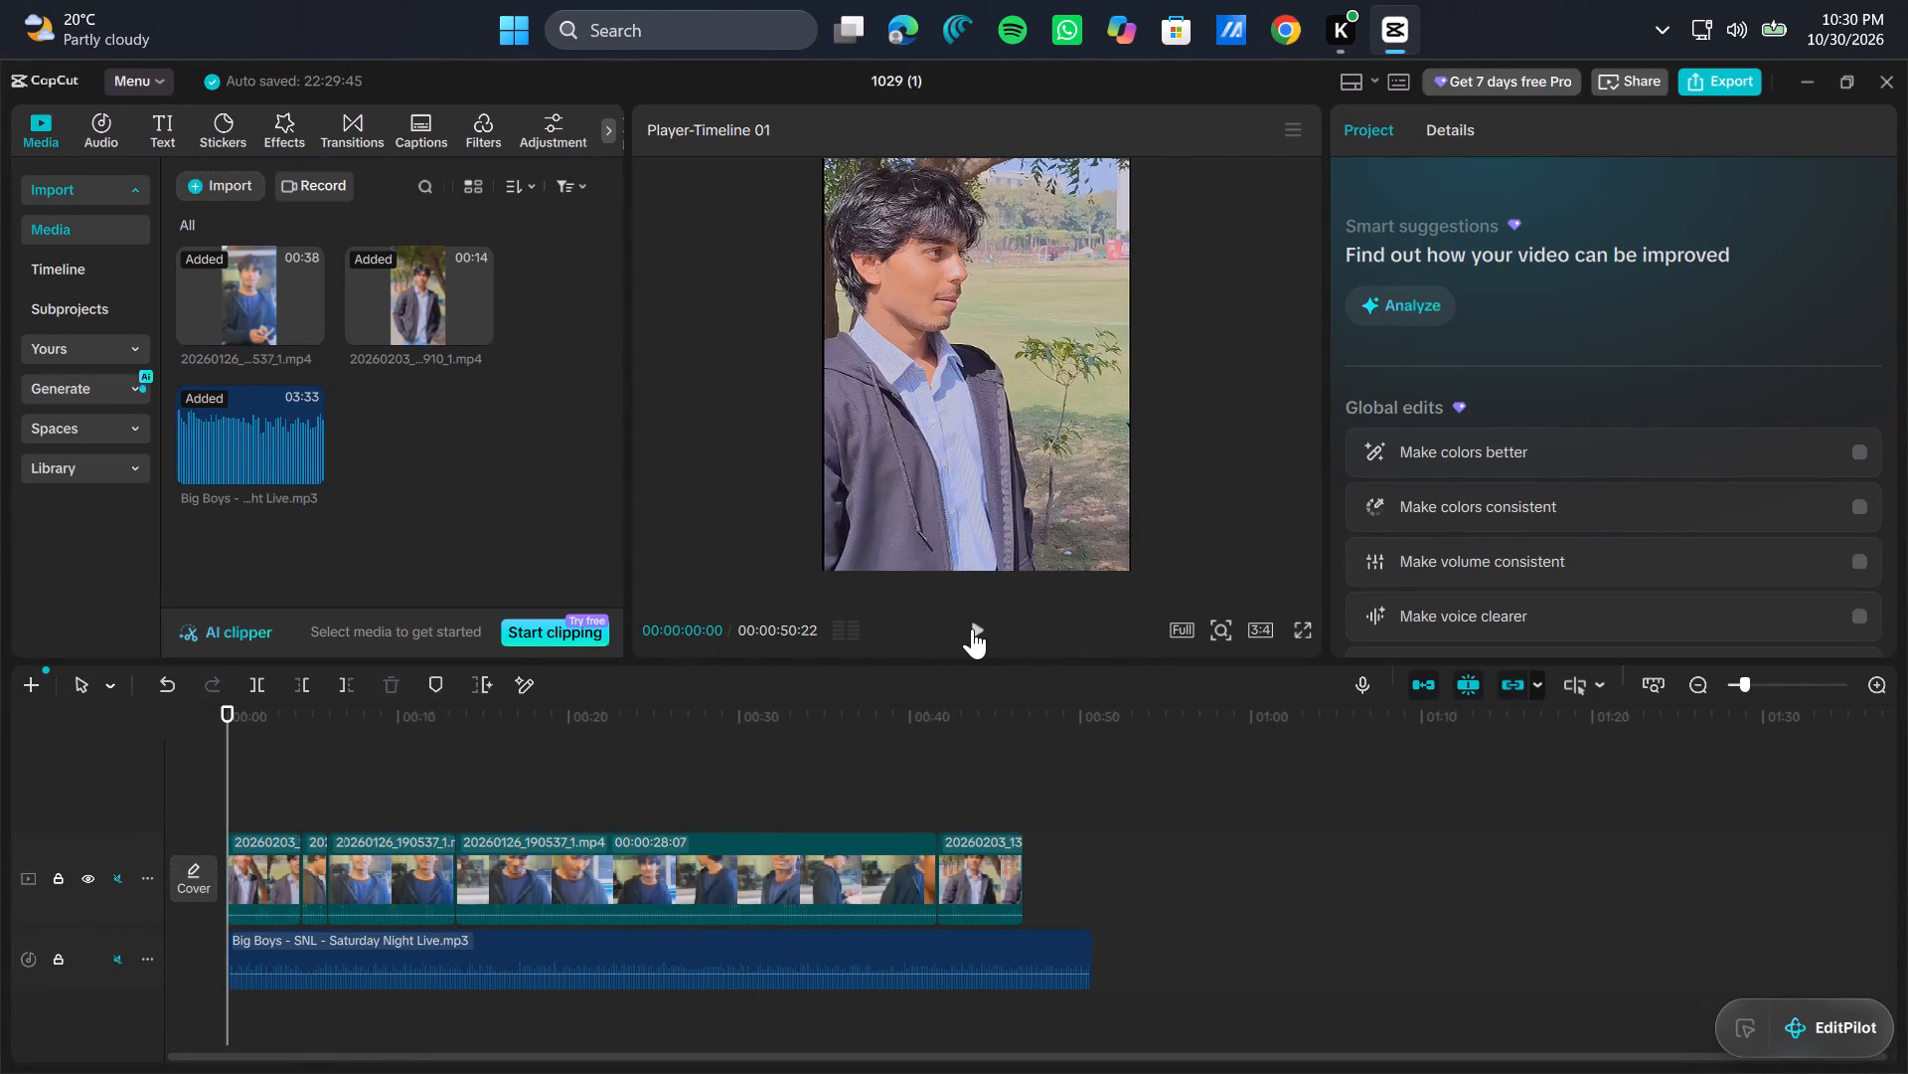
{"action": "left_click", "coordinate": [972, 628]}
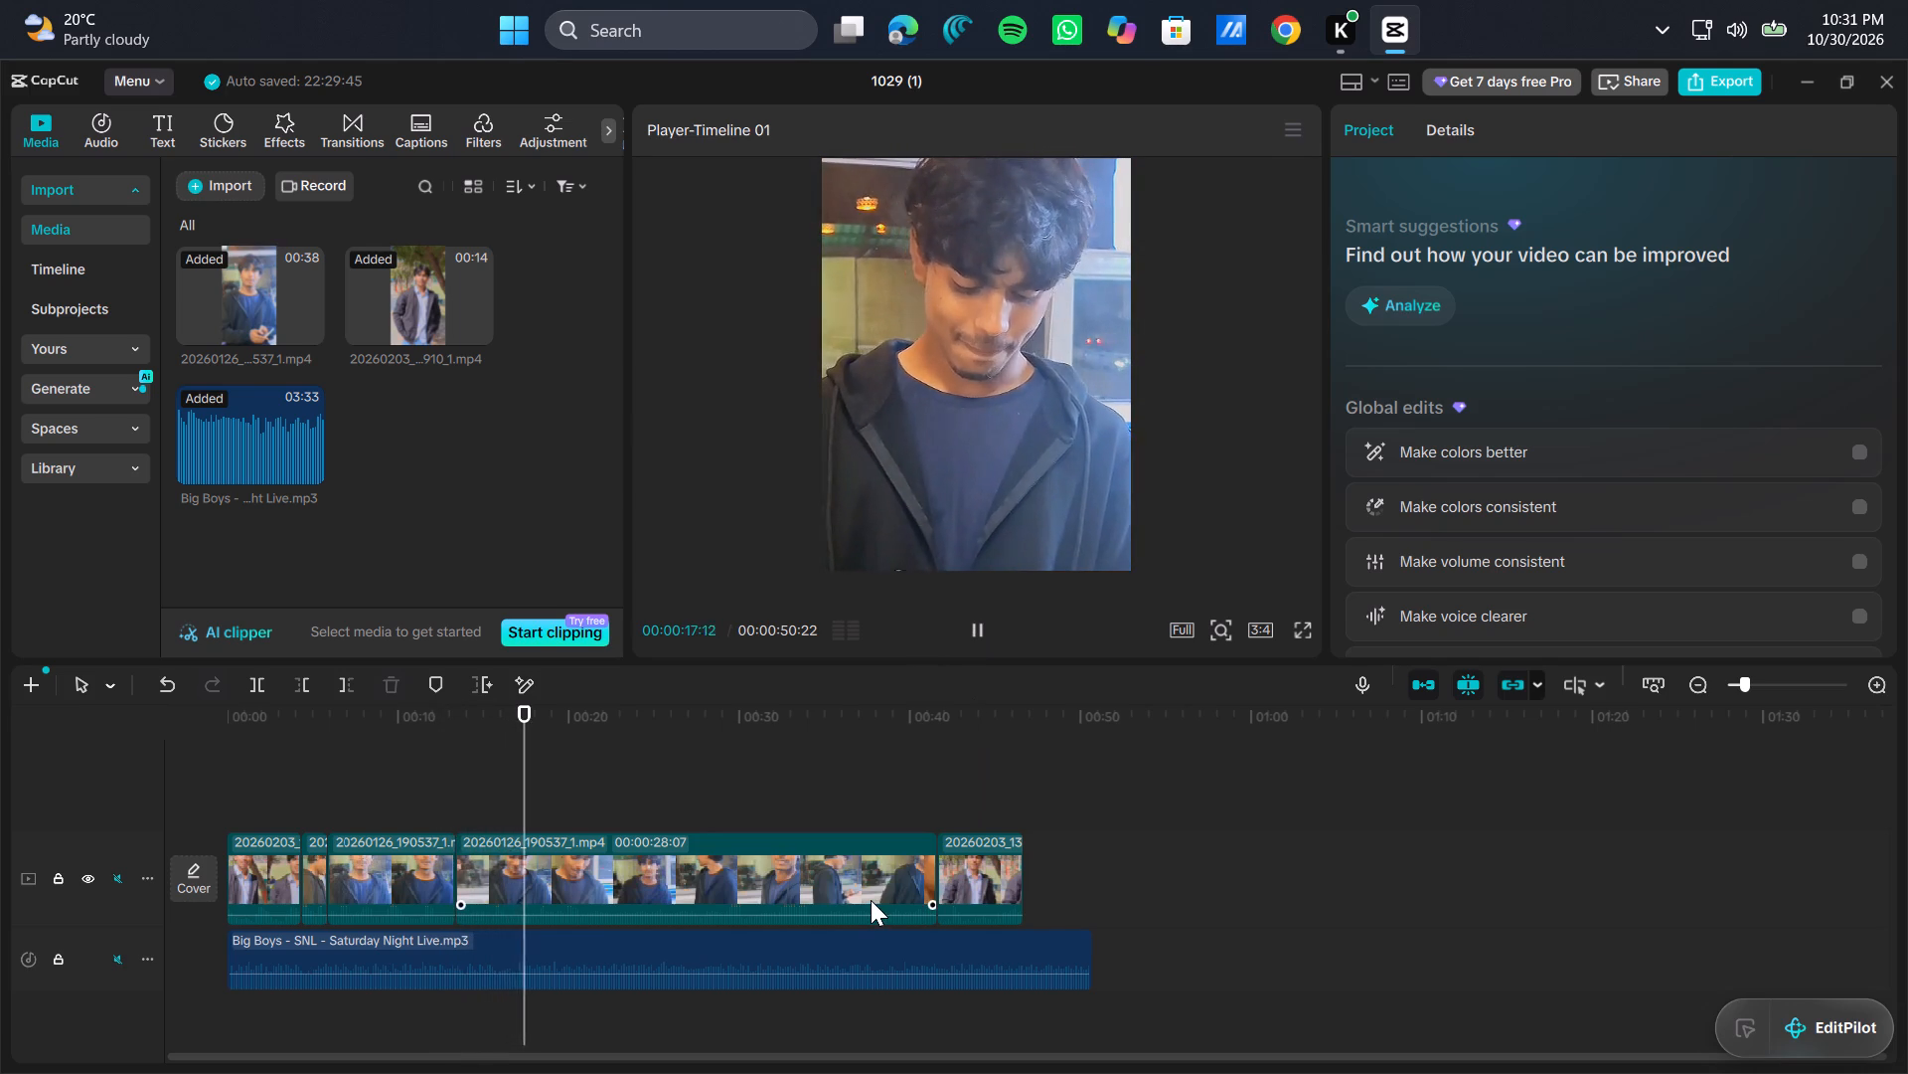
Extend the end of the closing 20260203_132910_1.mp4 clip so the video track reaches the end of the music.
{"action": "left_click", "coordinate": [911, 885]}
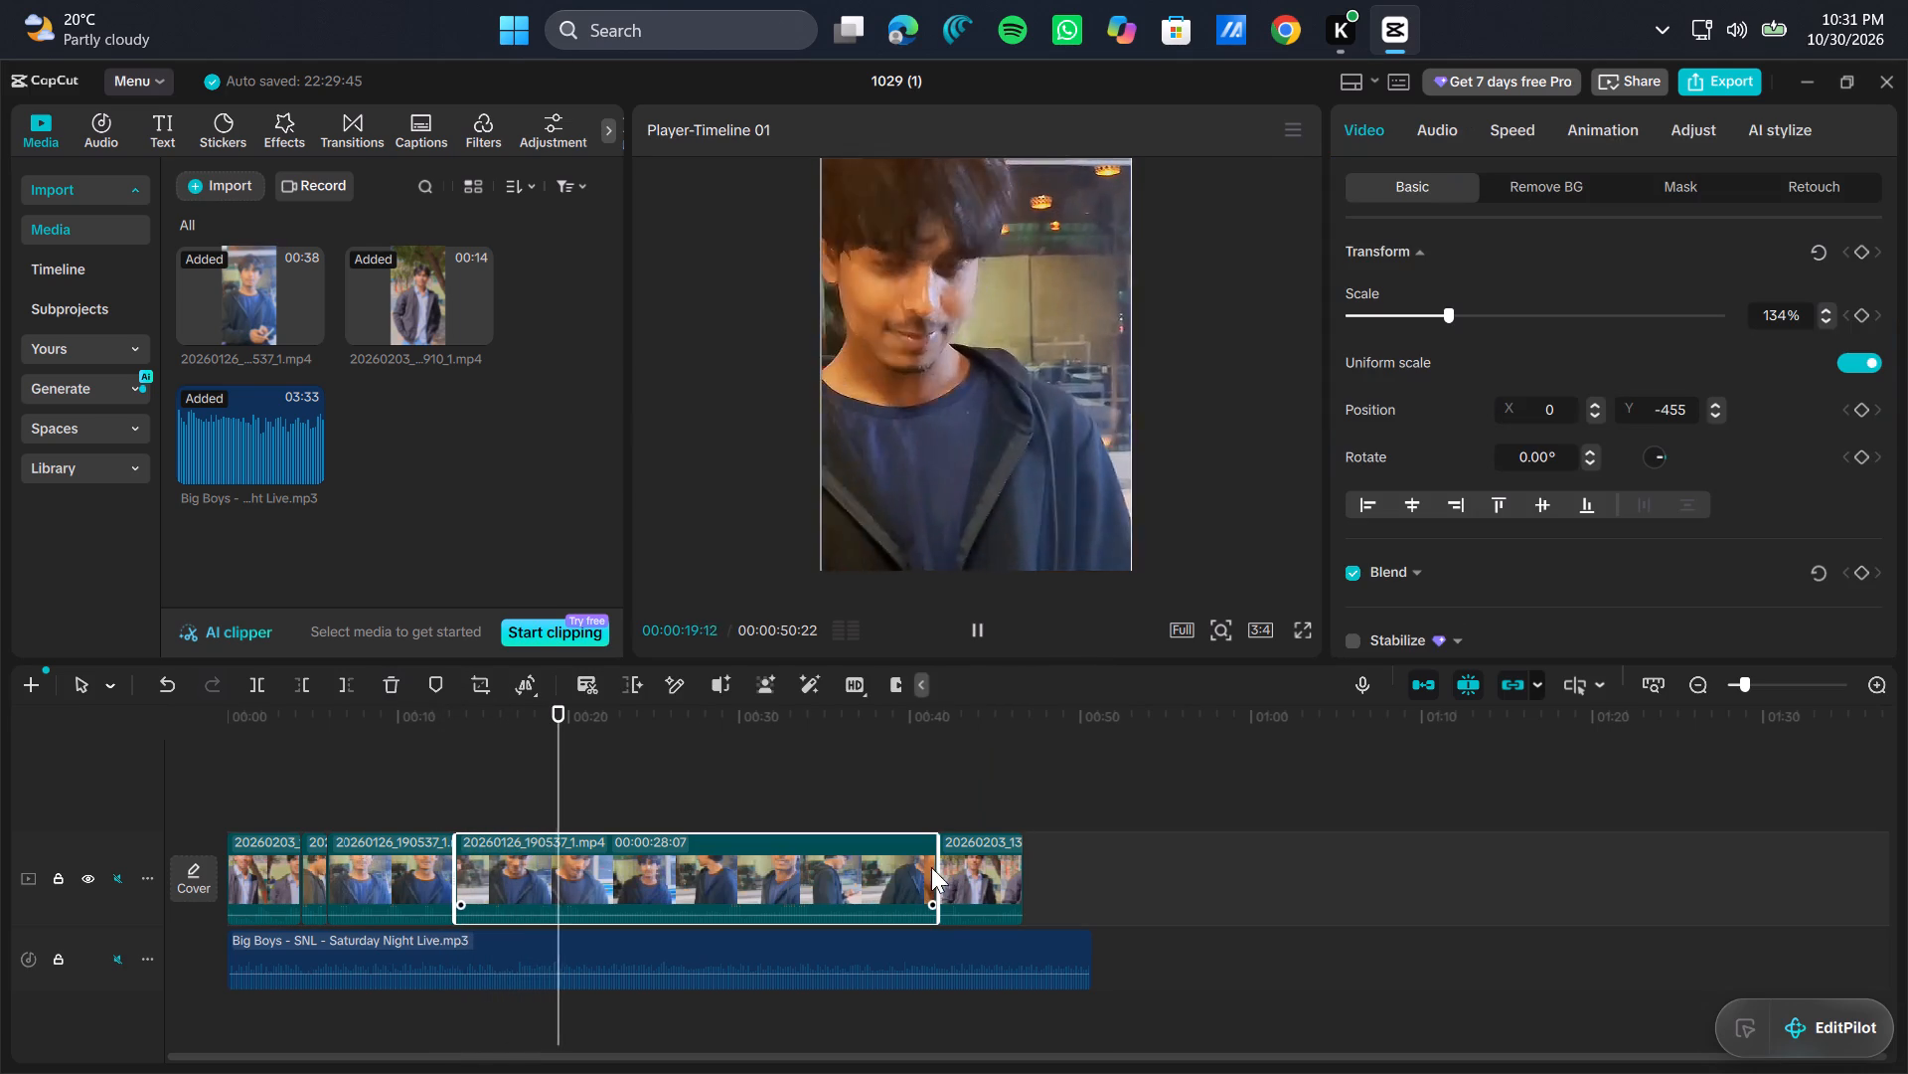
{"action": "left_click_drag", "start_coordinate": [937, 866], "coordinate": [1028, 871]}
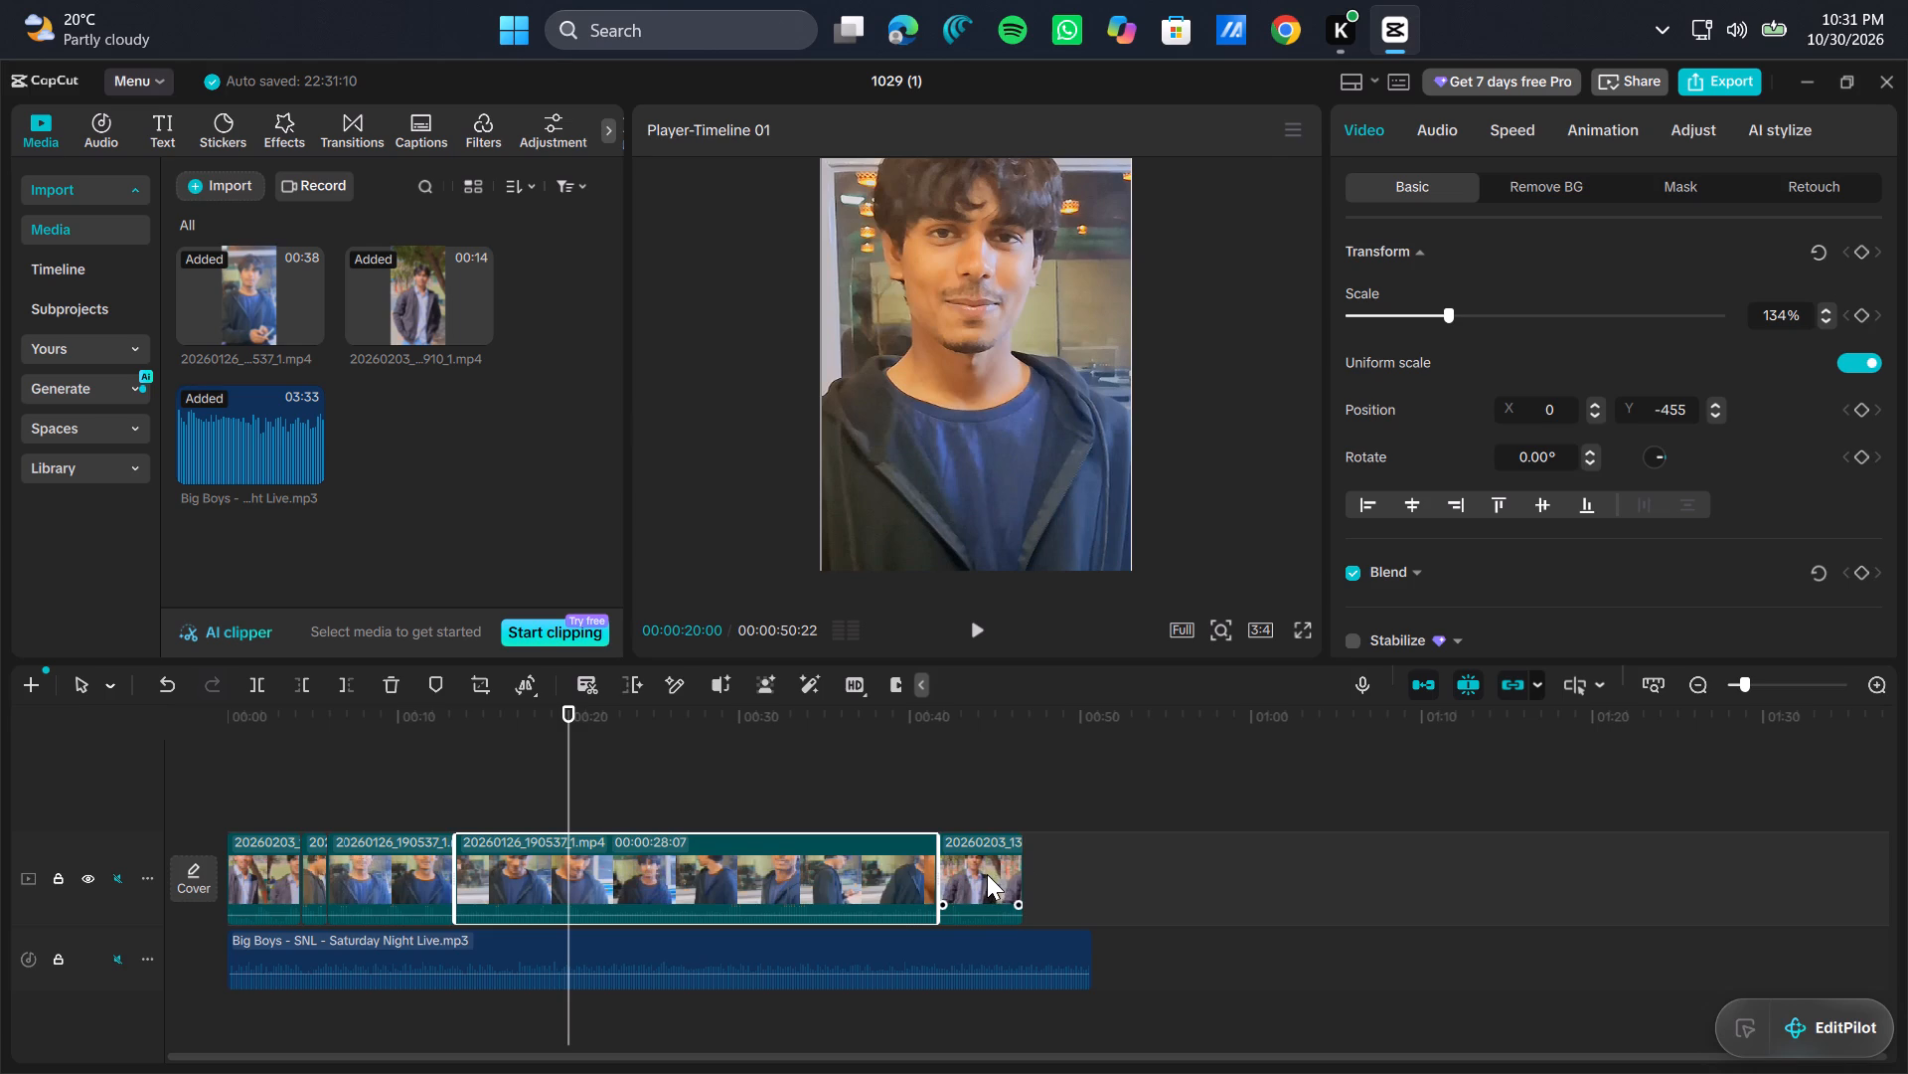
{"action": "left_click", "coordinate": [987, 874]}
{"action": "left_click_drag", "start_coordinate": [1027, 860], "coordinate": [1073, 858]}
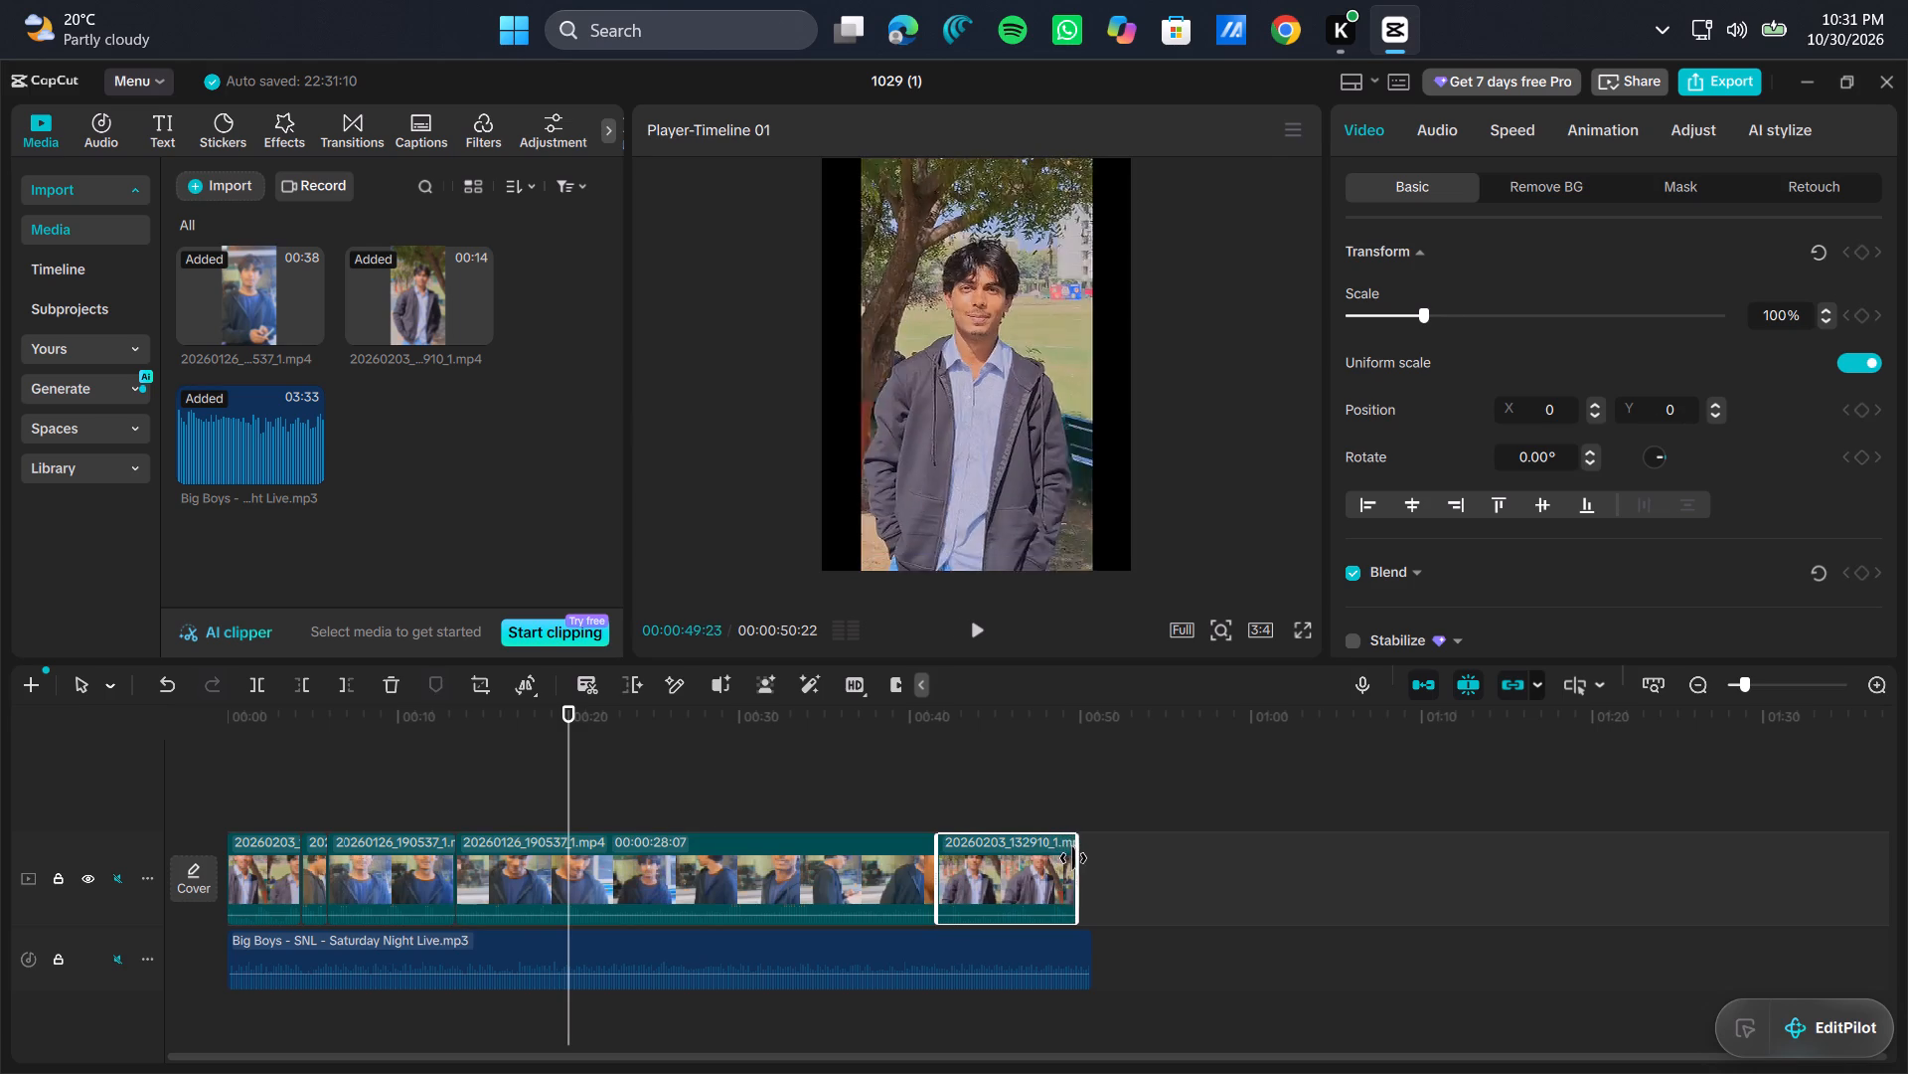
{"action": "left_click_drag", "start_coordinate": [1073, 858], "coordinate": [1085, 858]}
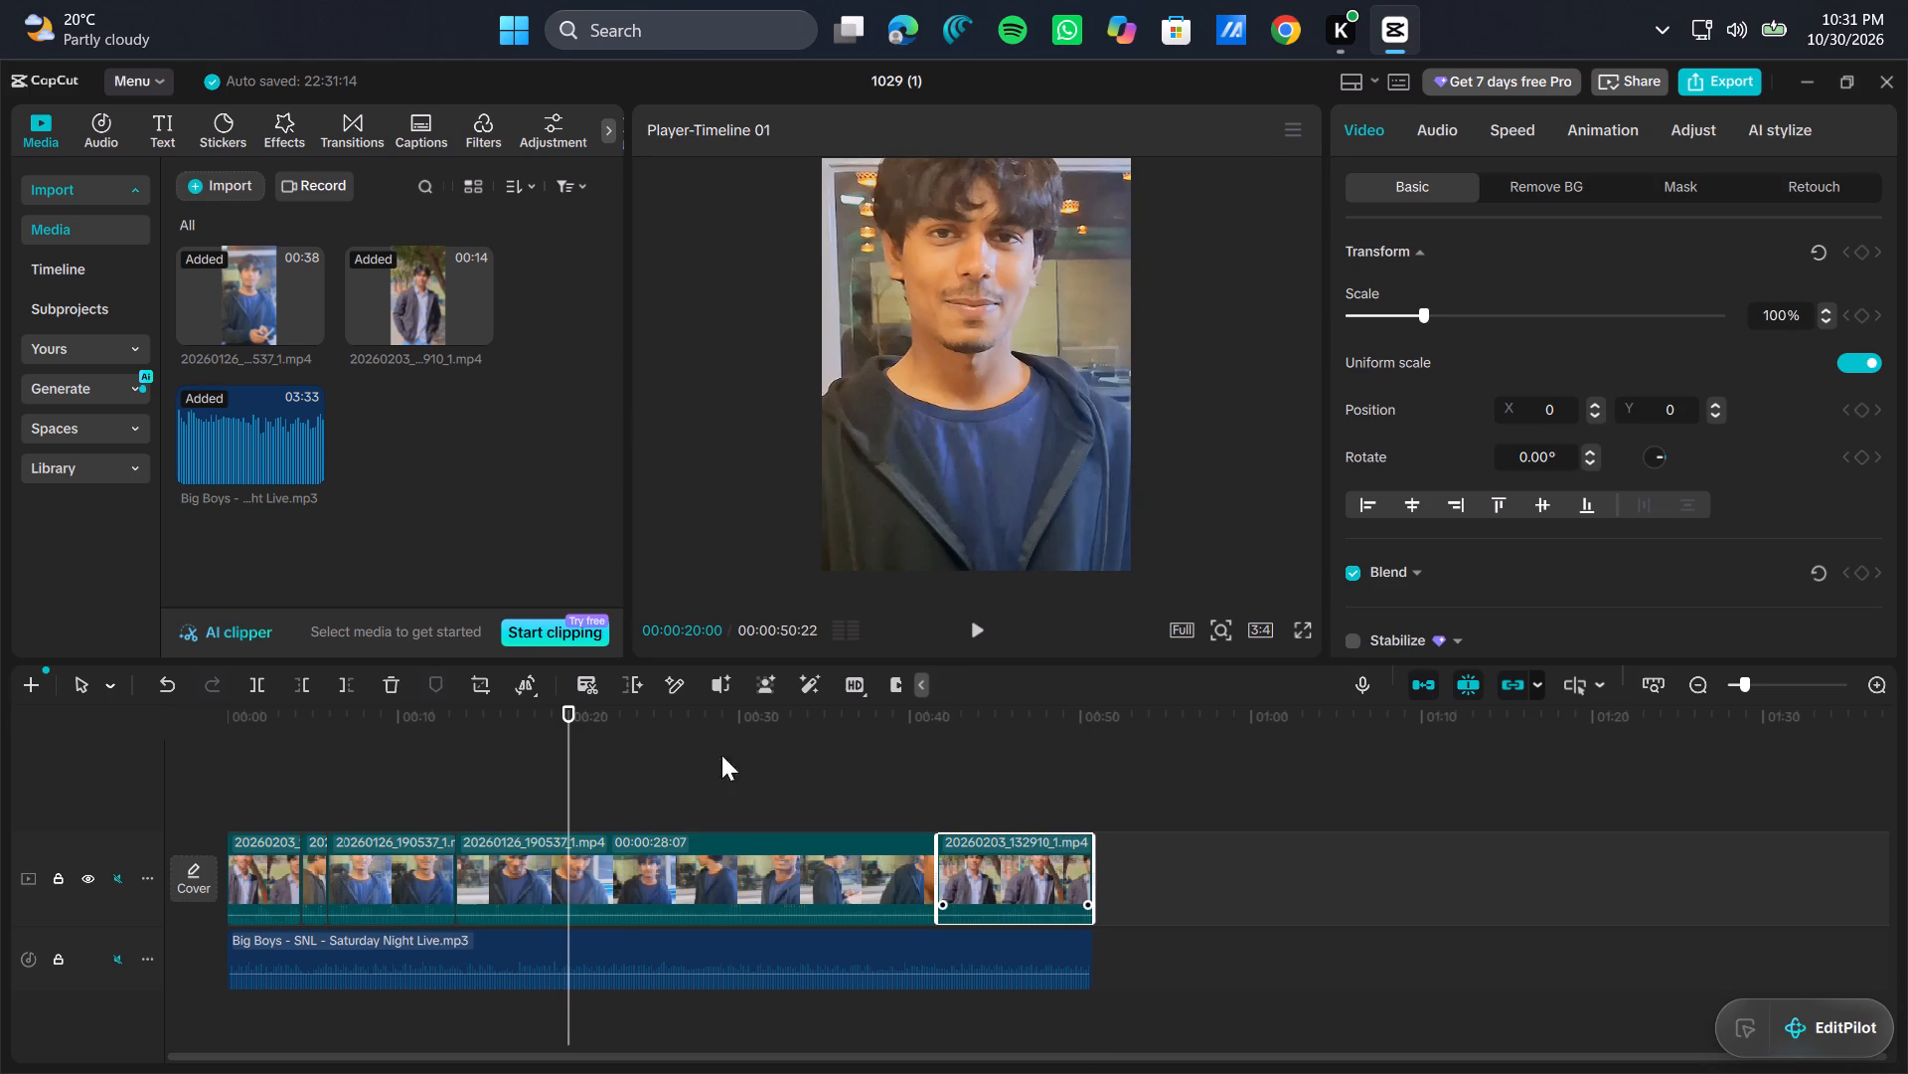
Split the long 20260126_190537_1.mp4 clip at 00:00:19:19 and again at 00:00:24:28.
{"action": "left_click", "coordinate": [565, 765]}
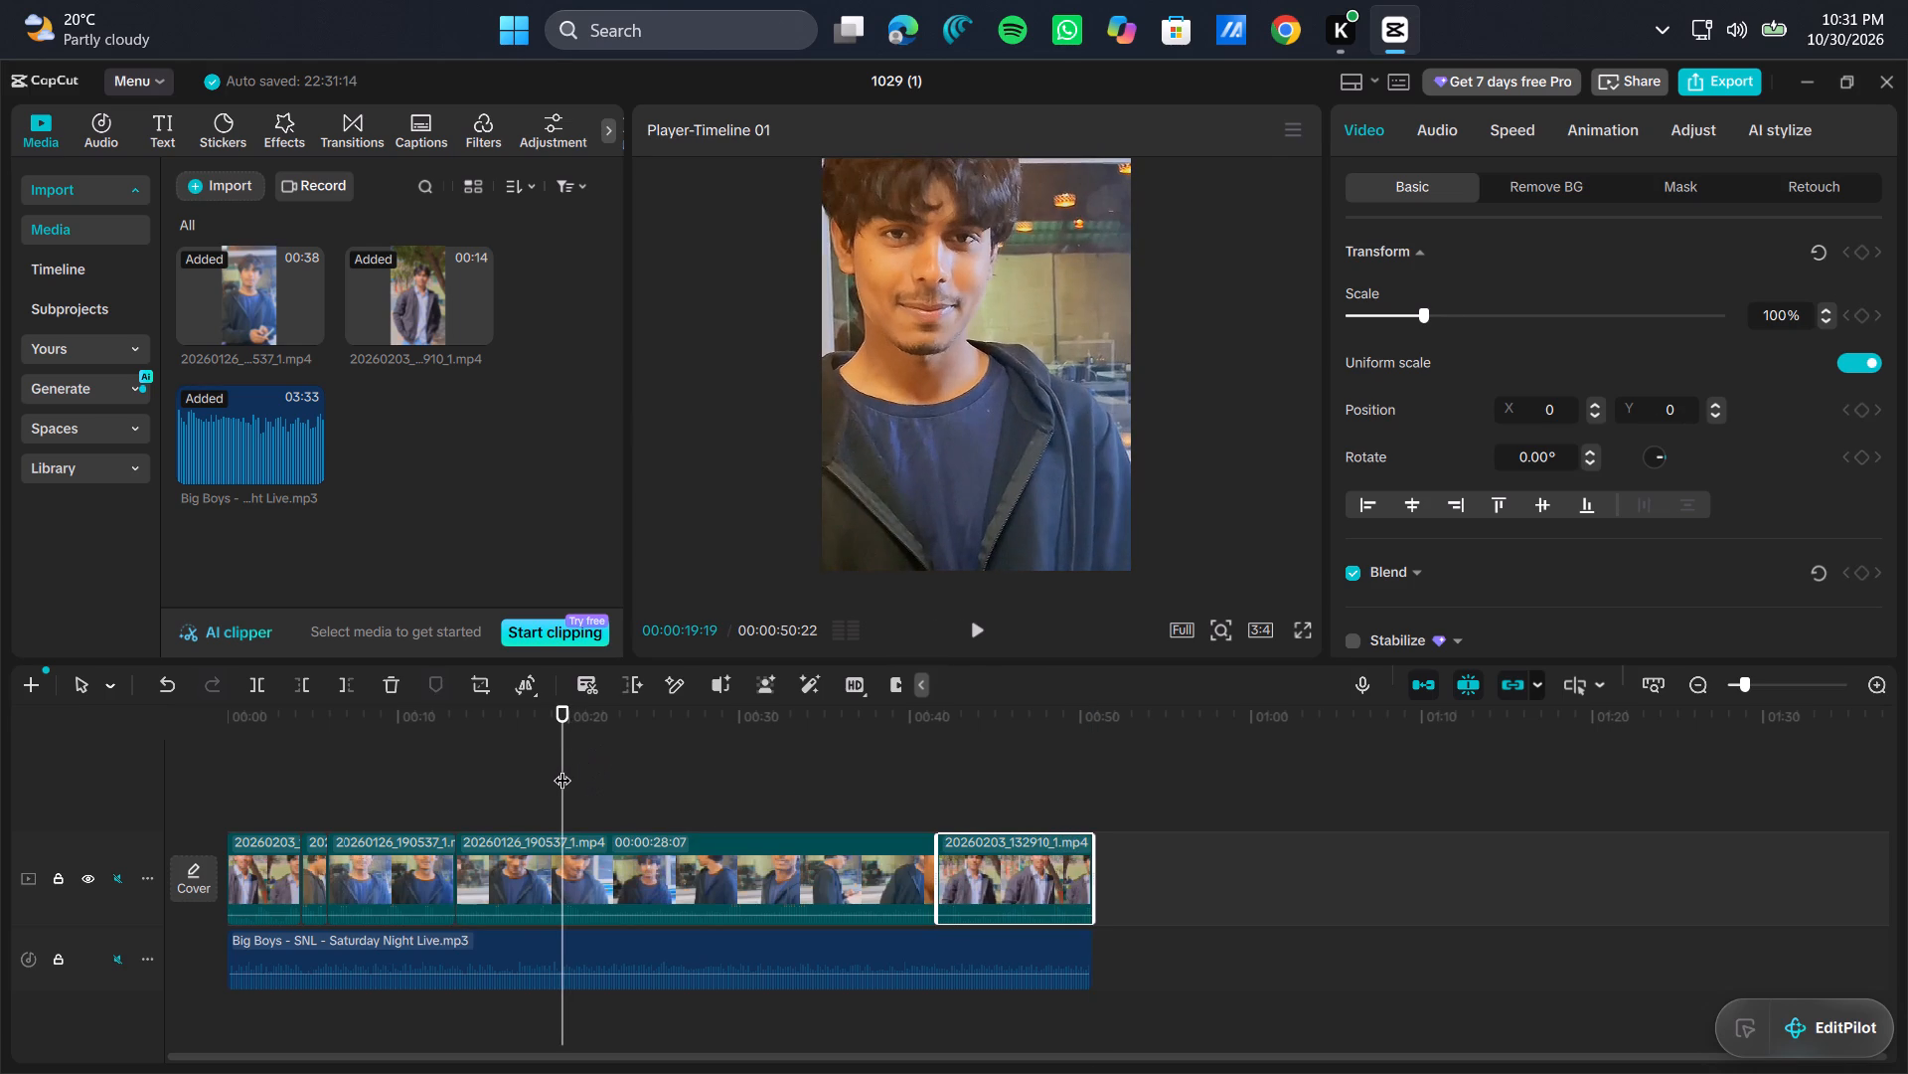
{"action": "left_click", "coordinate": [258, 687]}
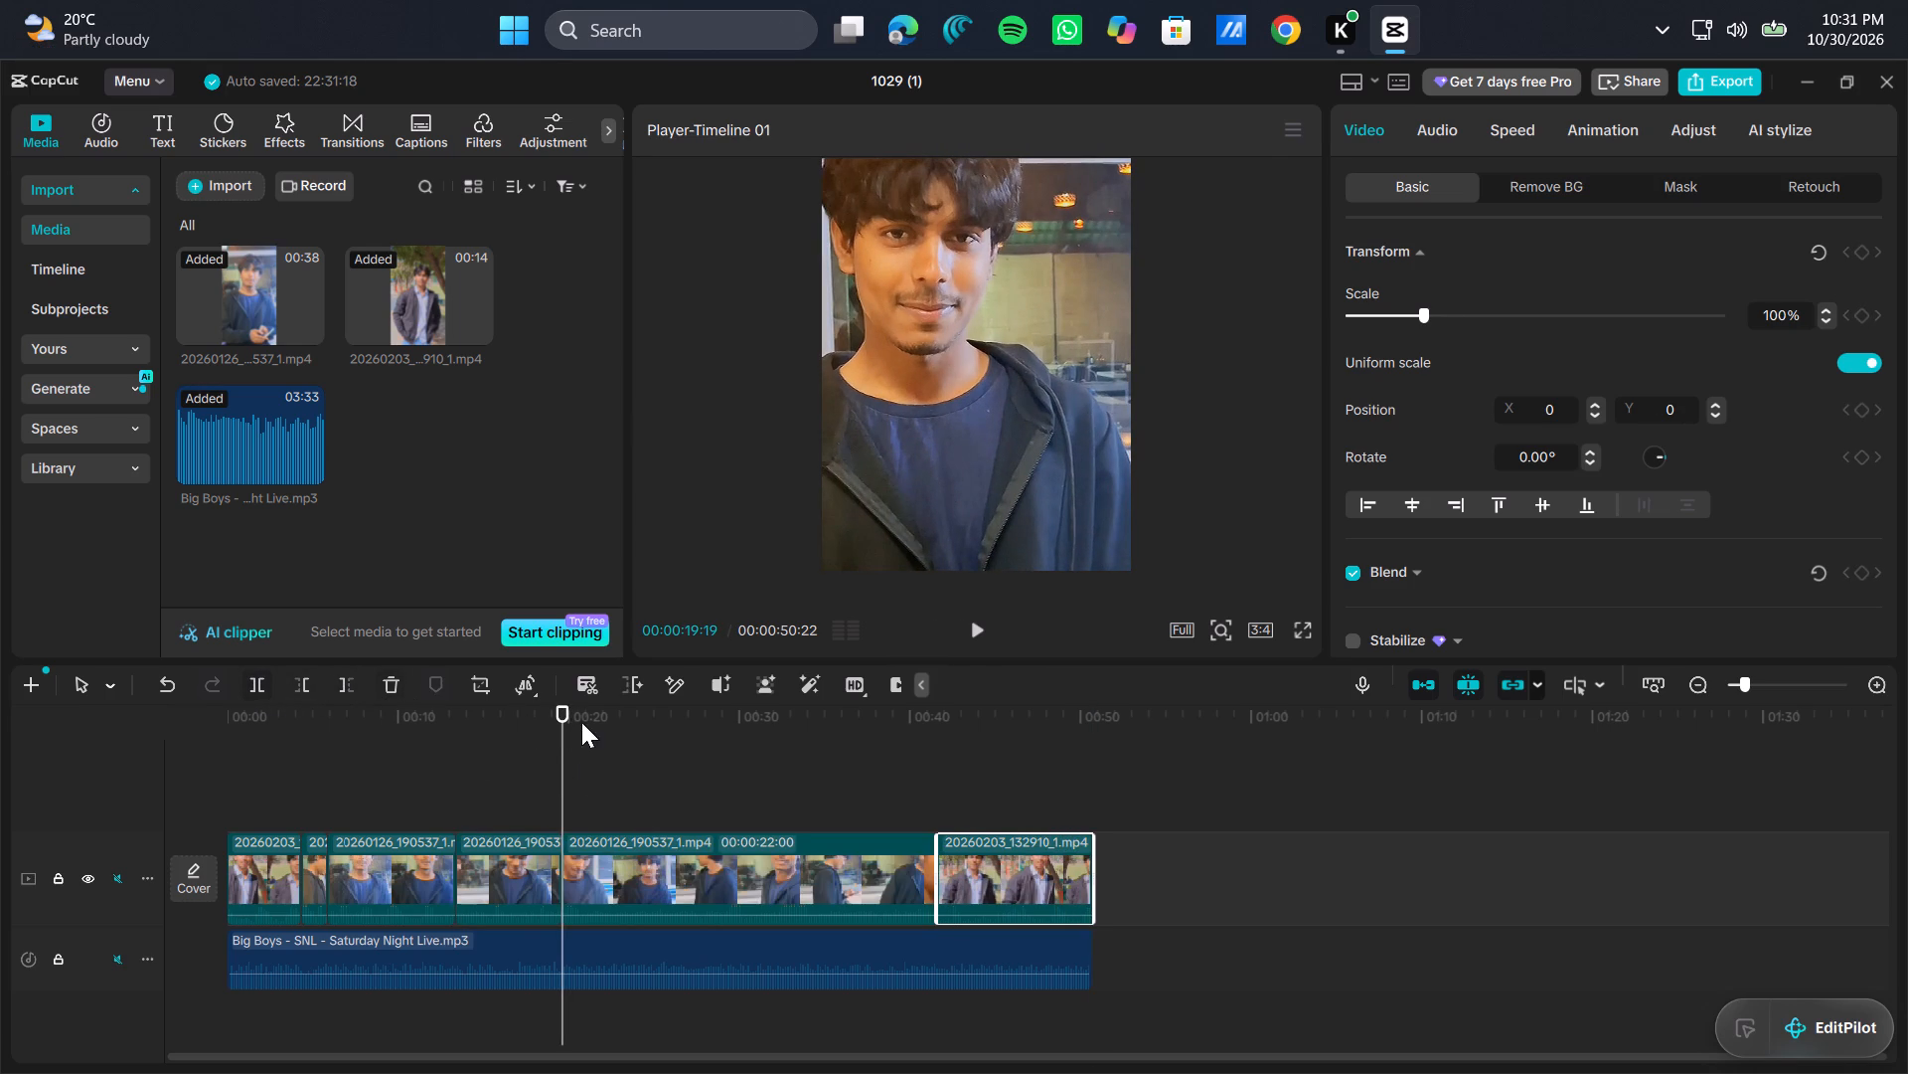
{"action": "left_click_drag", "start_coordinate": [561, 730], "coordinate": [653, 739]}
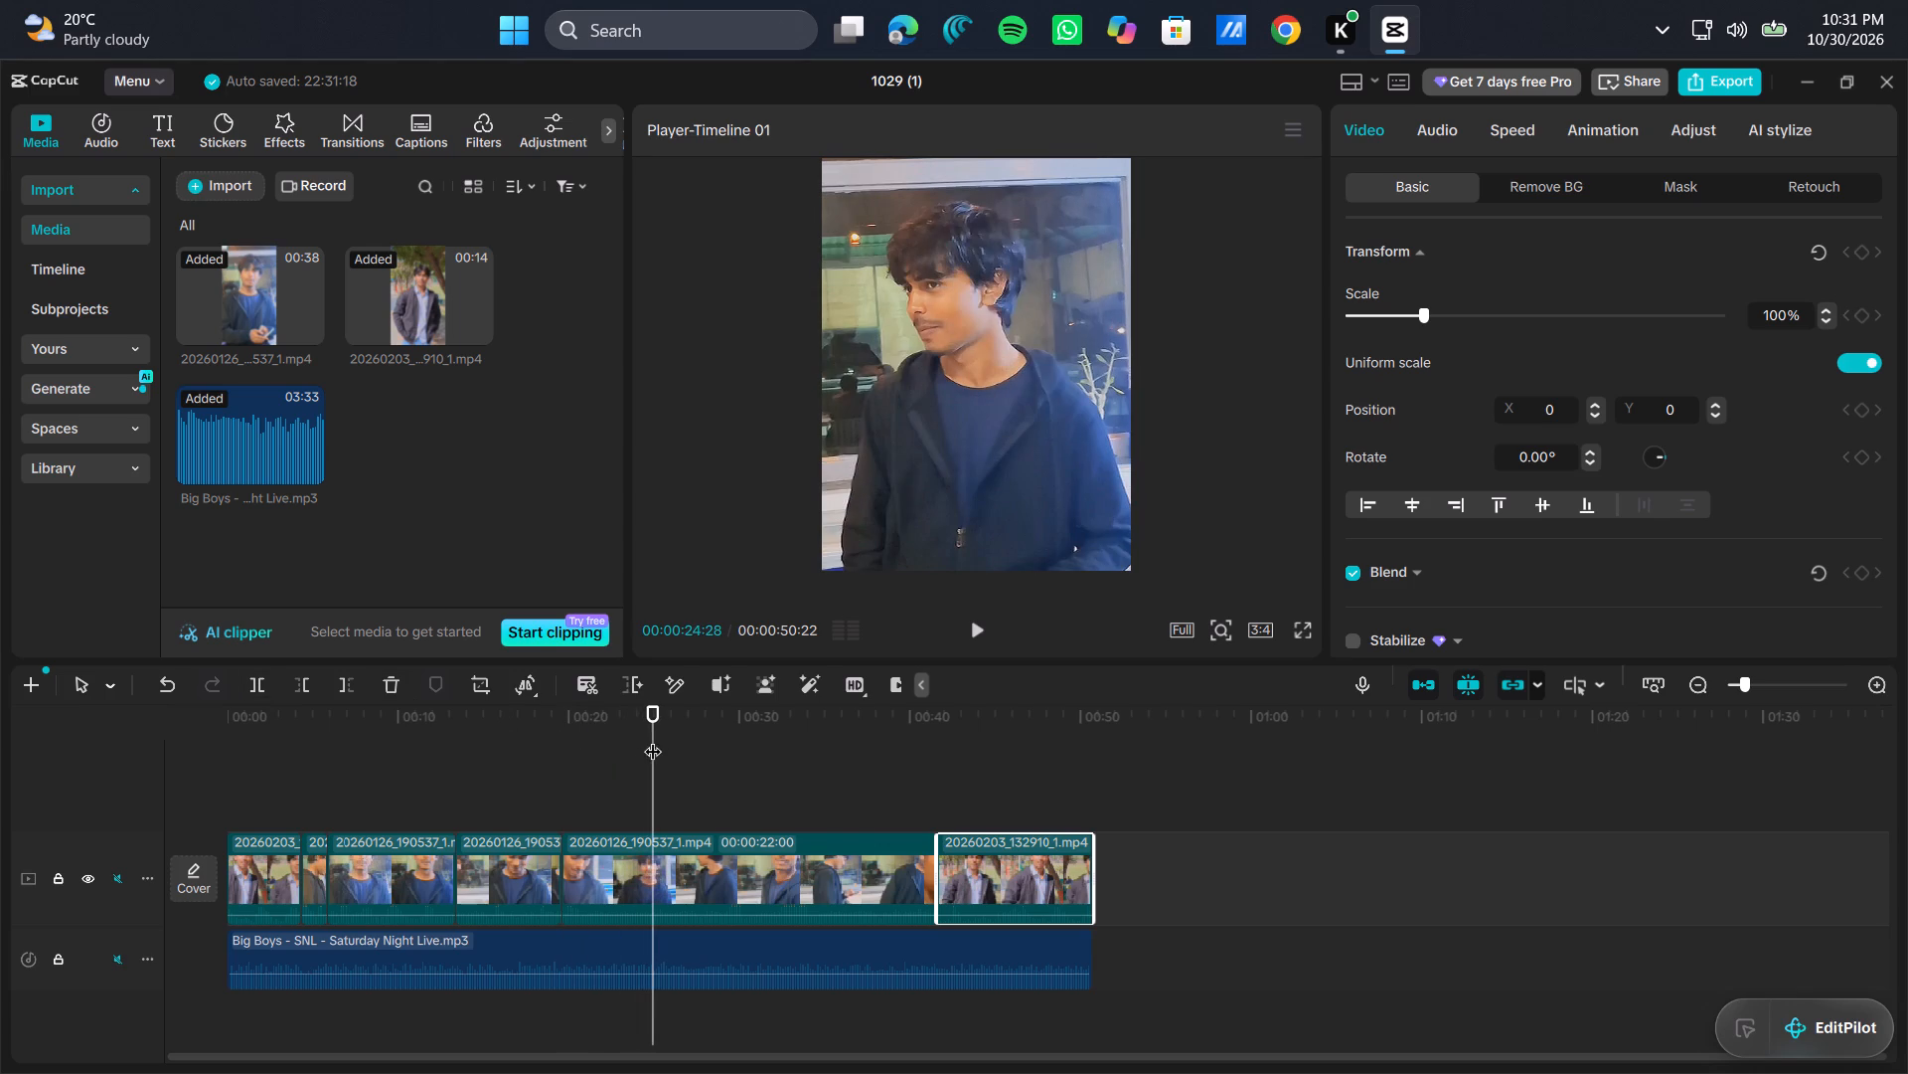
{"action": "left_click", "coordinate": [256, 680]}
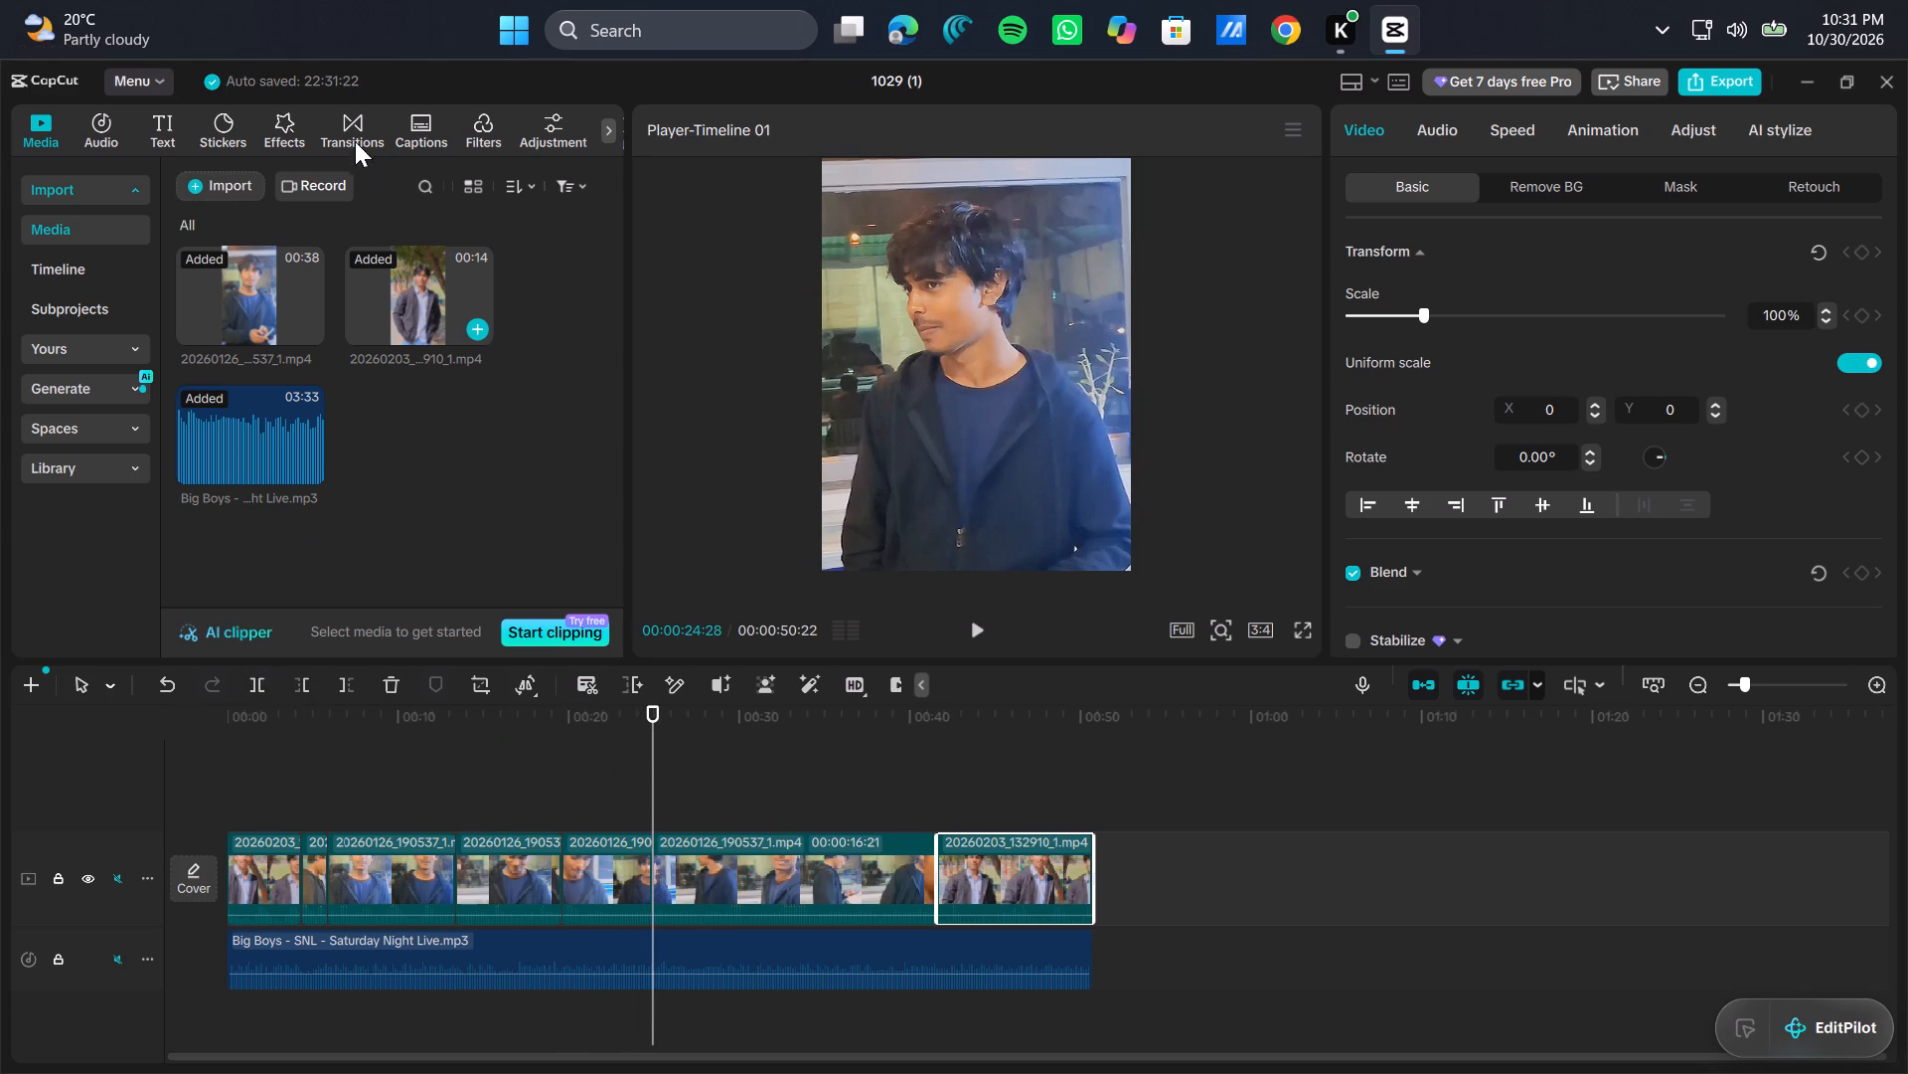
Preview the trending video effect Dynamic Yellow and return to the project timeline.
{"action": "left_click", "coordinate": [283, 136]}
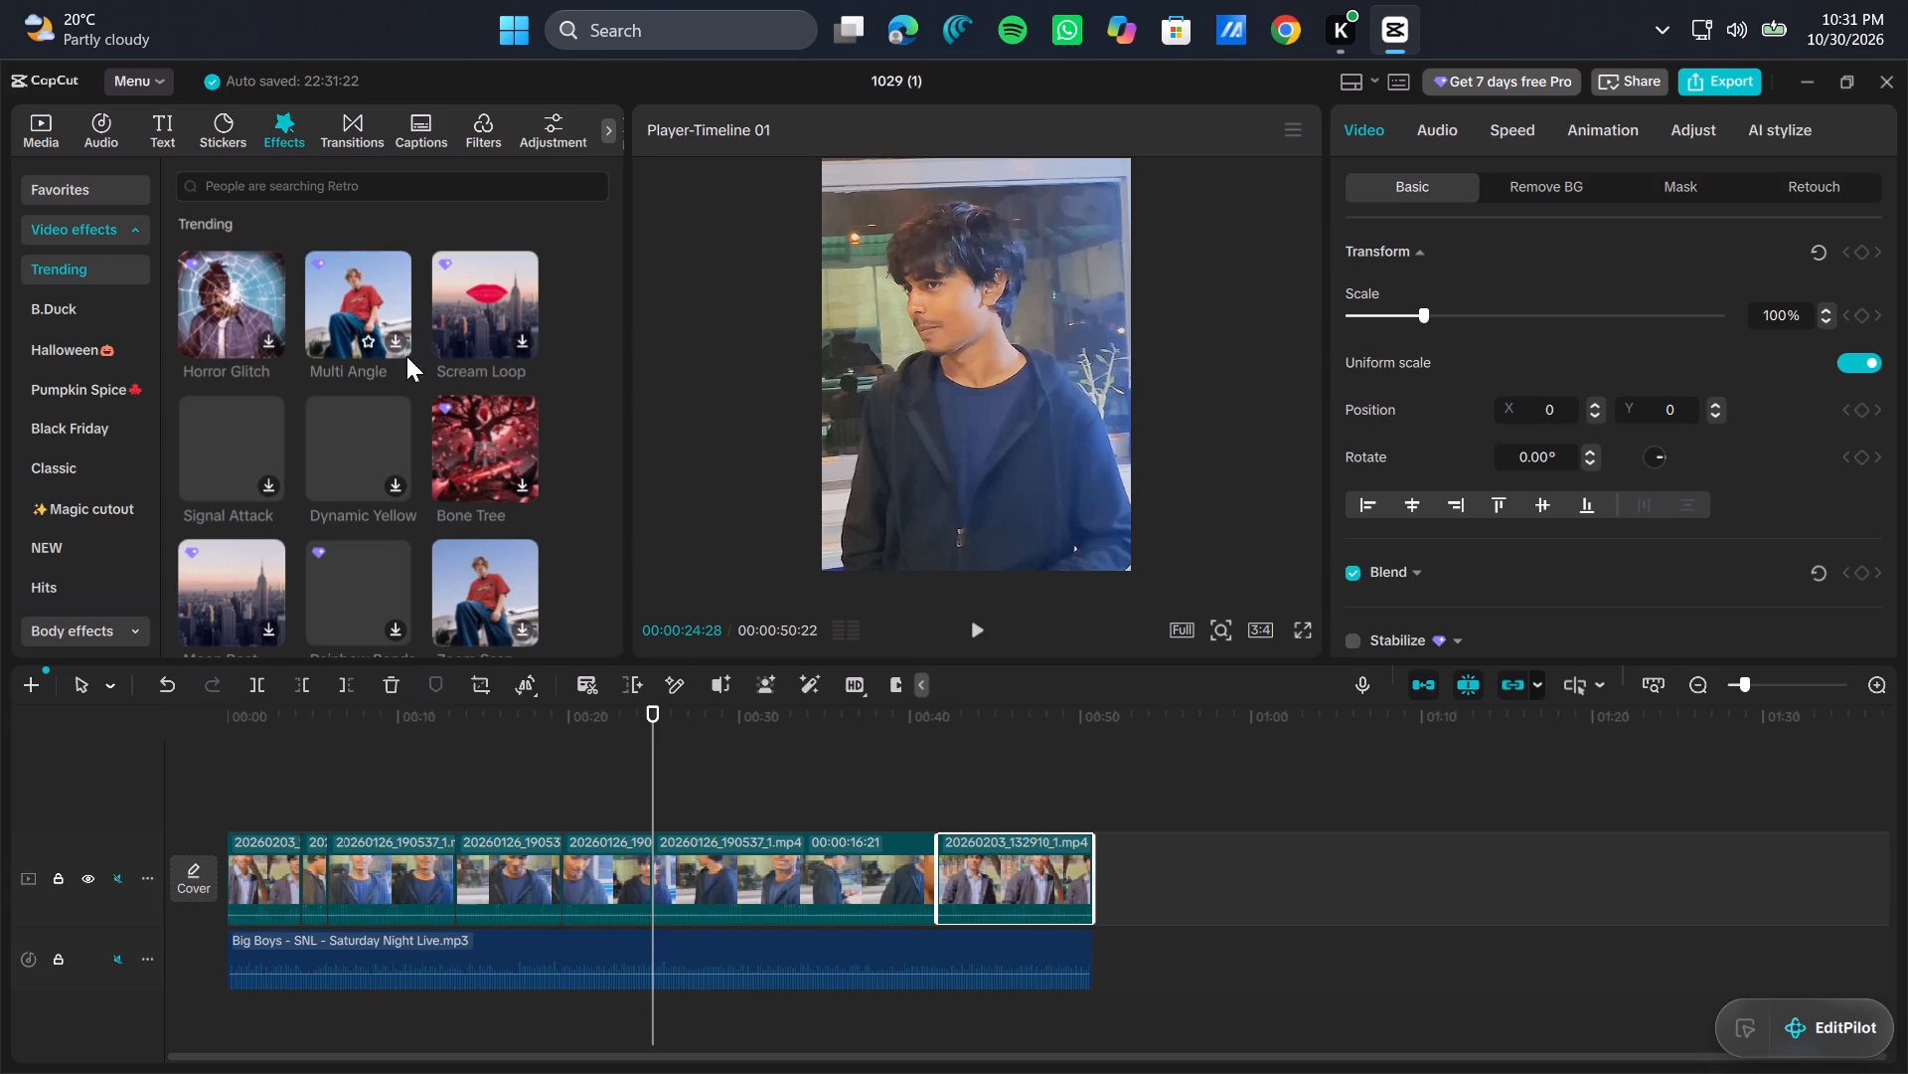
{"action": "left_click", "coordinate": [343, 458]}
{"action": "double_click", "coordinate": [343, 458]}
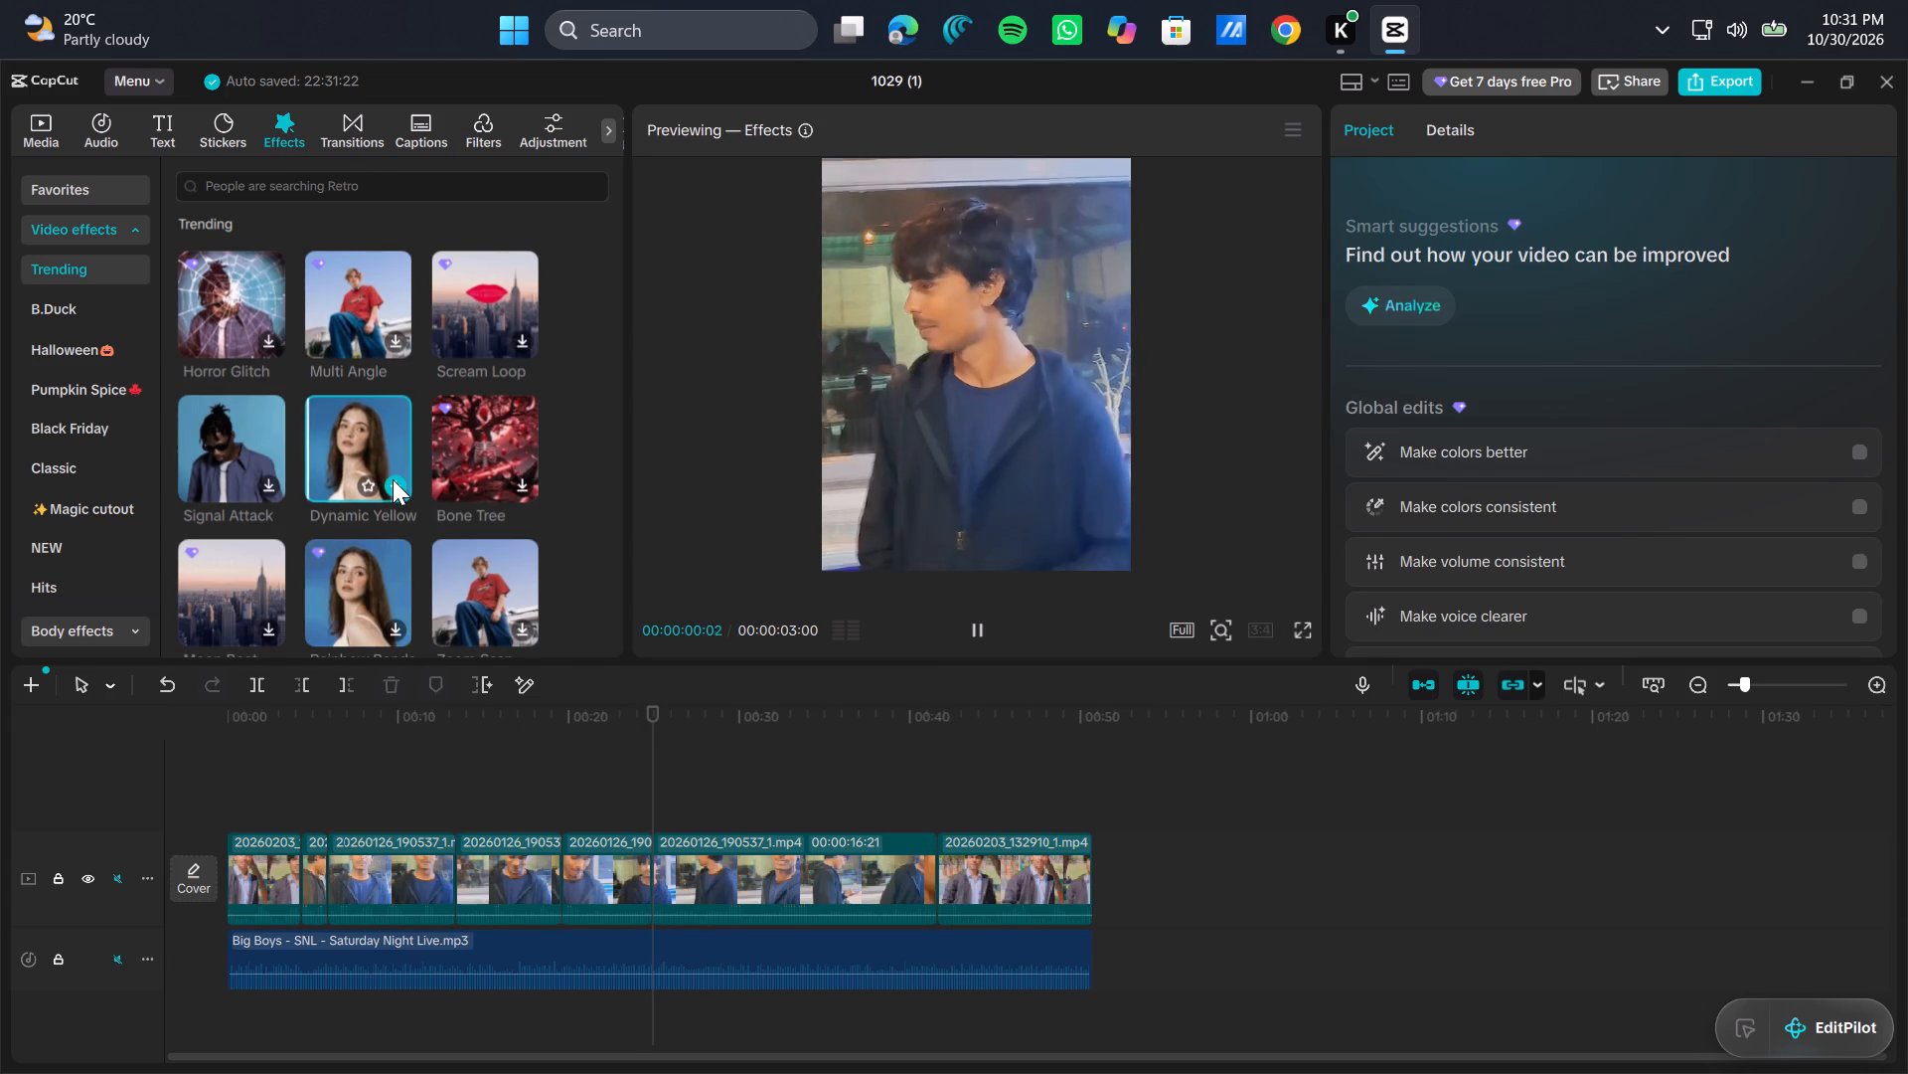
{"action": "left_click", "coordinate": [979, 628]}
{"action": "left_click", "coordinate": [645, 809]}
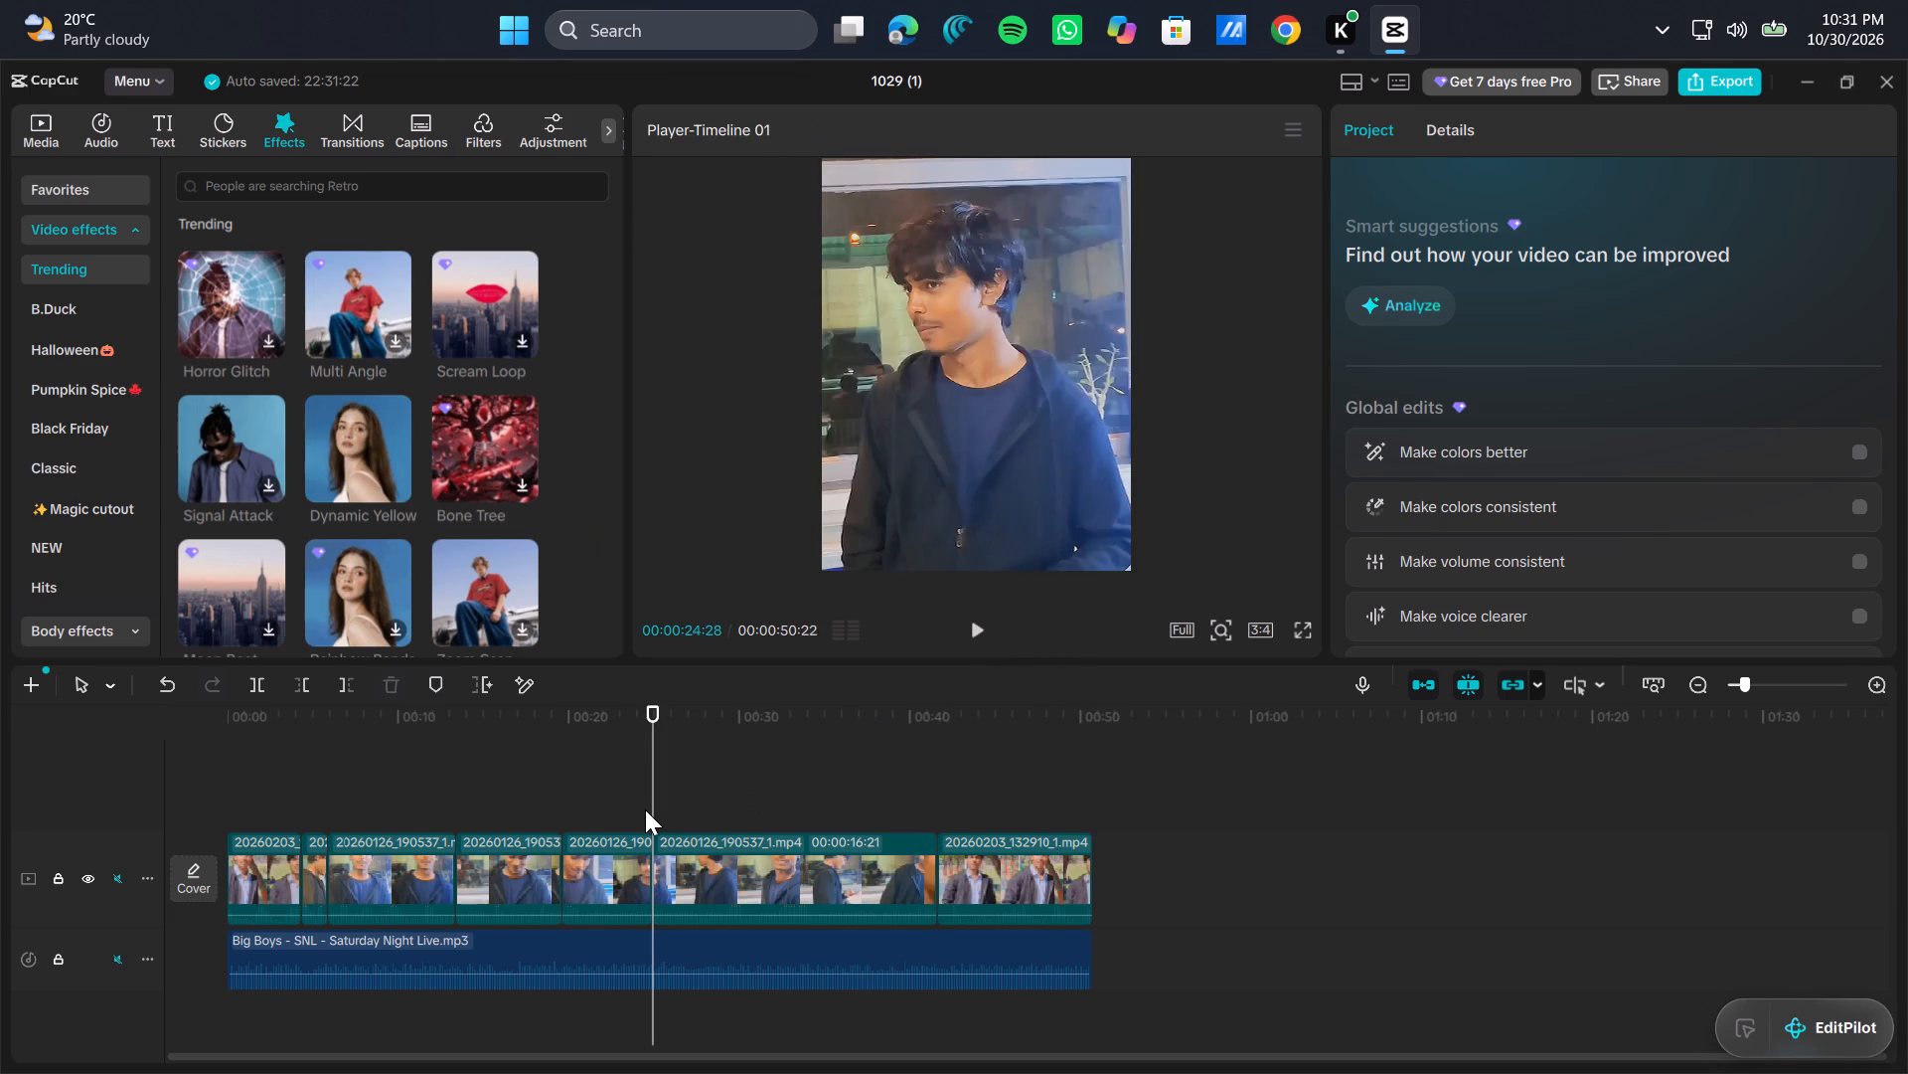
Examine the cut at 00:00:24:28 between the 20260126_190537_1.mp4 clips, replaying it from 00:00:21:22 and again from 00:00:23:18.
{"action": "double_click", "coordinate": [644, 809]}
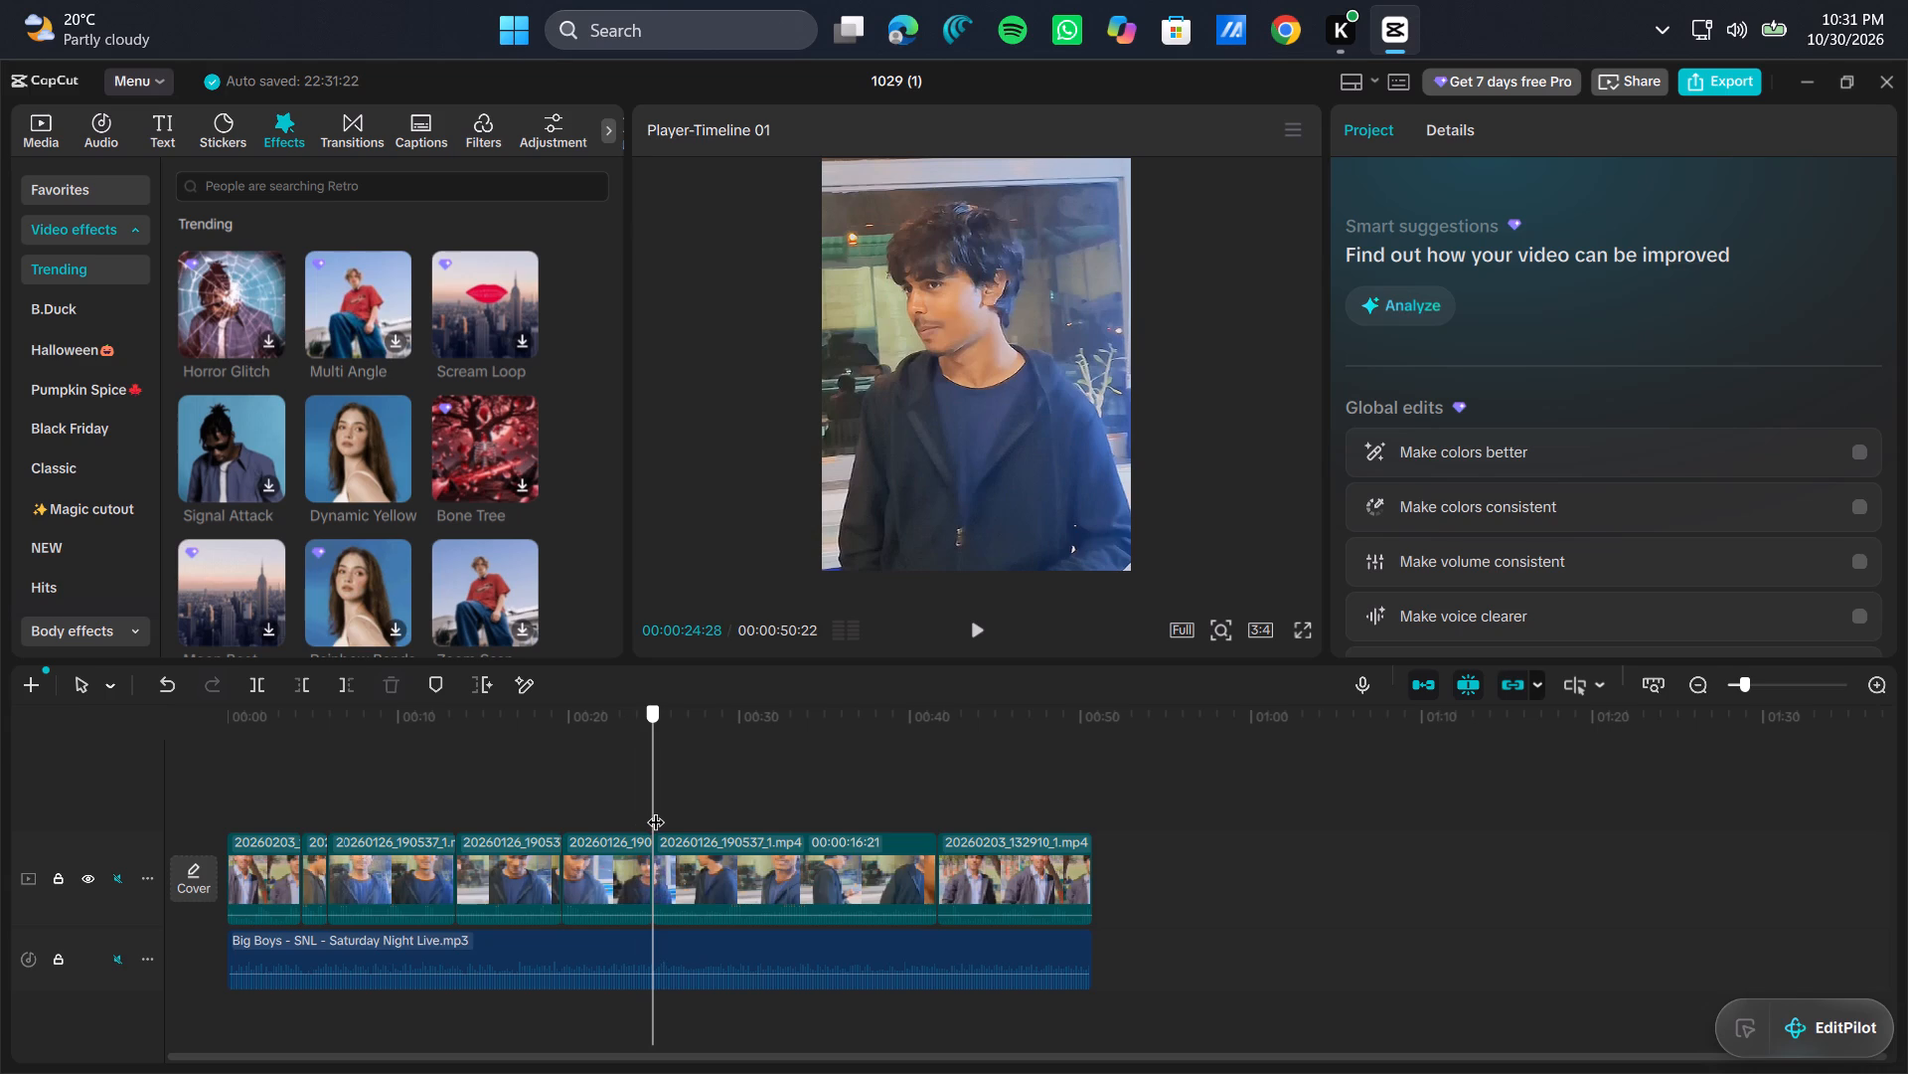
{"action": "left_click_drag", "start_coordinate": [652, 809], "coordinate": [663, 809]}
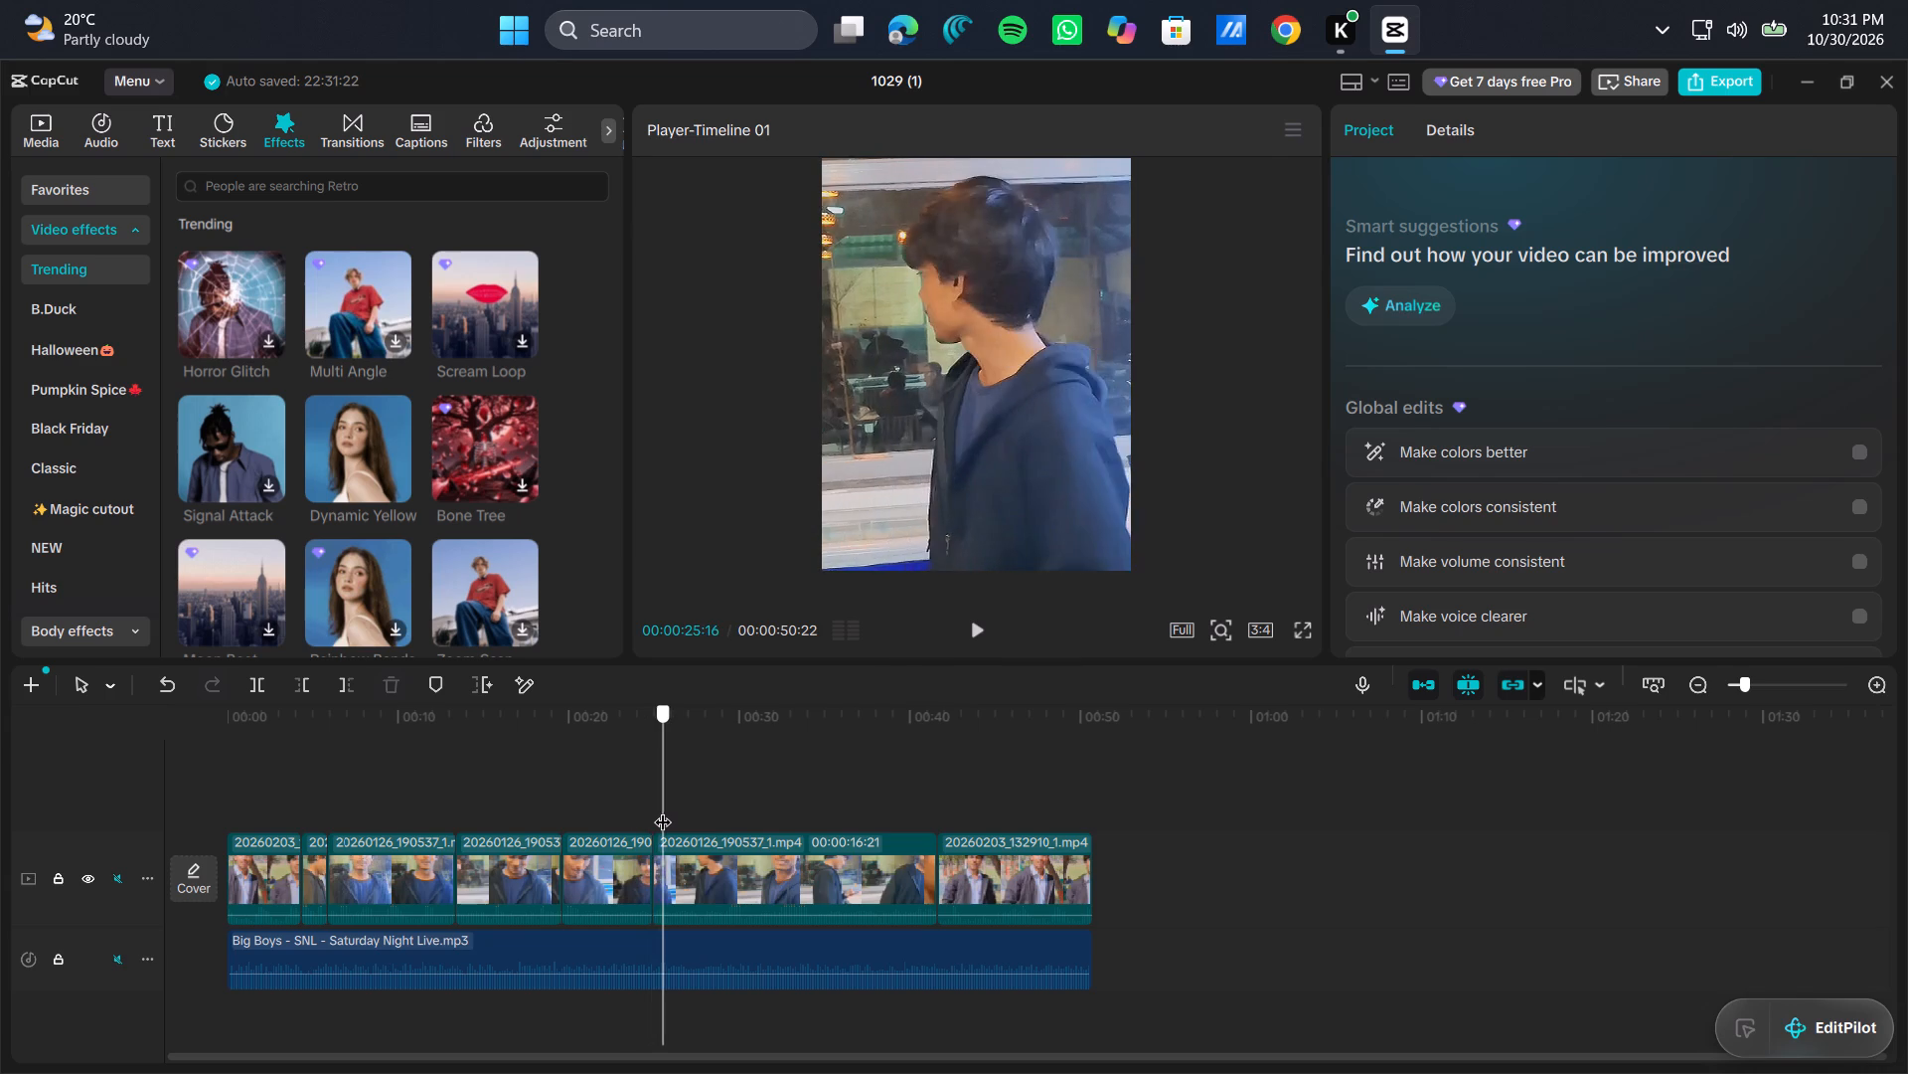
{"action": "left_click_drag", "start_coordinate": [663, 809], "coordinate": [598, 820]}
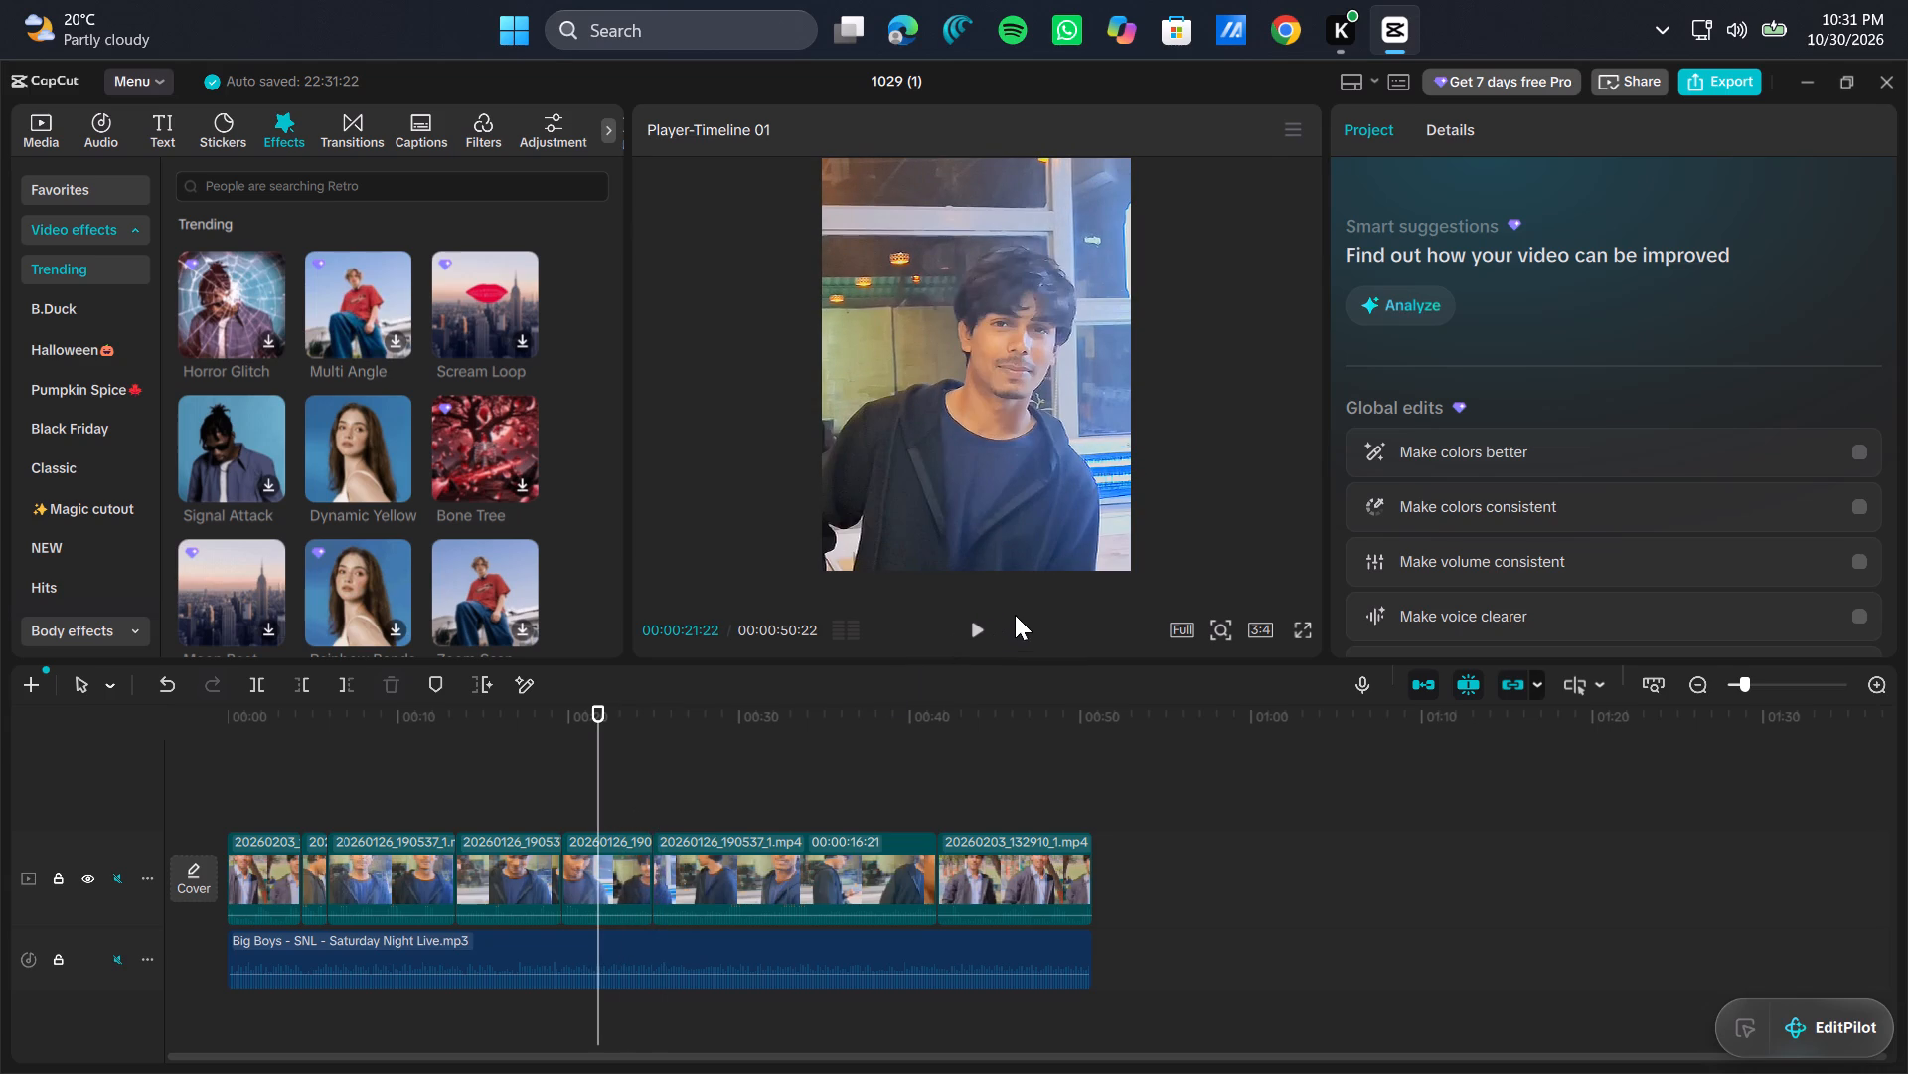
{"action": "left_click", "coordinate": [982, 629]}
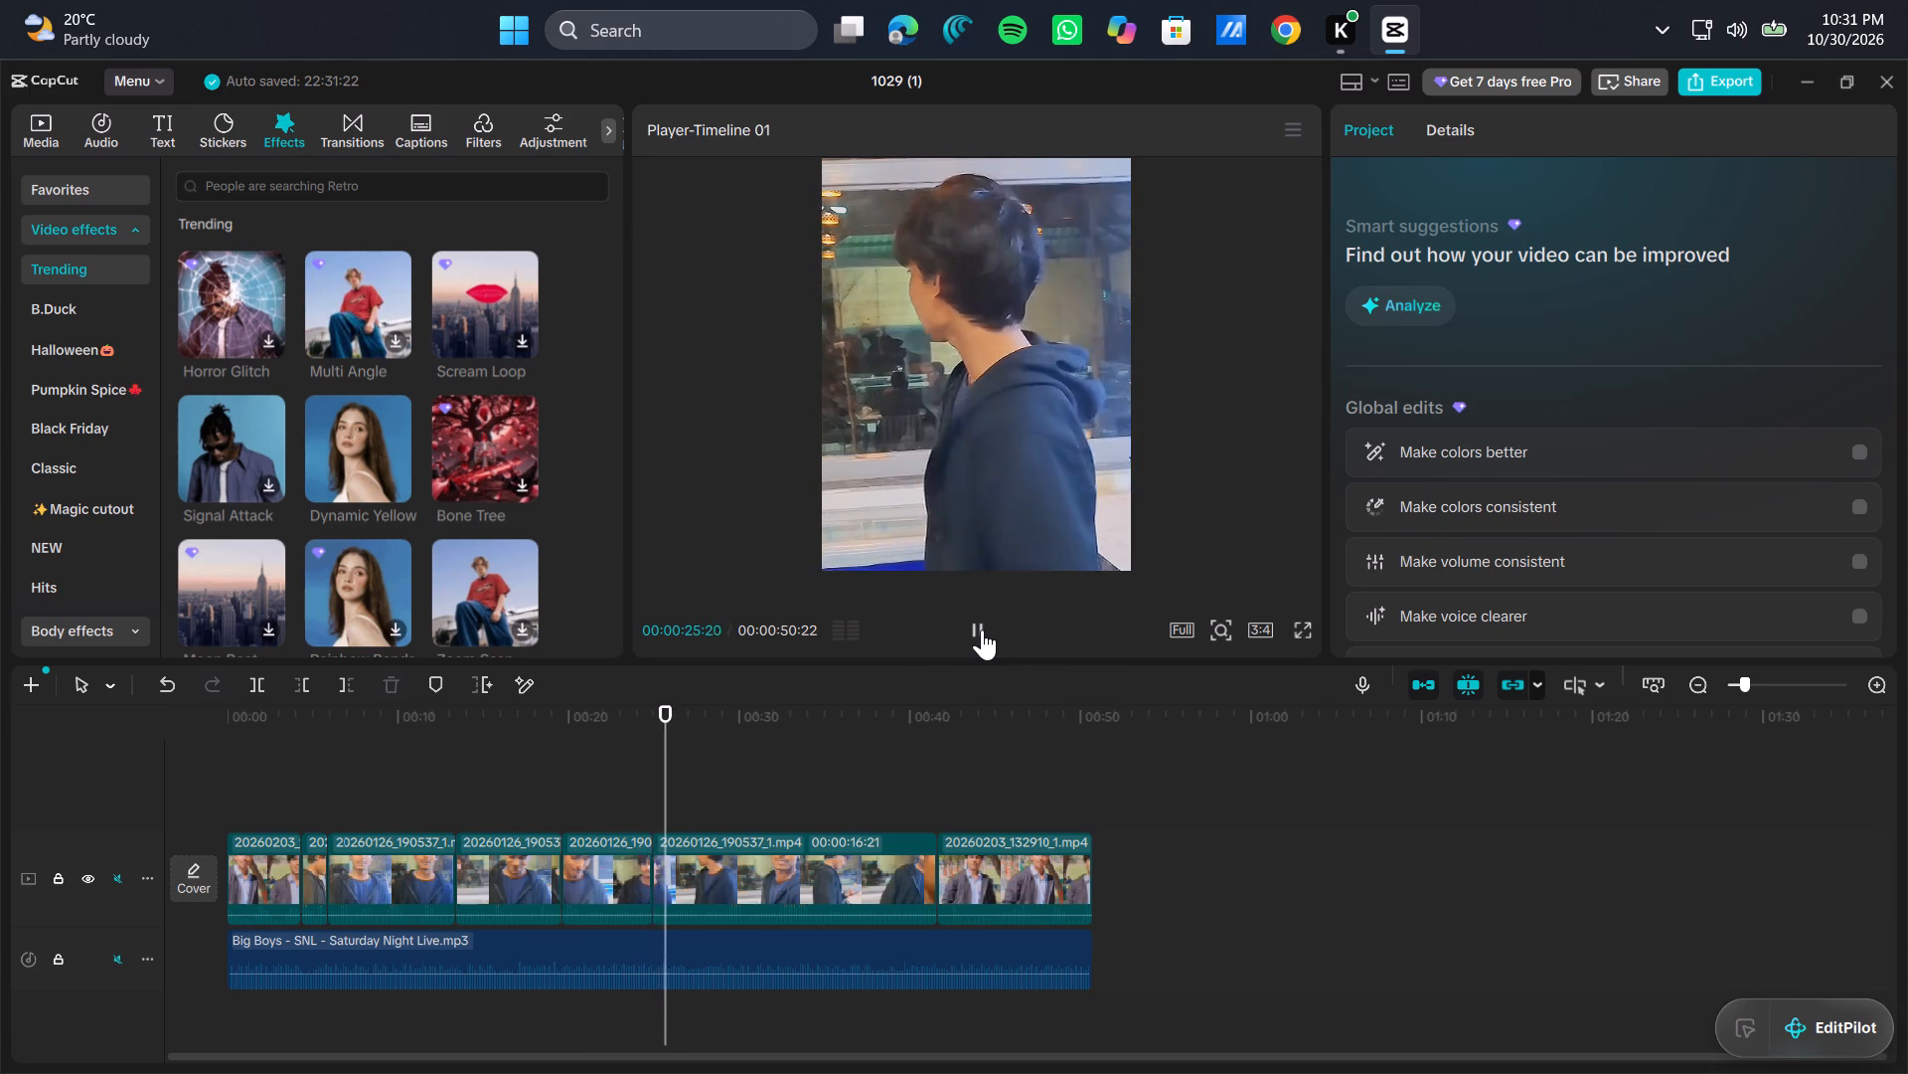
{"action": "left_click", "coordinate": [982, 629]}
{"action": "left_click_drag", "start_coordinate": [667, 781], "coordinate": [653, 788]}
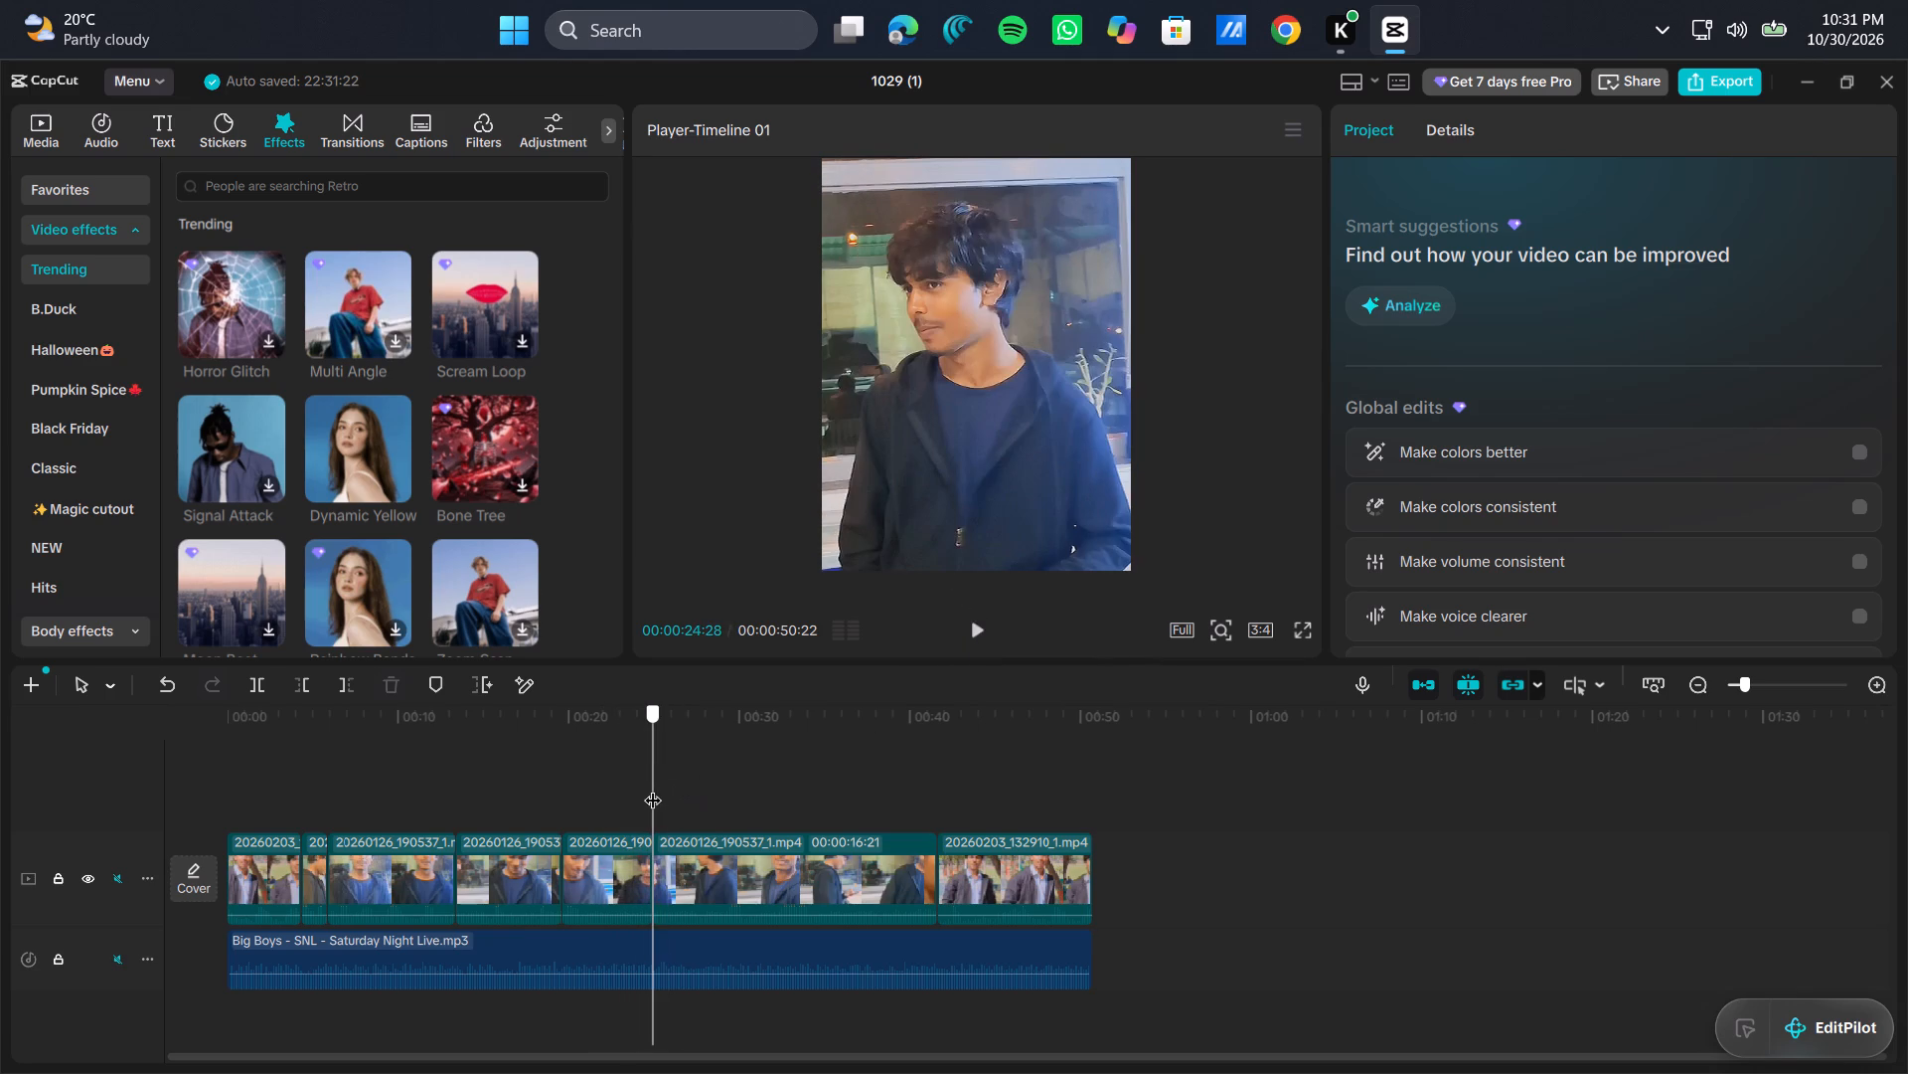
{"action": "left_click_drag", "start_coordinate": [653, 788], "coordinate": [654, 793]}
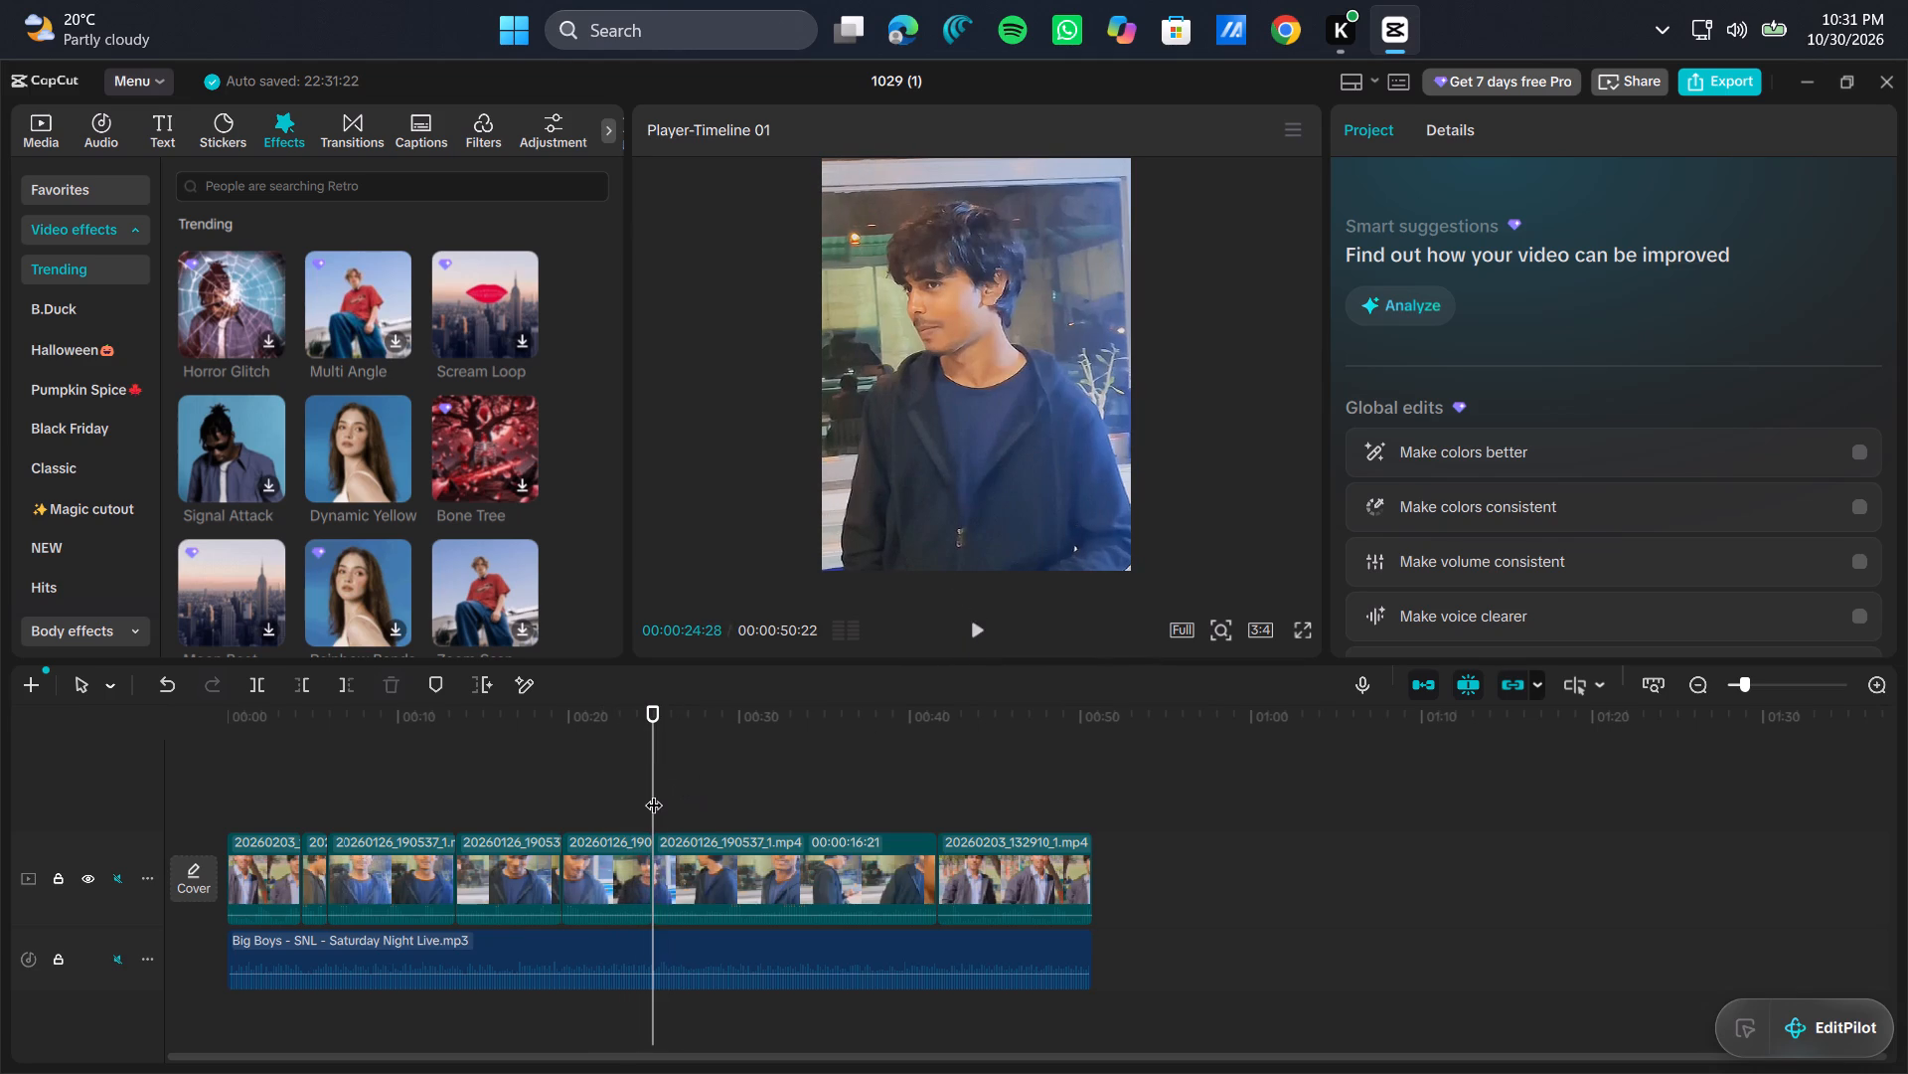
{"action": "left_click_drag", "start_coordinate": [654, 793], "coordinate": [630, 800]}
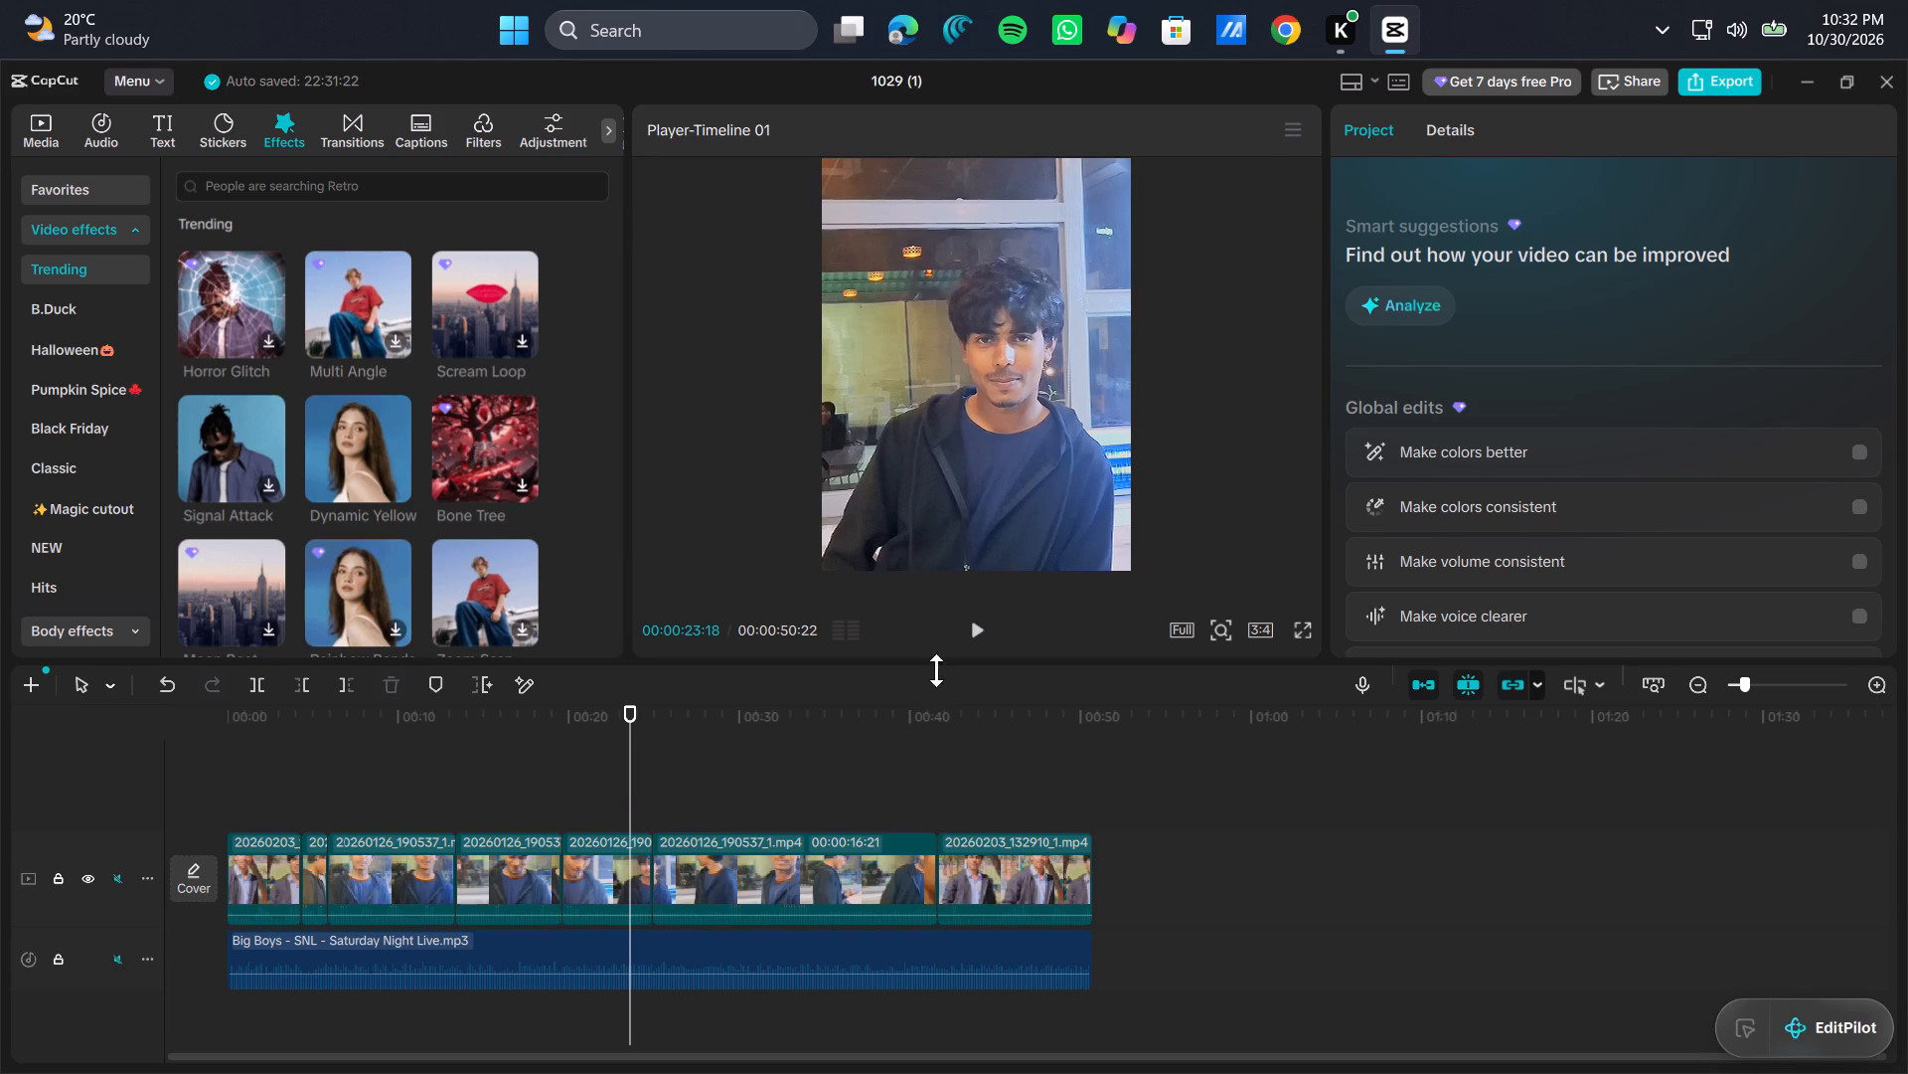
{"action": "double_click", "coordinate": [975, 626]}
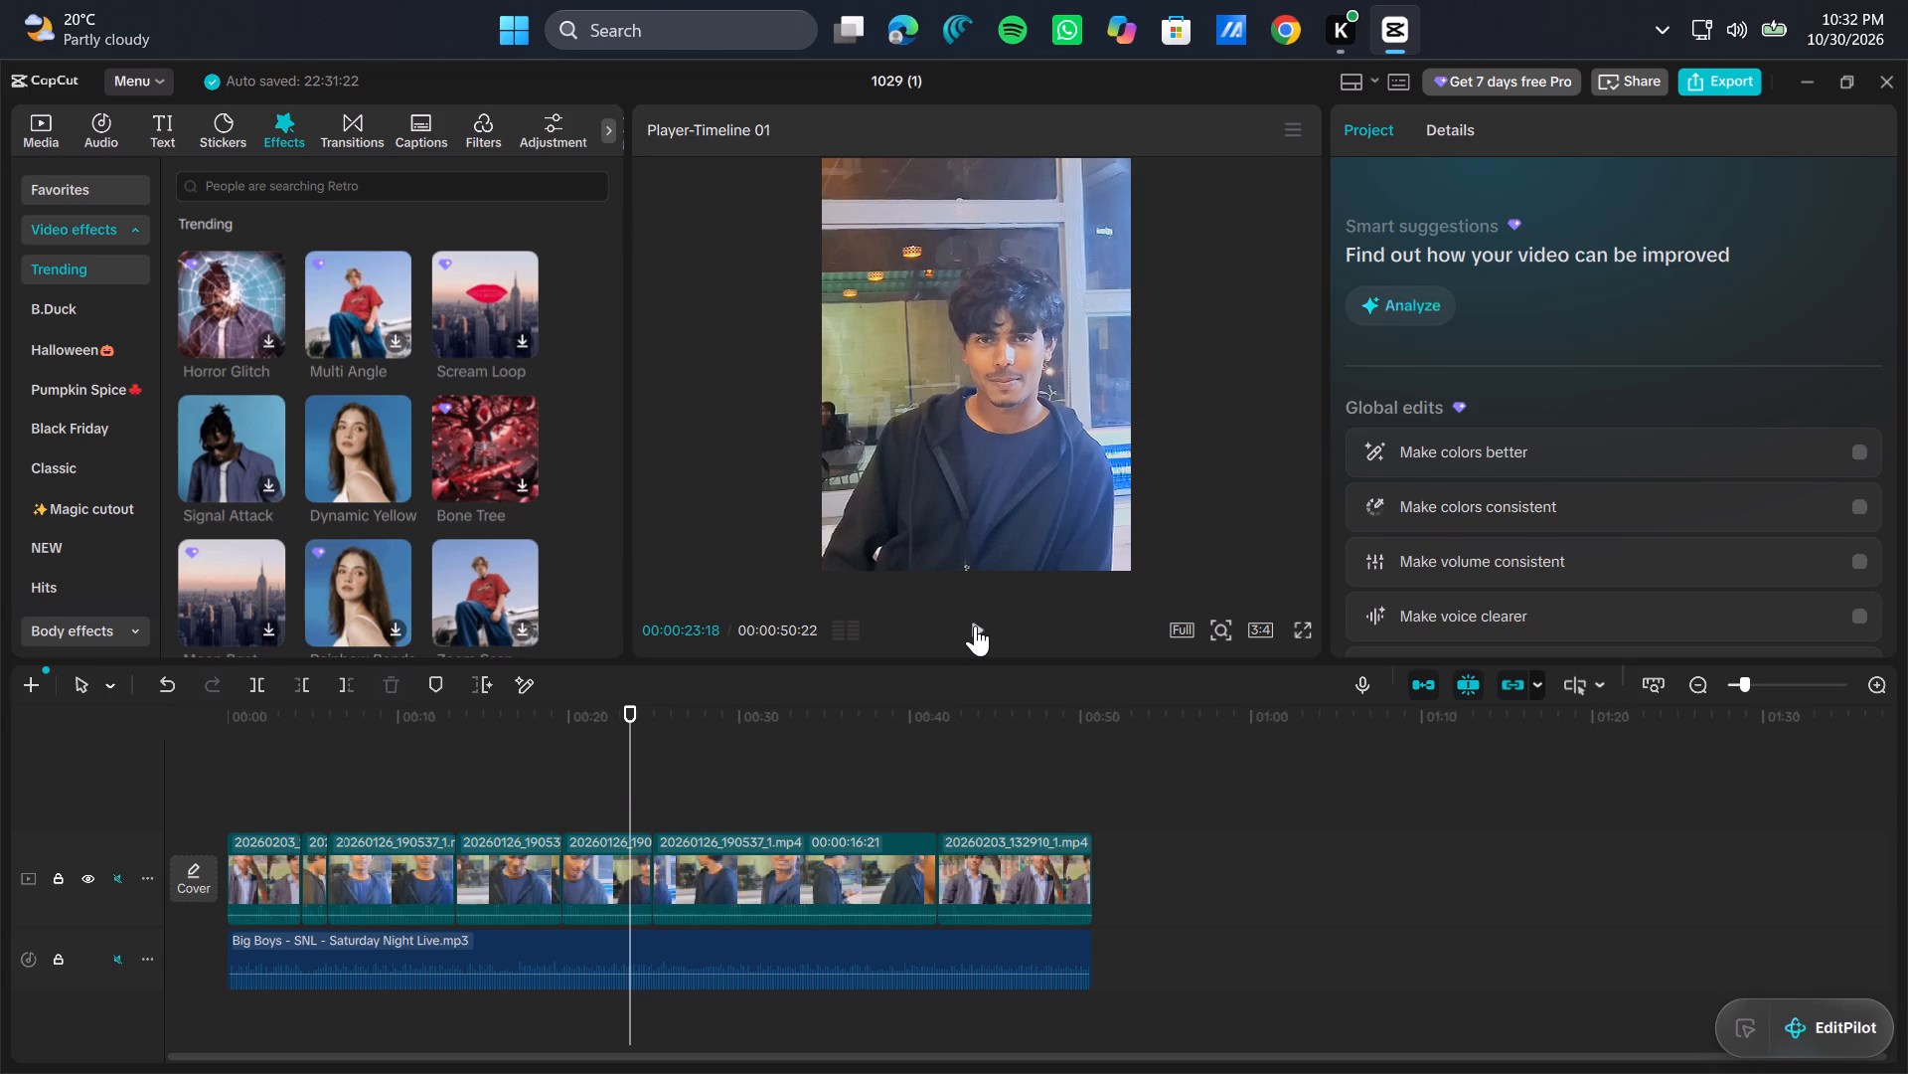
{"action": "double_click", "coordinate": [975, 626]}
{"action": "left_click", "coordinate": [975, 626]}
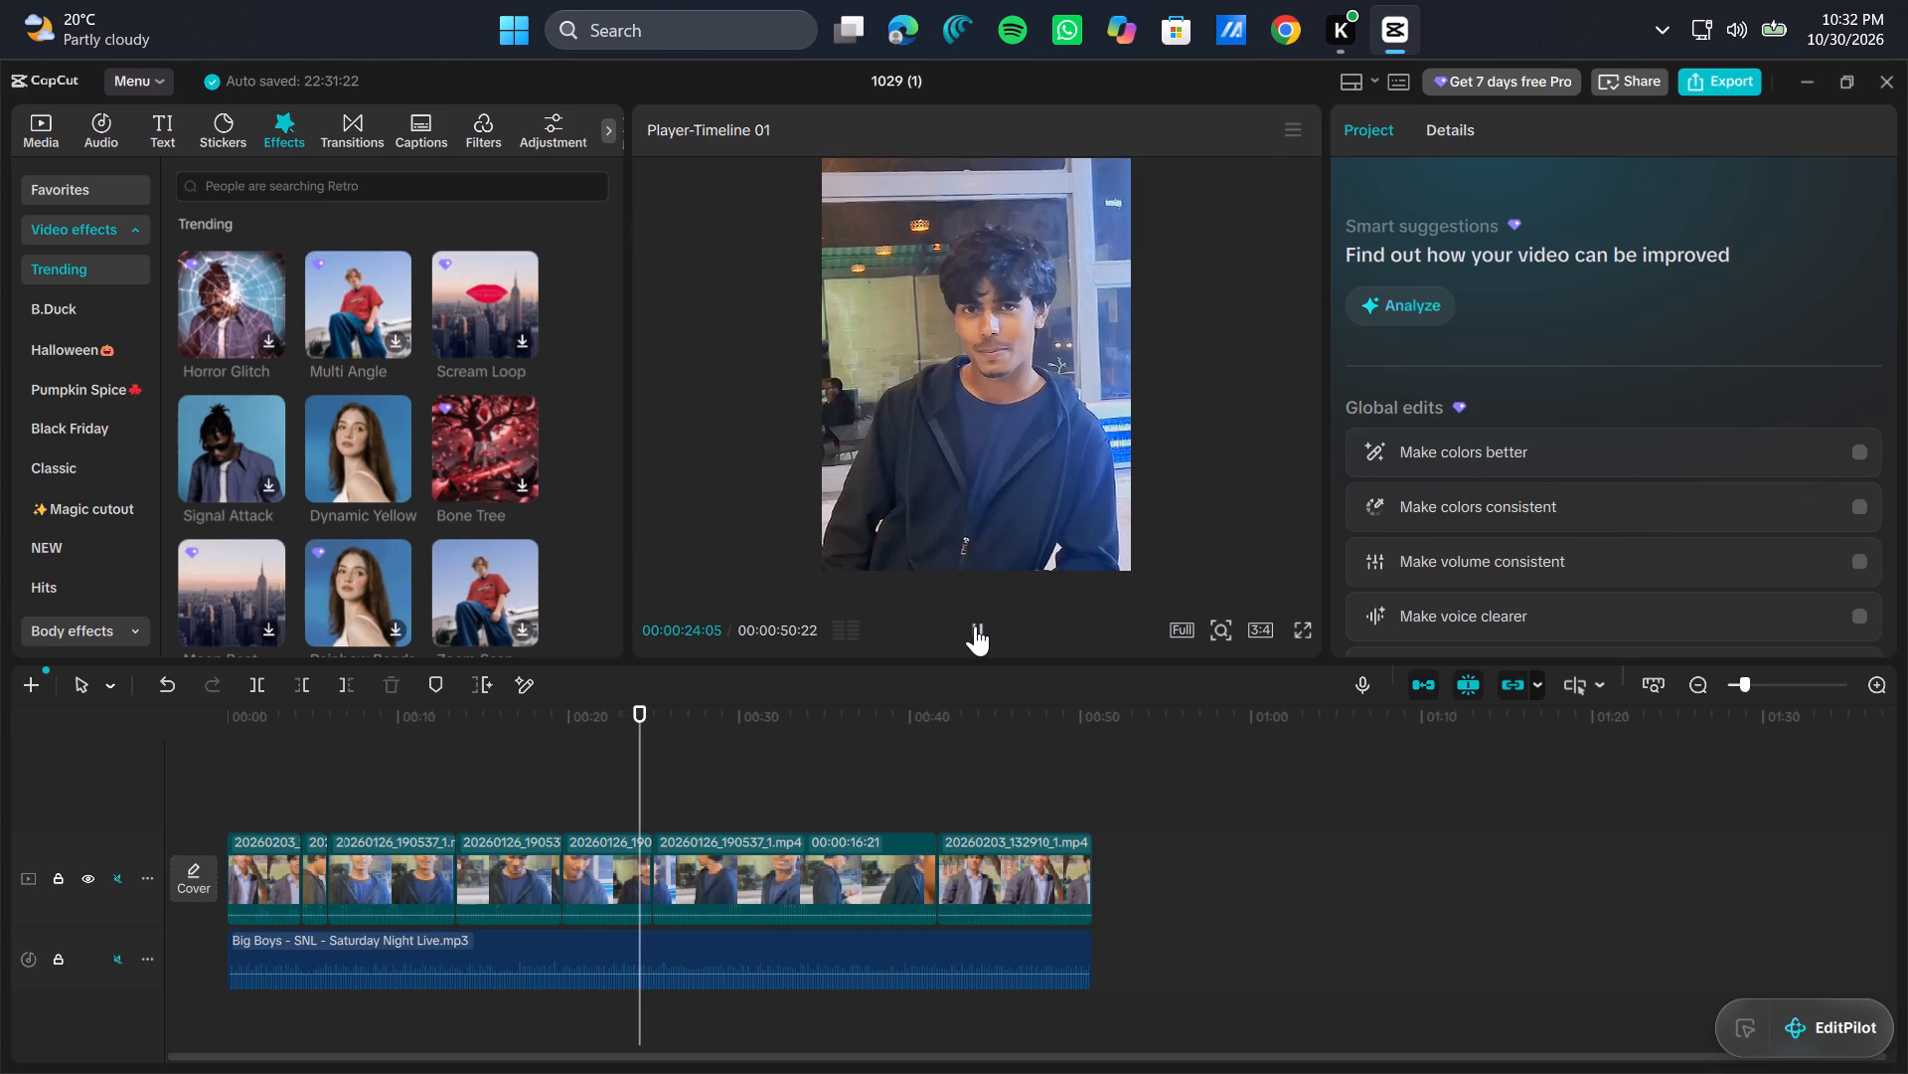
{"action": "left_click", "coordinate": [975, 626]}
{"action": "left_click", "coordinate": [975, 626]}
{"action": "left_click", "coordinate": [975, 626]}
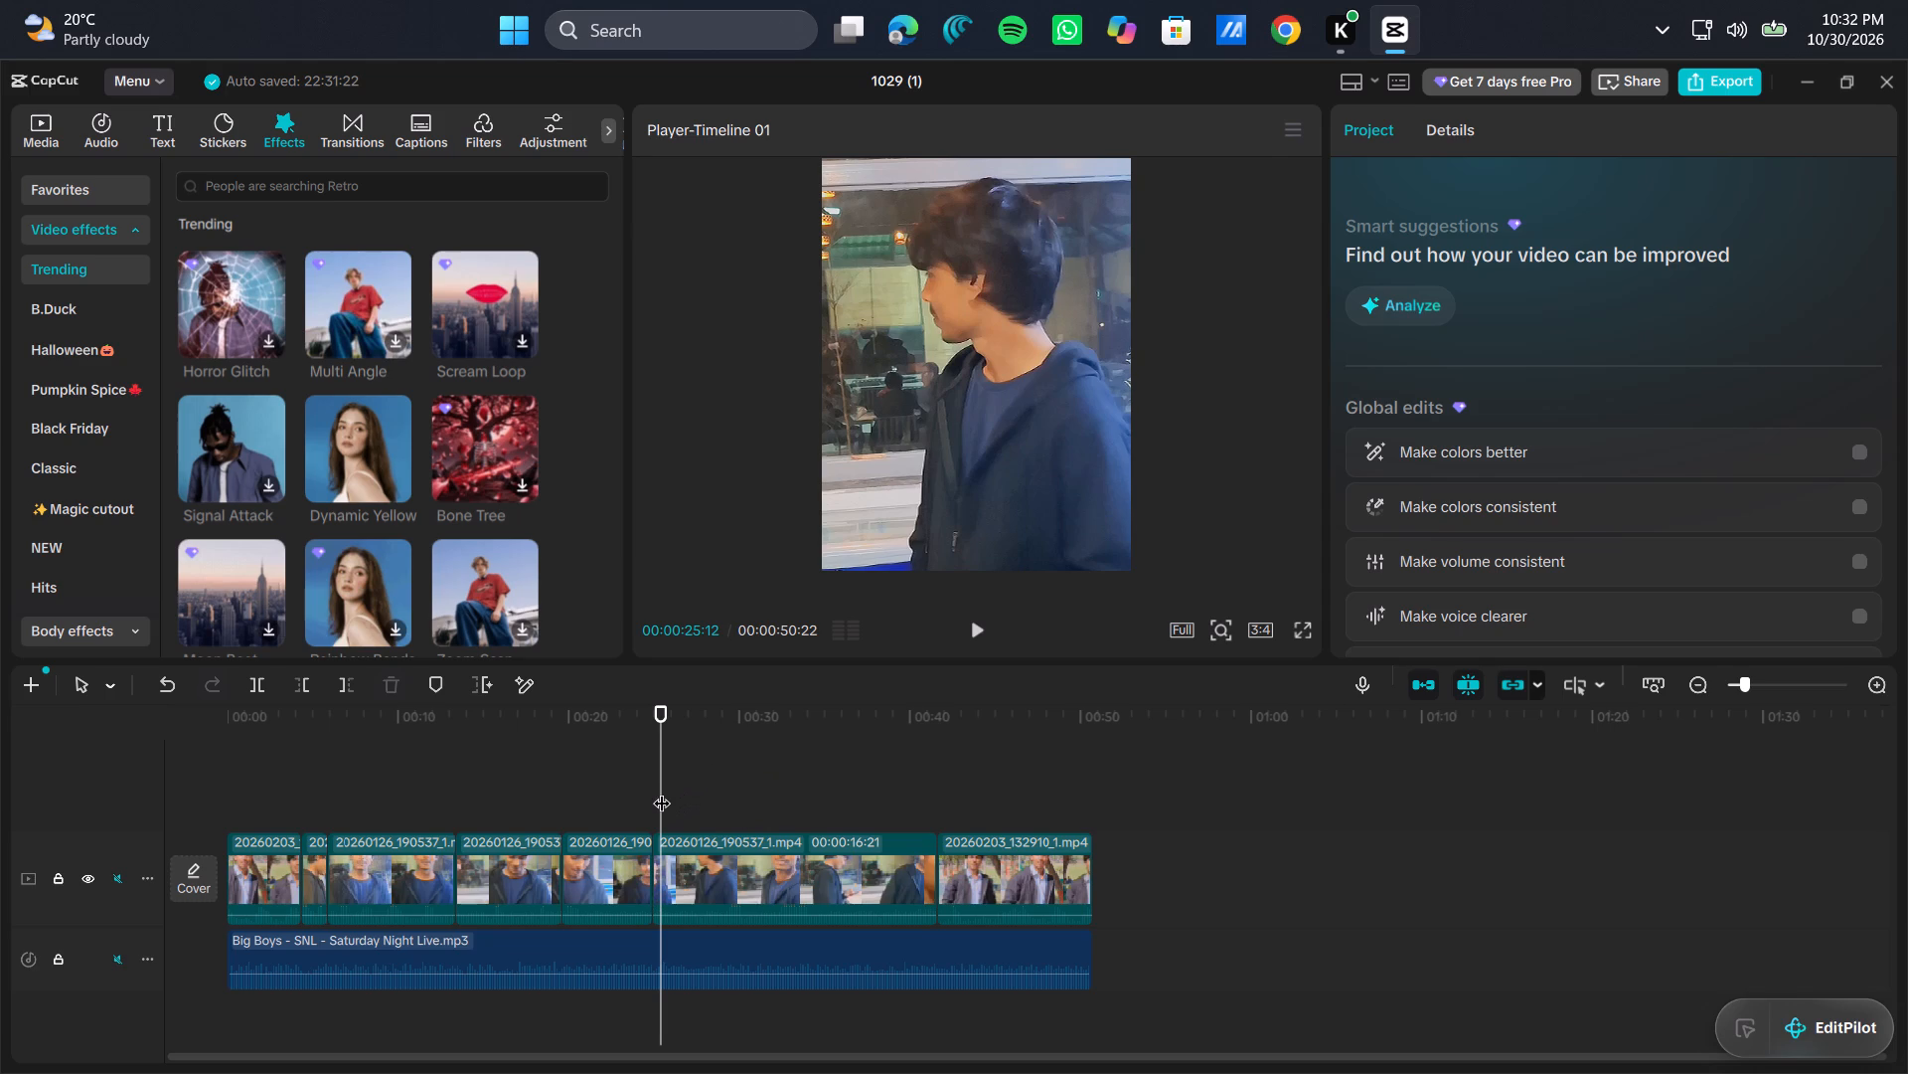
Play the footage in short bursts from 00:00:24:00 to 00:00:29:06, checking the movement across and after the 00:00:24:28 cut.
{"action": "left_click_drag", "start_coordinate": [662, 791], "coordinate": [637, 800]}
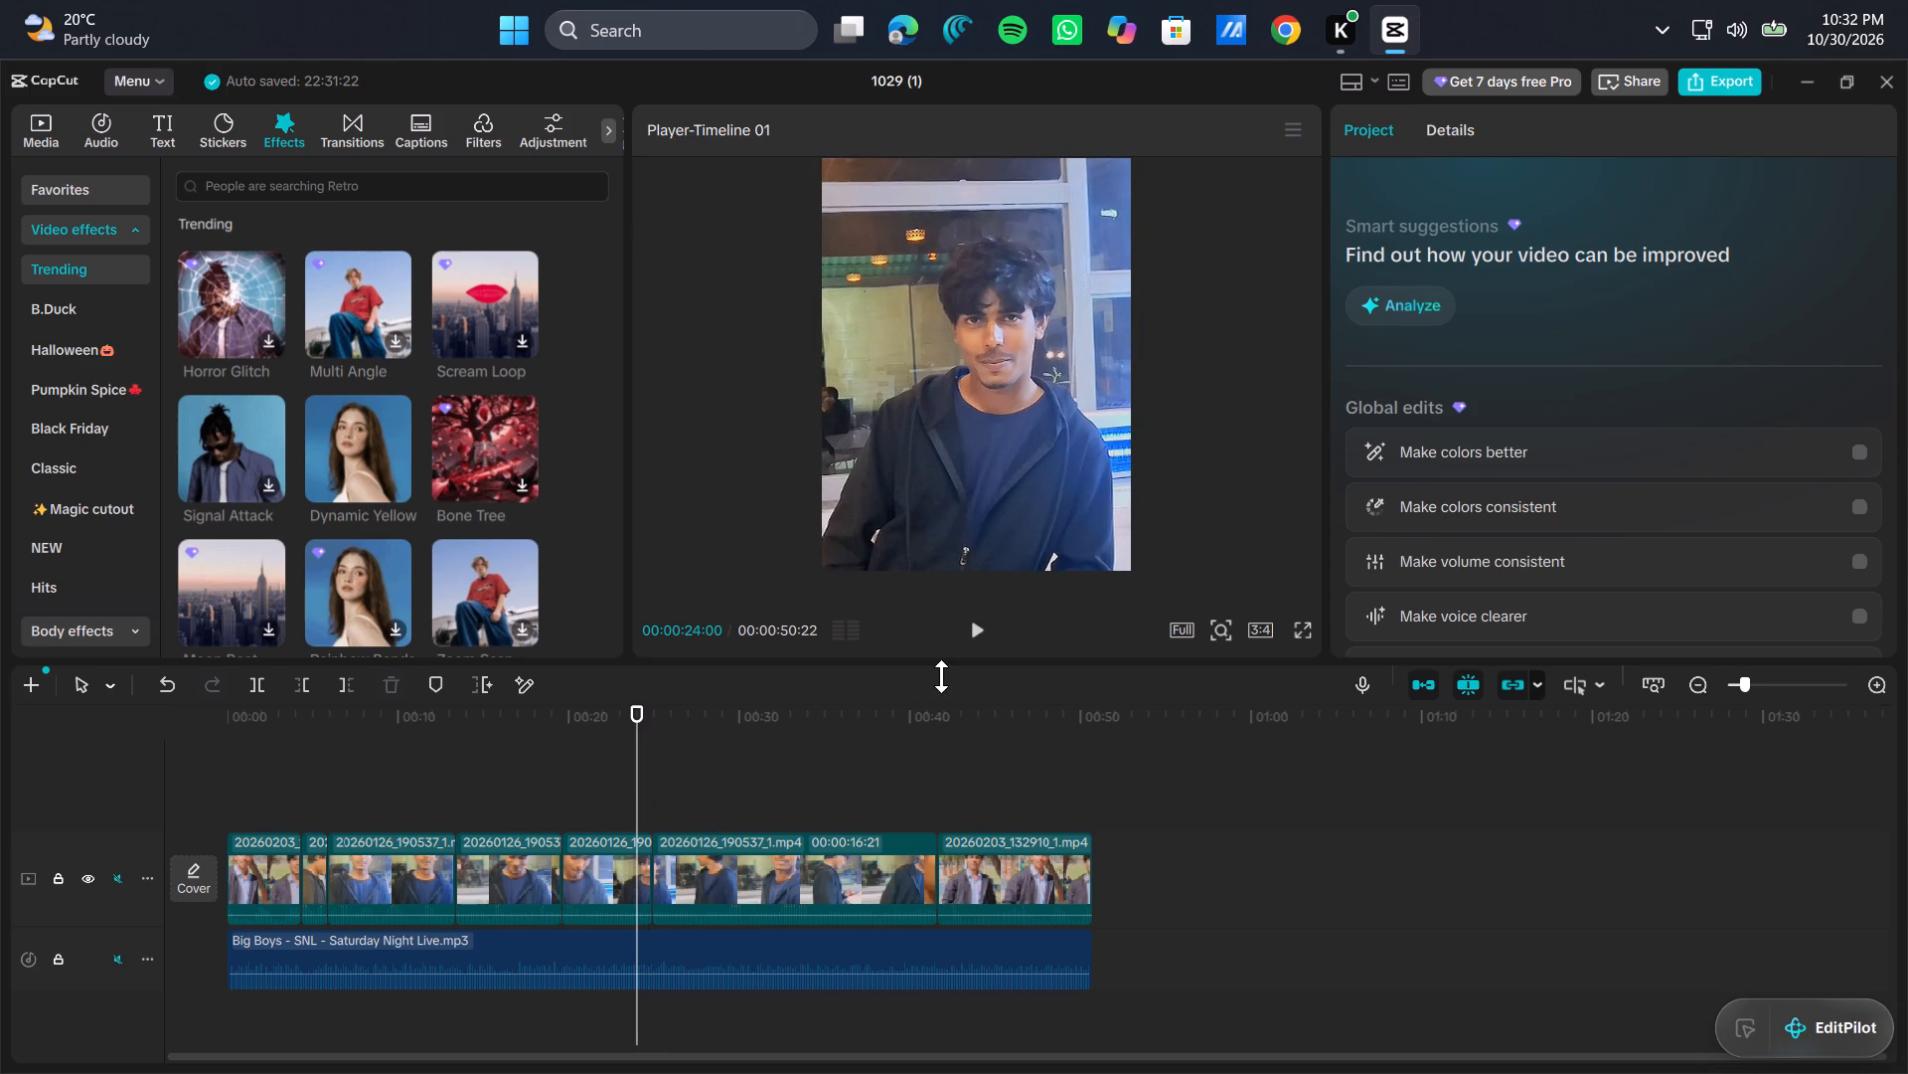
{"action": "left_click", "coordinate": [972, 629]}
{"action": "left_click", "coordinate": [972, 629]}
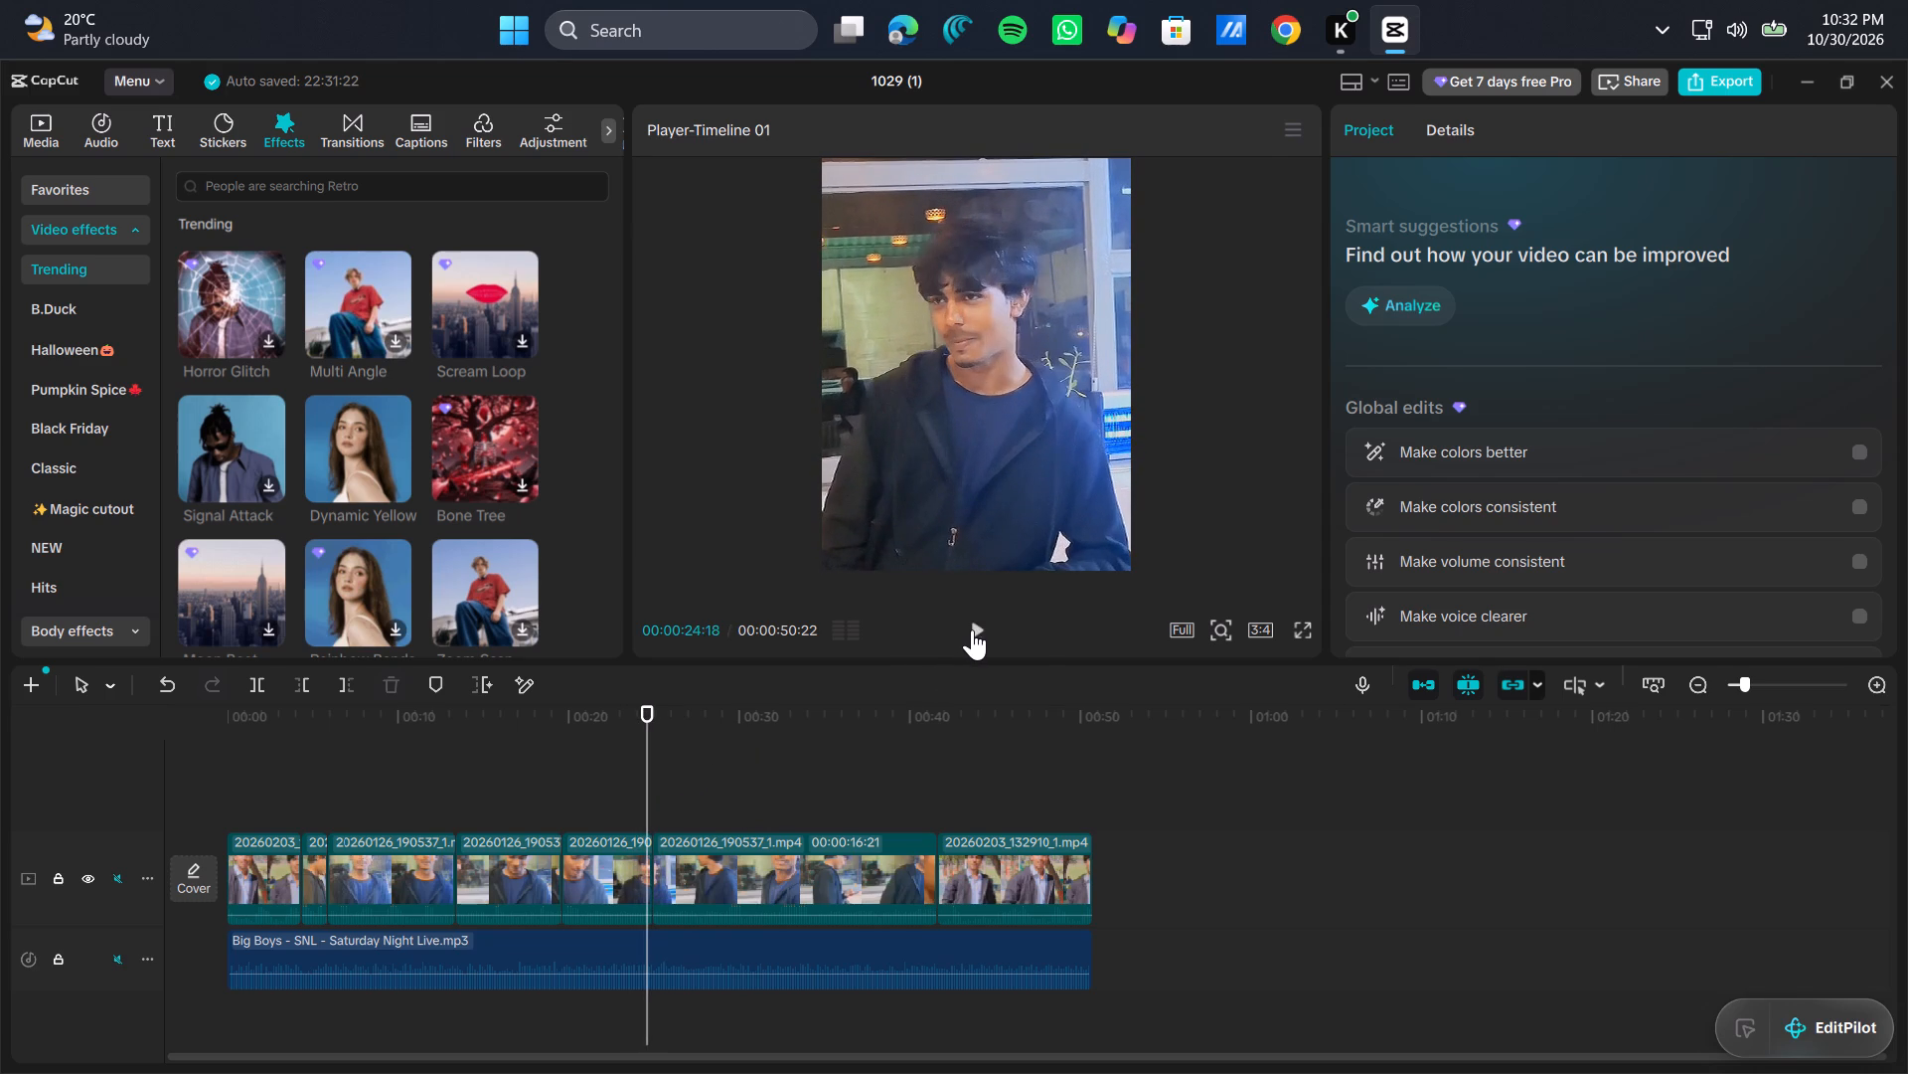
{"action": "left_click", "coordinate": [972, 629]}
{"action": "left_click", "coordinate": [972, 629]}
{"action": "left_click", "coordinate": [972, 629]}
{"action": "left_click", "coordinate": [972, 629]}
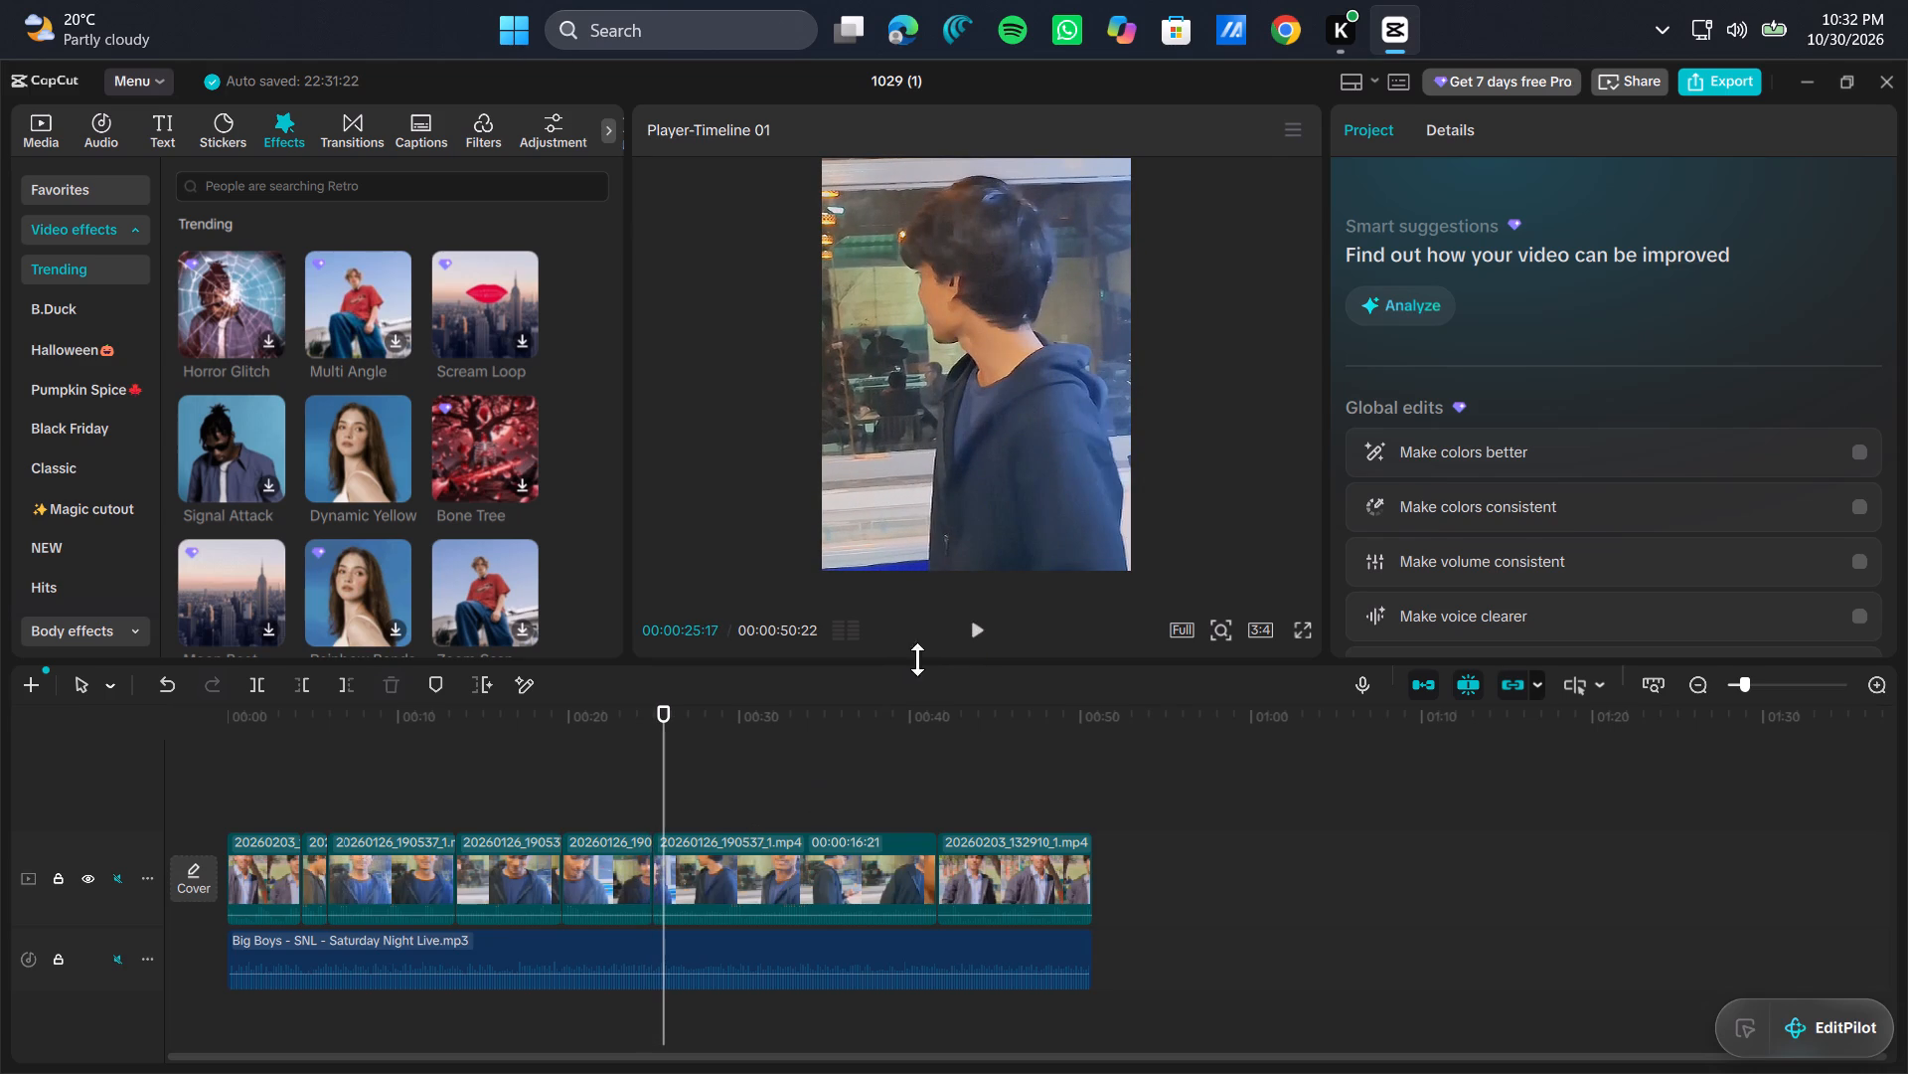
{"action": "left_click", "coordinate": [976, 626]}
{"action": "left_click", "coordinate": [976, 626]}
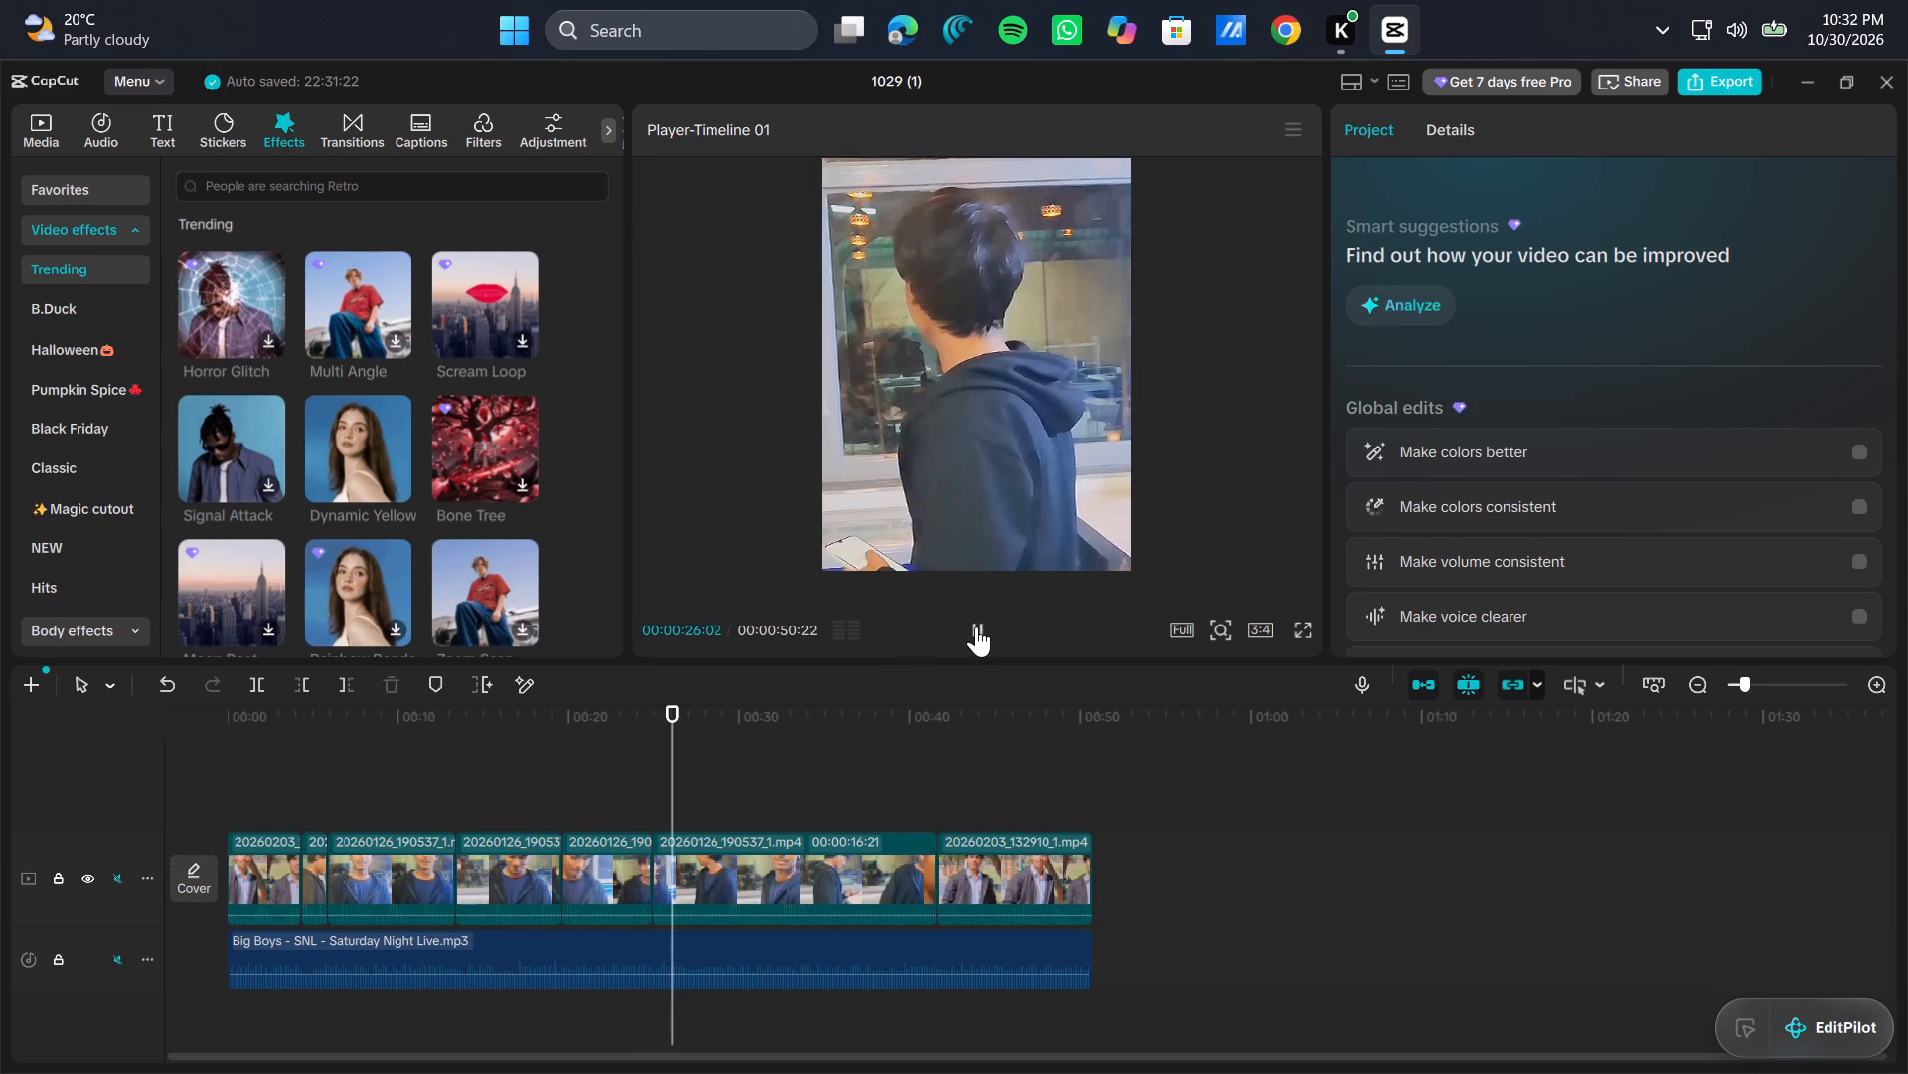
{"action": "left_click", "coordinate": [976, 626]}
{"action": "left_click", "coordinate": [976, 626]}
{"action": "left_click", "coordinate": [976, 626]}
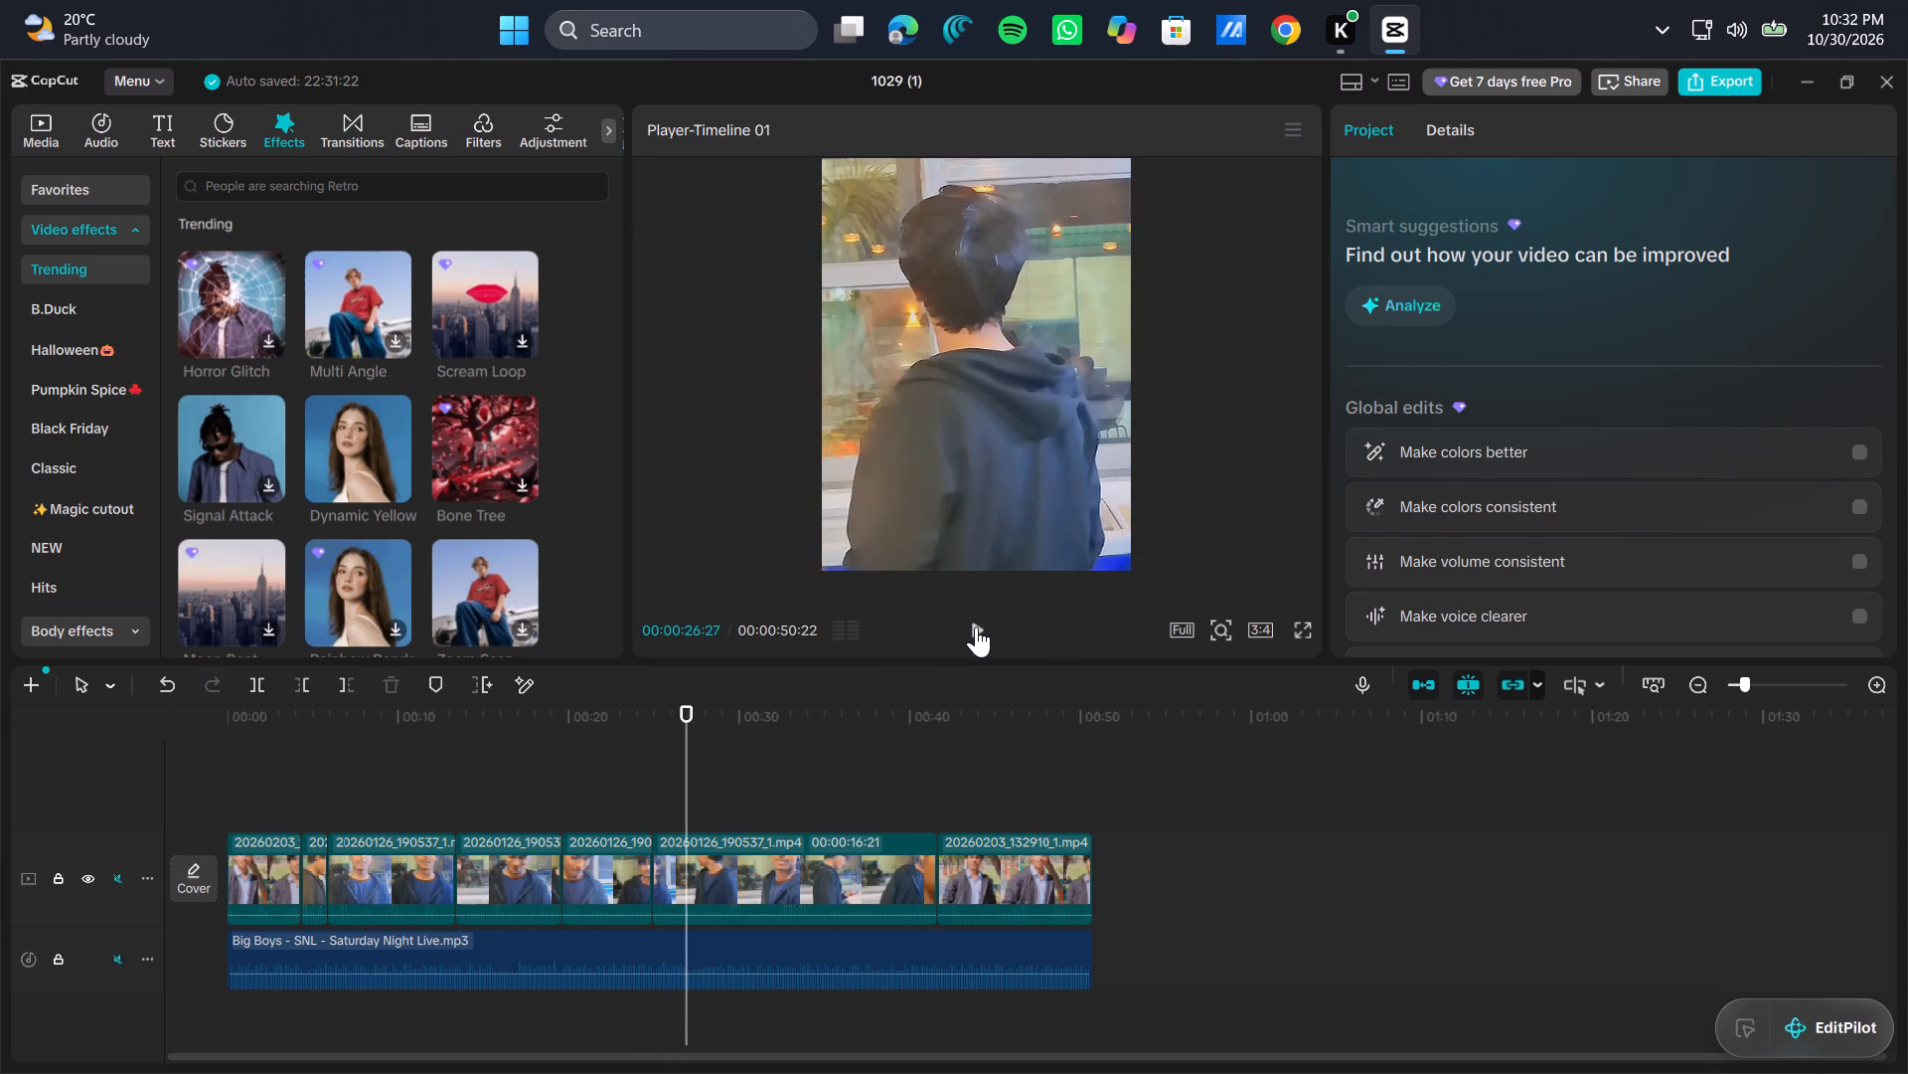
{"action": "left_click", "coordinate": [976, 626]}
{"action": "left_click", "coordinate": [976, 626]}
{"action": "left_click", "coordinate": [976, 626]}
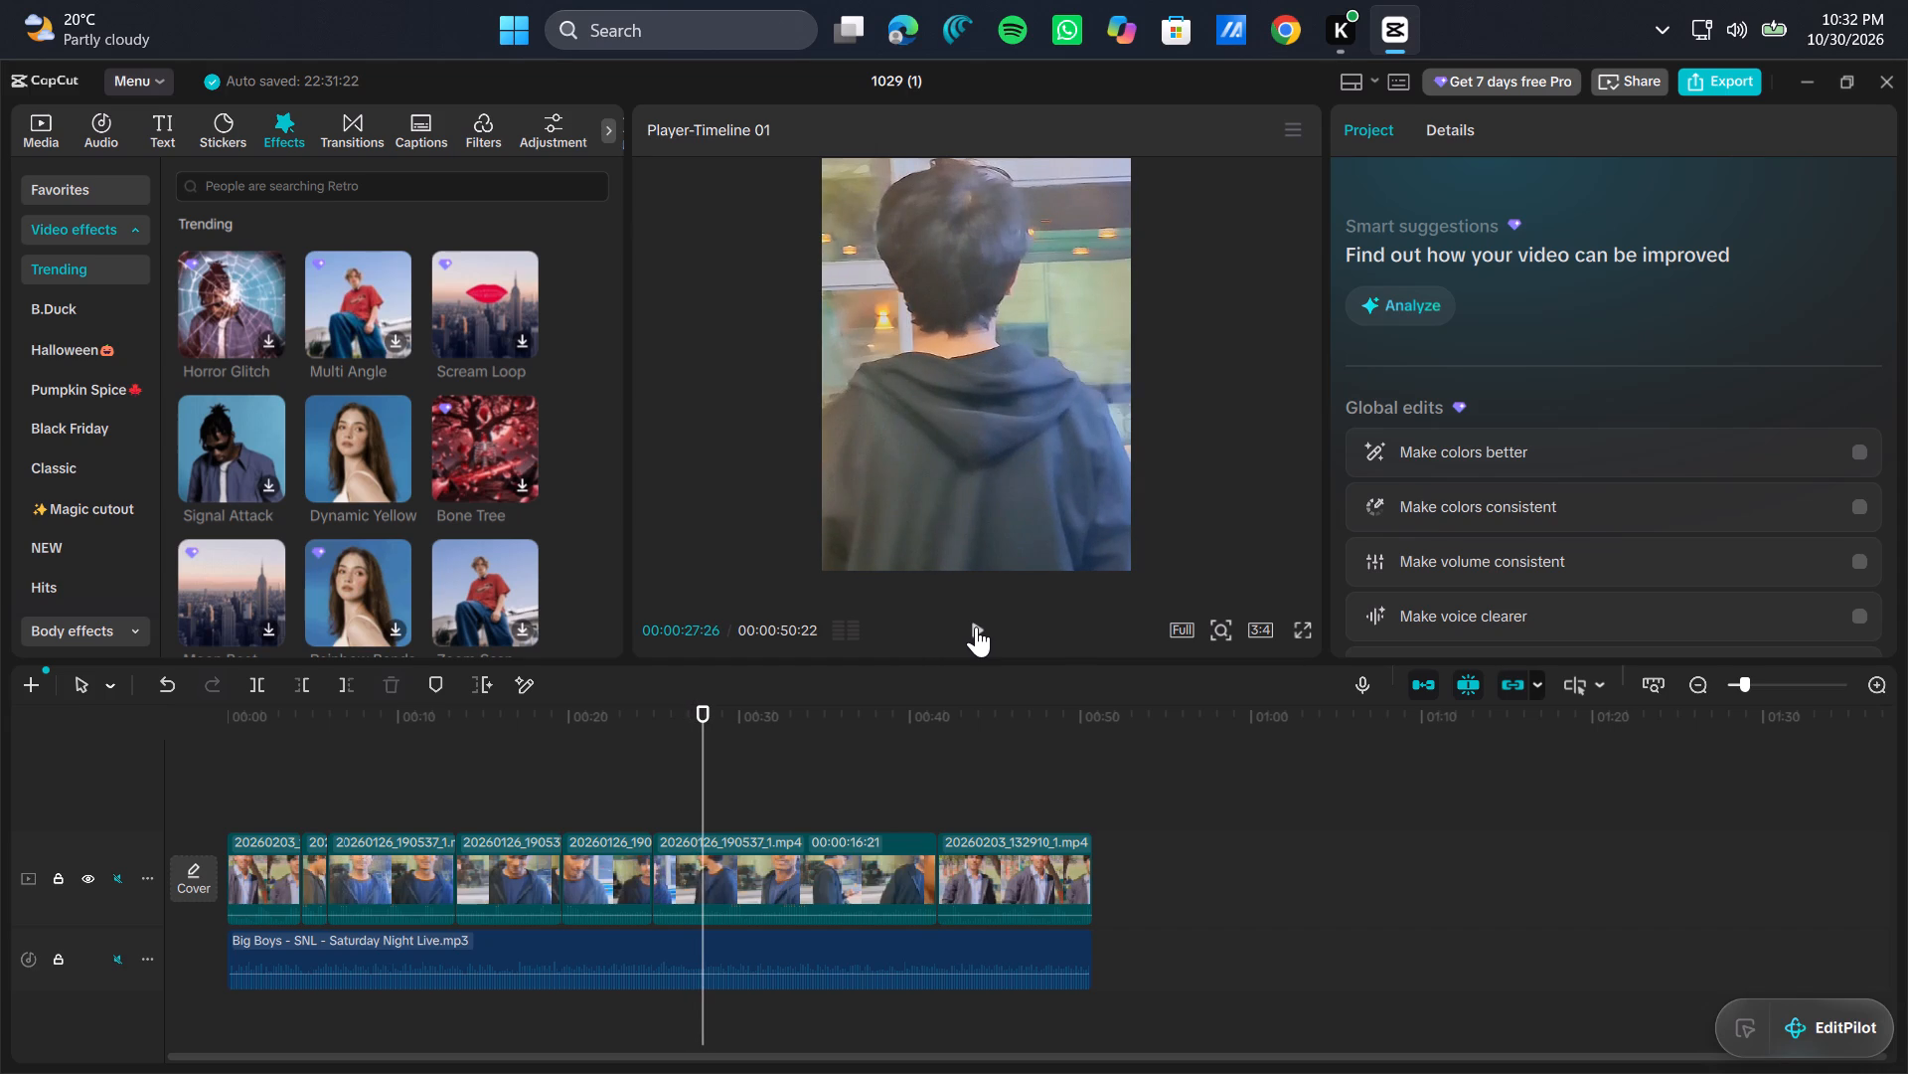
{"action": "left_click", "coordinate": [976, 626]}
{"action": "left_click", "coordinate": [976, 626]}
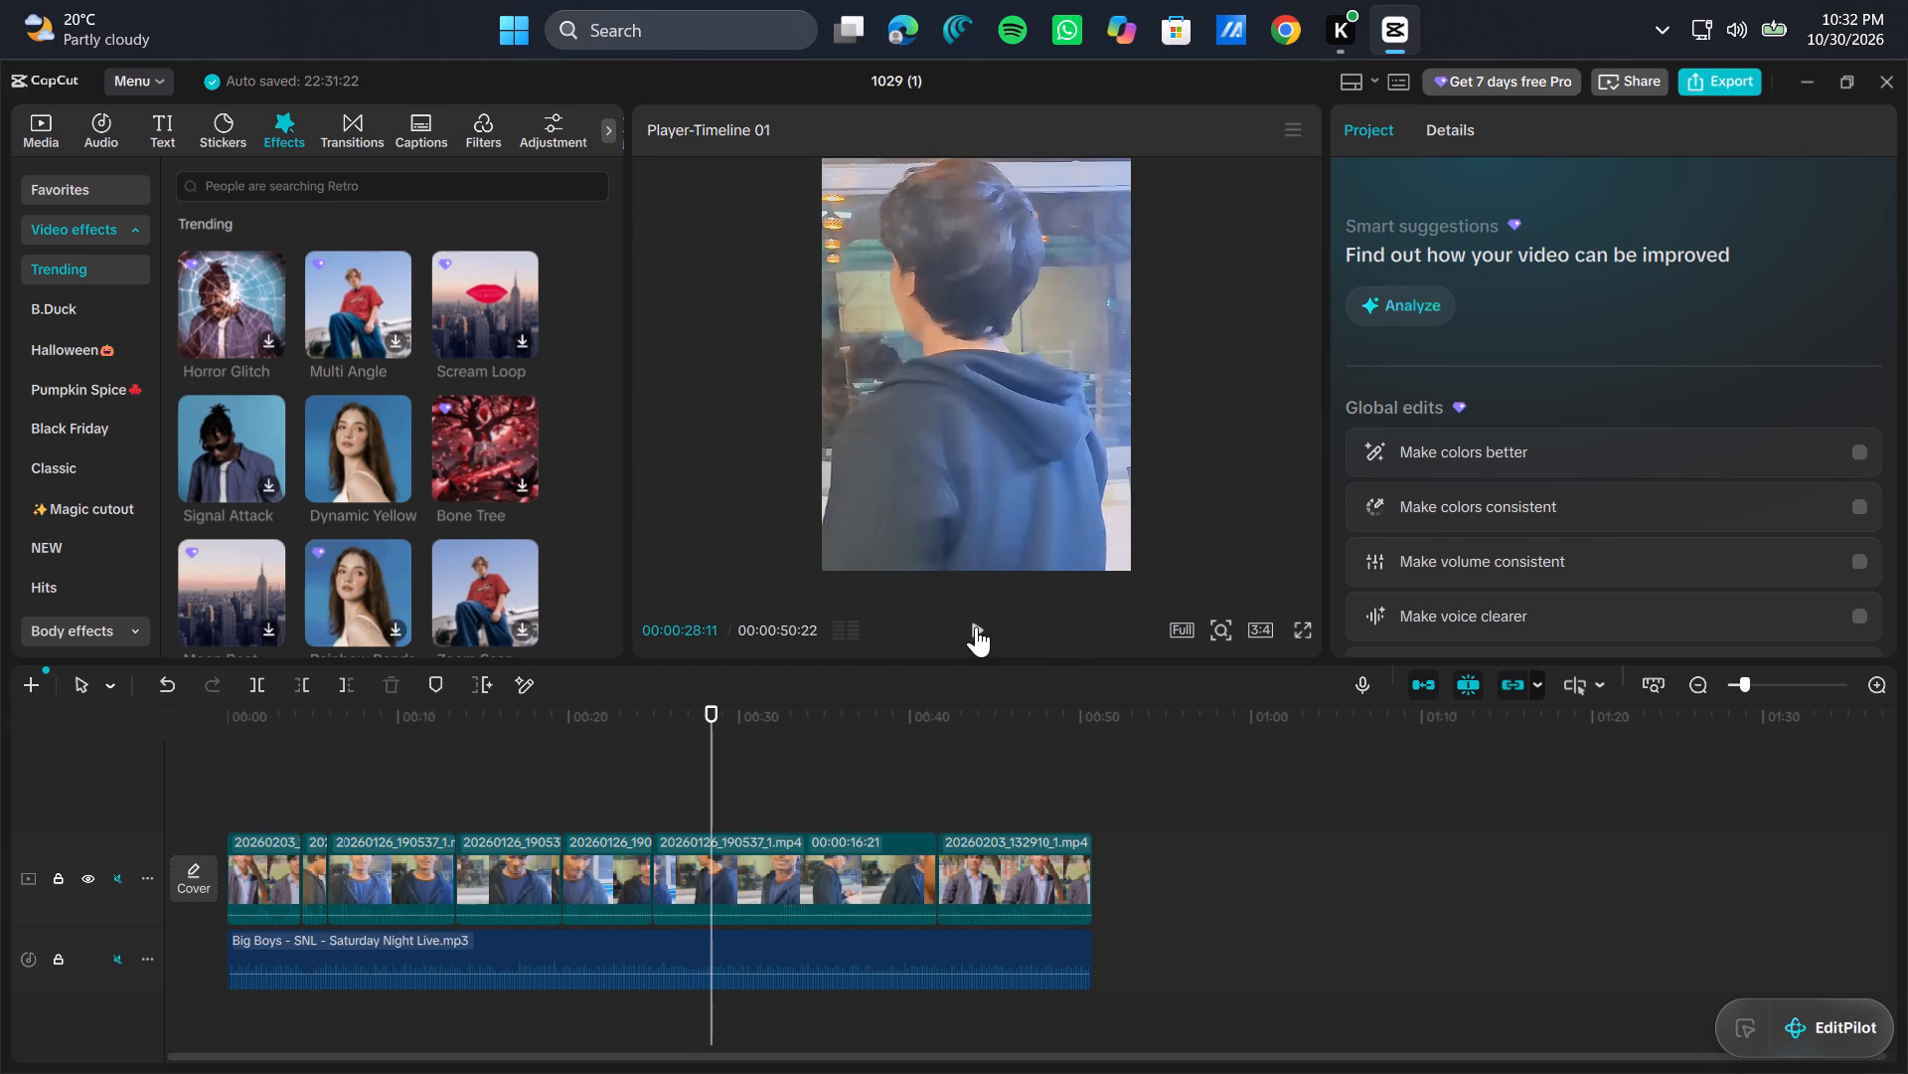
{"action": "left_click", "coordinate": [976, 626]}
{"action": "left_click", "coordinate": [976, 626]}
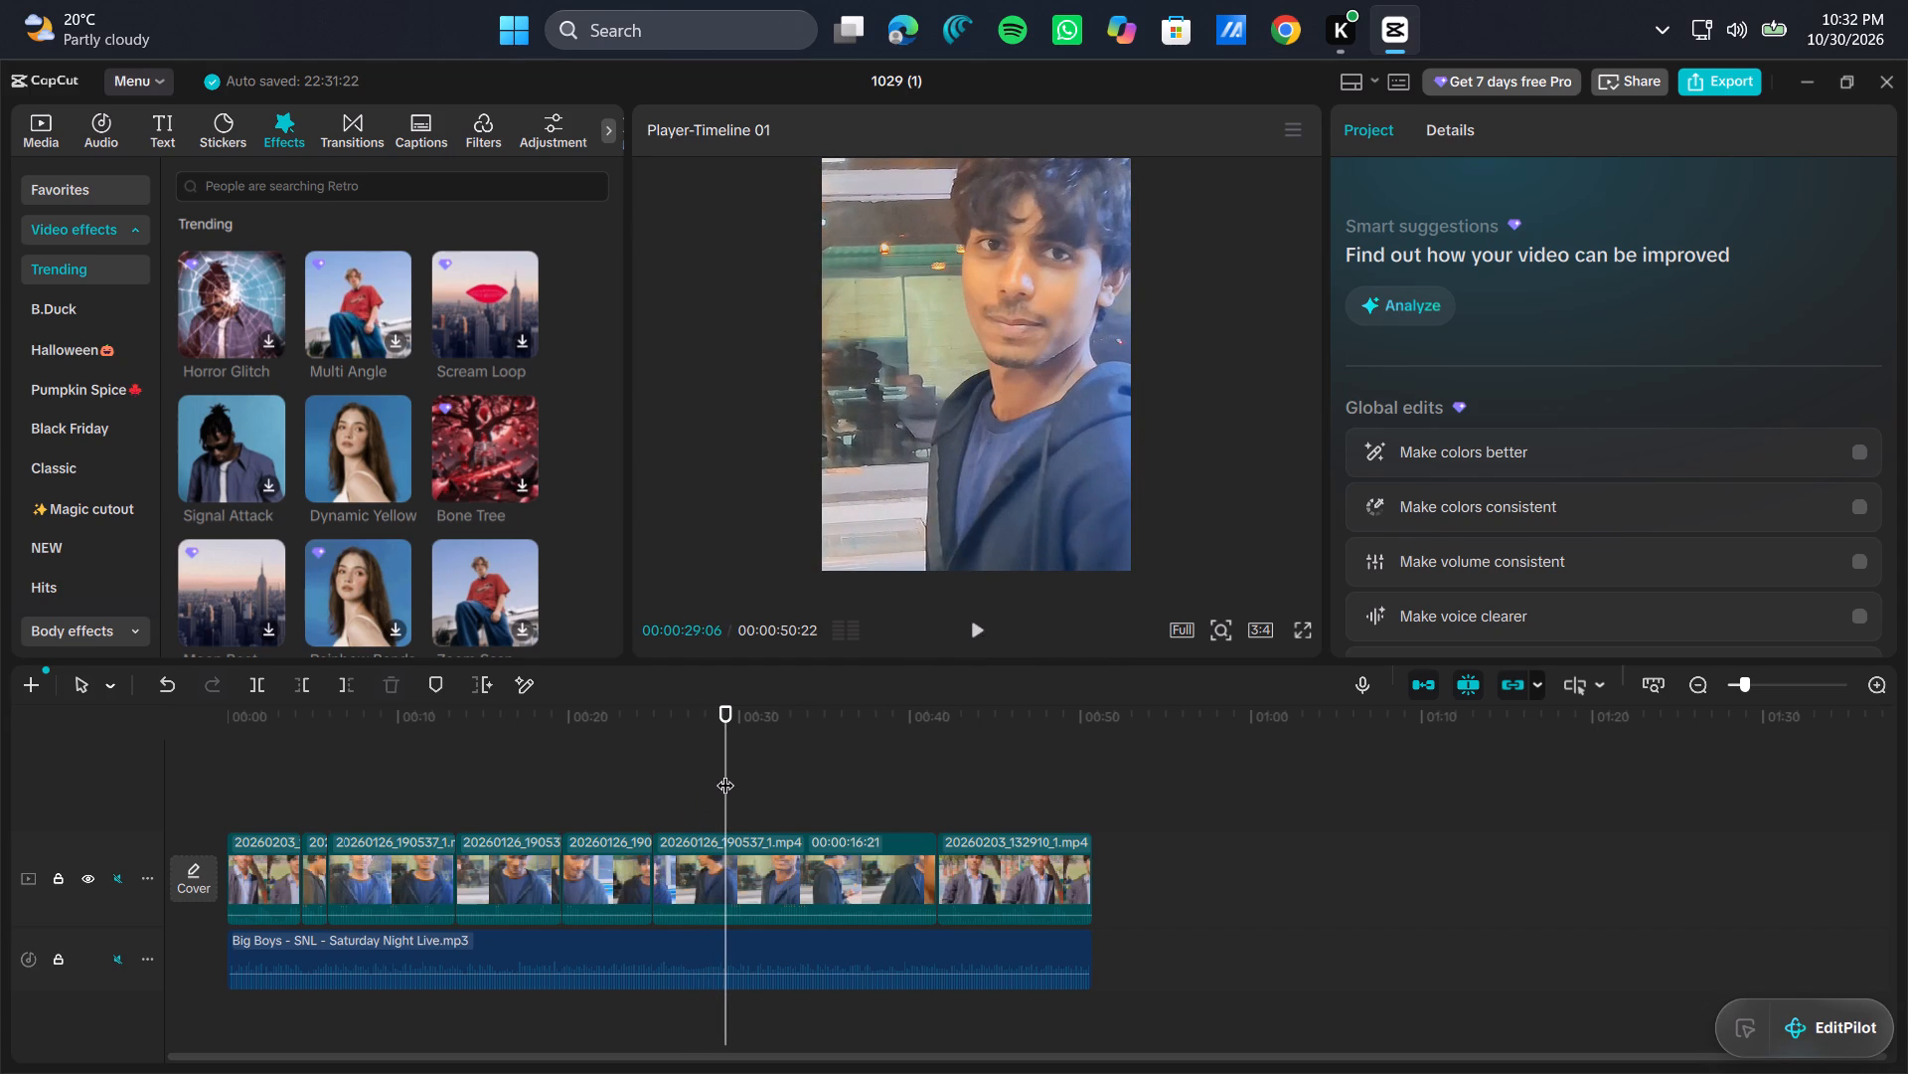
Scrub back and forth between 00:00:19:19 and 00:00:29:11, comparing the frames on both sides of the 00:00:24:28 cut.
{"action": "left_click_drag", "start_coordinate": [725, 773], "coordinate": [671, 787]}
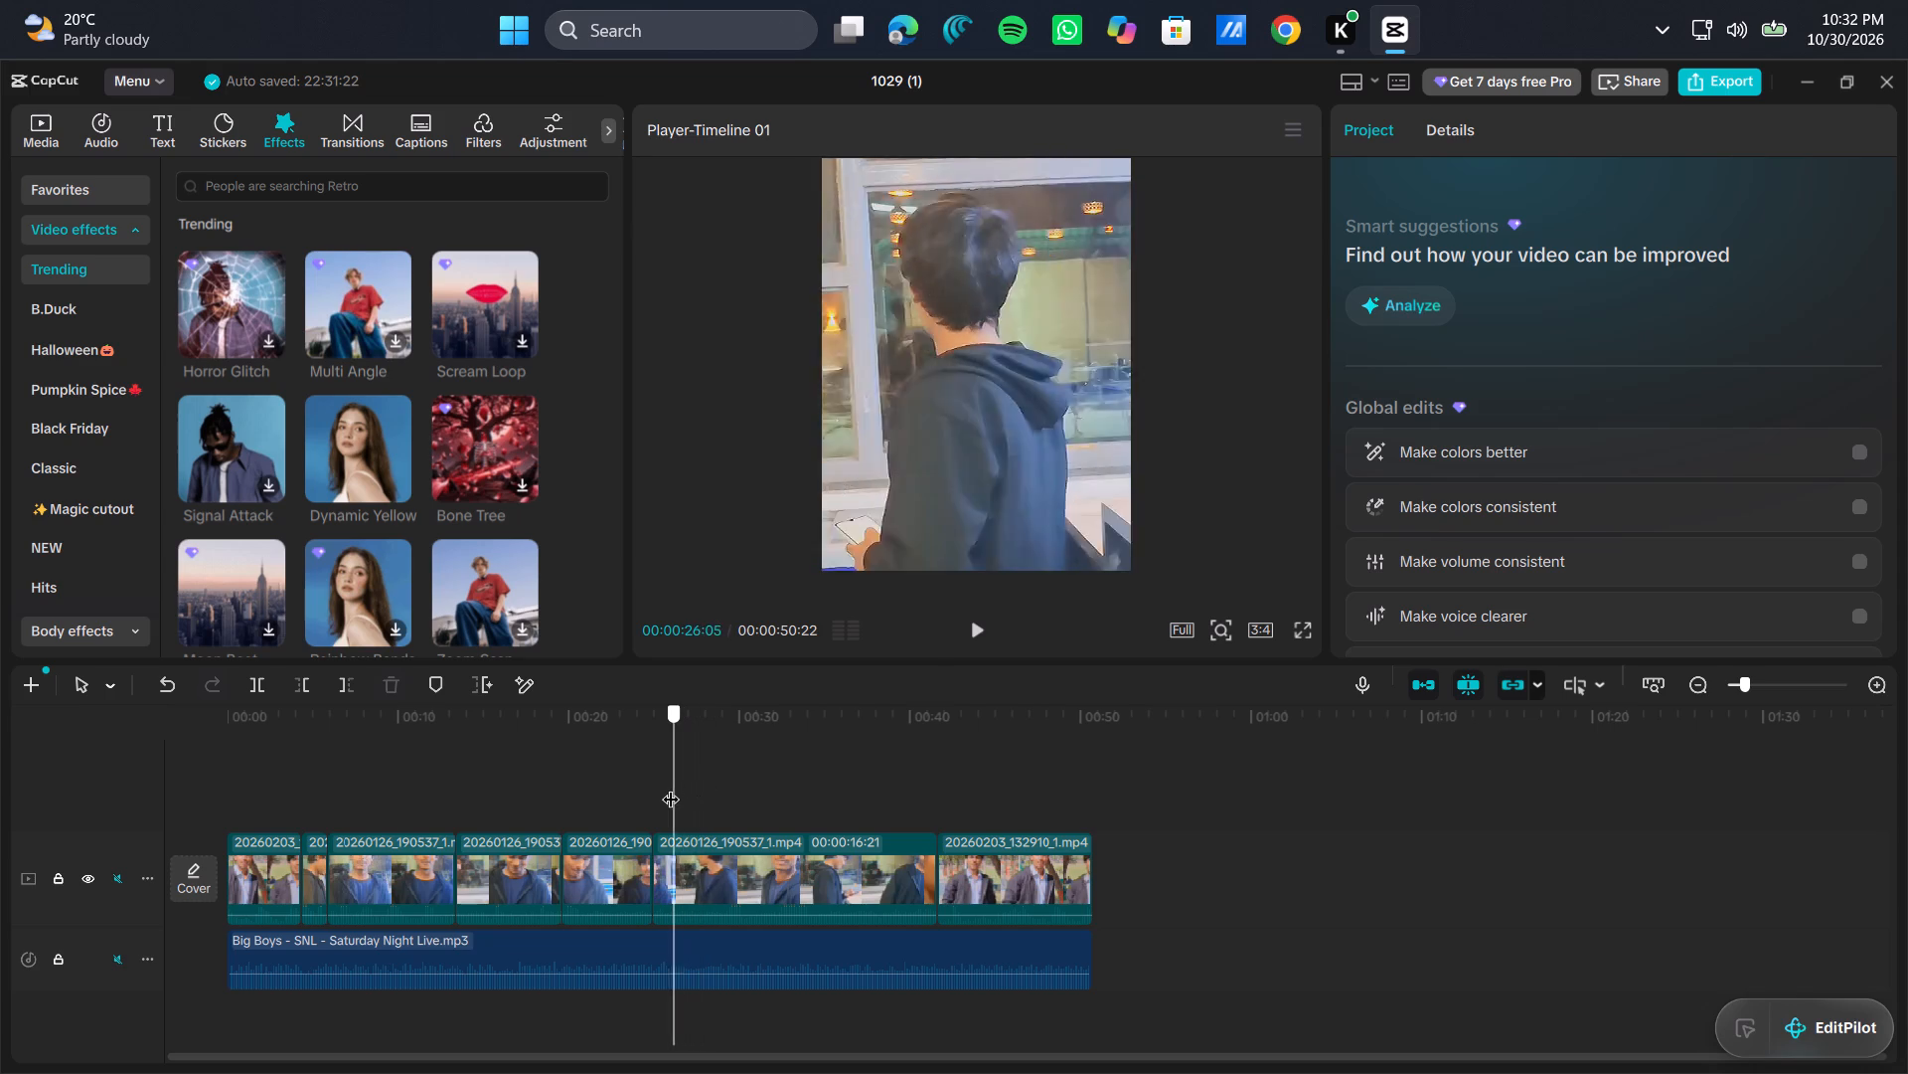
{"action": "left_click_drag", "start_coordinate": [671, 787], "coordinate": [647, 802]}
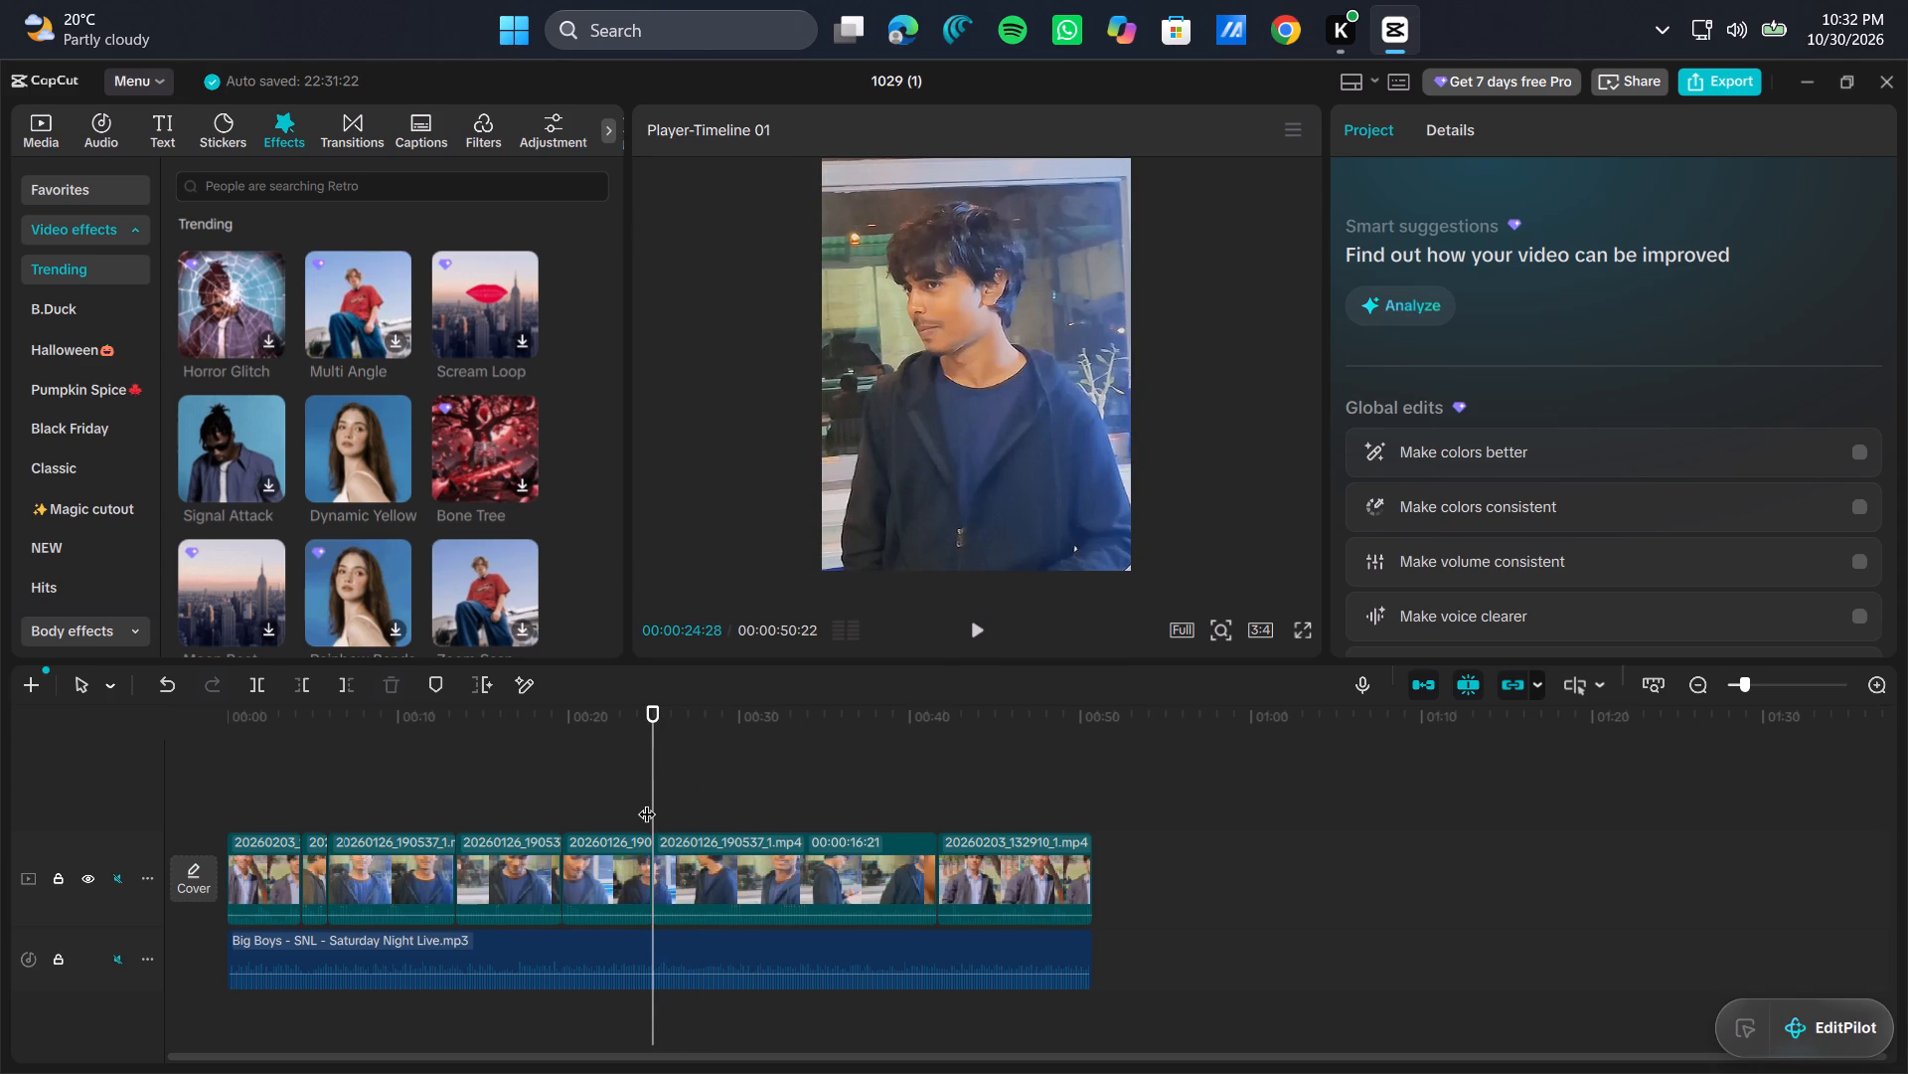
{"action": "left_click_drag", "start_coordinate": [647, 802], "coordinate": [634, 812]}
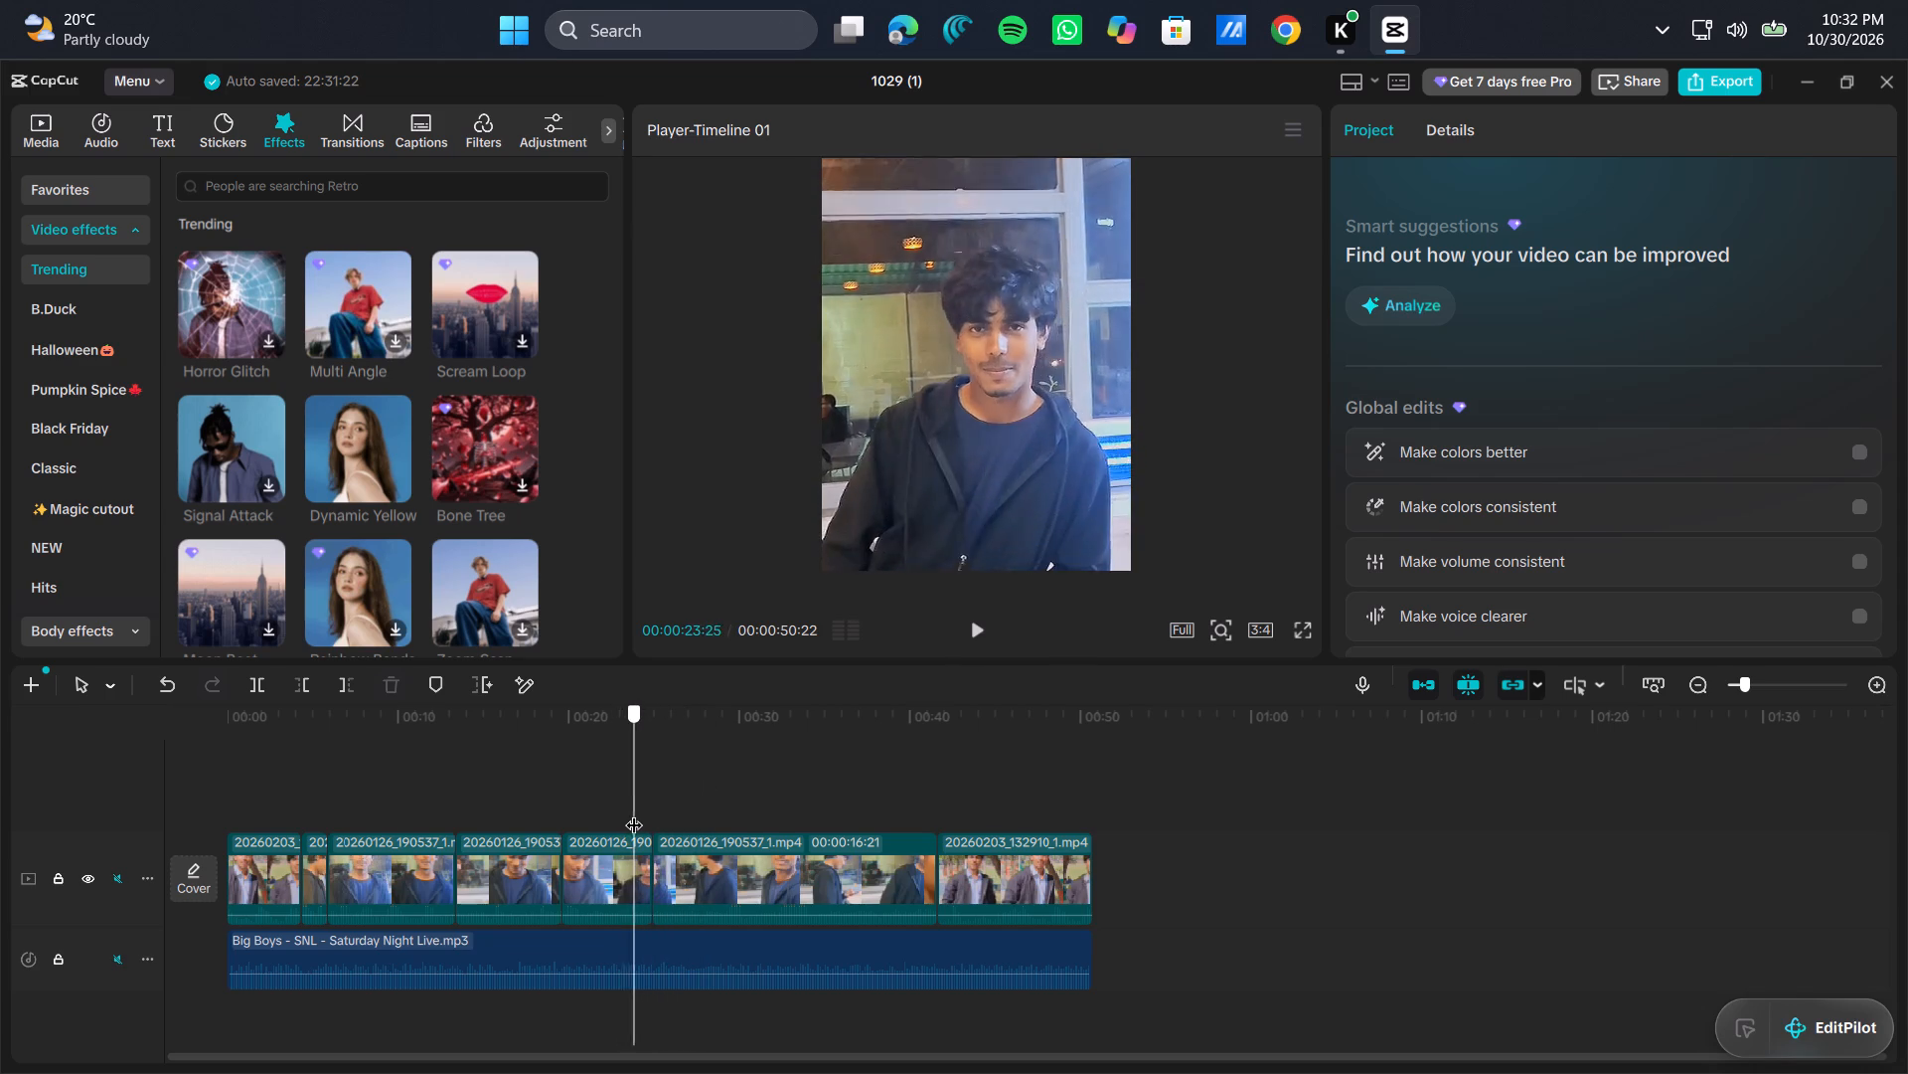
{"action": "left_click_drag", "start_coordinate": [634, 812], "coordinate": [662, 815]}
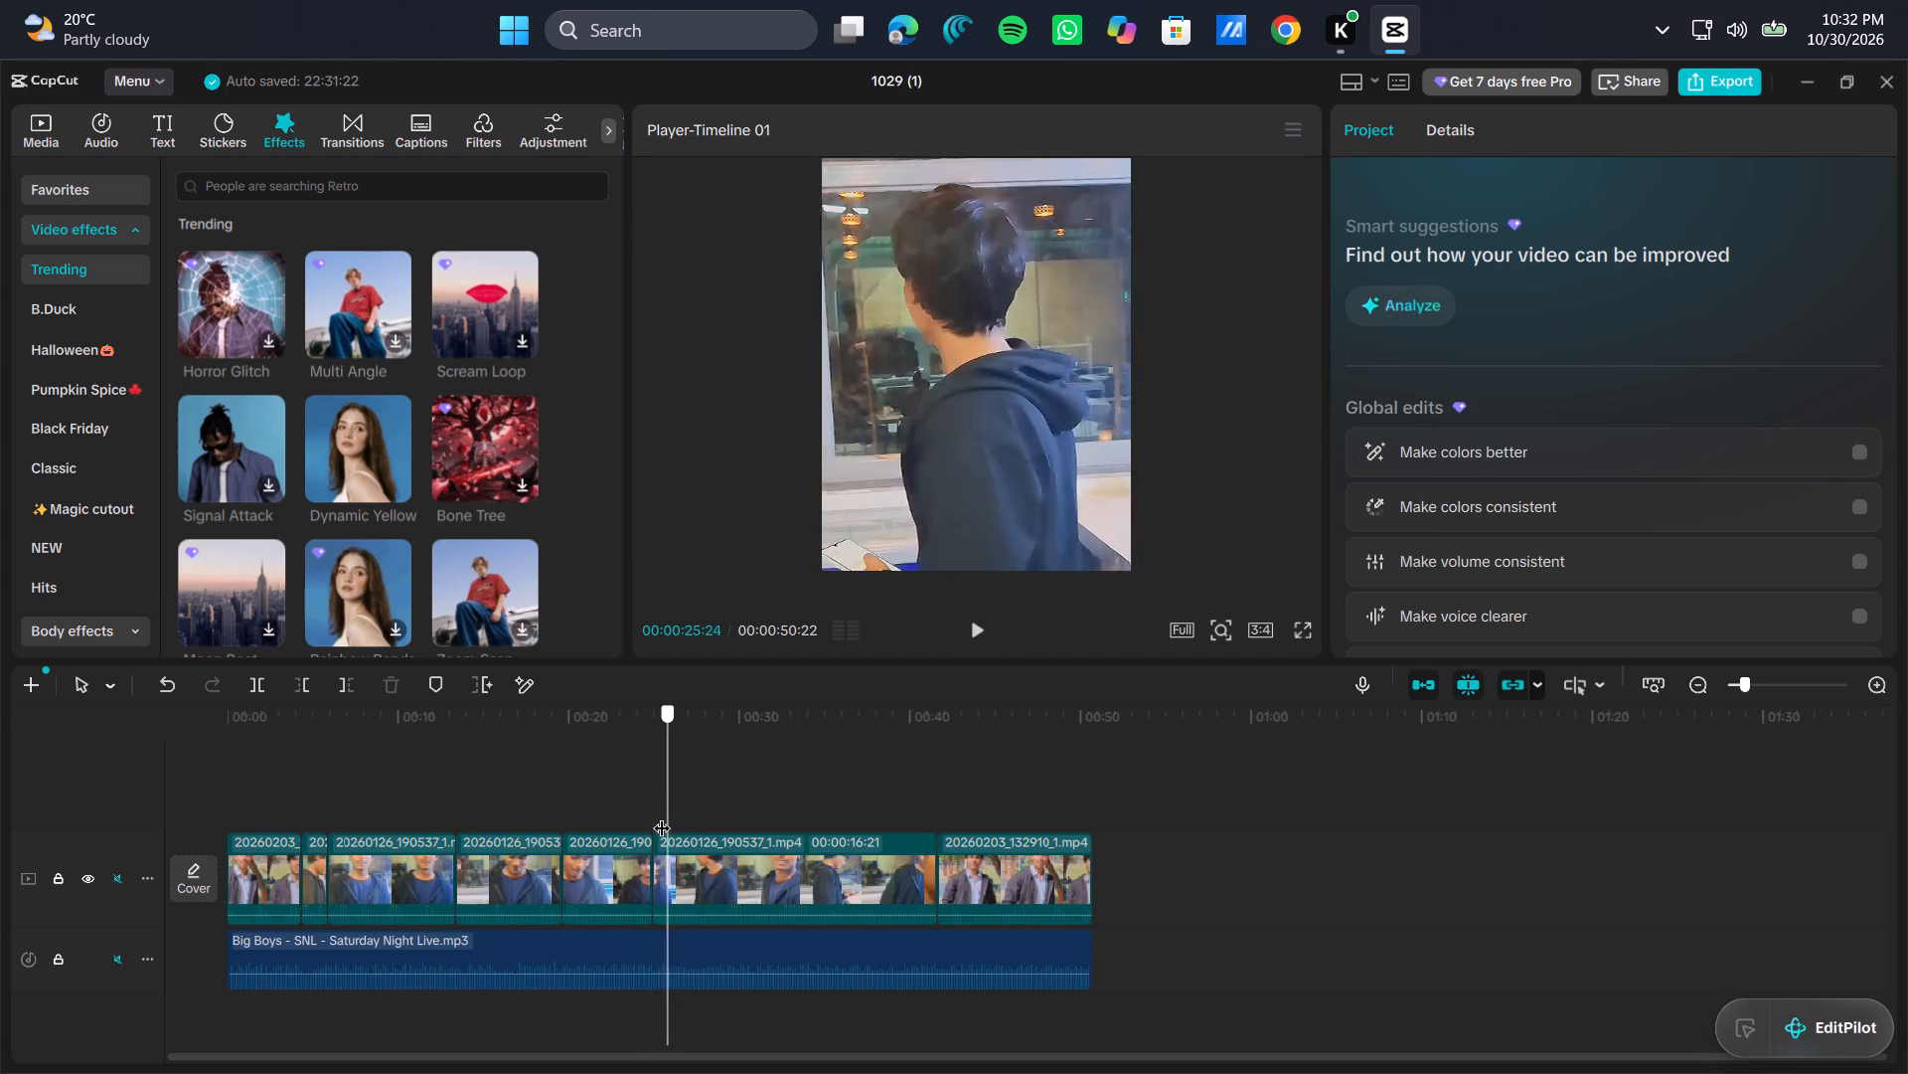
{"action": "left_click_drag", "start_coordinate": [662, 815], "coordinate": [627, 829]}
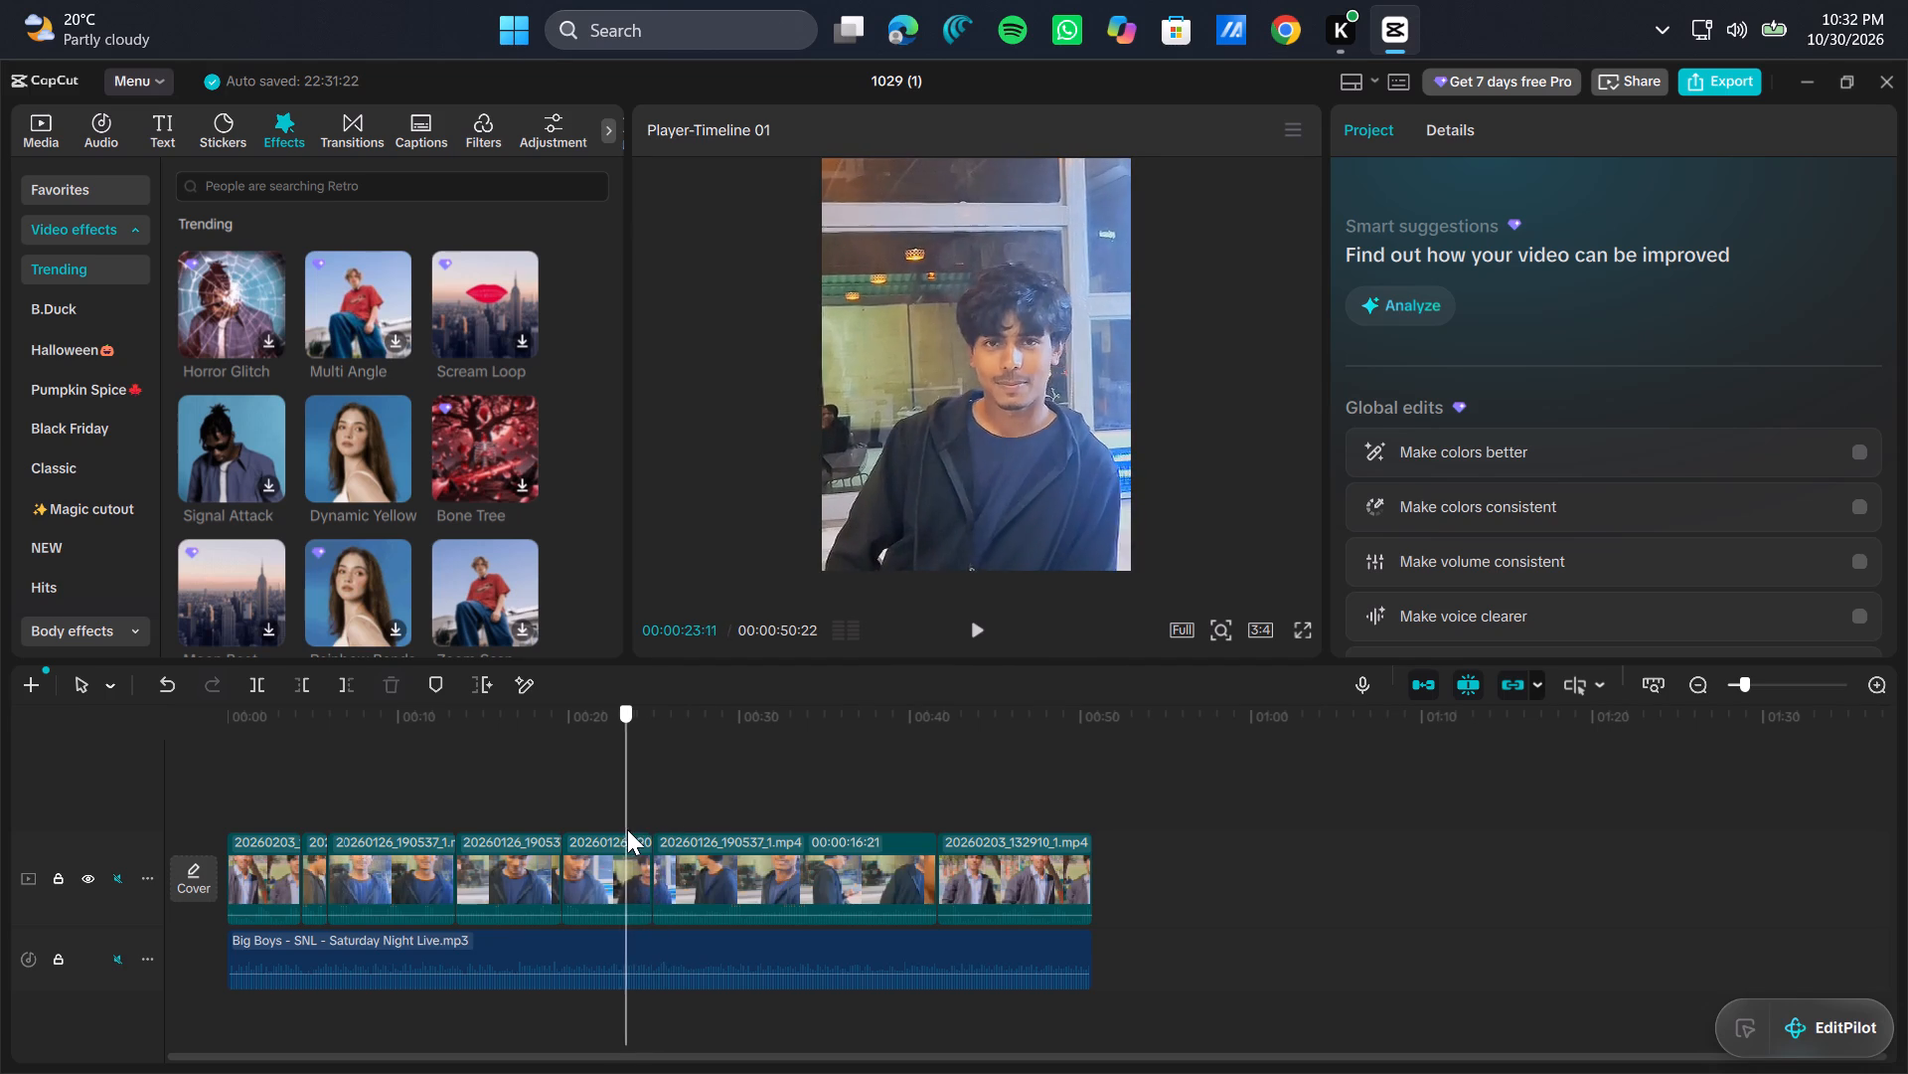
{"action": "left_click_drag", "start_coordinate": [627, 829], "coordinate": [639, 837]}
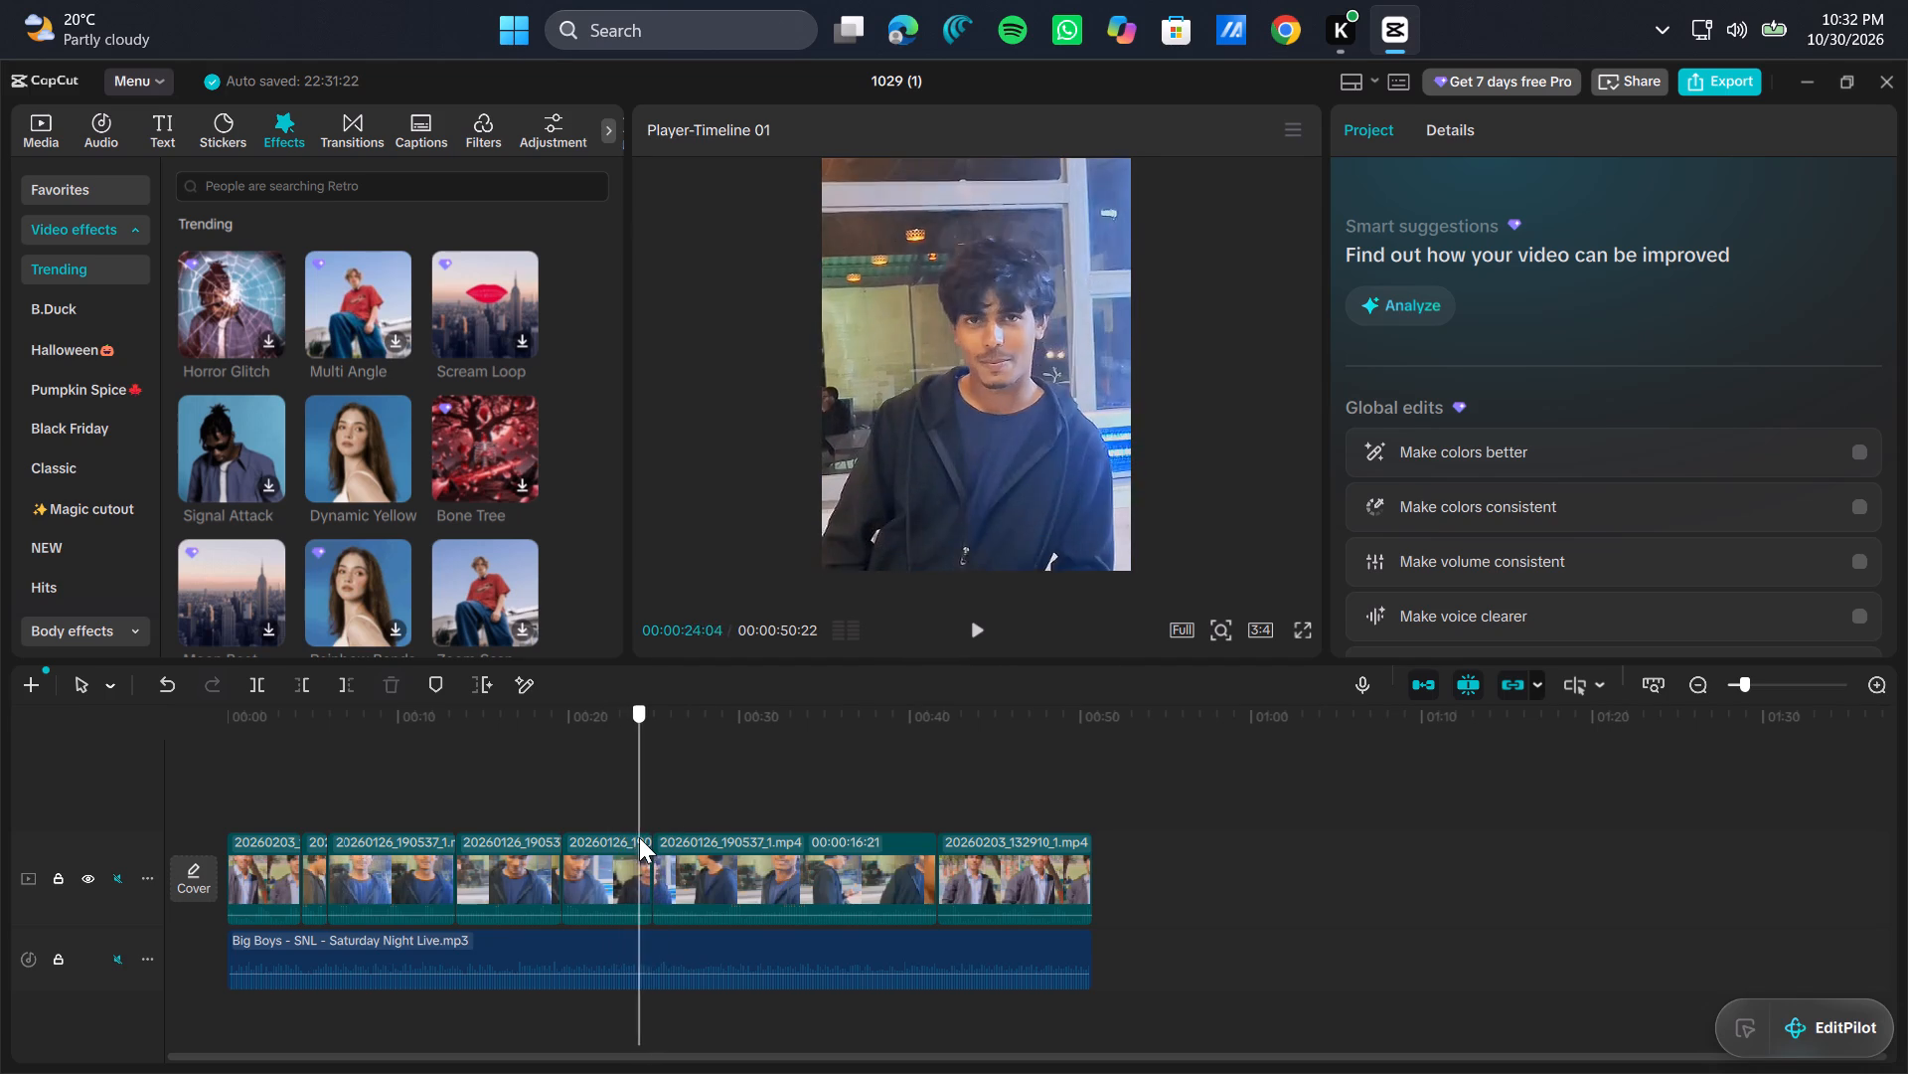
{"action": "left_click_drag", "start_coordinate": [639, 837], "coordinate": [562, 851]}
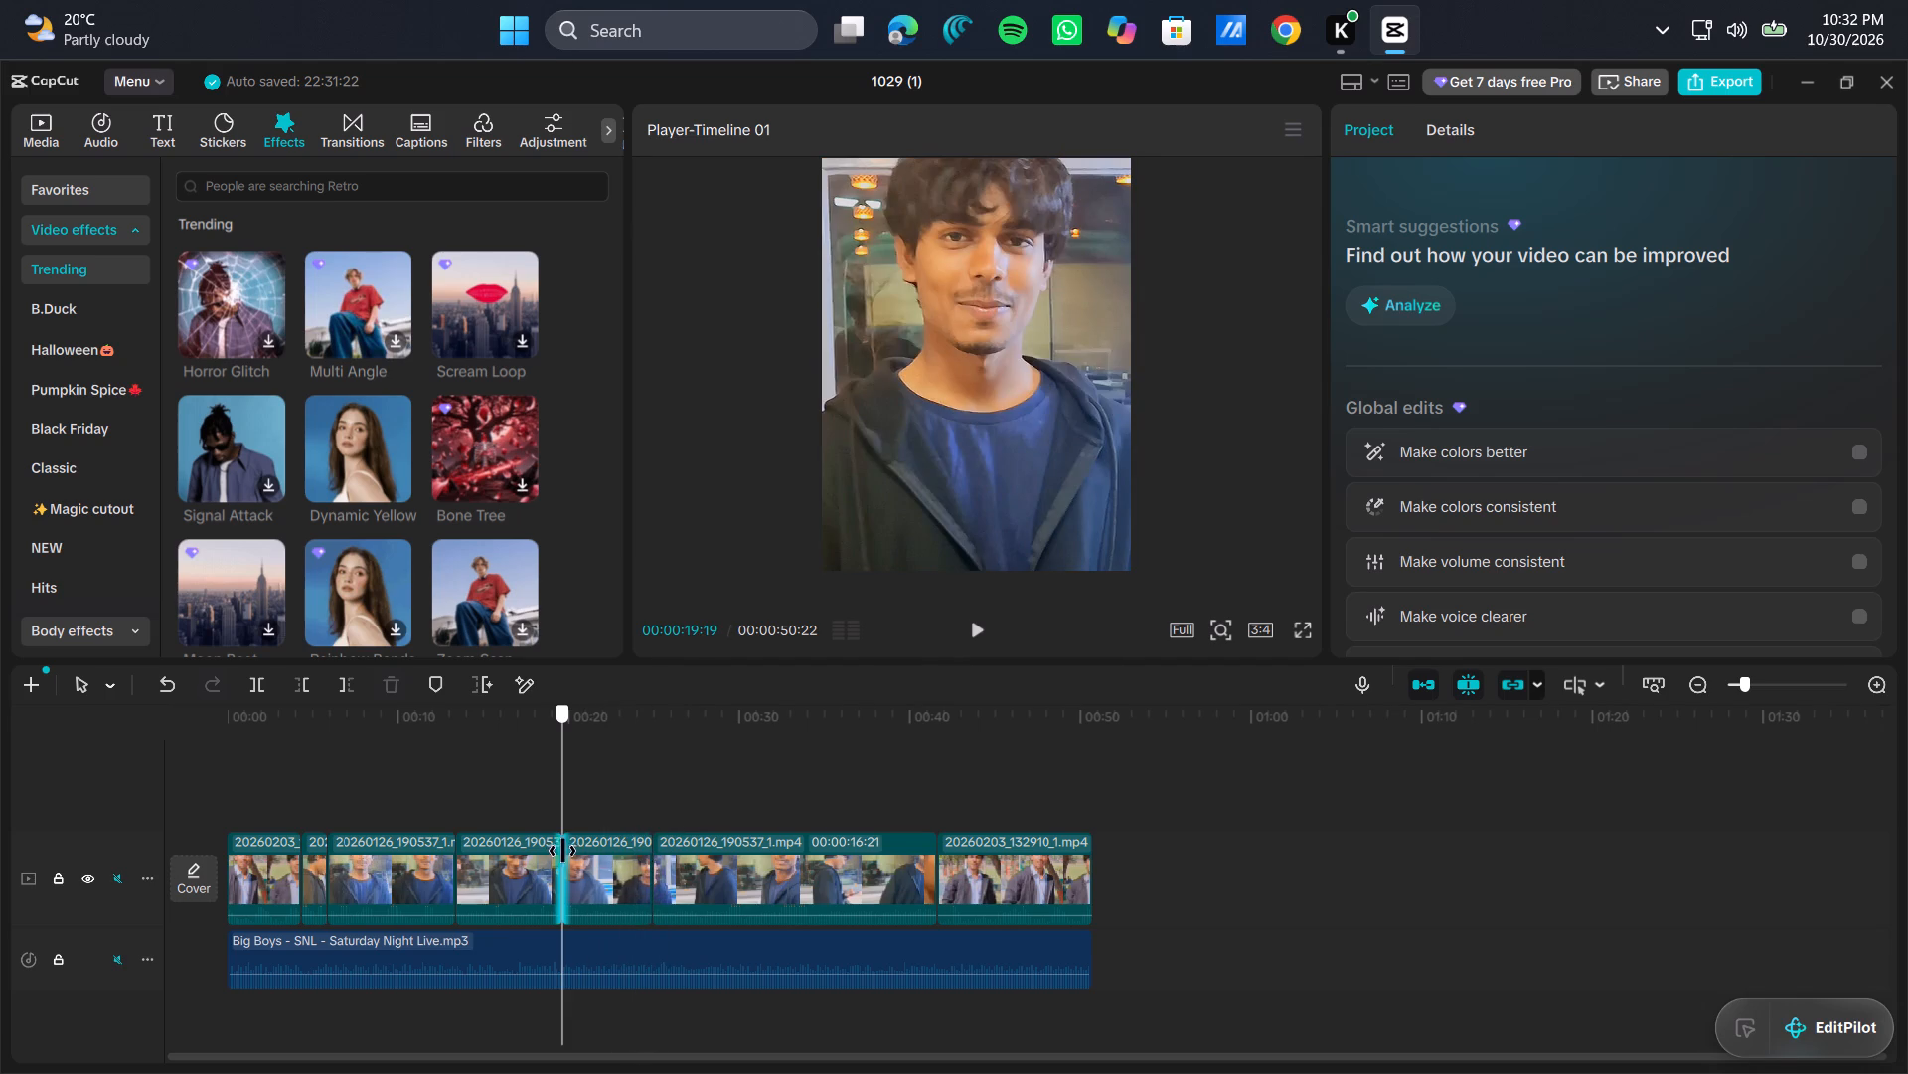
{"action": "left_click_drag", "start_coordinate": [562, 851], "coordinate": [657, 844]}
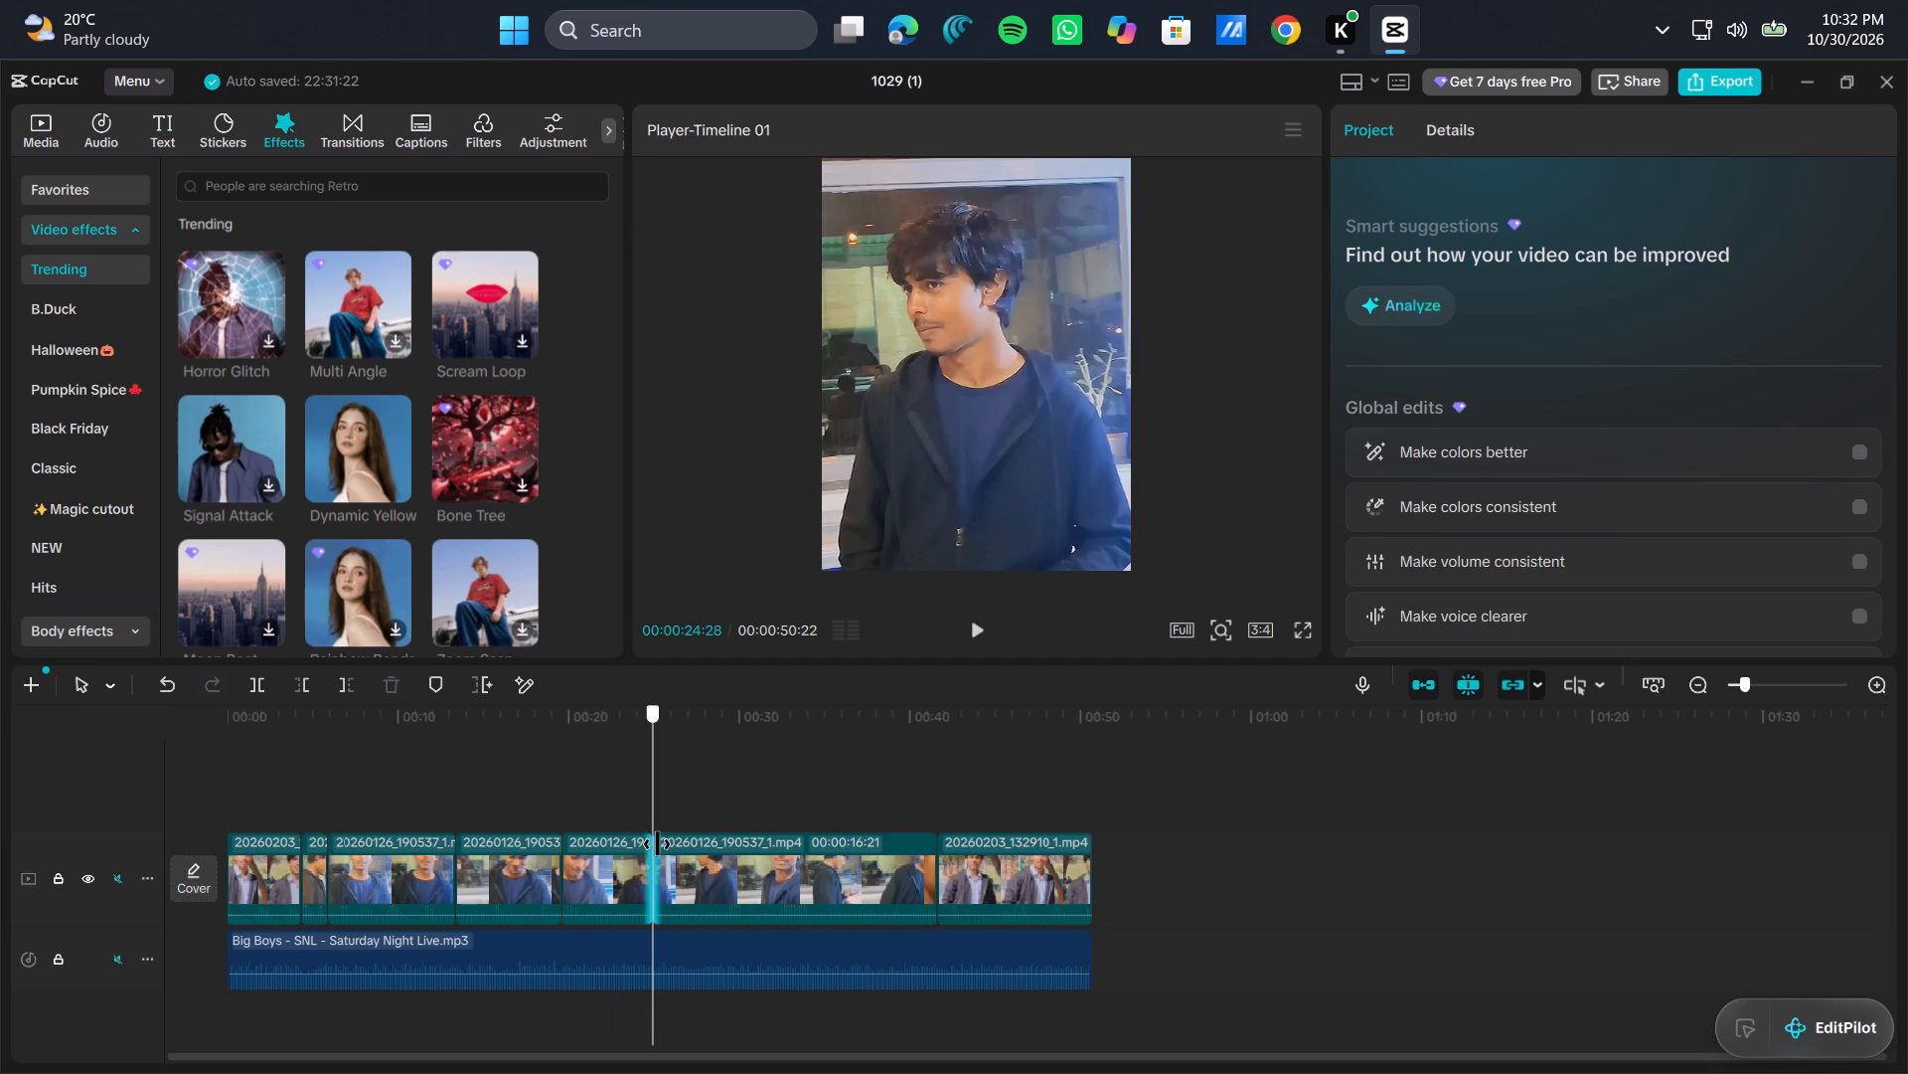
{"action": "left_click_drag", "start_coordinate": [657, 844], "coordinate": [667, 844]}
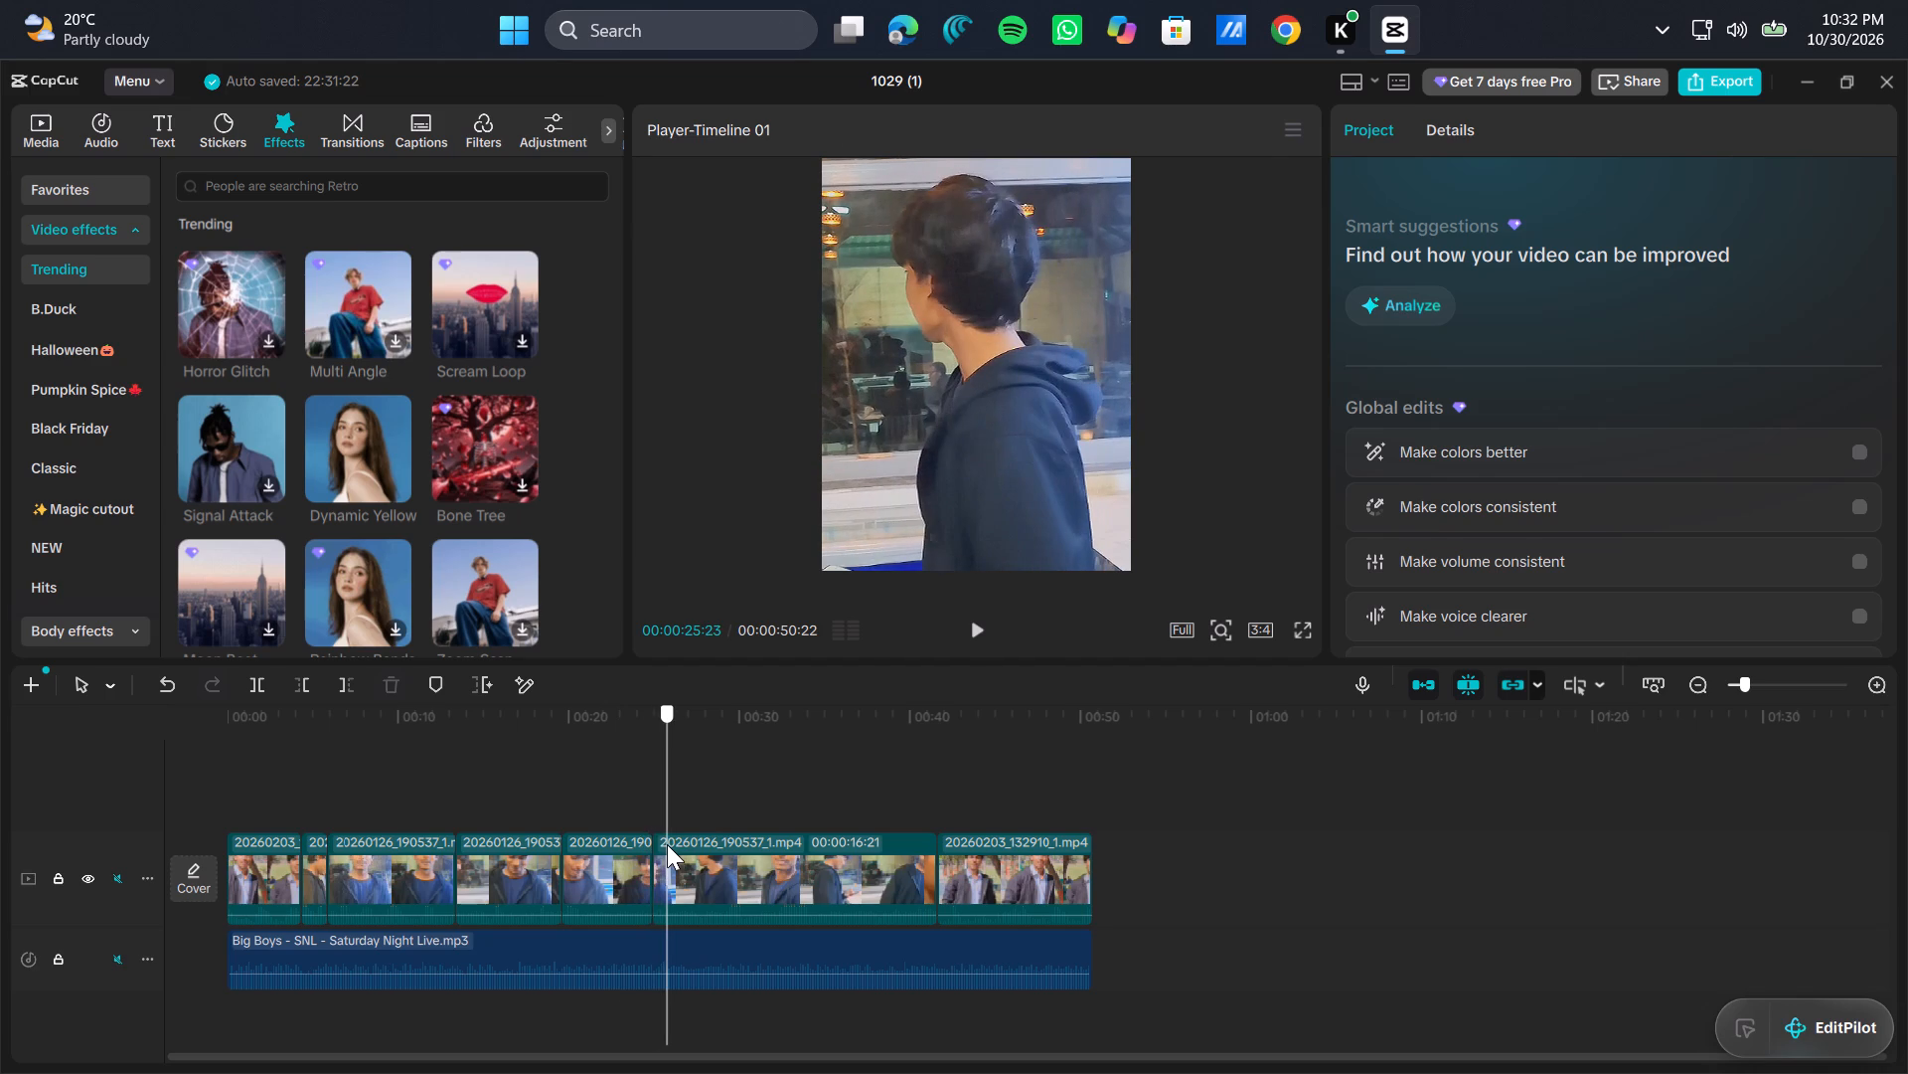
{"action": "left_click_drag", "start_coordinate": [667, 844], "coordinate": [661, 848]}
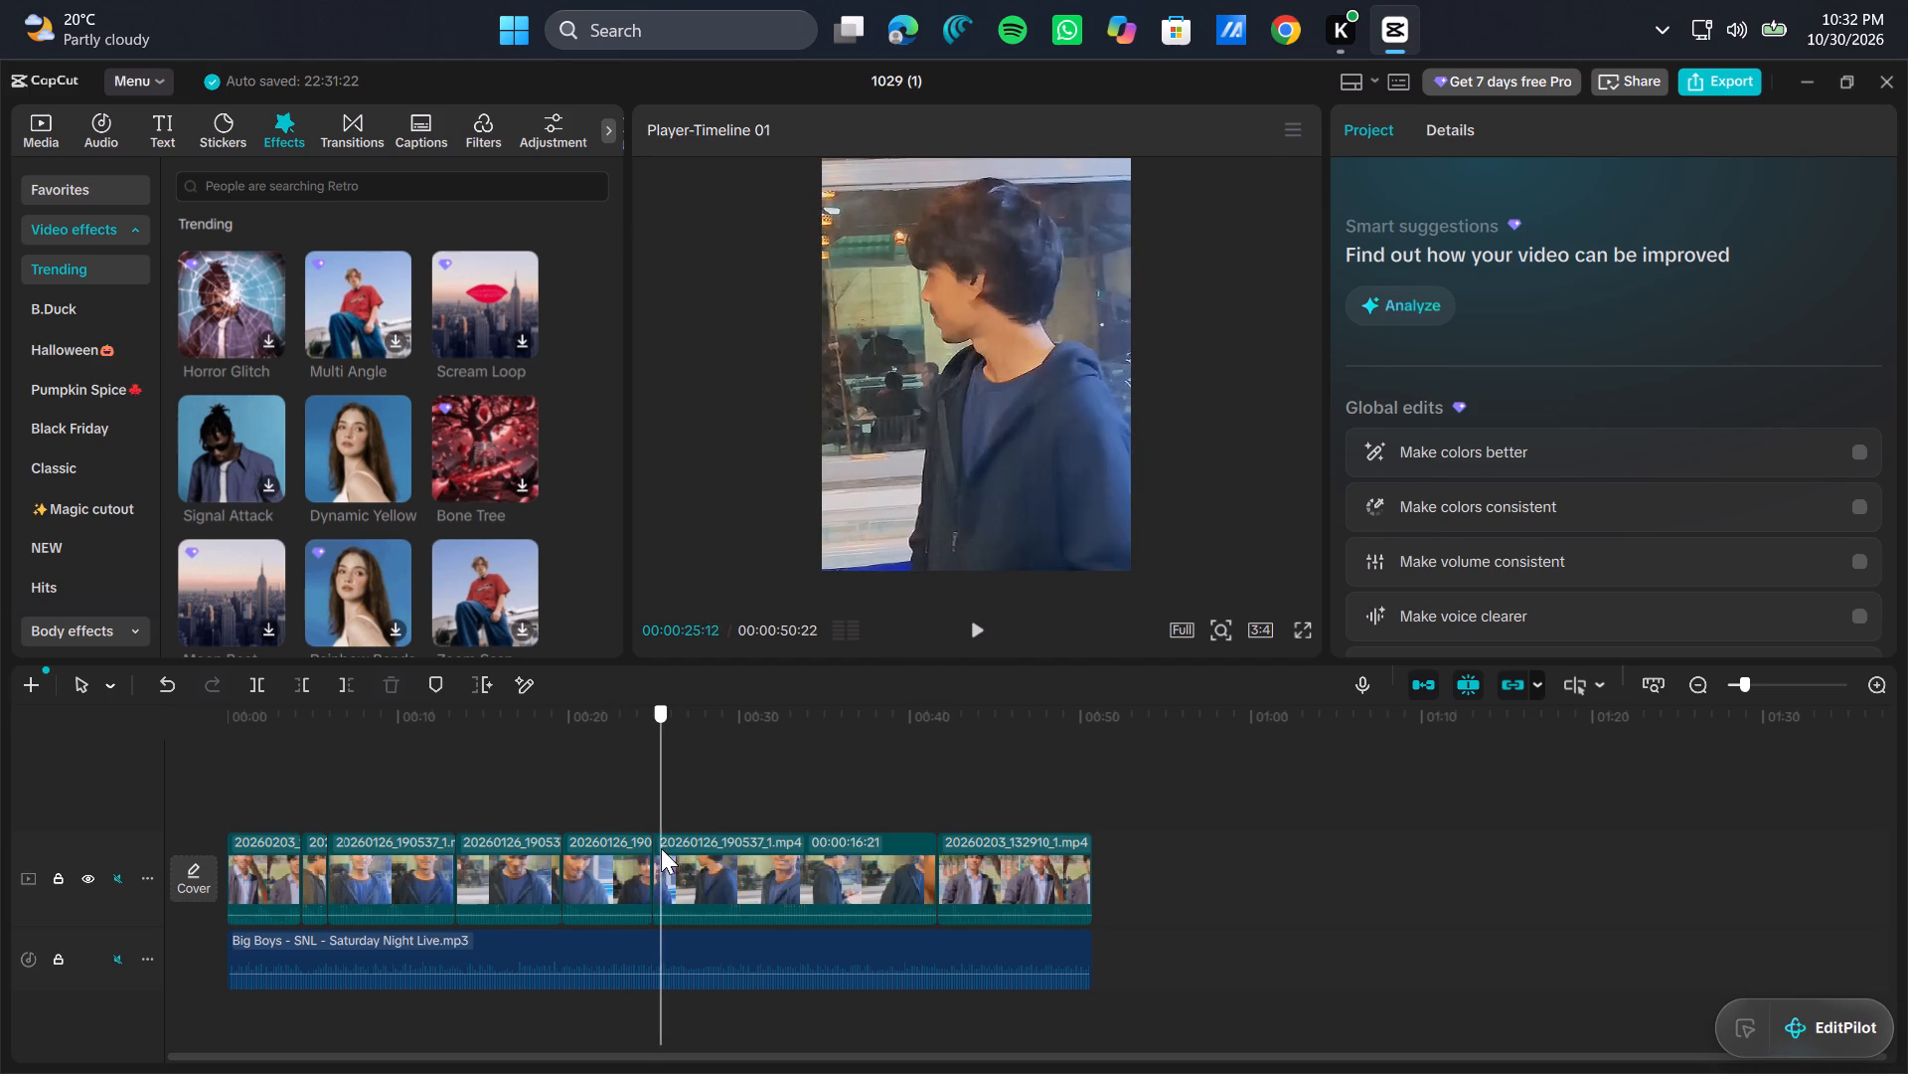
{"action": "left_click_drag", "start_coordinate": [661, 848], "coordinate": [663, 851]}
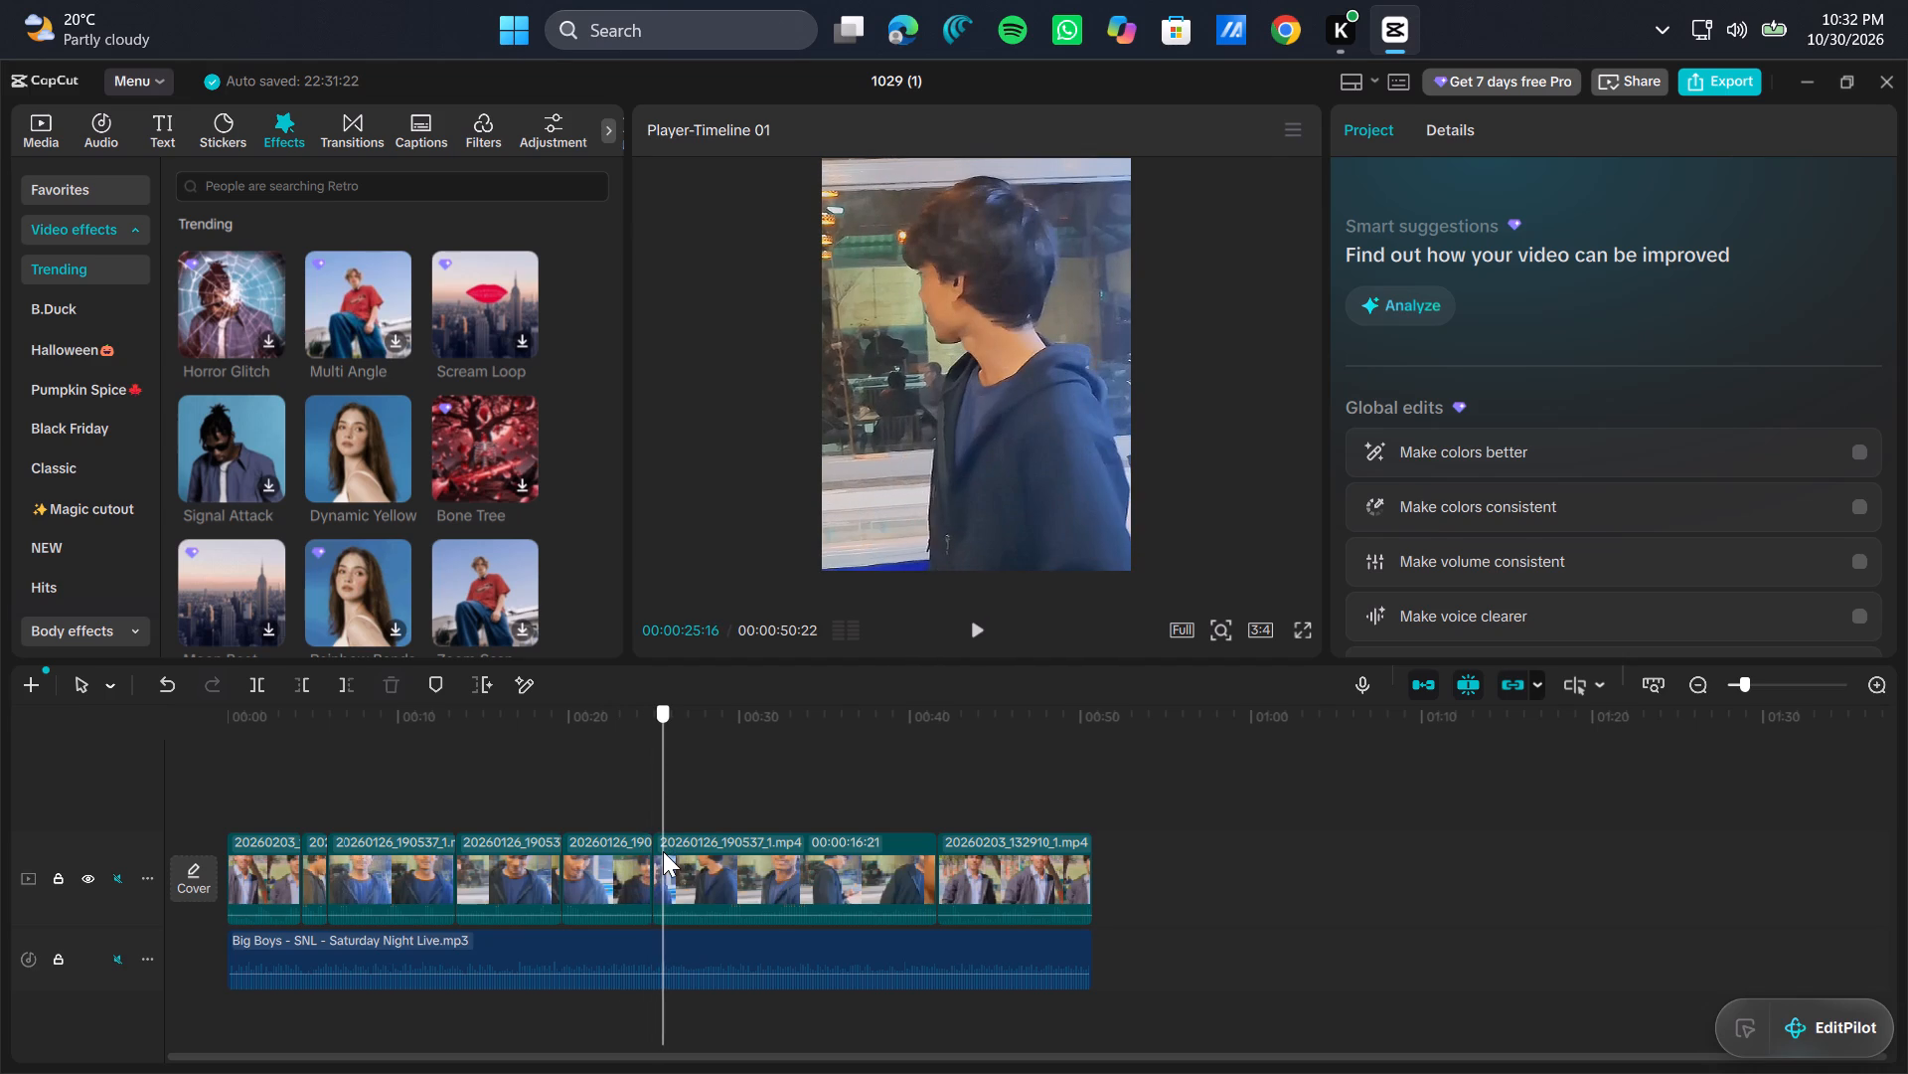
{"action": "left_click_drag", "start_coordinate": [663, 851], "coordinate": [660, 848]}
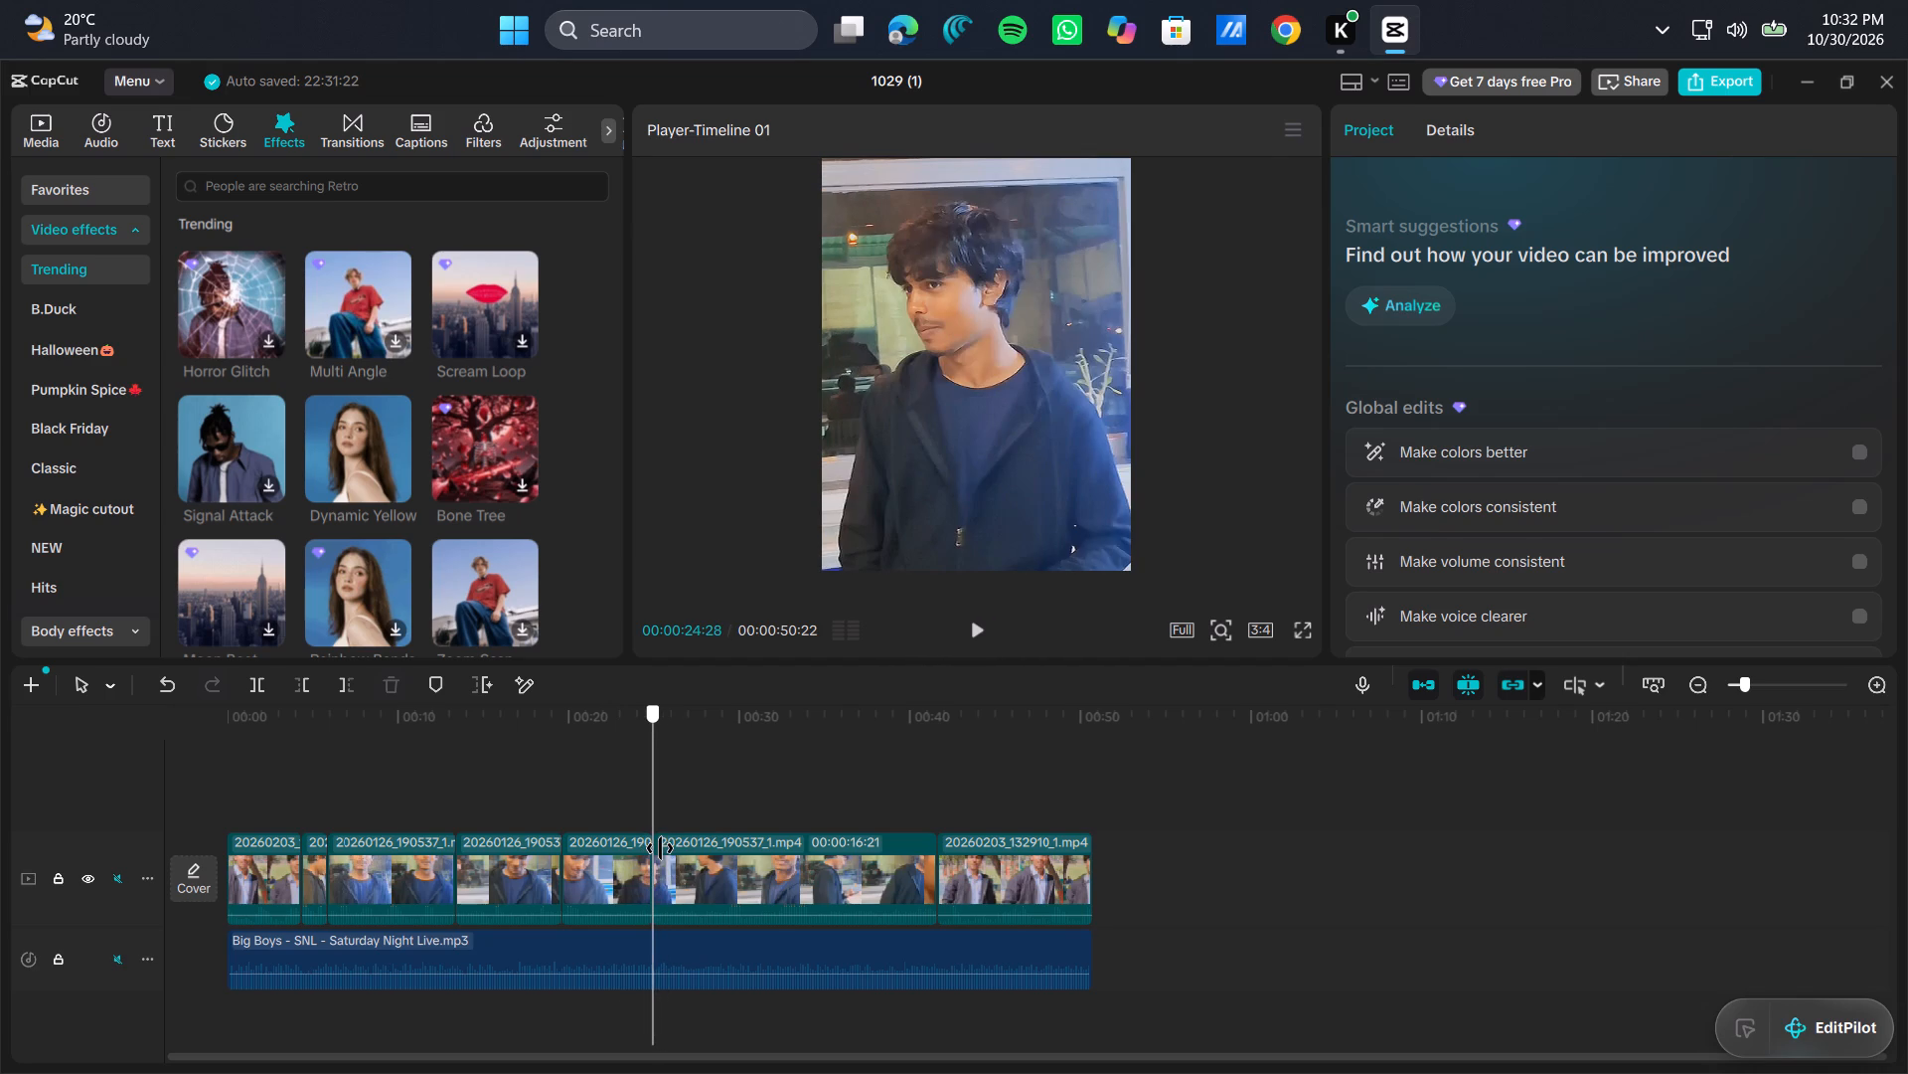
{"action": "left_click_drag", "start_coordinate": [660, 848], "coordinate": [662, 848]}
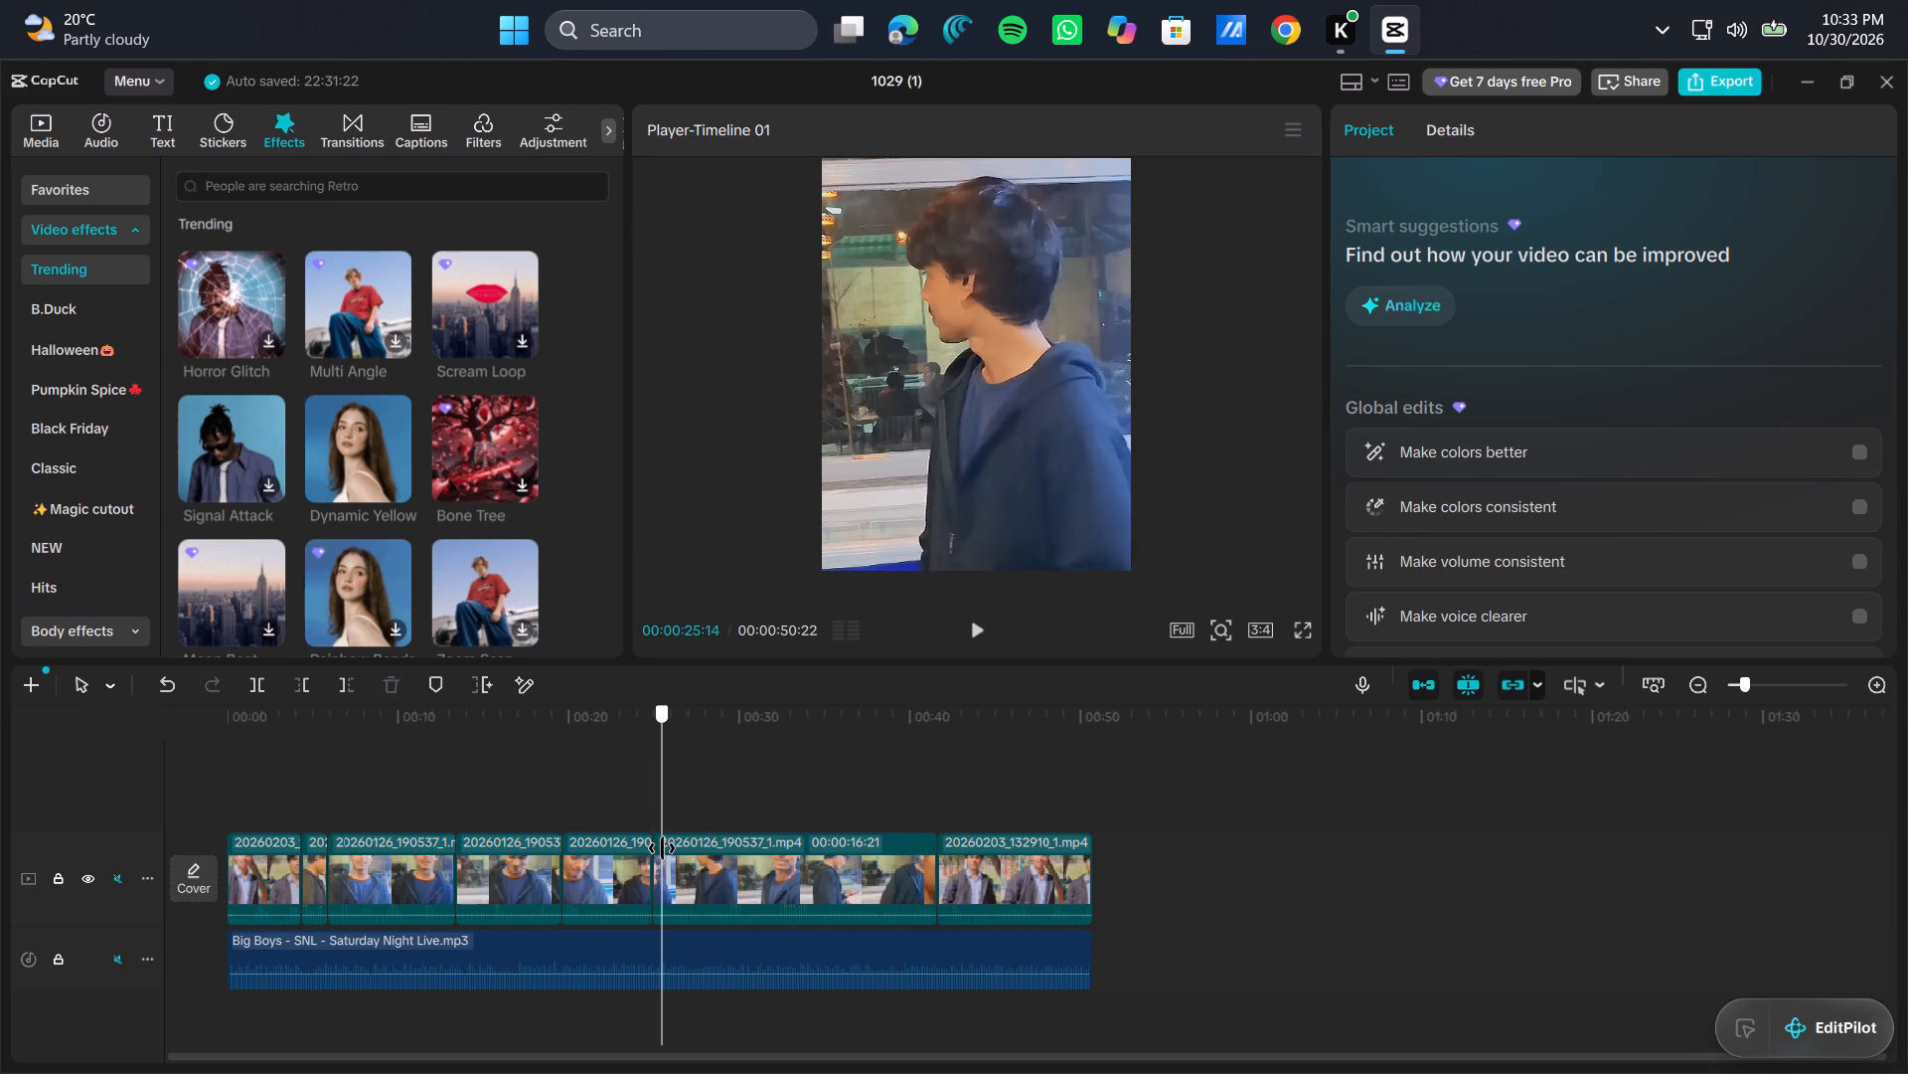
{"action": "left_click_drag", "start_coordinate": [662, 848], "coordinate": [693, 832]}
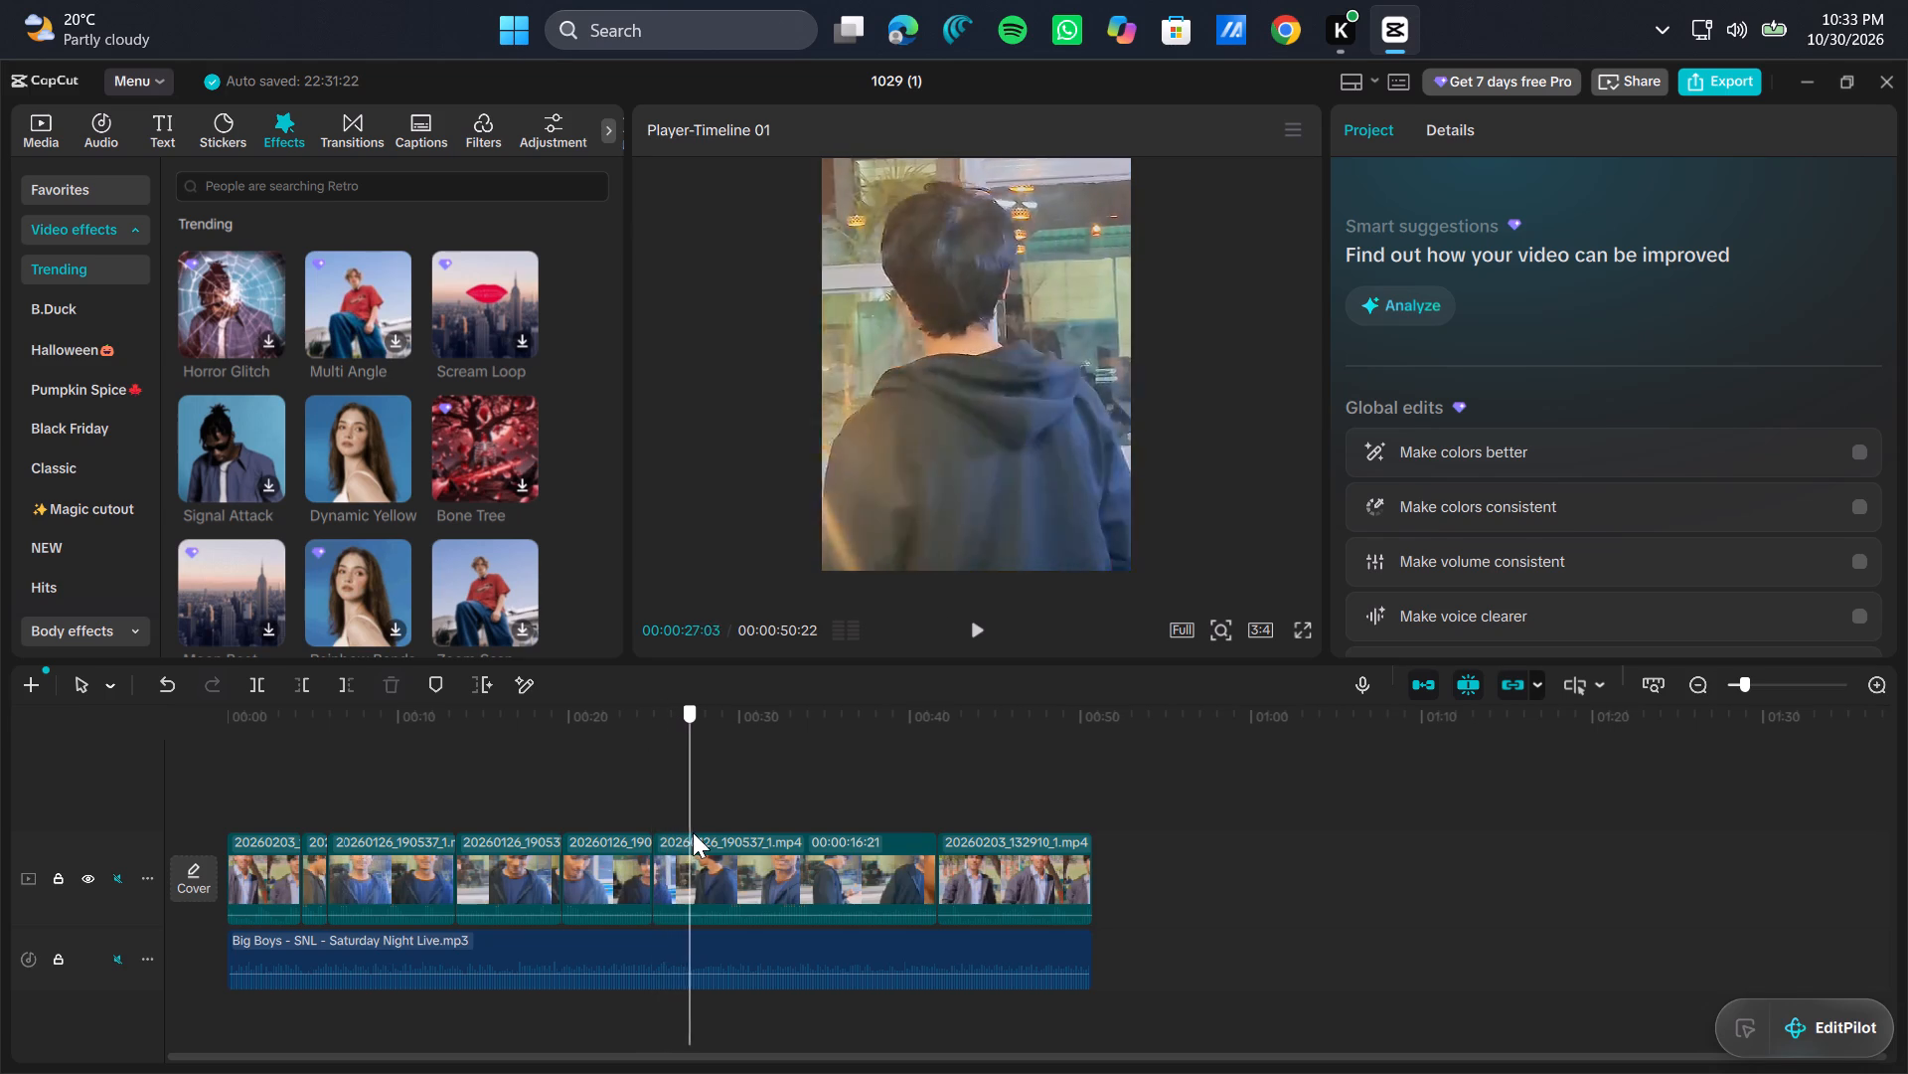
{"action": "left_click_drag", "start_coordinate": [693, 832], "coordinate": [728, 819]}
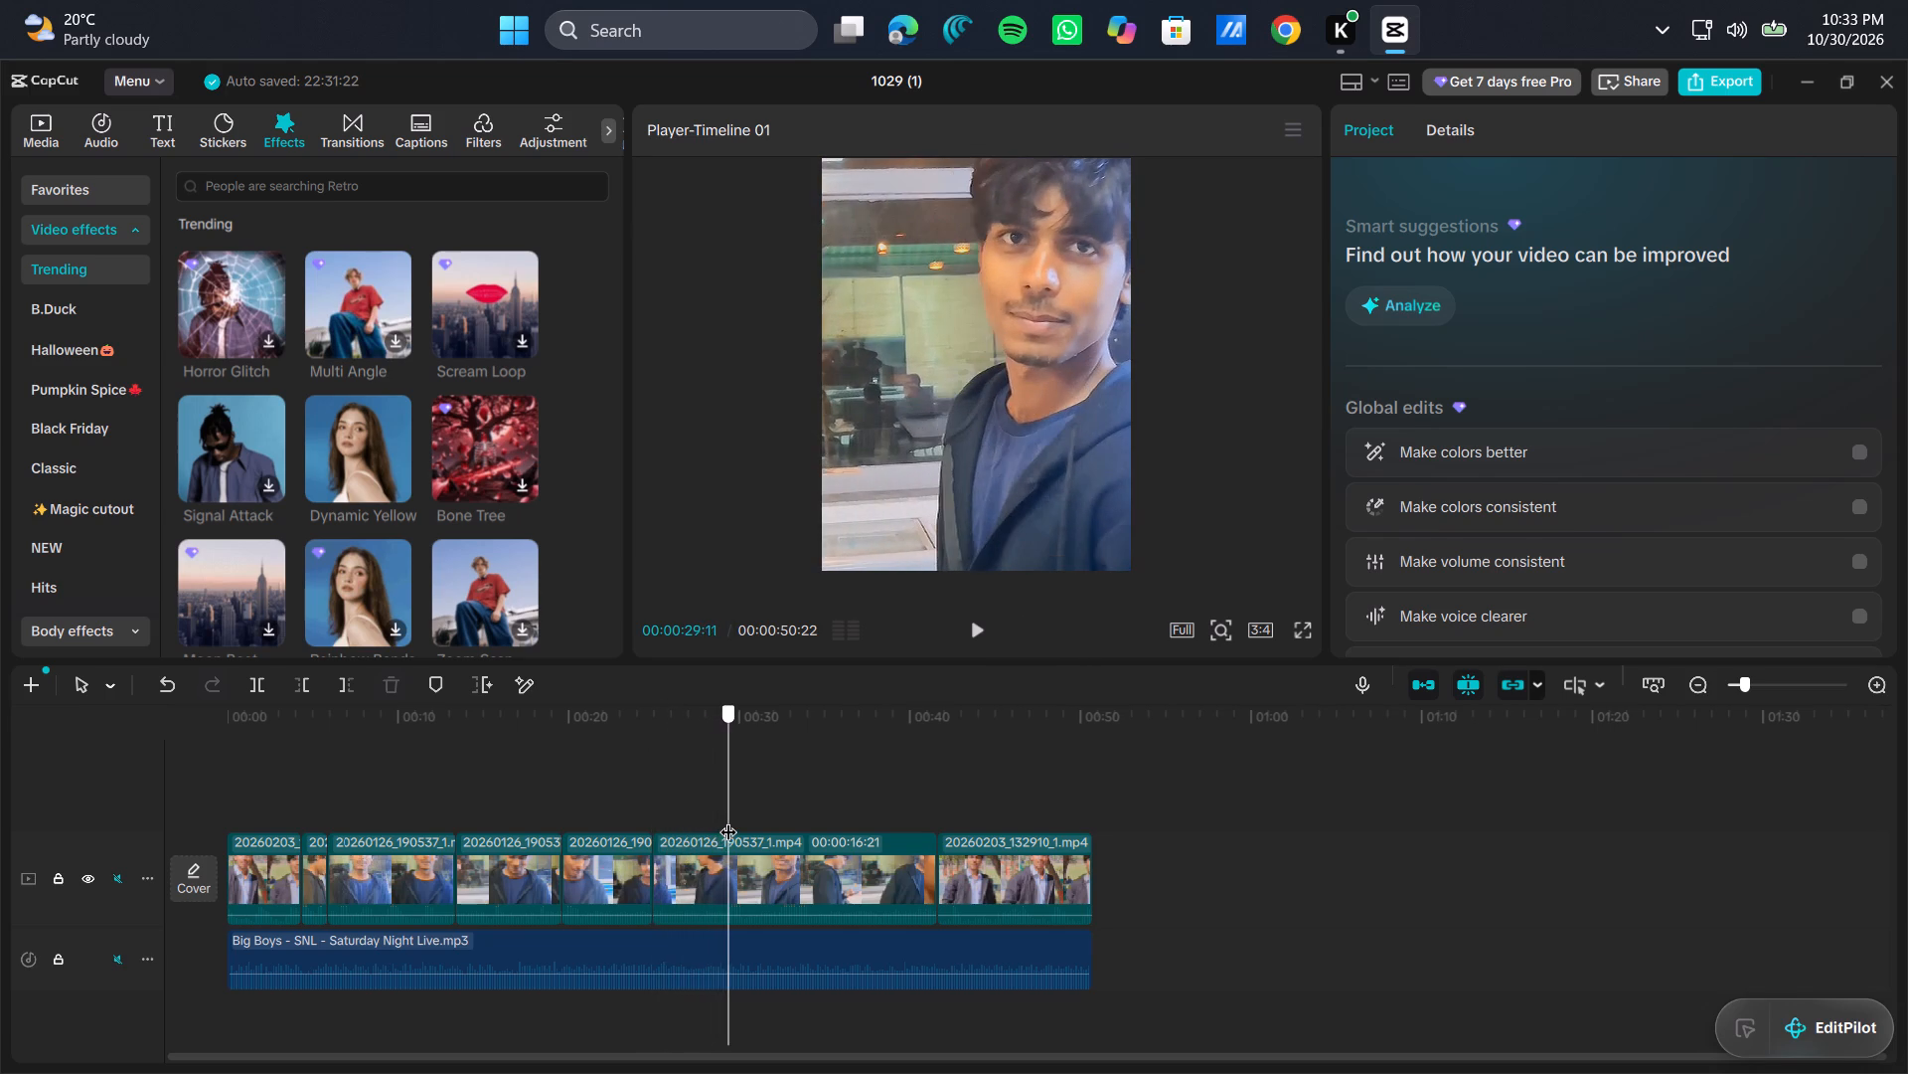
{"action": "left_click_drag", "start_coordinate": [728, 819], "coordinate": [712, 807]}
Play the edit from 00:00:00:00 to about 00:00:14:11, checking the opening cuts, and return to the start of the timeline.
{"action": "left_click_drag", "start_coordinate": [712, 807], "coordinate": [17, 1071]}
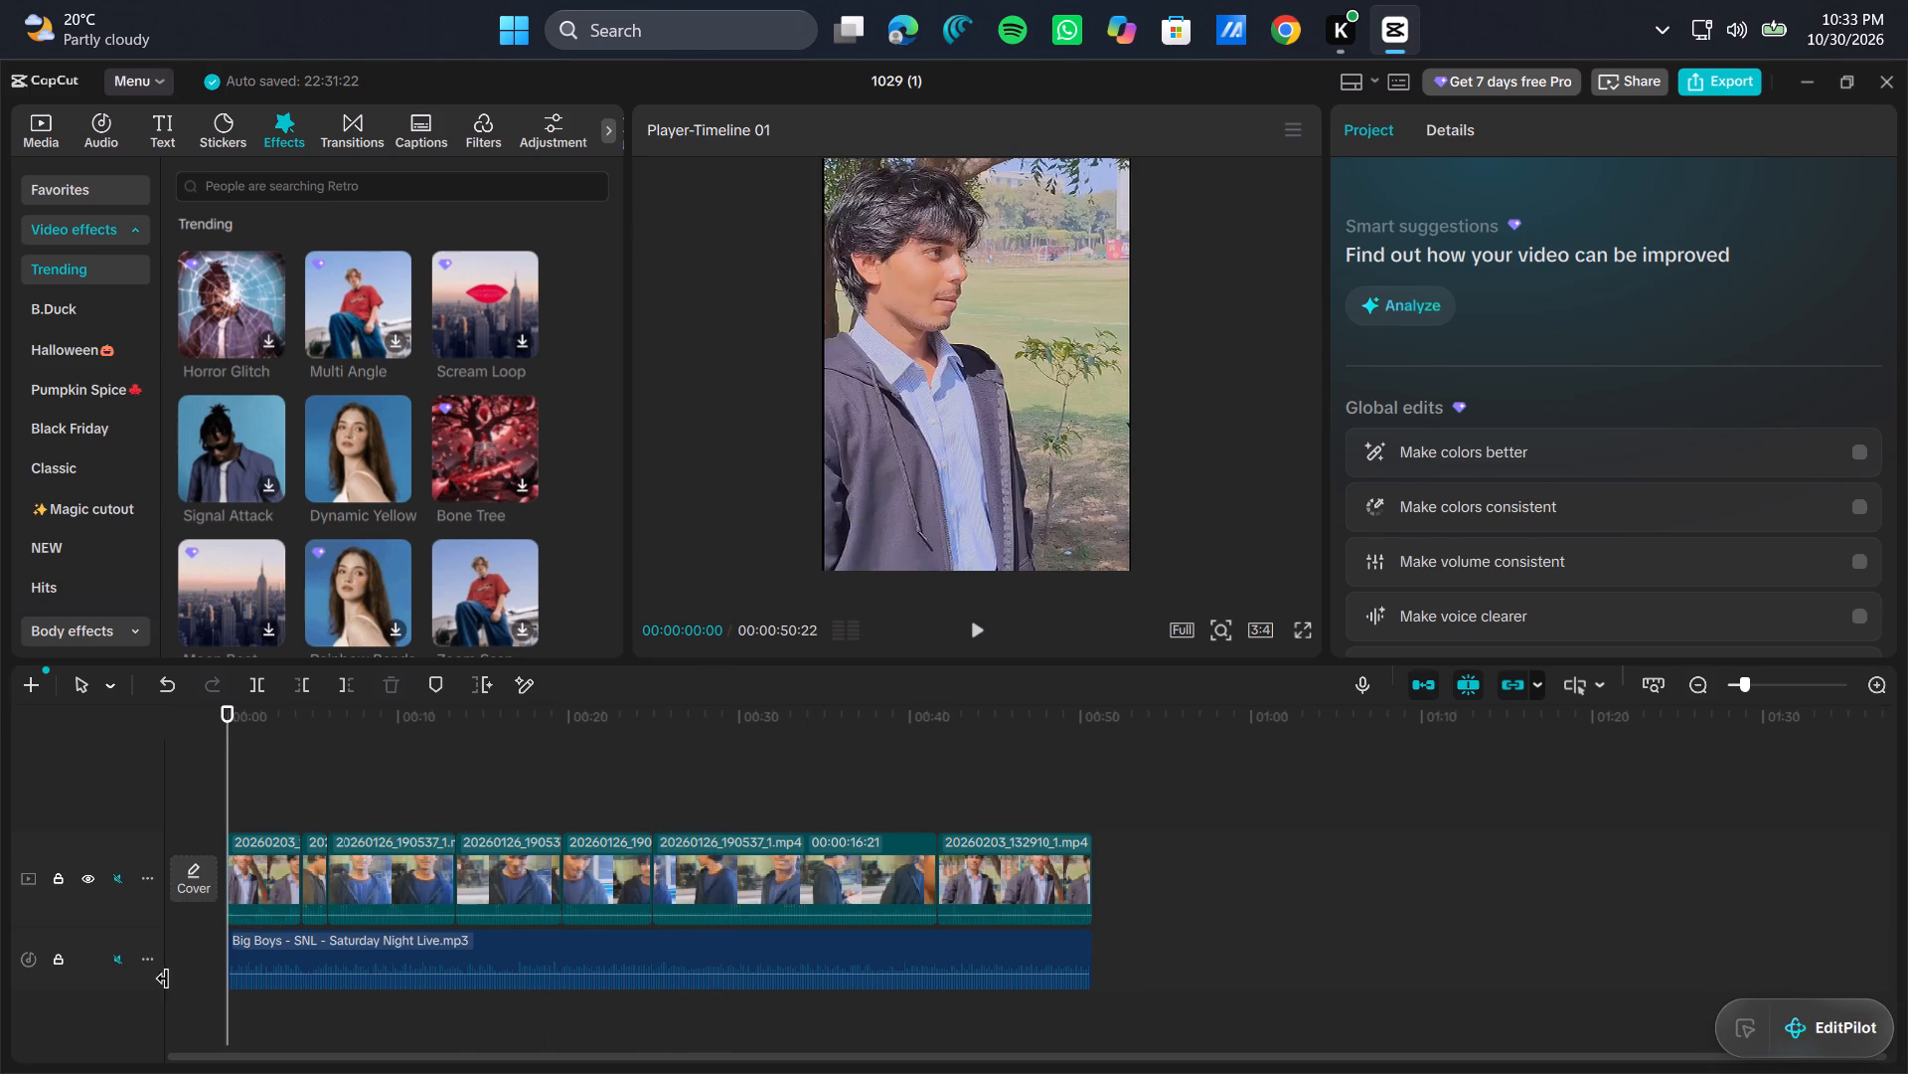
{"action": "left_click", "coordinate": [973, 628]}
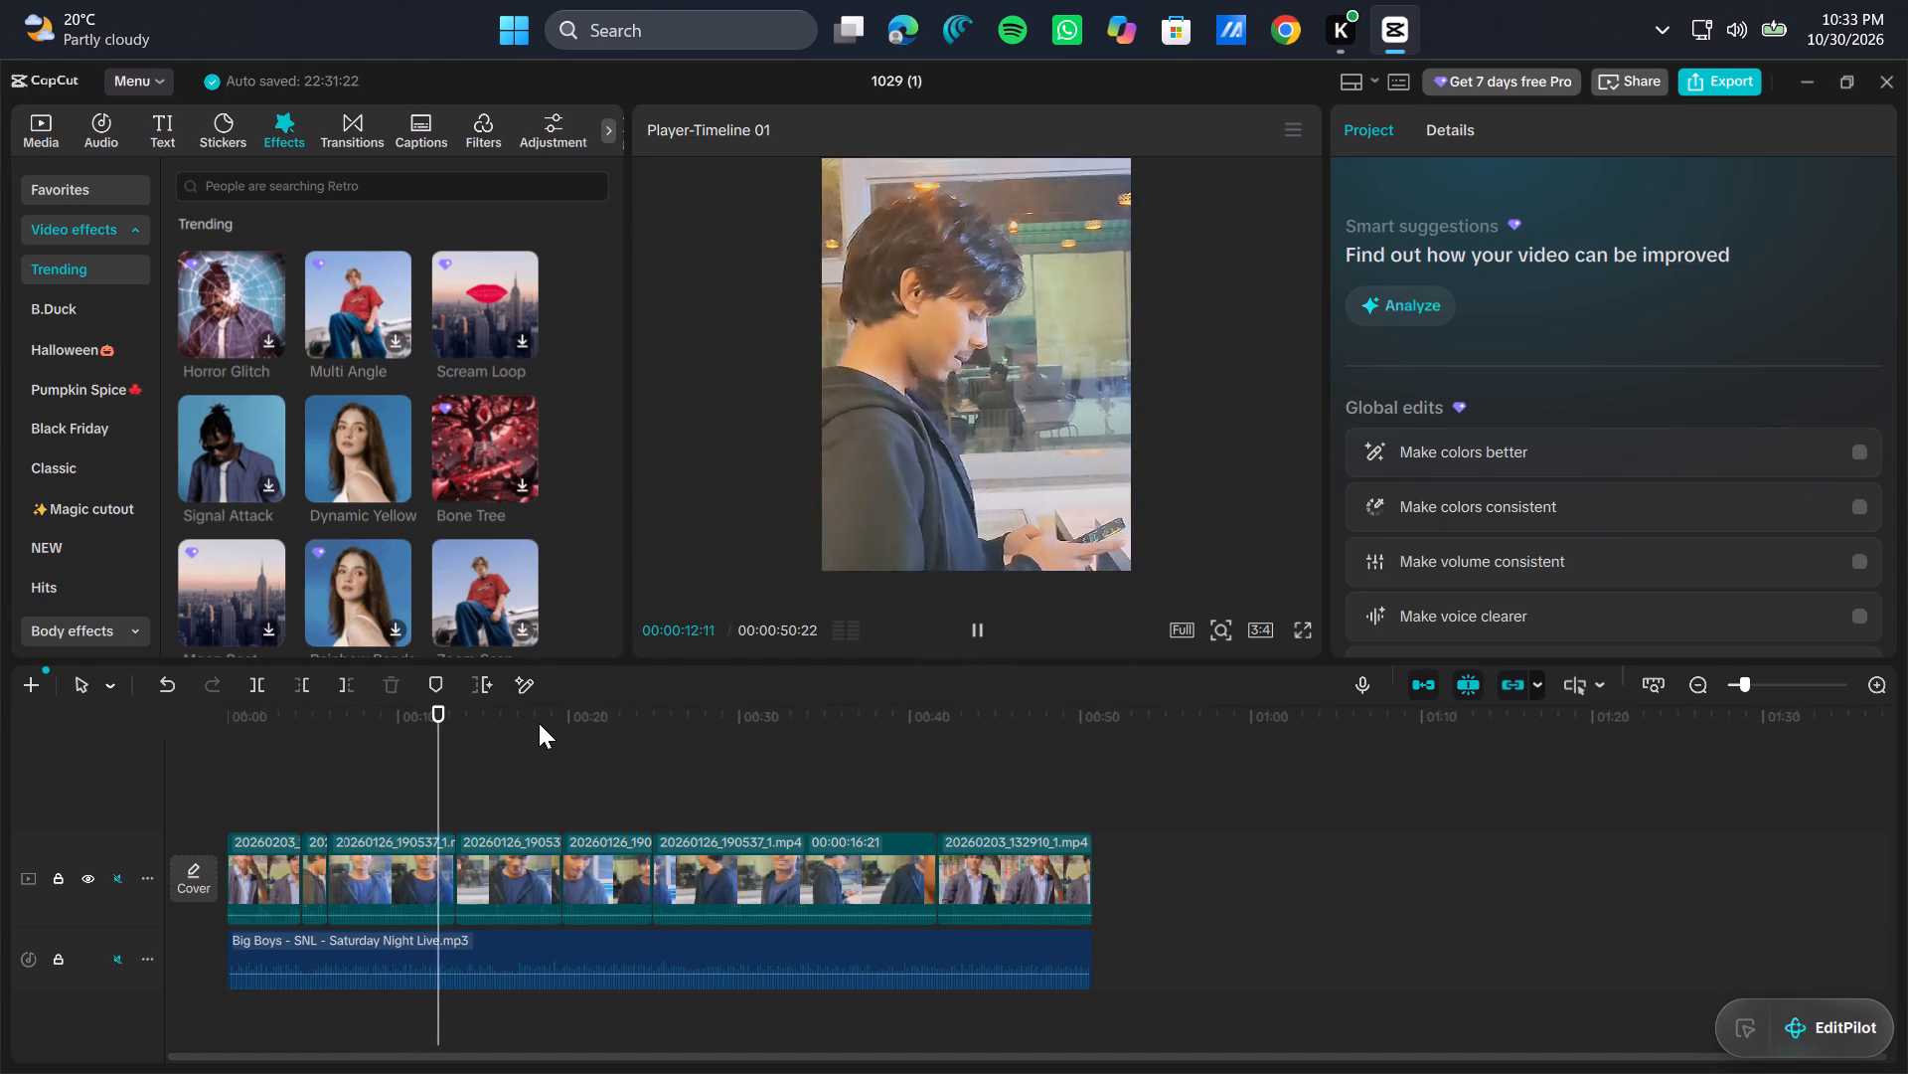
{"action": "left_click", "coordinate": [527, 660]}
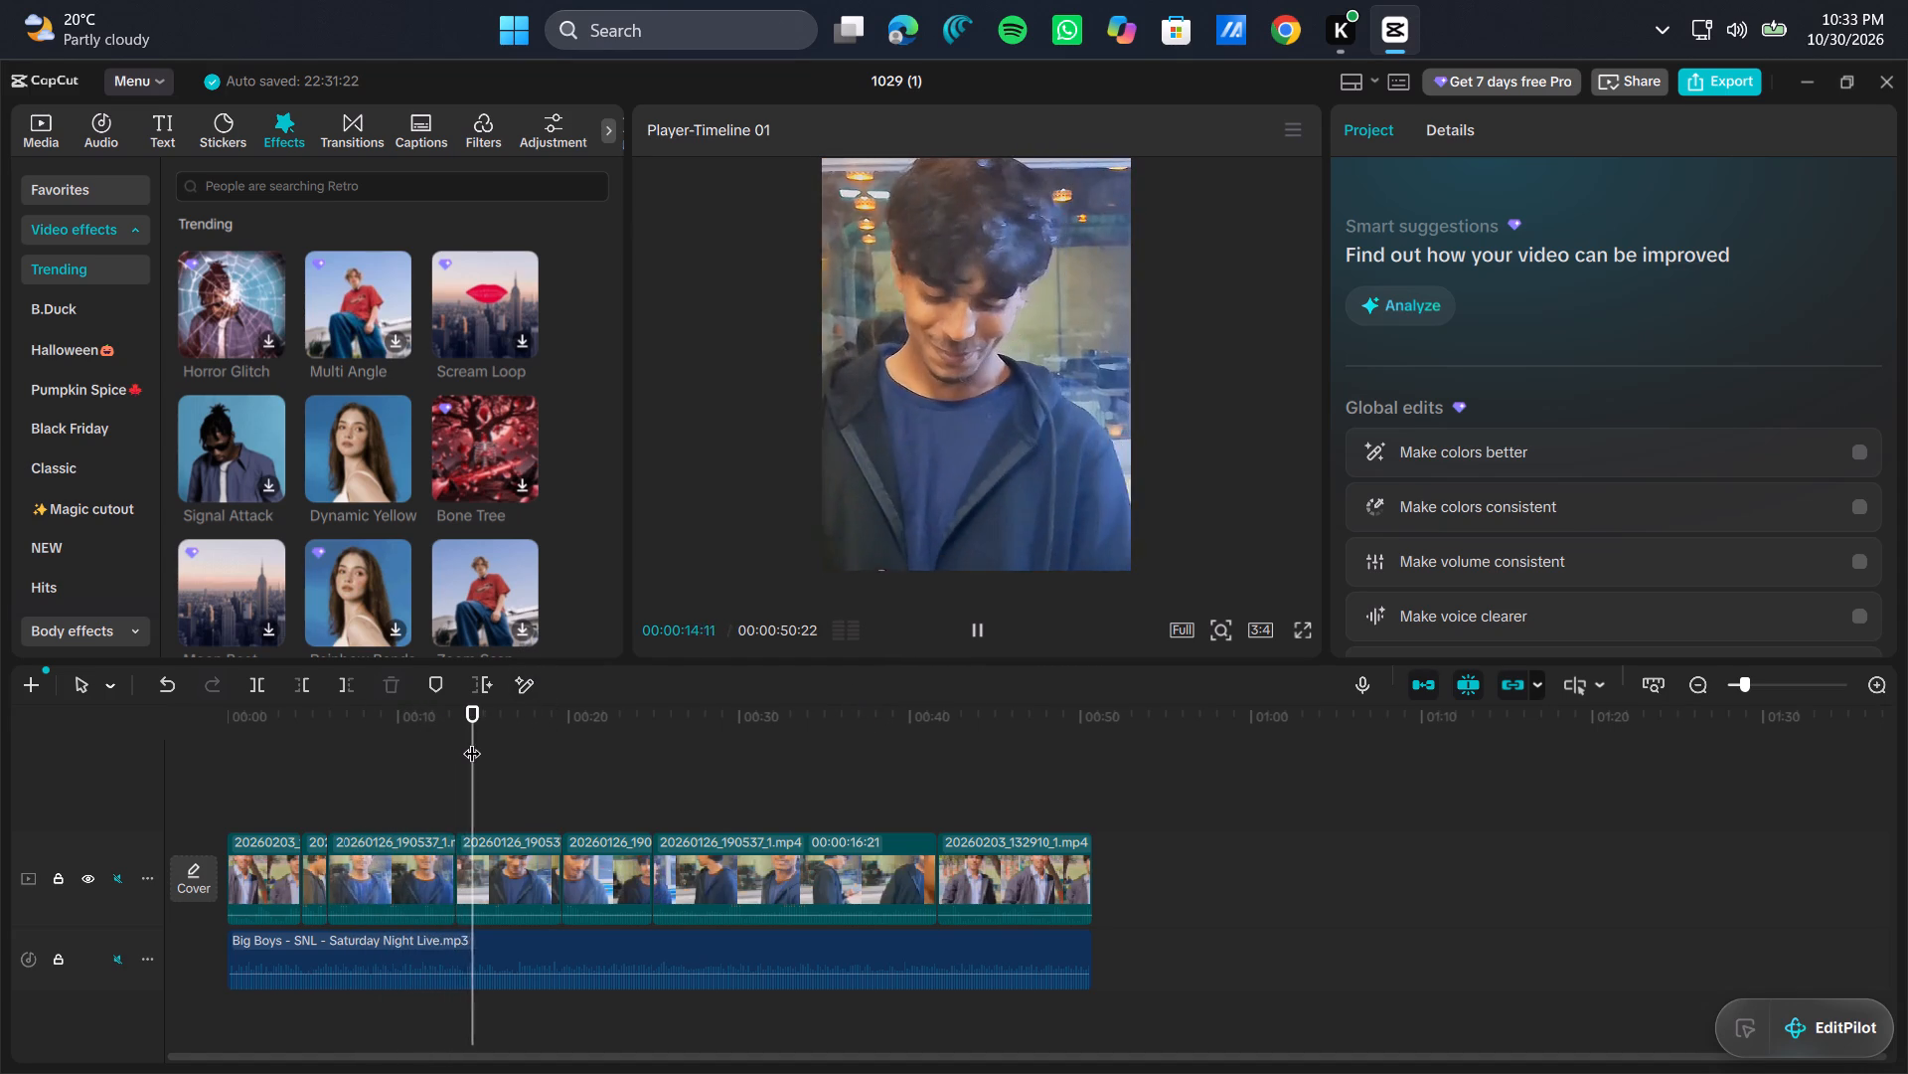
{"action": "left_click", "coordinate": [472, 741]}
{"action": "left_click_drag", "start_coordinate": [472, 741], "coordinate": [158, 818]}
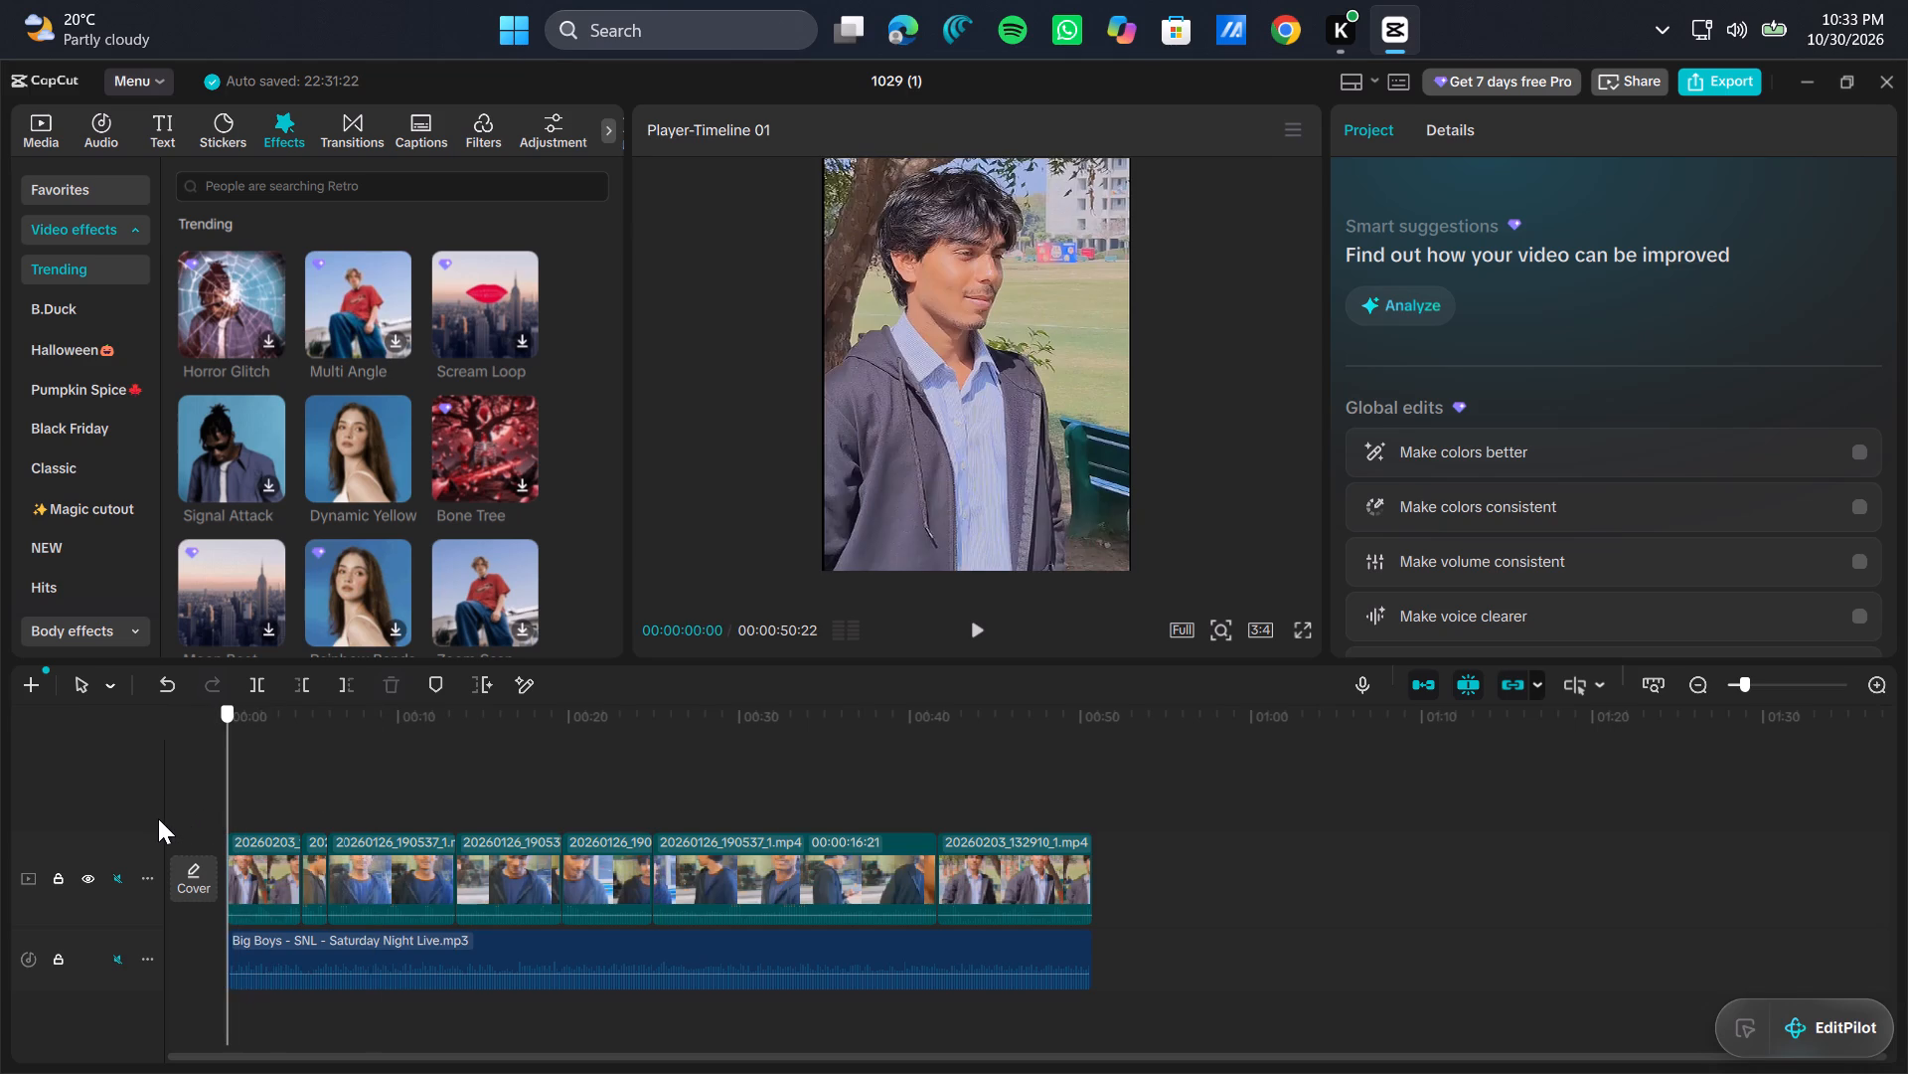
{"action": "left_click_drag", "start_coordinate": [158, 818], "coordinate": [158, 820]}
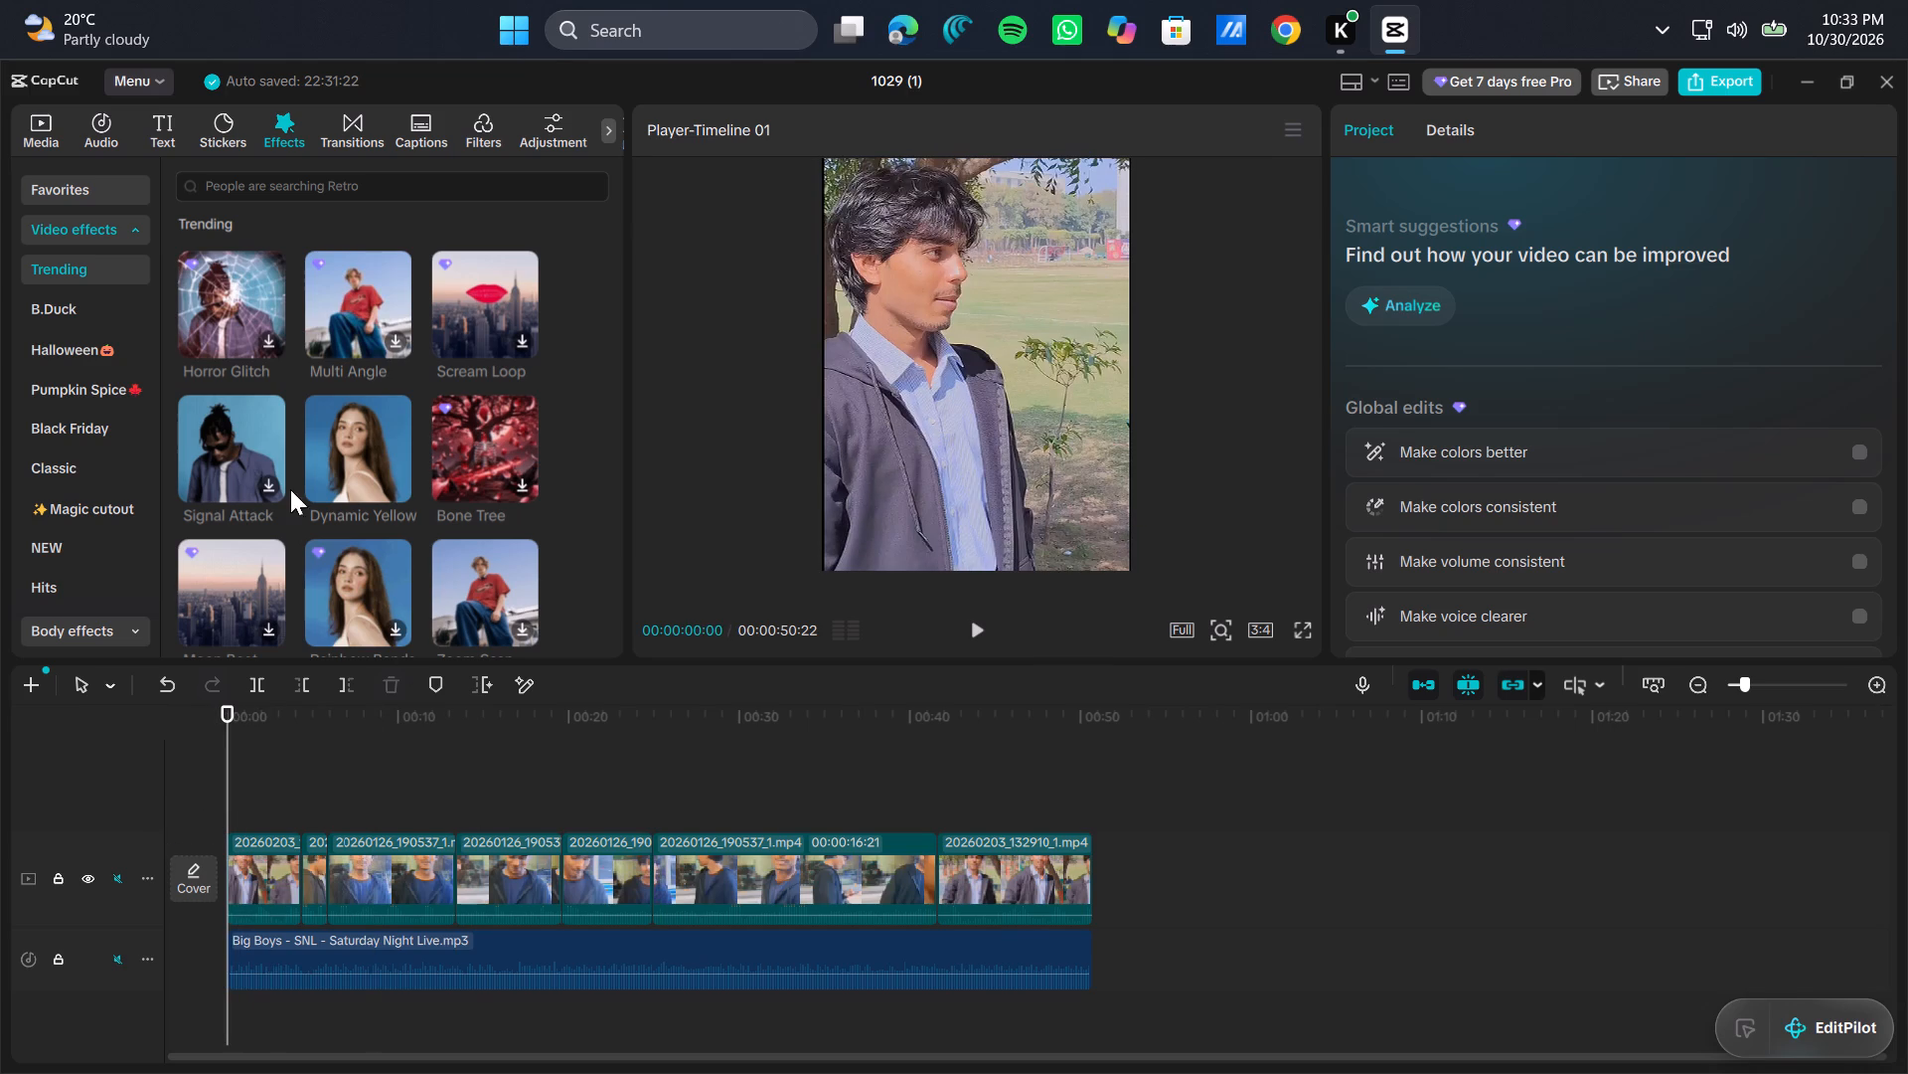
Browse the video effect categories from Trending down to Celebrate and go back to the Classic effects.
{"action": "left_click", "coordinate": [237, 459]}
{"action": "scroll", "coordinate": [365, 483], "scroll_direction": "down", "scroll_amount": 1}
{"action": "scroll", "coordinate": [82, 540], "scroll_direction": "down", "scroll_amount": 1}
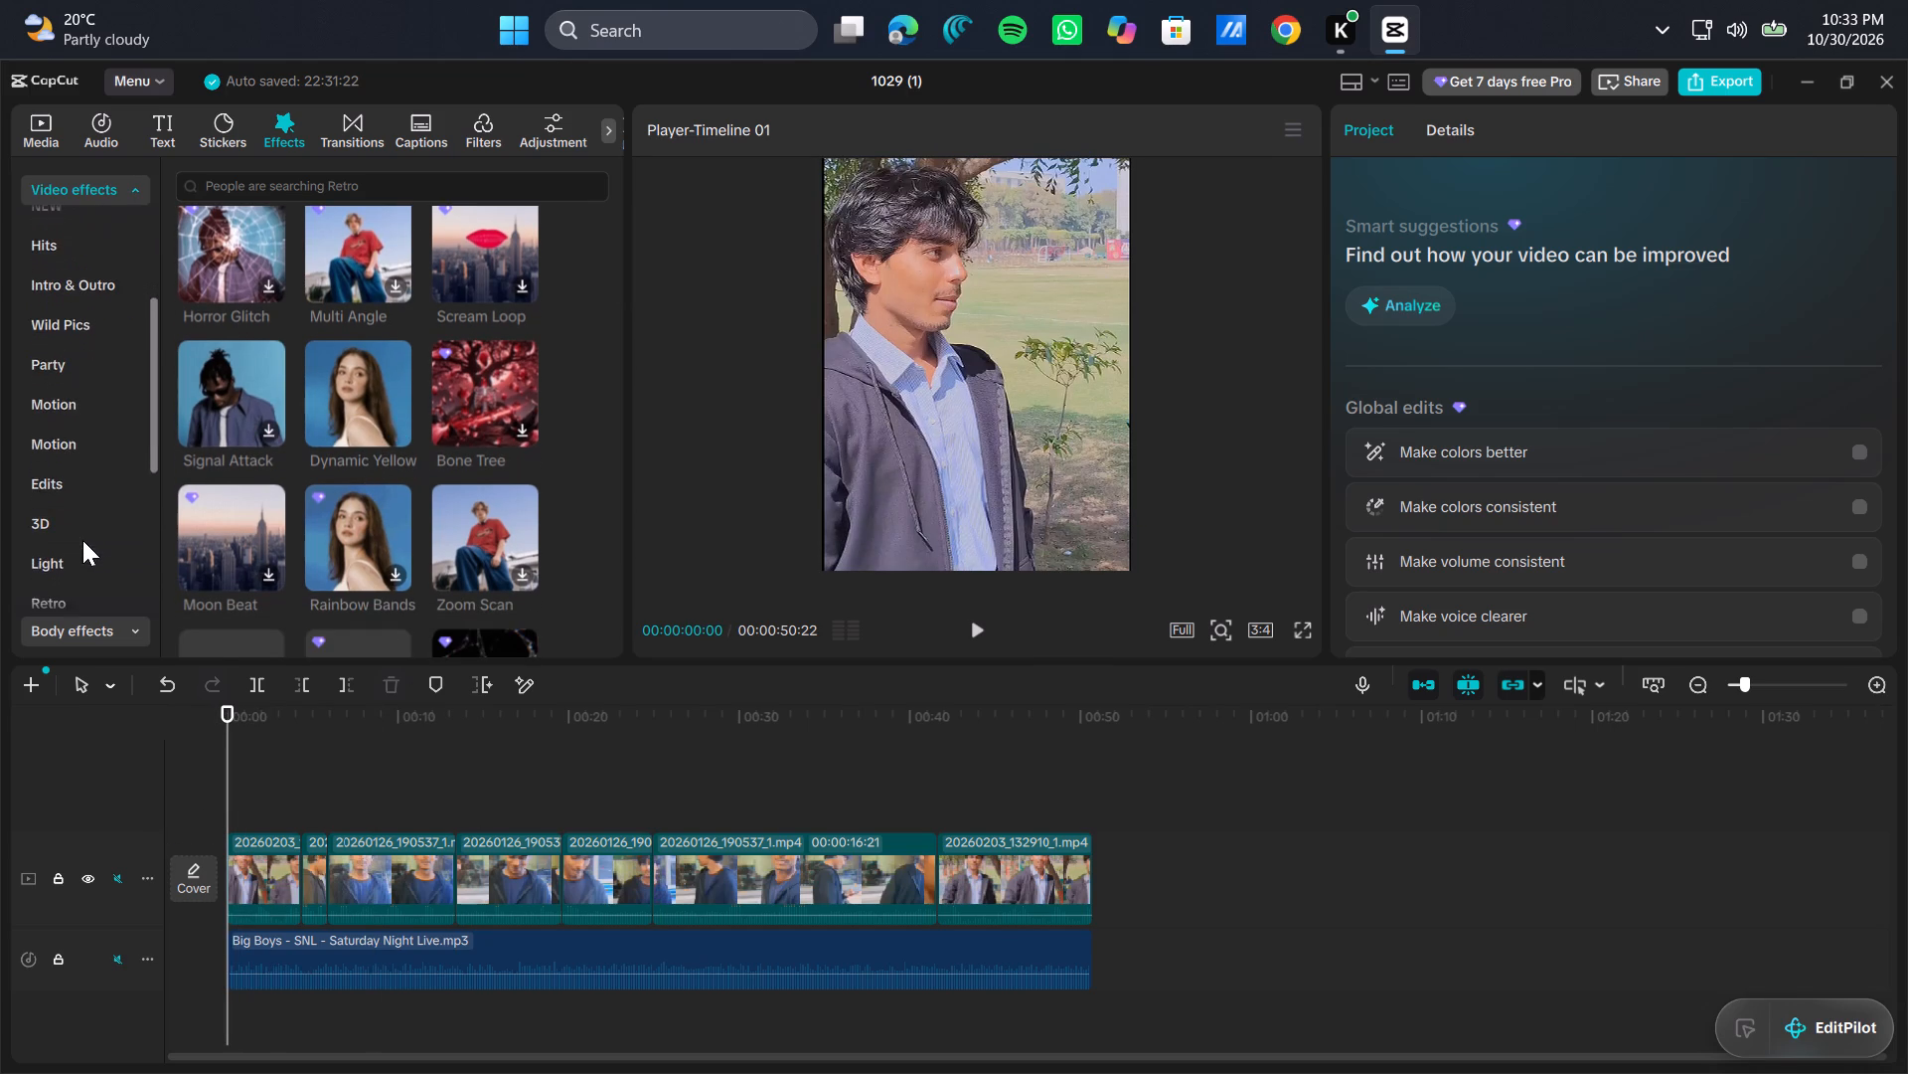
{"action": "scroll", "coordinate": [82, 540], "scroll_direction": "down", "scroll_amount": 2}
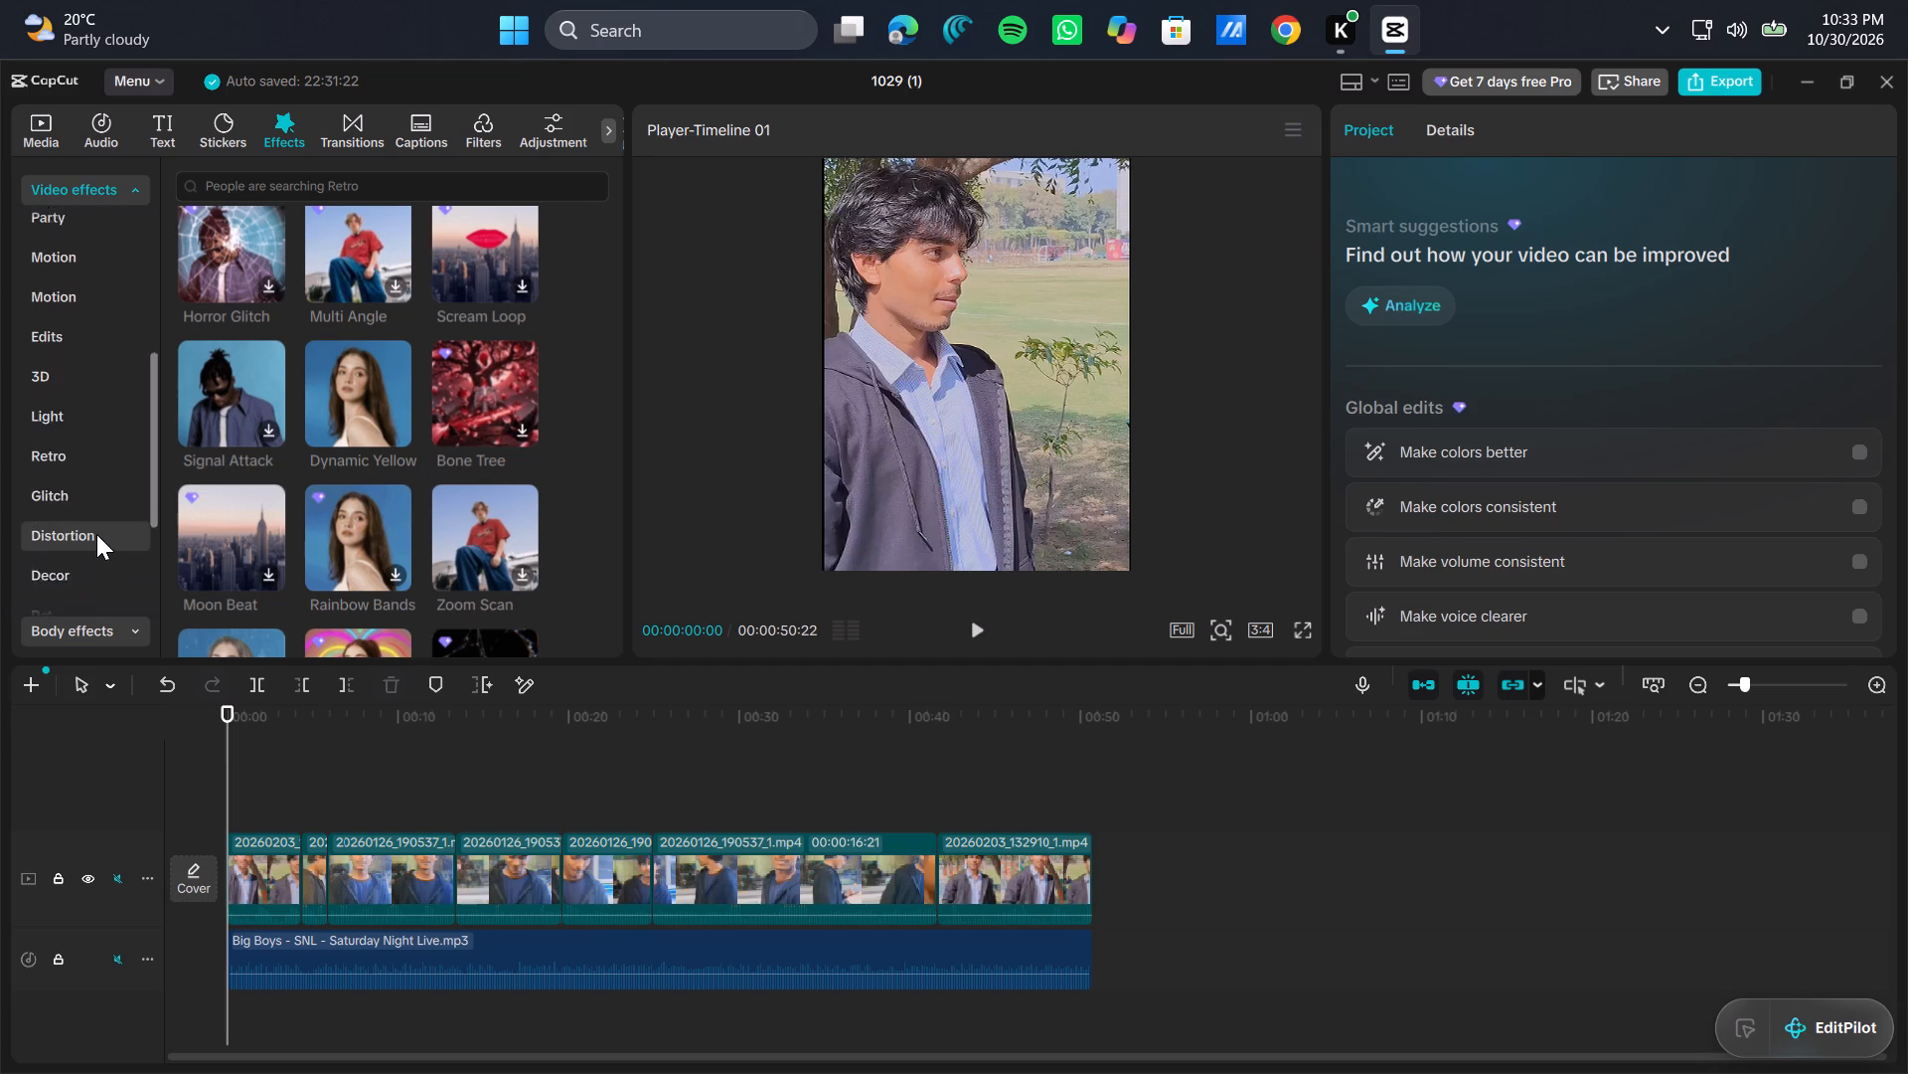
{"action": "scroll", "coordinate": [96, 534], "scroll_direction": "down", "scroll_amount": 2}
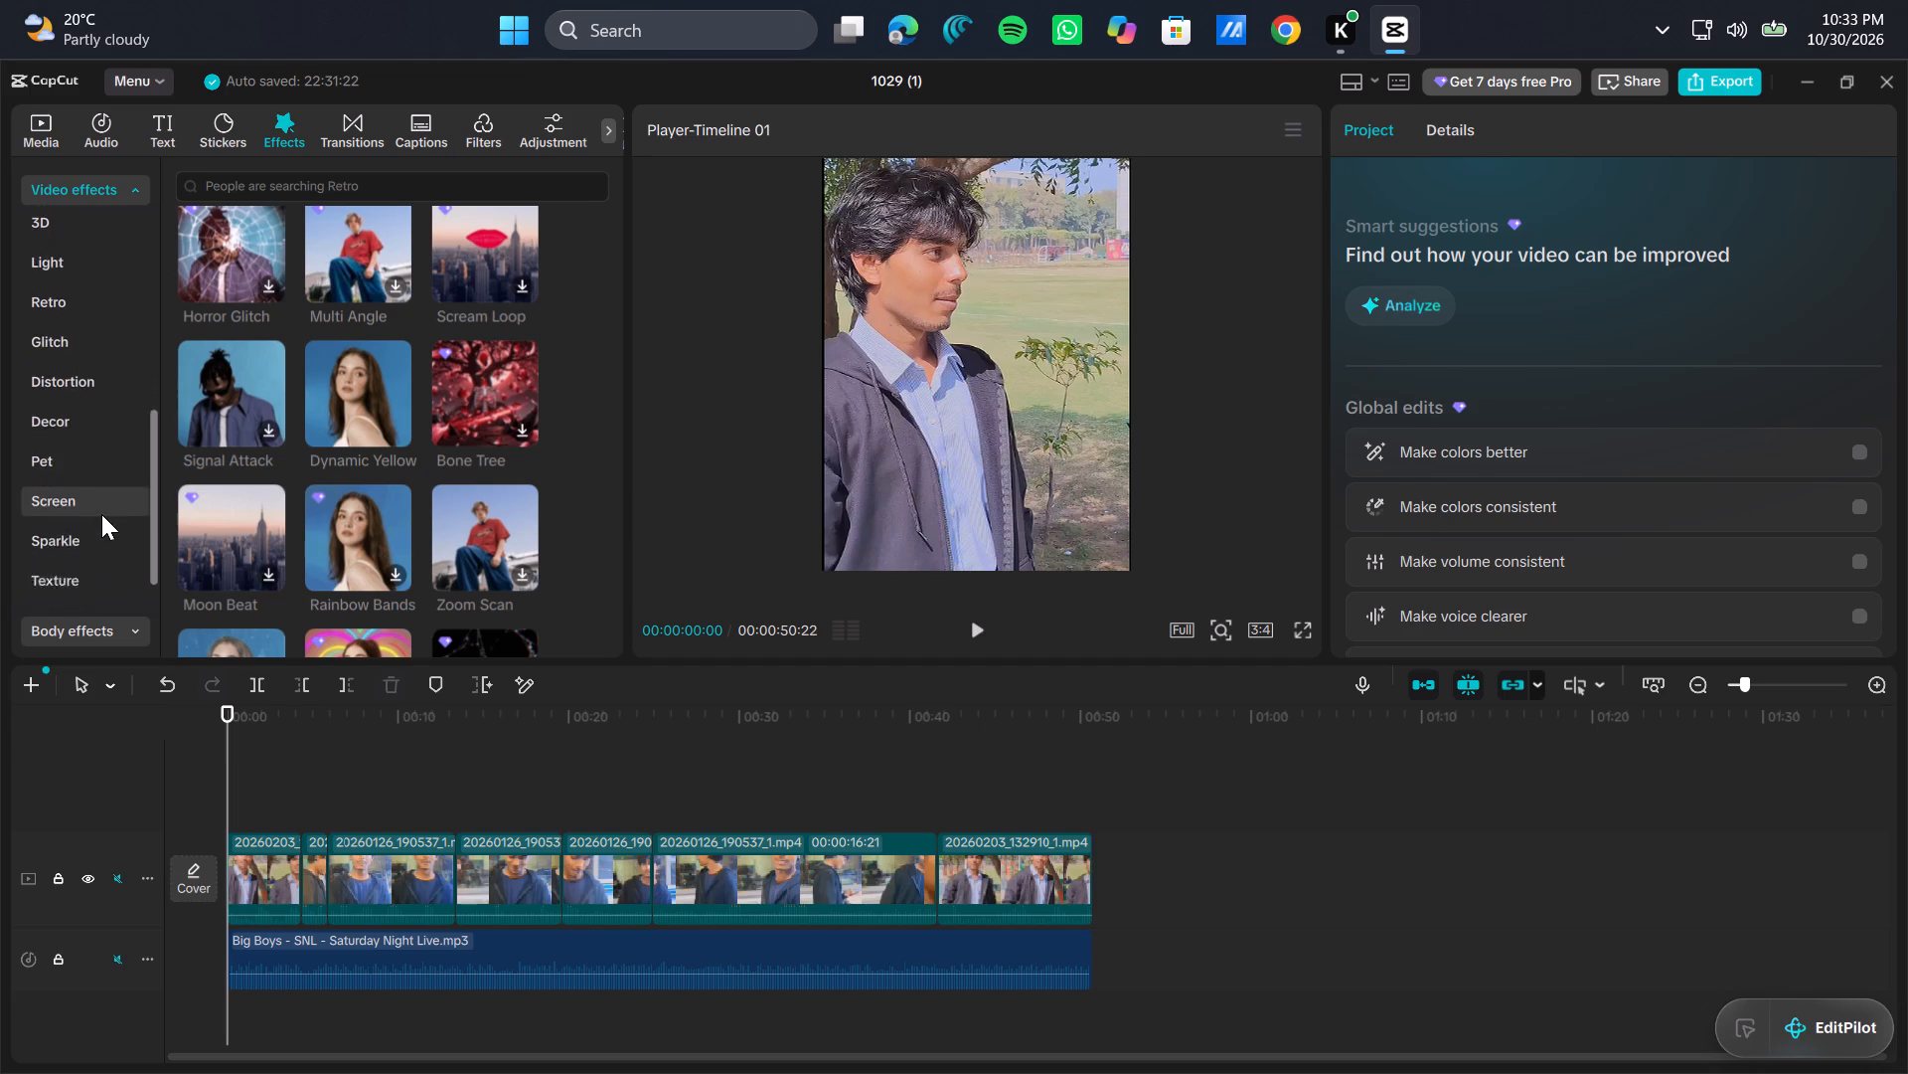
{"action": "scroll", "coordinate": [101, 514], "scroll_direction": "down", "scroll_amount": 2}
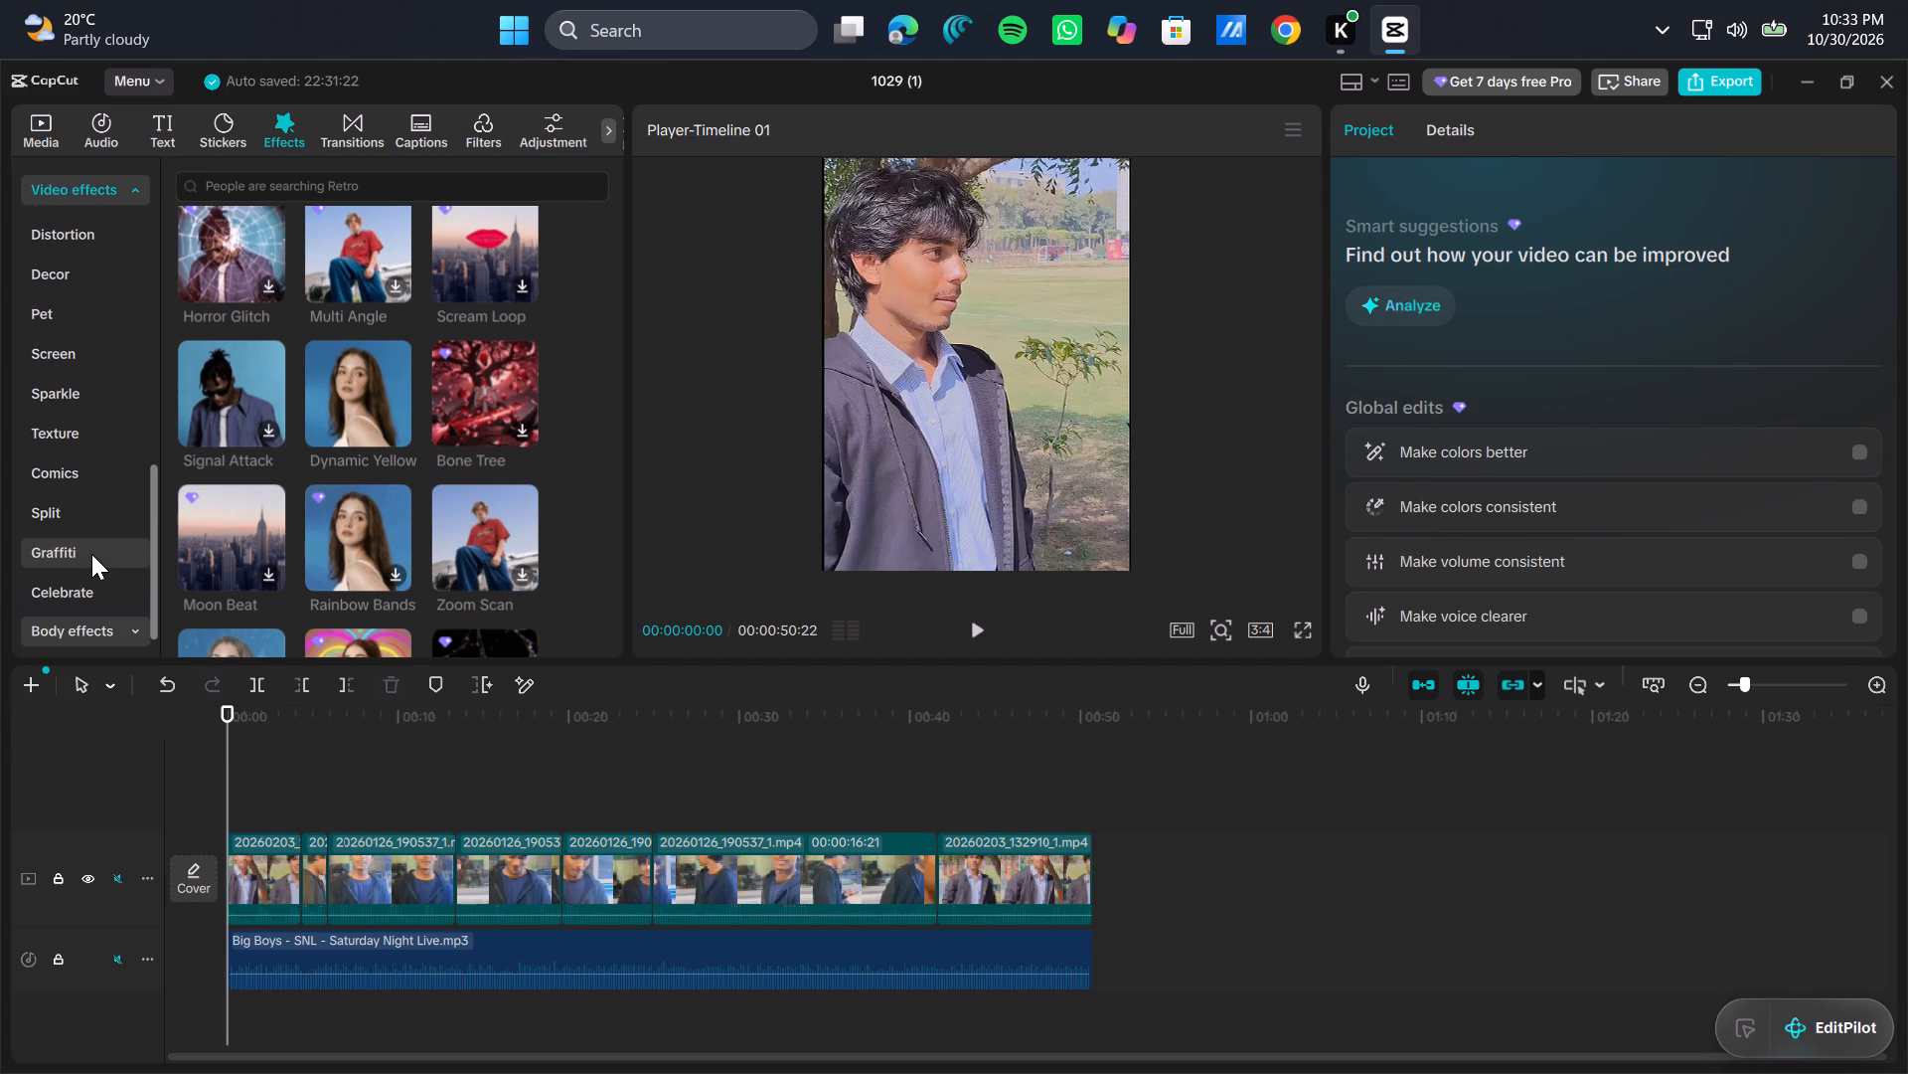
{"action": "scroll", "coordinate": [91, 554], "scroll_direction": "down", "scroll_amount": 1}
{"action": "scroll", "coordinate": [91, 554], "scroll_direction": "up", "scroll_amount": 1}
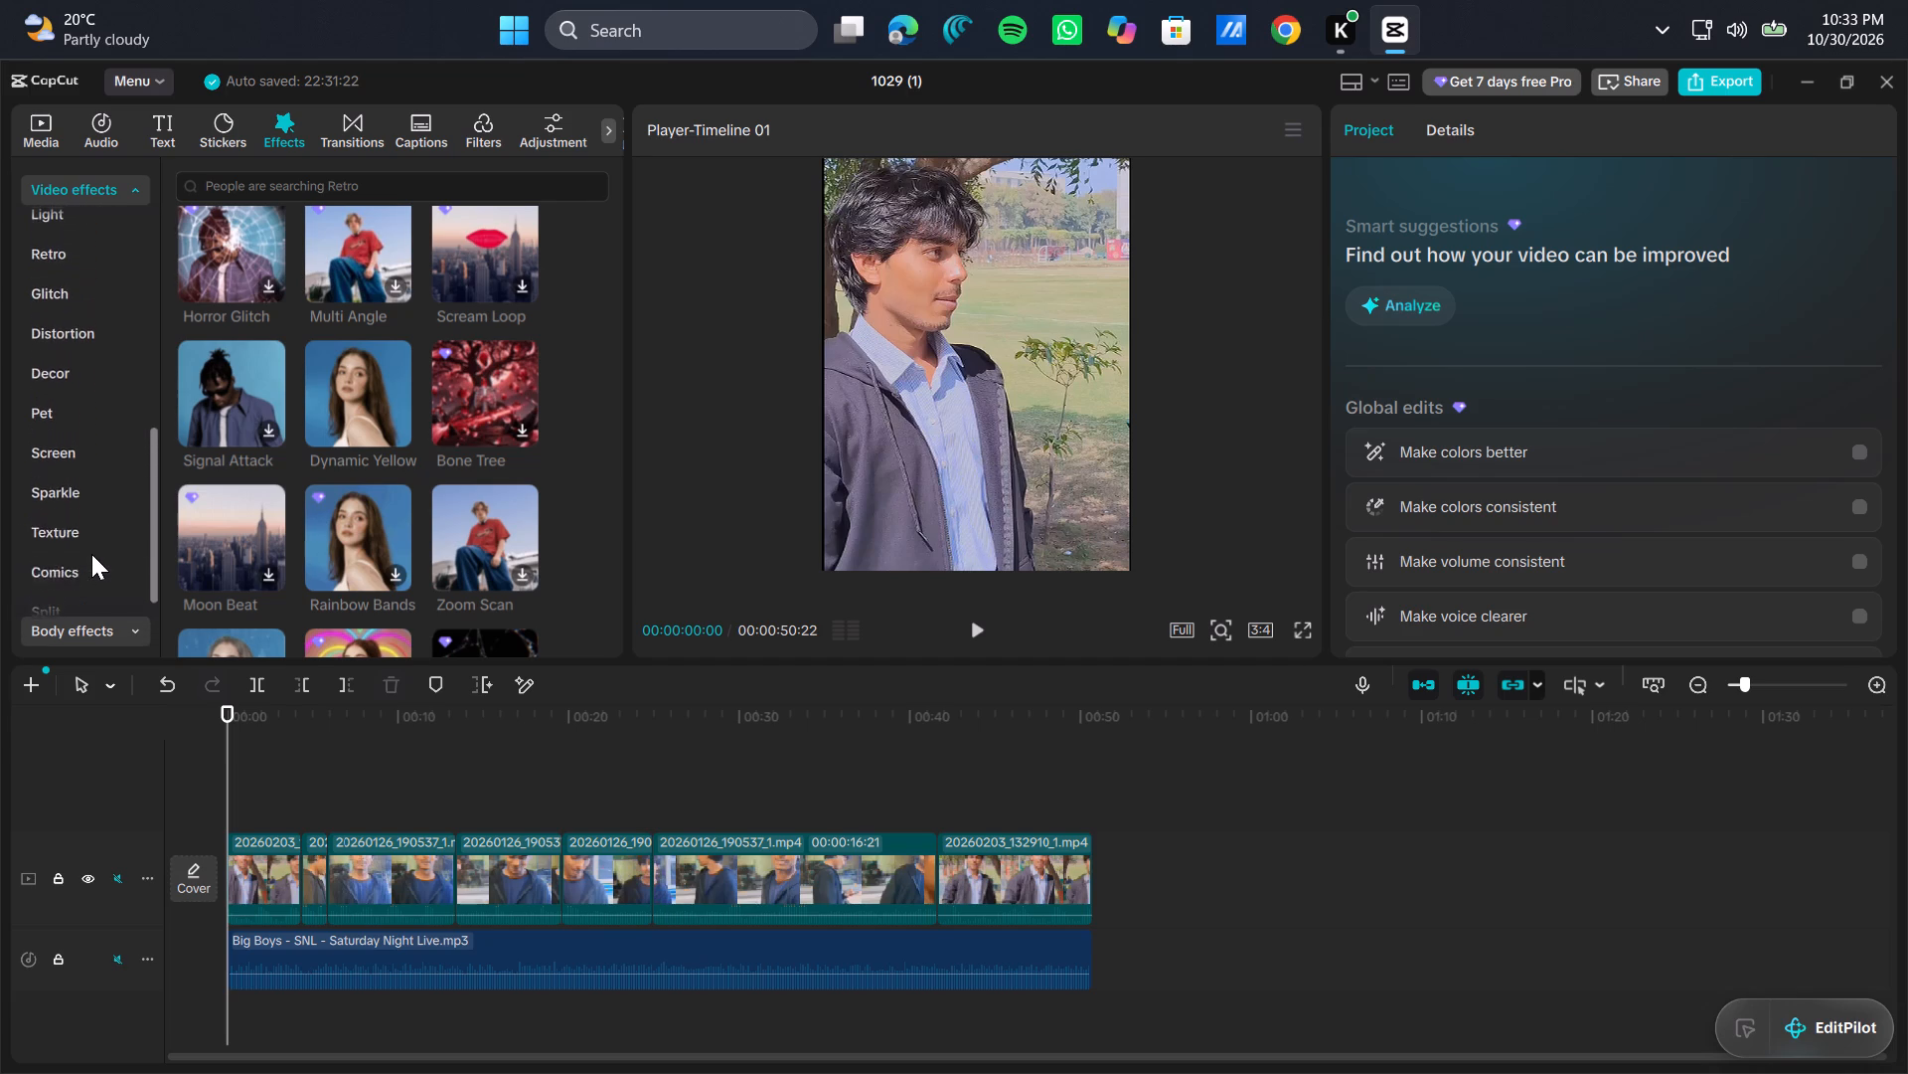
{"action": "scroll", "coordinate": [91, 554], "scroll_direction": "up", "scroll_amount": 2}
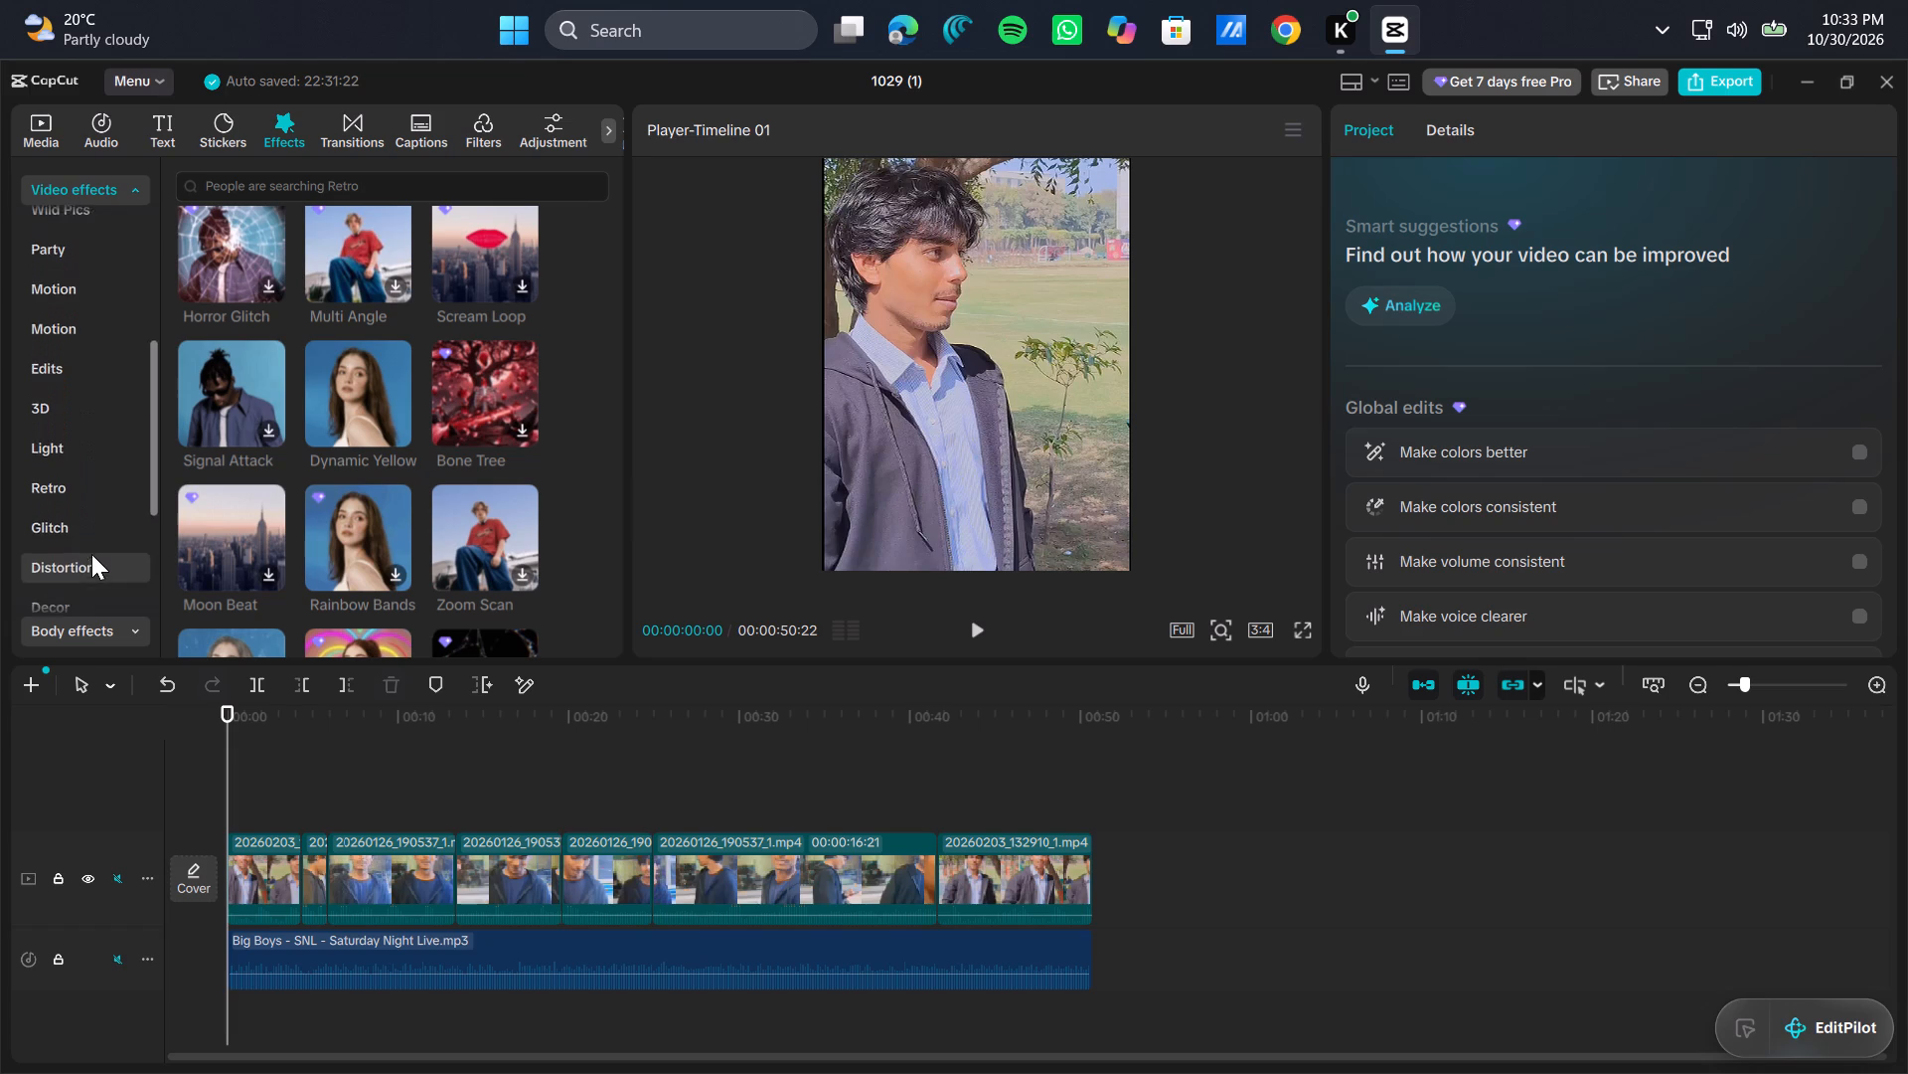
{"action": "scroll", "coordinate": [91, 554], "scroll_direction": "up", "scroll_amount": 1}
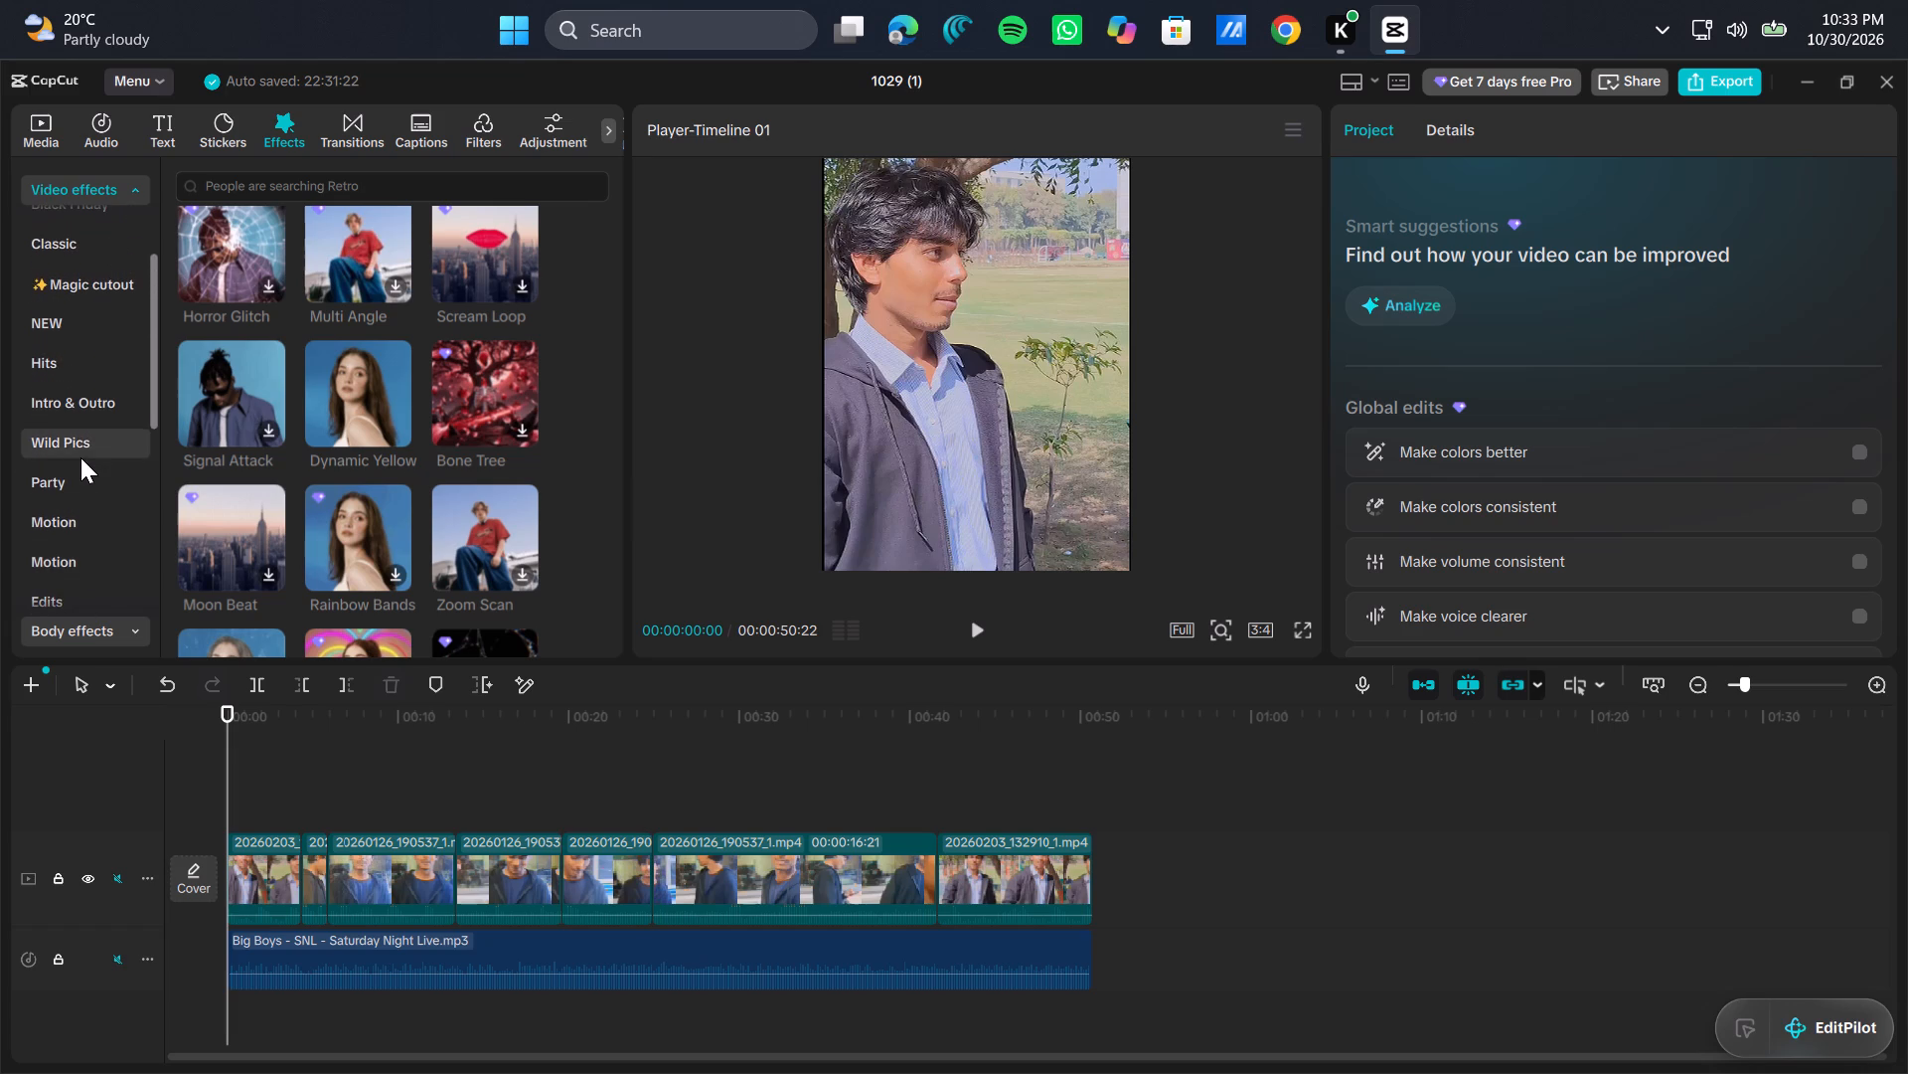
{"action": "scroll", "coordinate": [80, 457], "scroll_direction": "up", "scroll_amount": 1}
{"action": "double_click", "coordinate": [103, 464]}
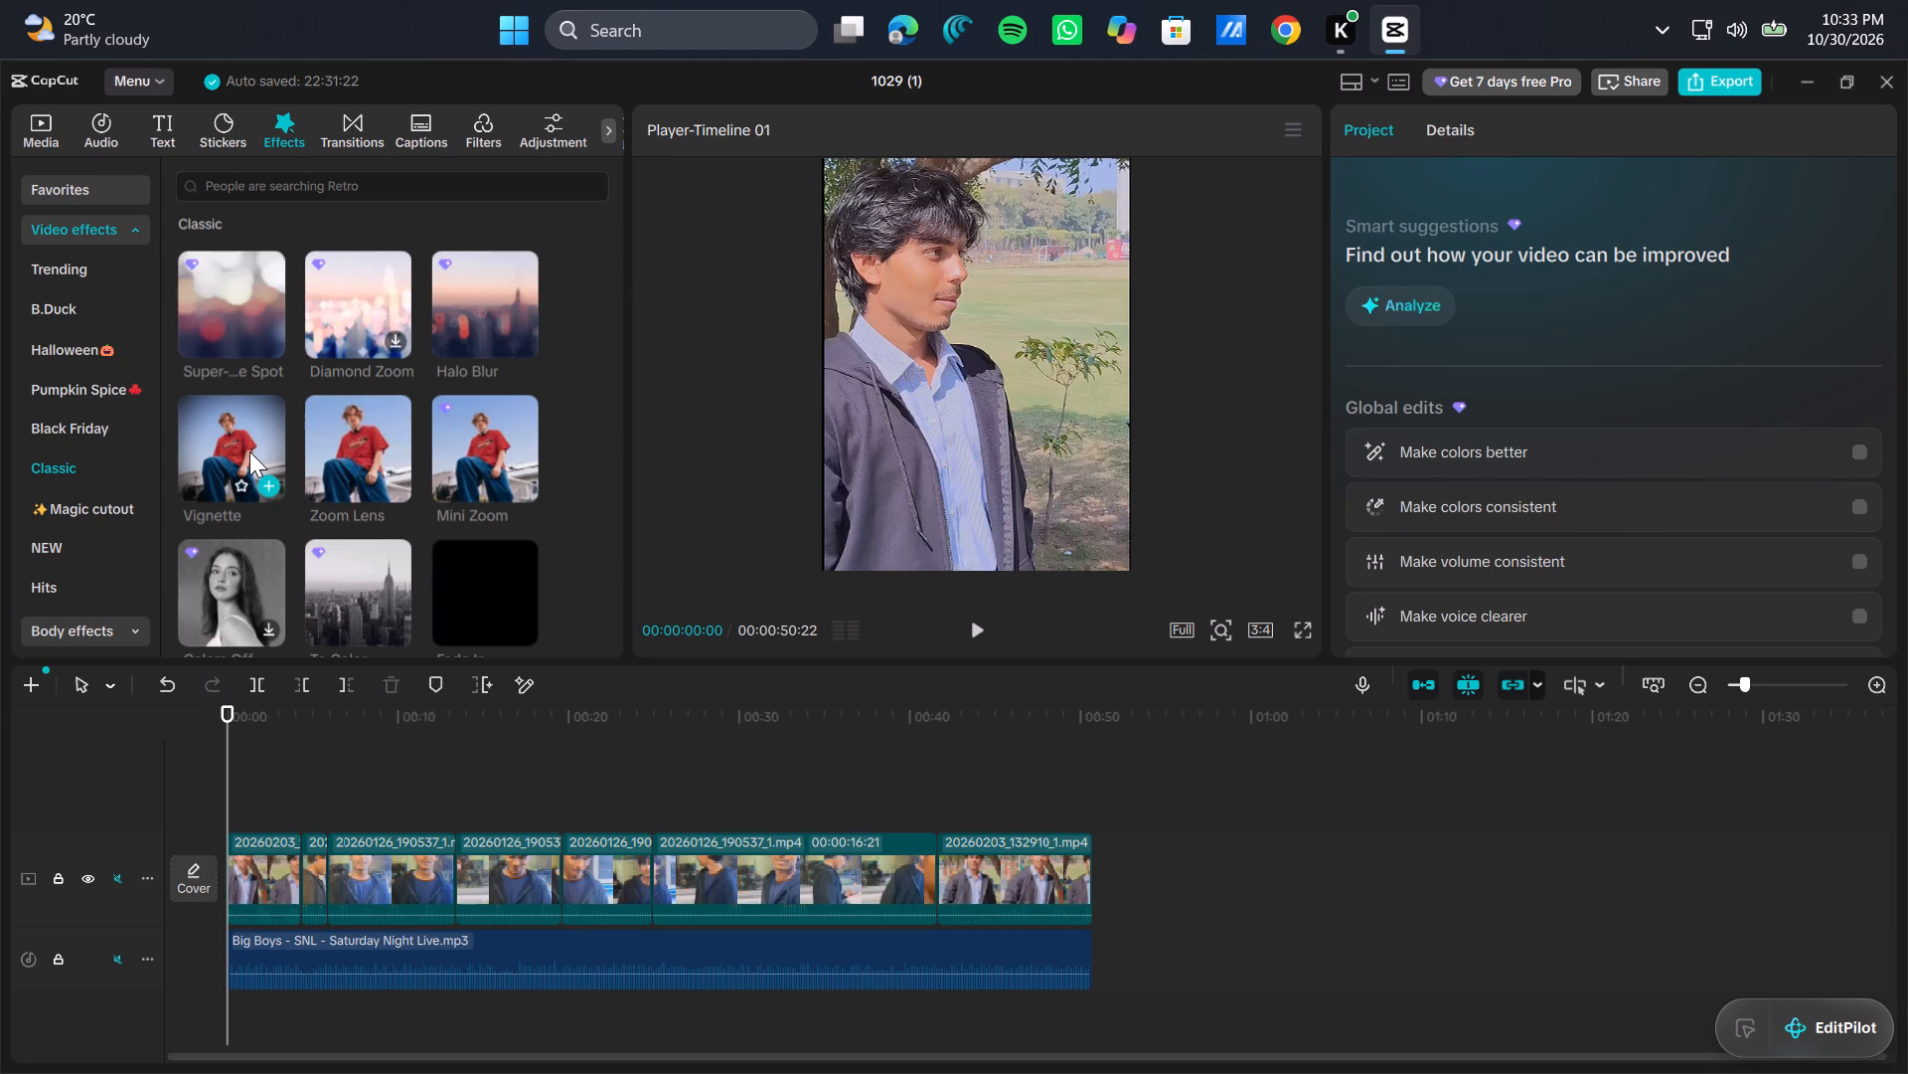
Preview the Classic effects Vignette, Diamond Zoom, Halo Blur and Super-...e Spot on the opening clip.
{"action": "double_click", "coordinate": [227, 441]}
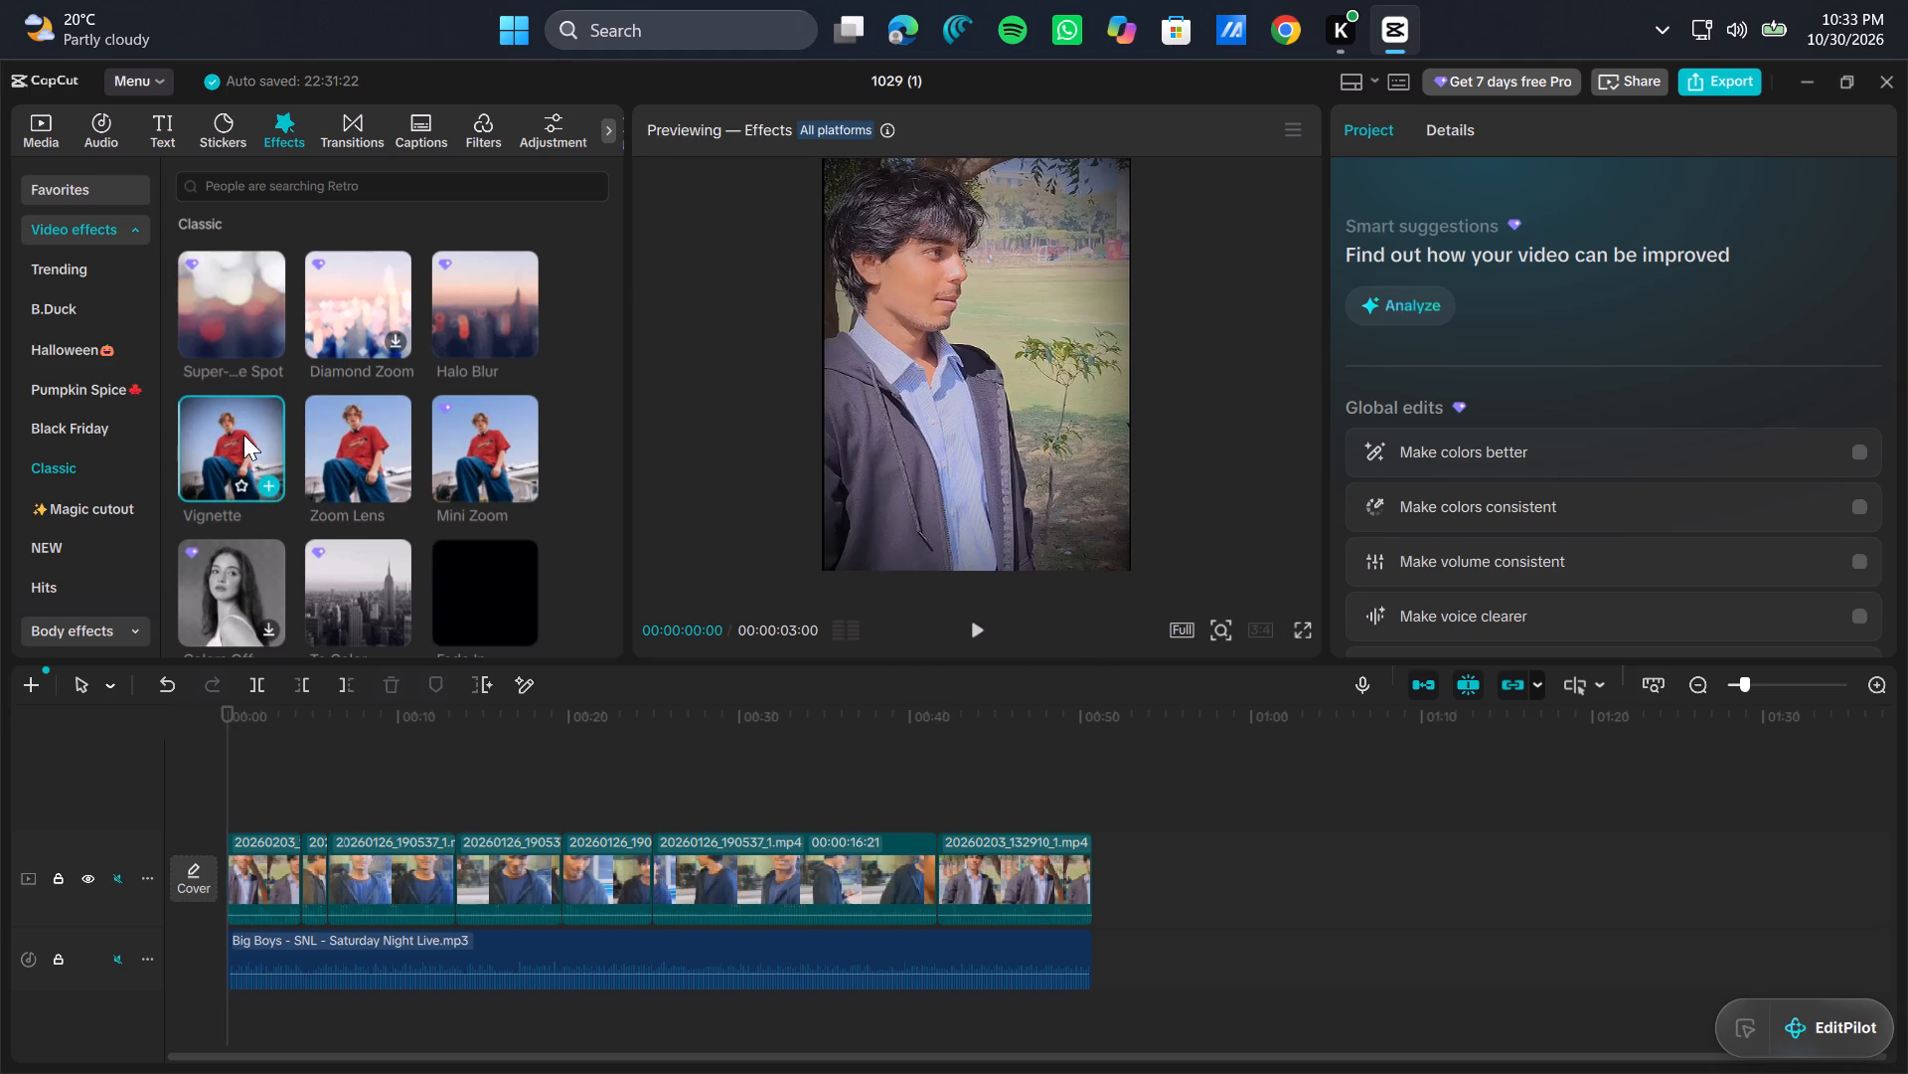
{"action": "double_click", "coordinate": [357, 300]}
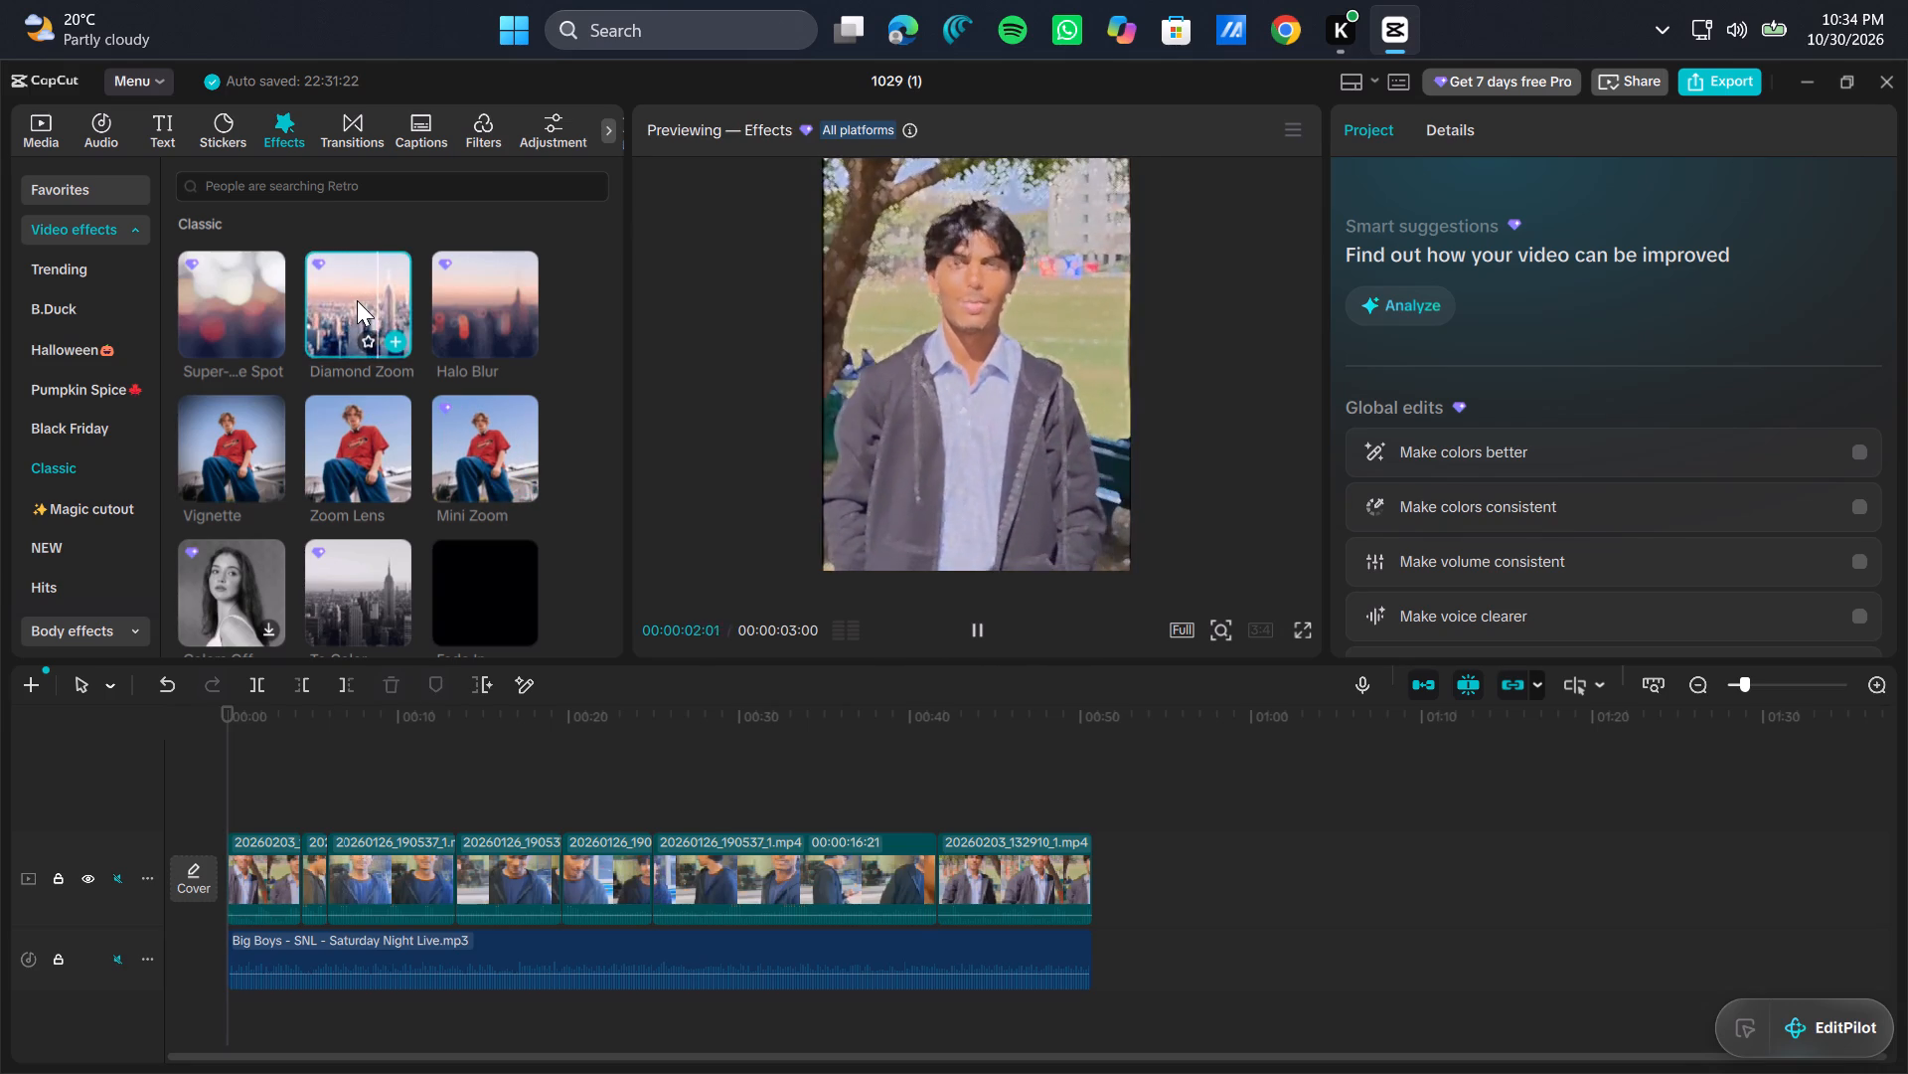
{"action": "double_click", "coordinate": [468, 305]}
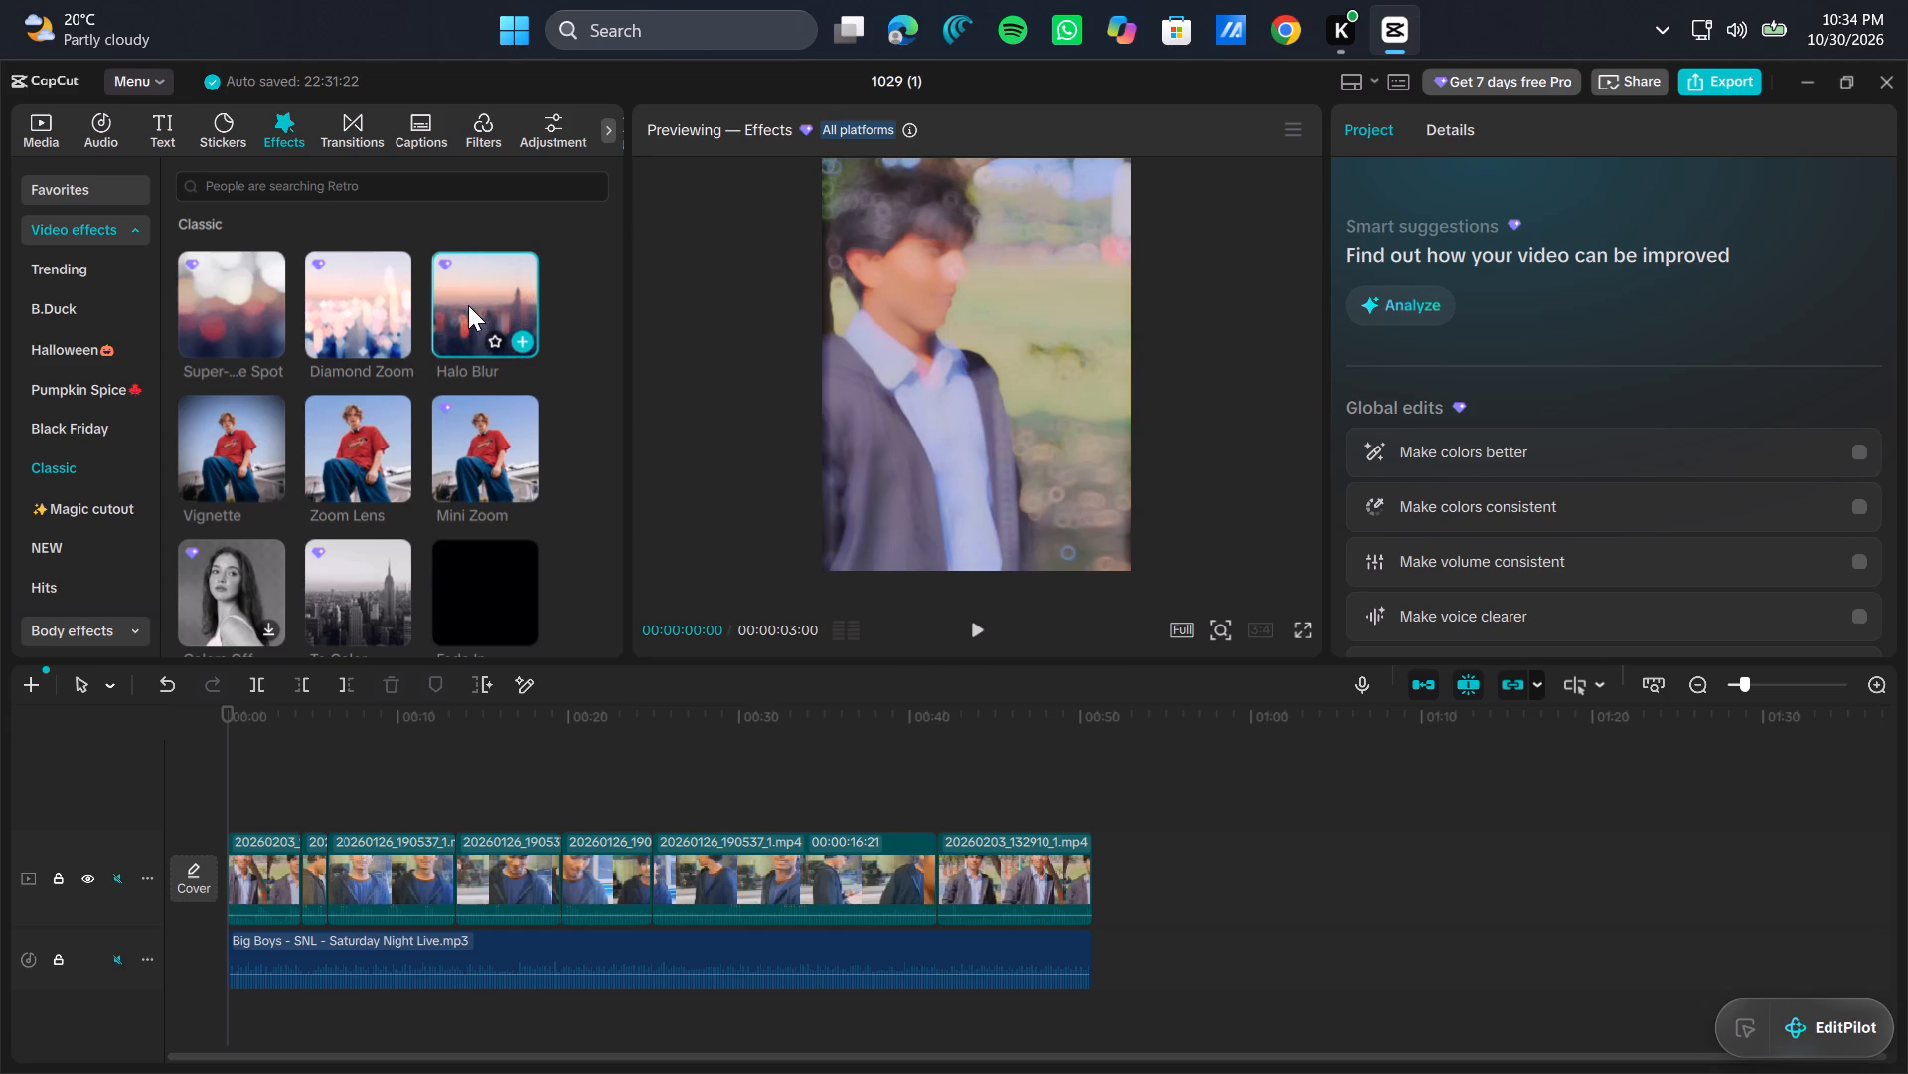
{"action": "double_click", "coordinate": [227, 319]}
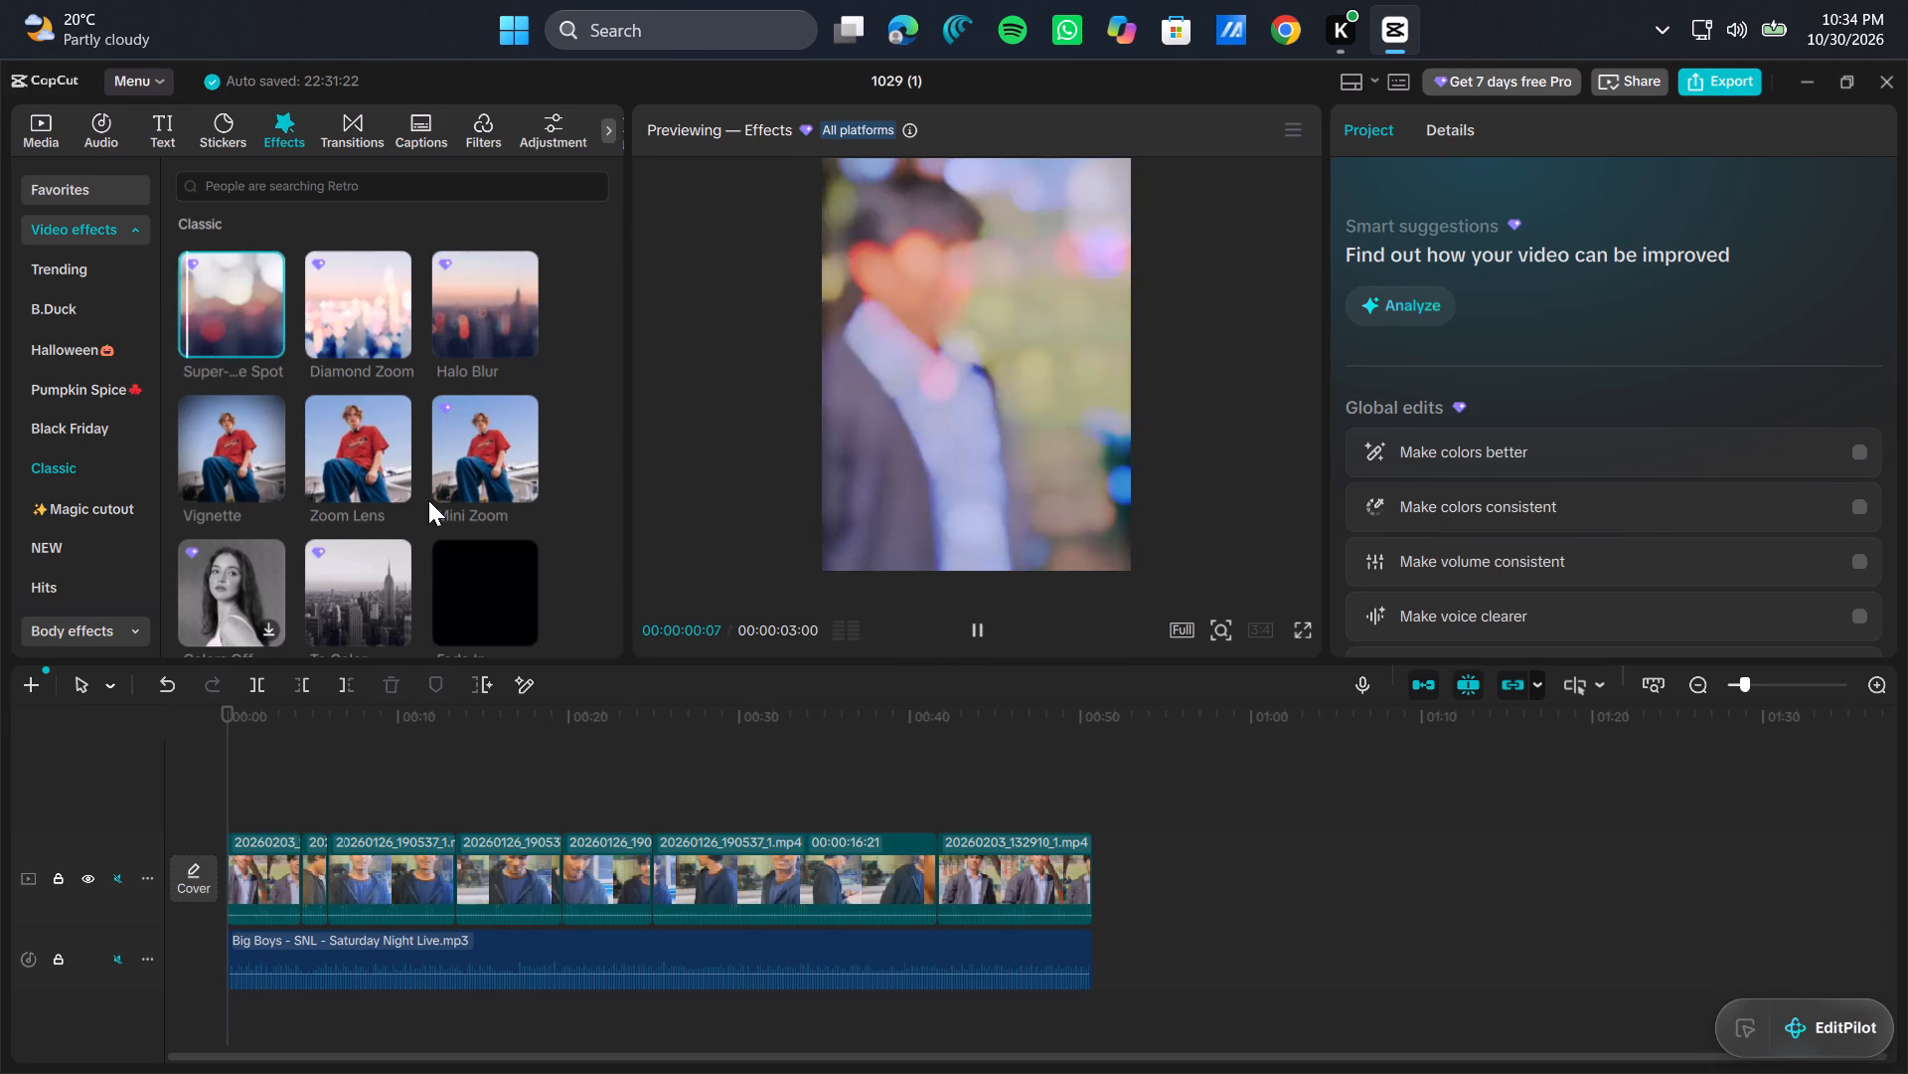
Preview the Classic effects Blur, Dynamic Blur, Fade Out and Camer...cus 2 on the opening clip.
{"action": "scroll", "coordinate": [428, 500], "scroll_direction": "down", "scroll_amount": 1}
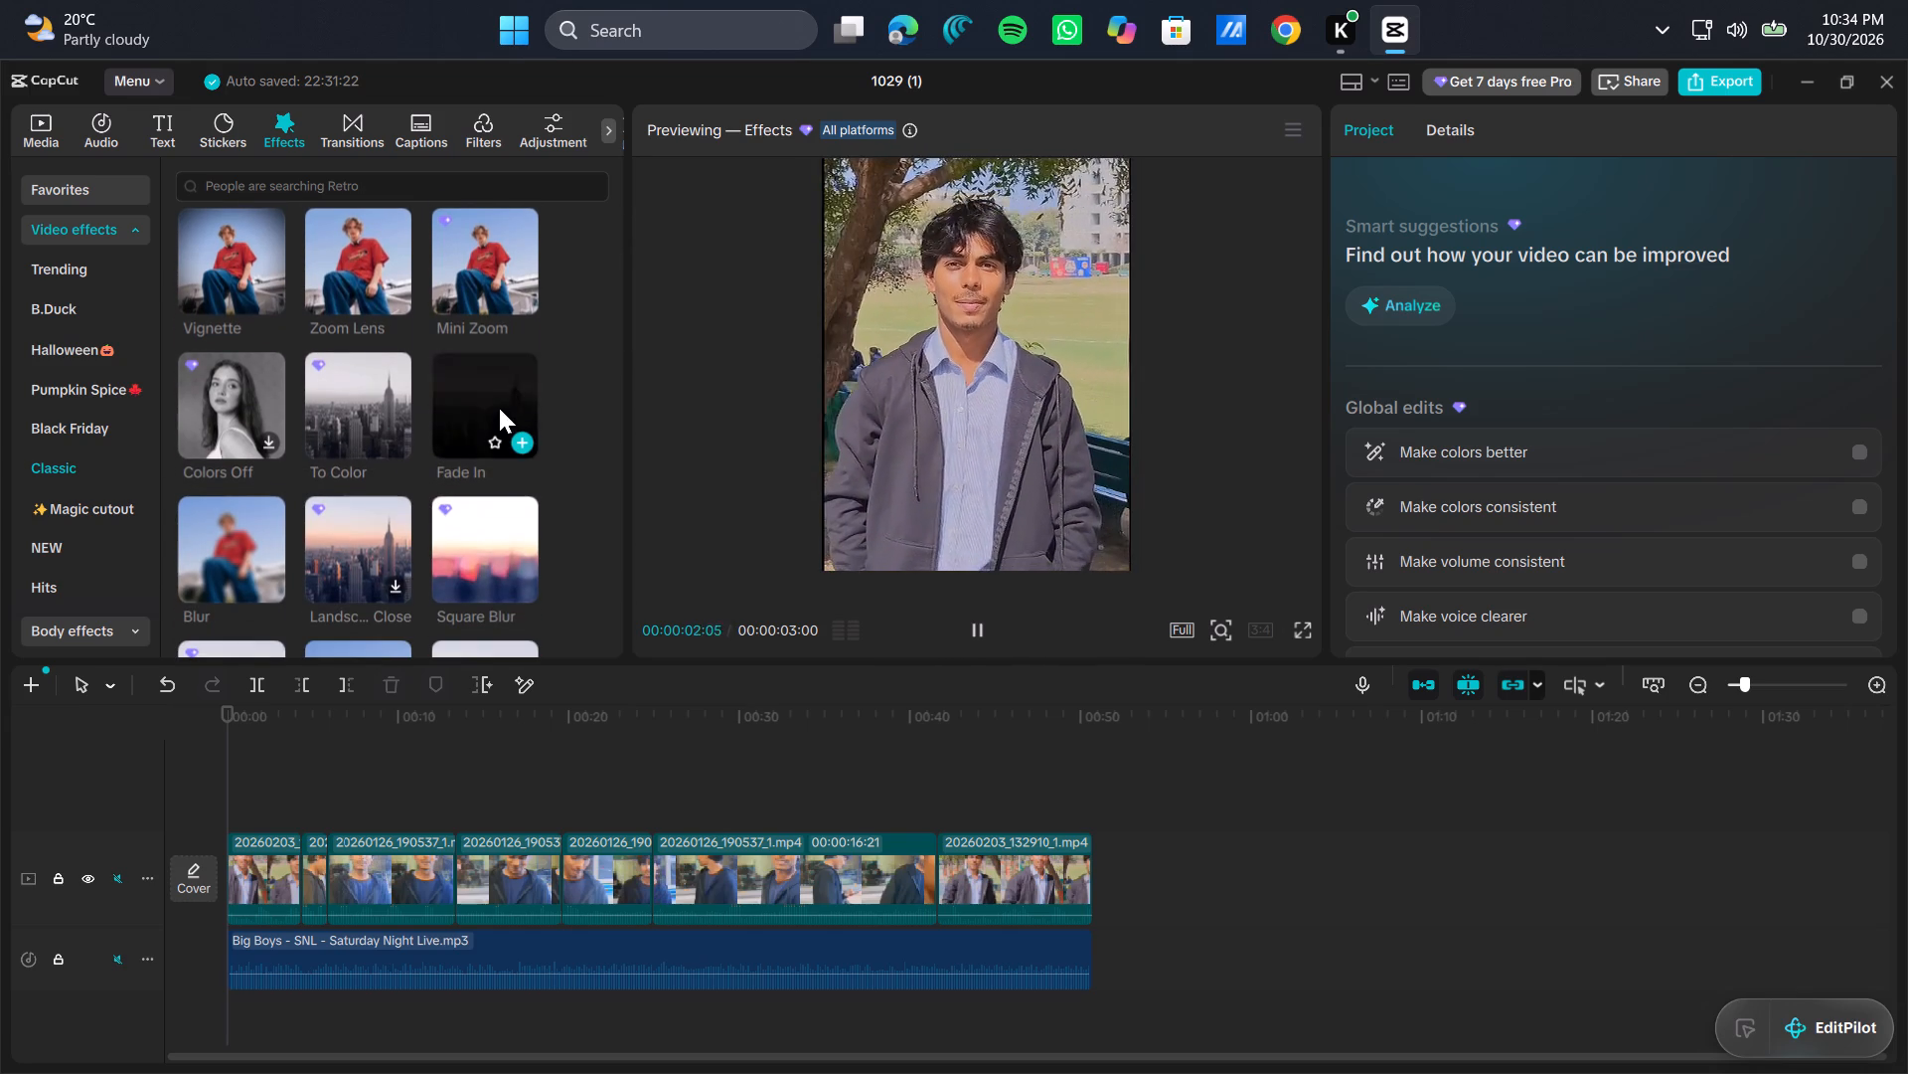
{"action": "double_click", "coordinate": [240, 535]}
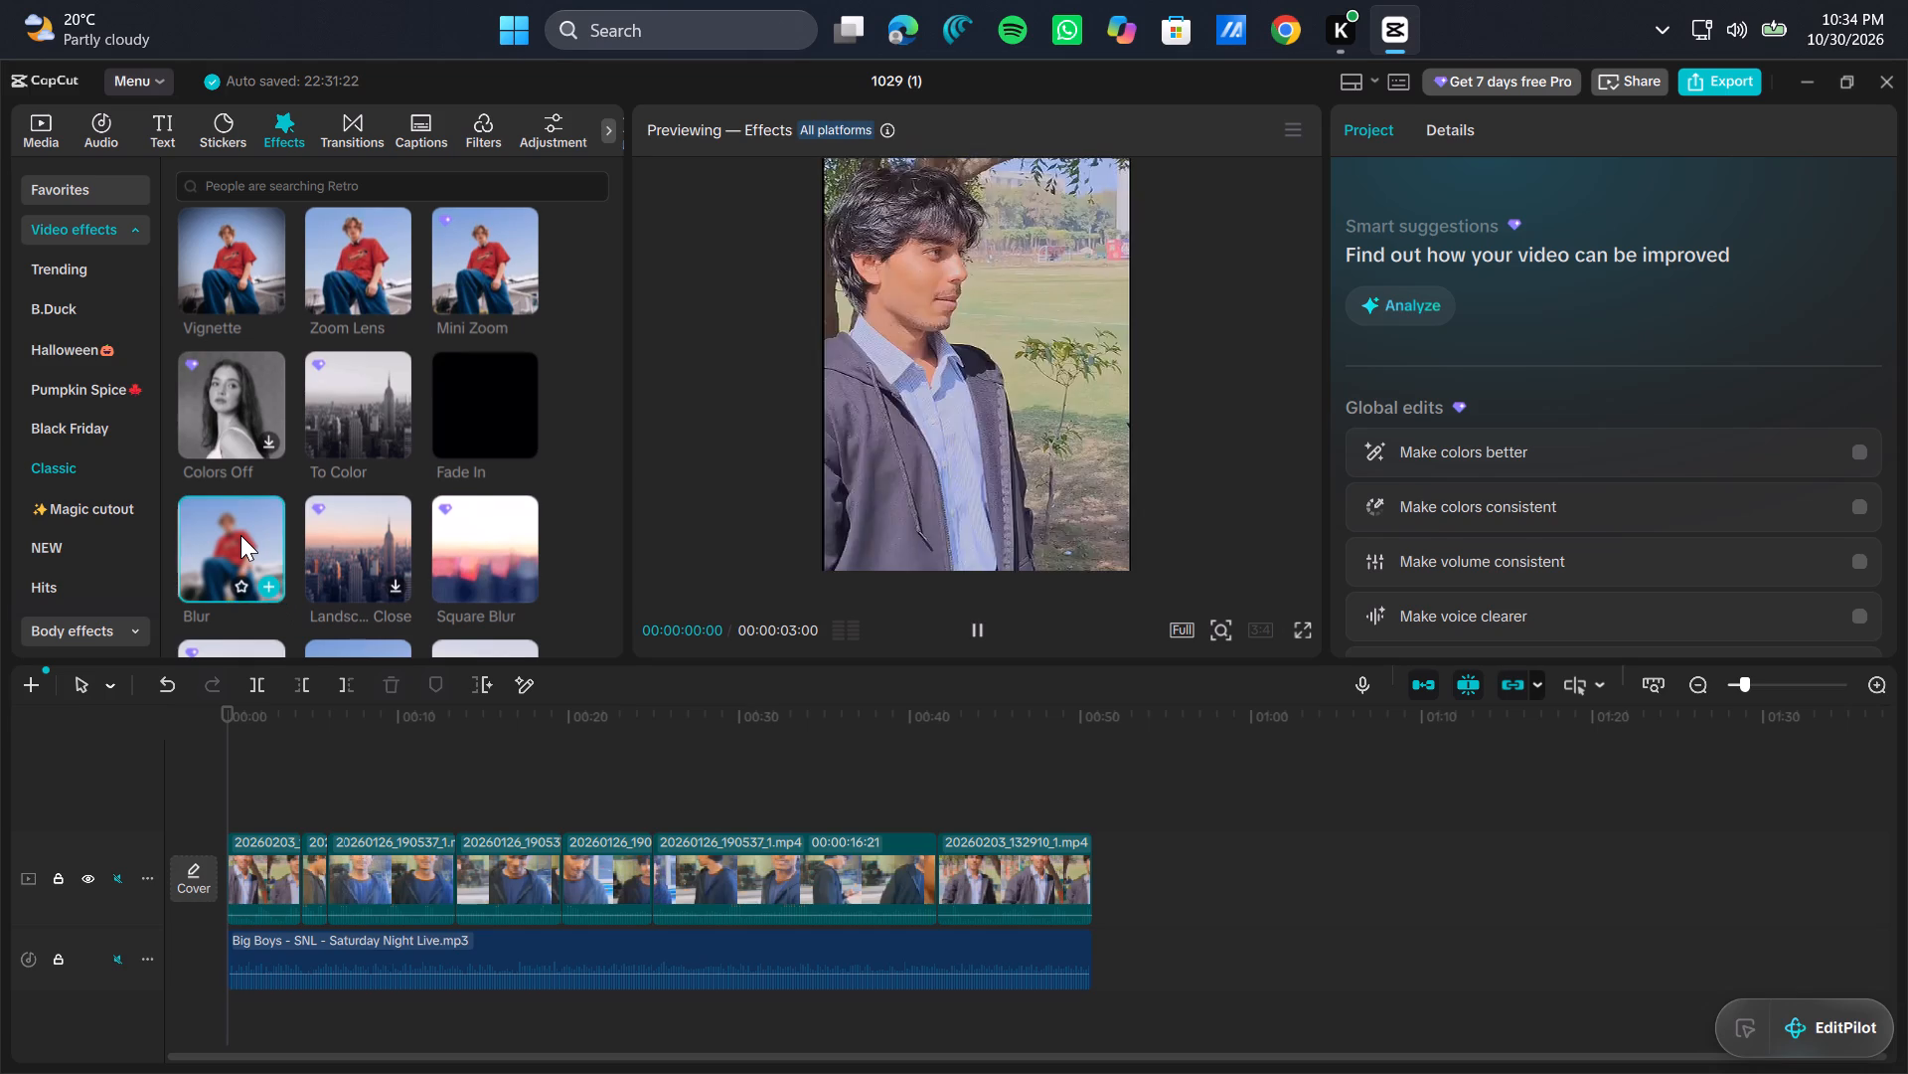
{"action": "scroll", "coordinate": [395, 525], "scroll_direction": "down", "scroll_amount": 1}
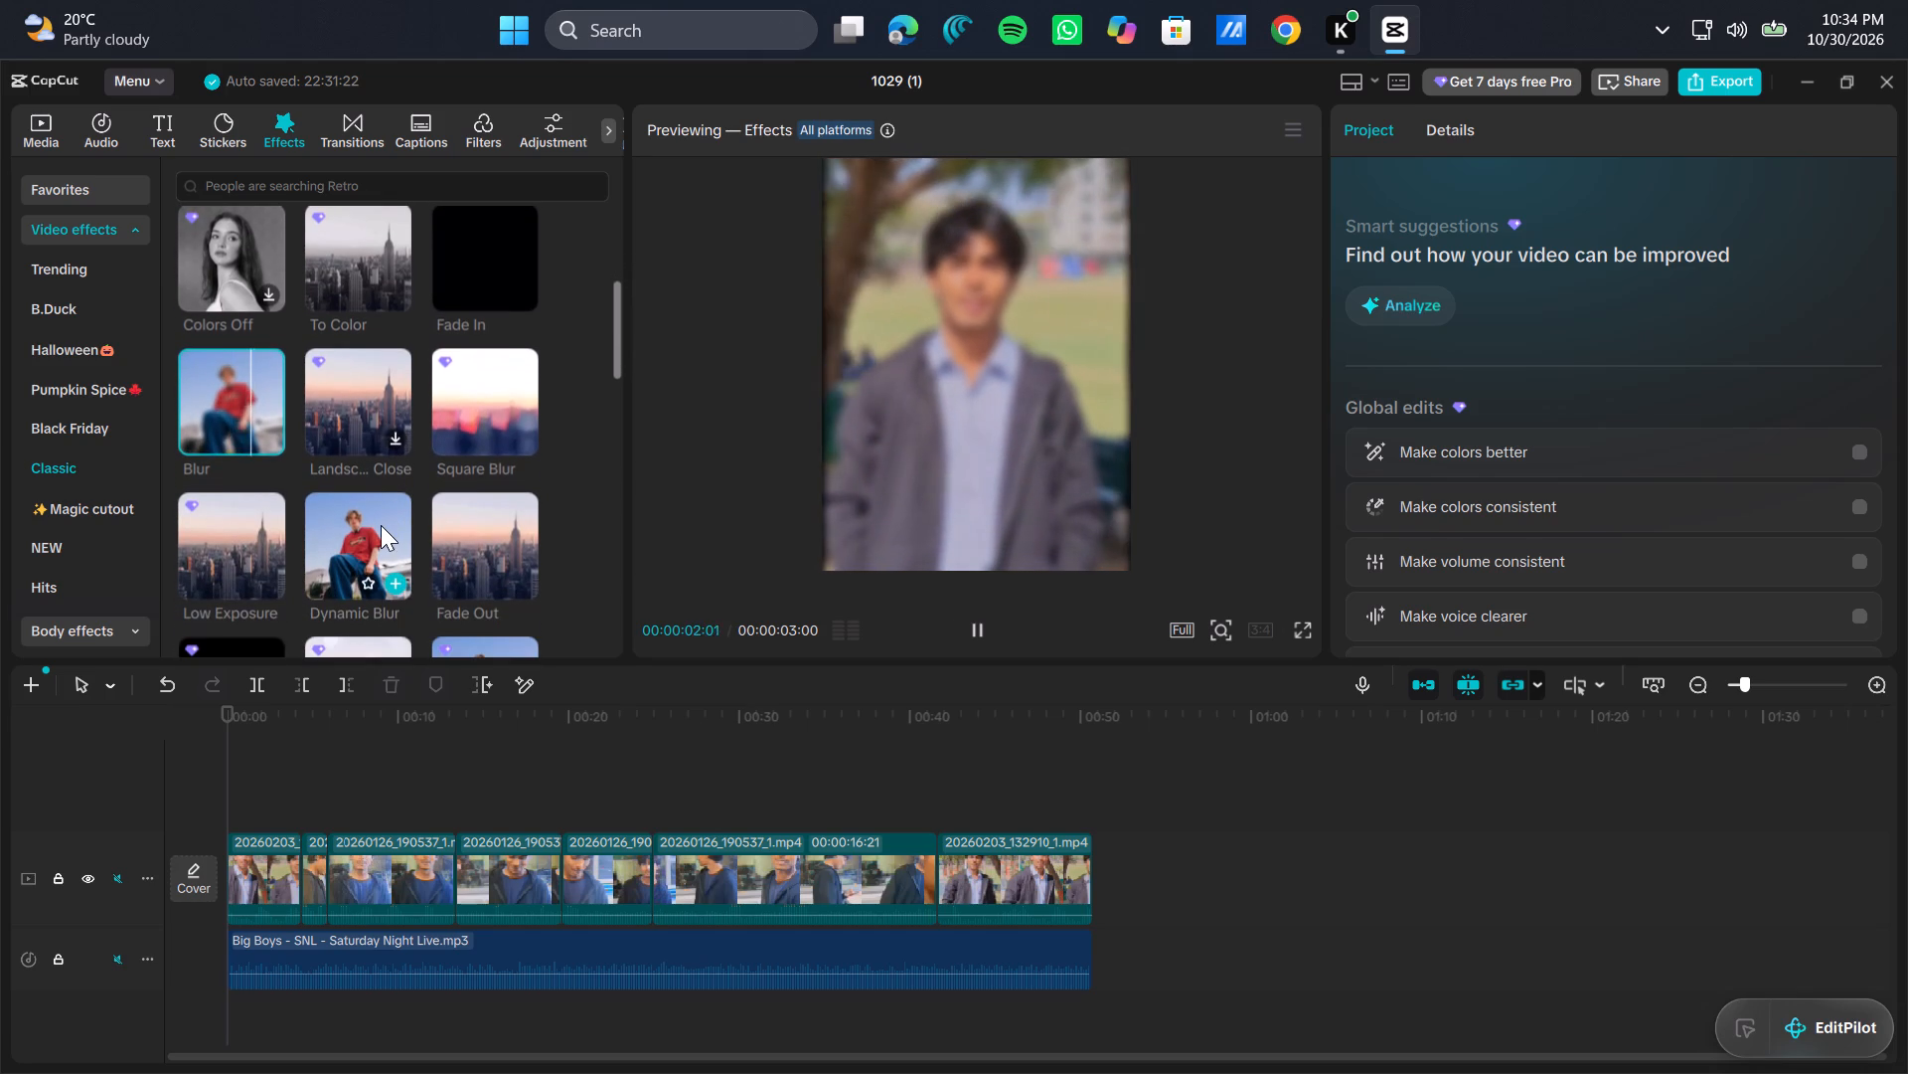
{"action": "scroll", "coordinate": [360, 519], "scroll_direction": "down", "scroll_amount": 1}
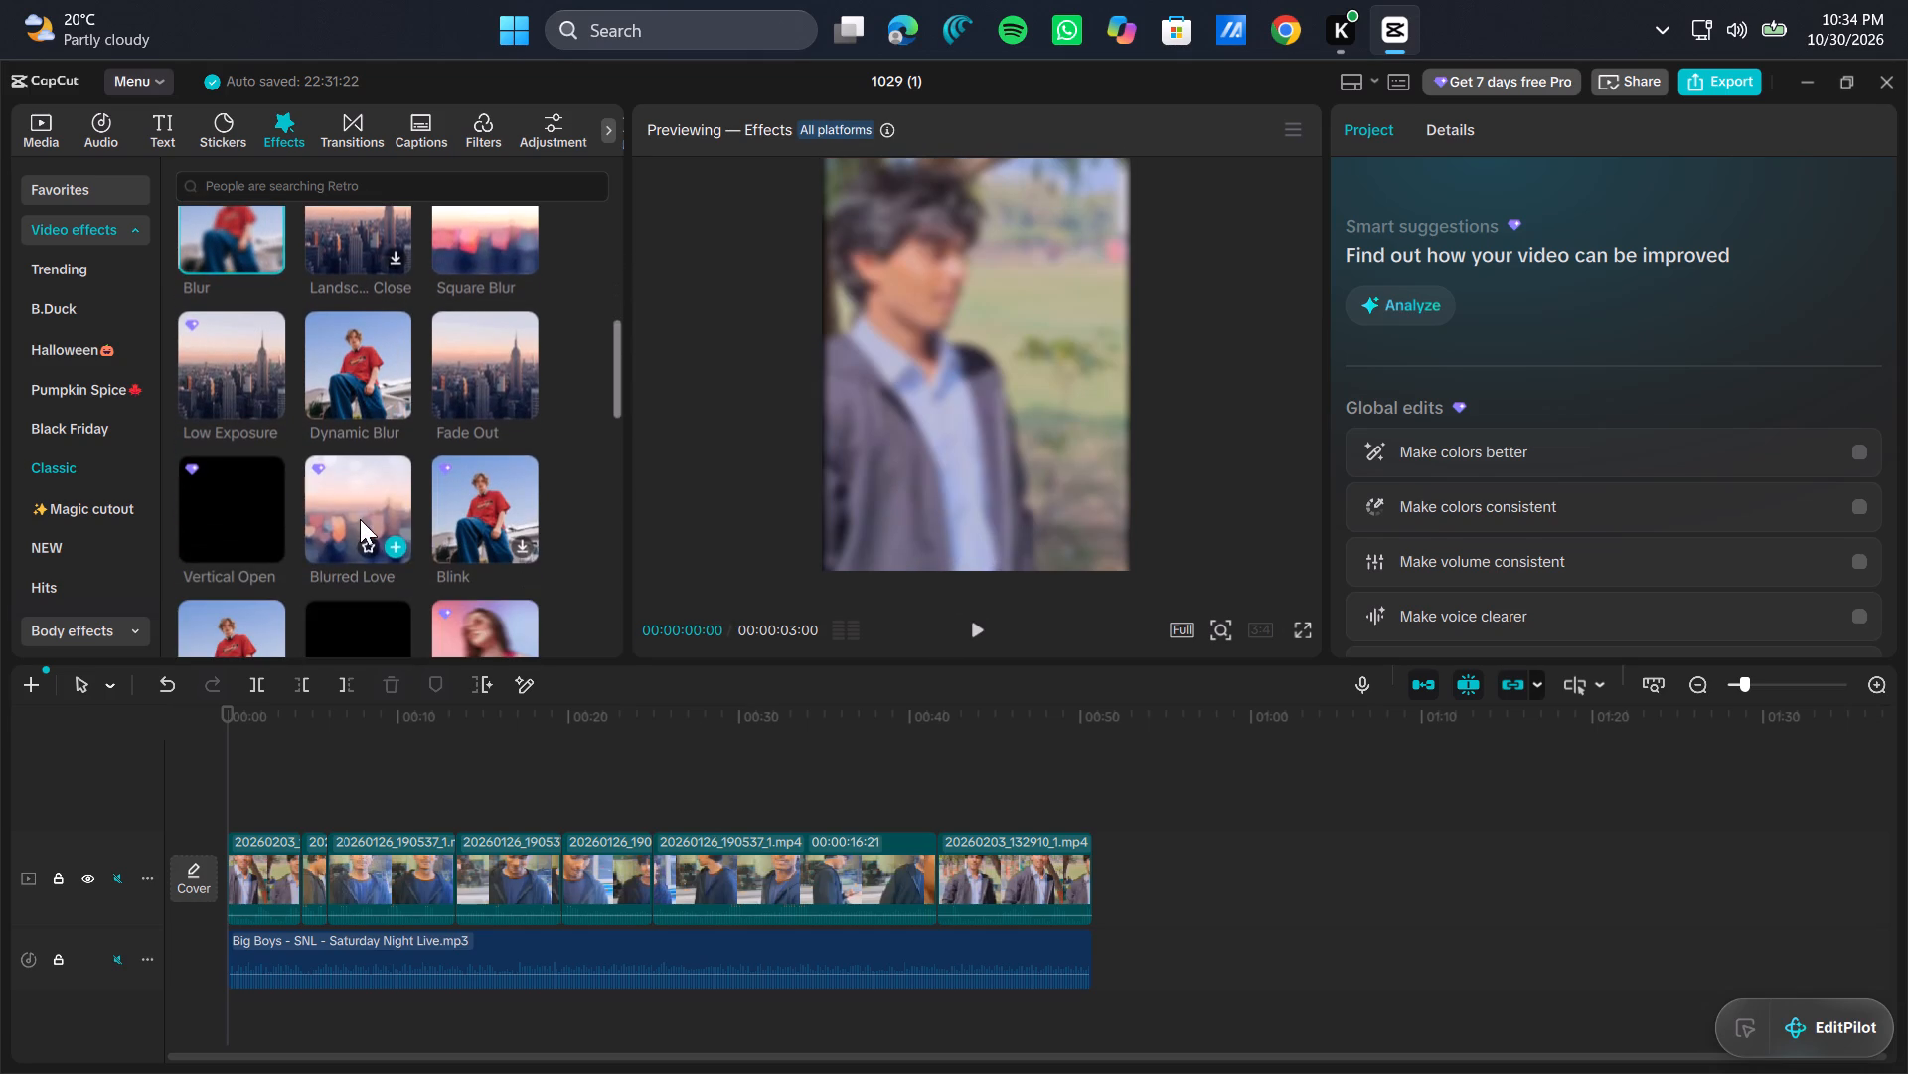
{"action": "double_click", "coordinate": [344, 377]}
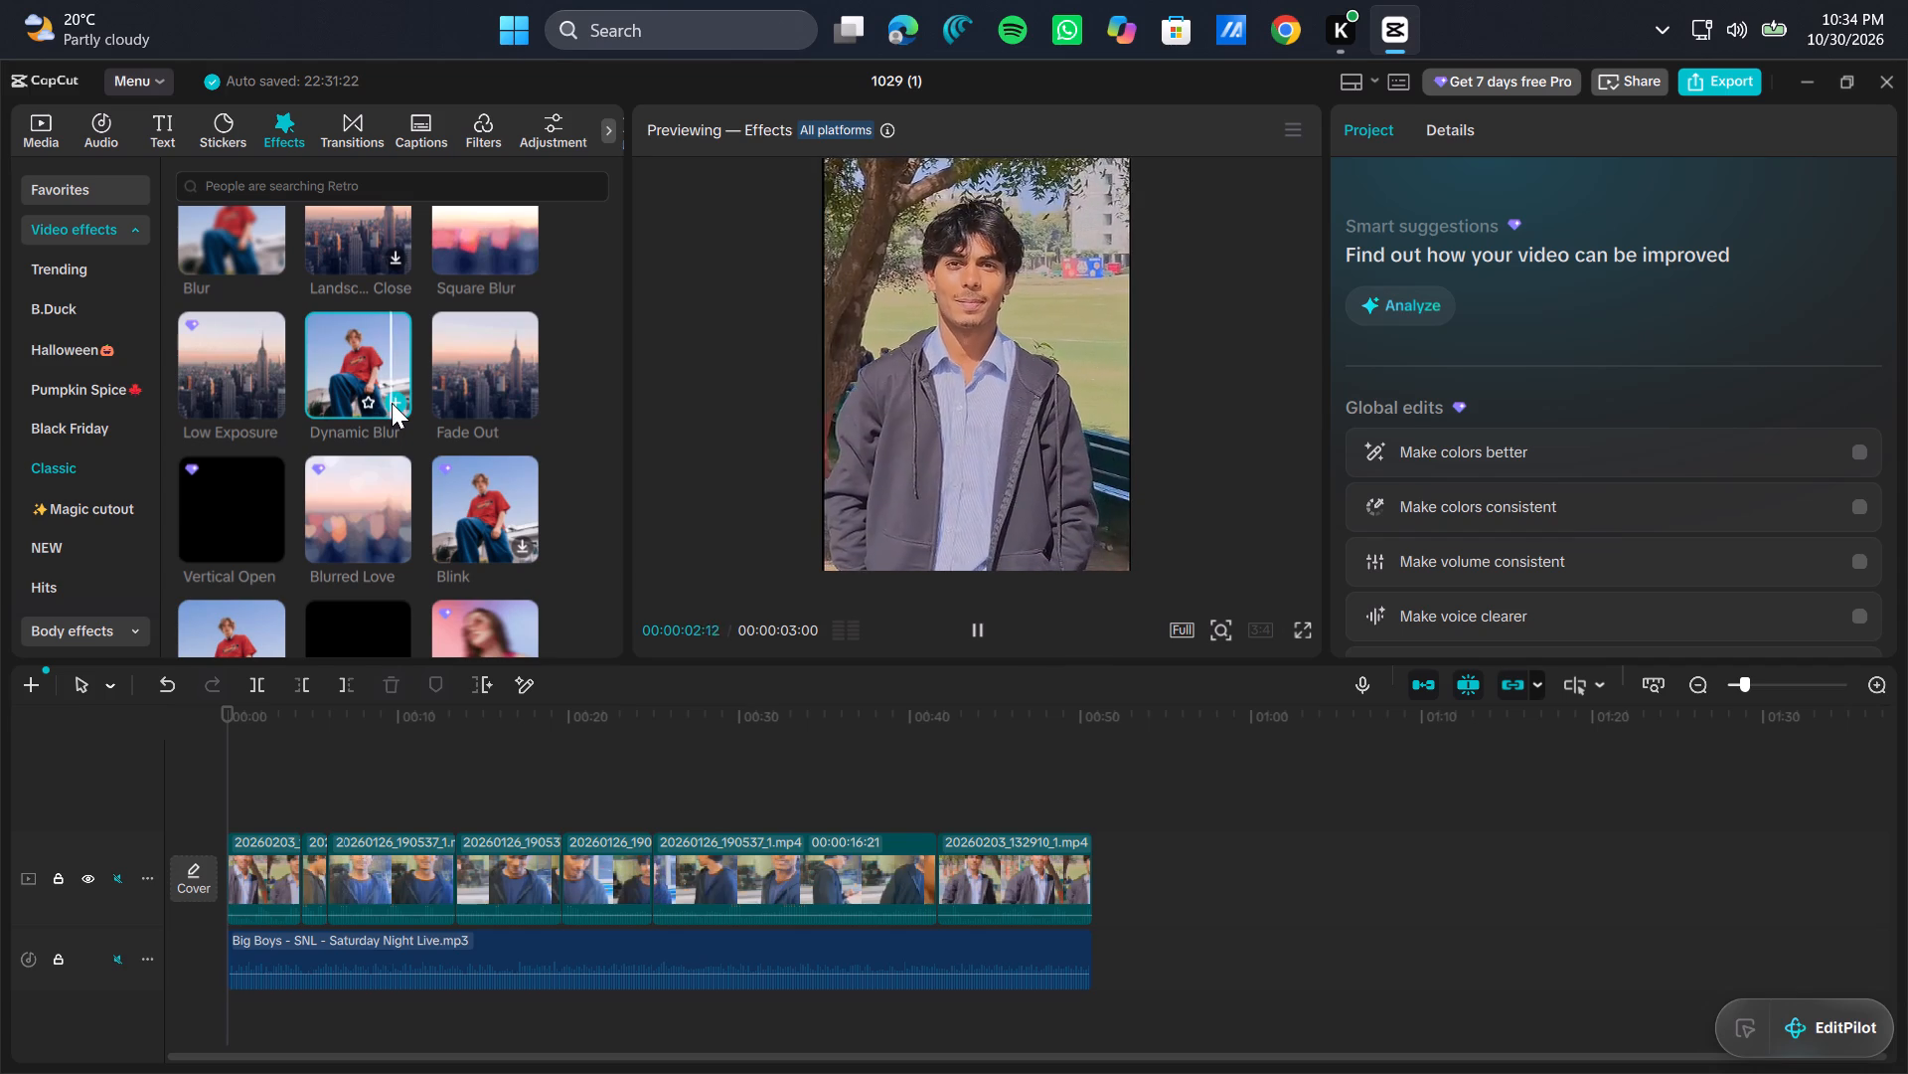
{"action": "double_click", "coordinate": [344, 371]}
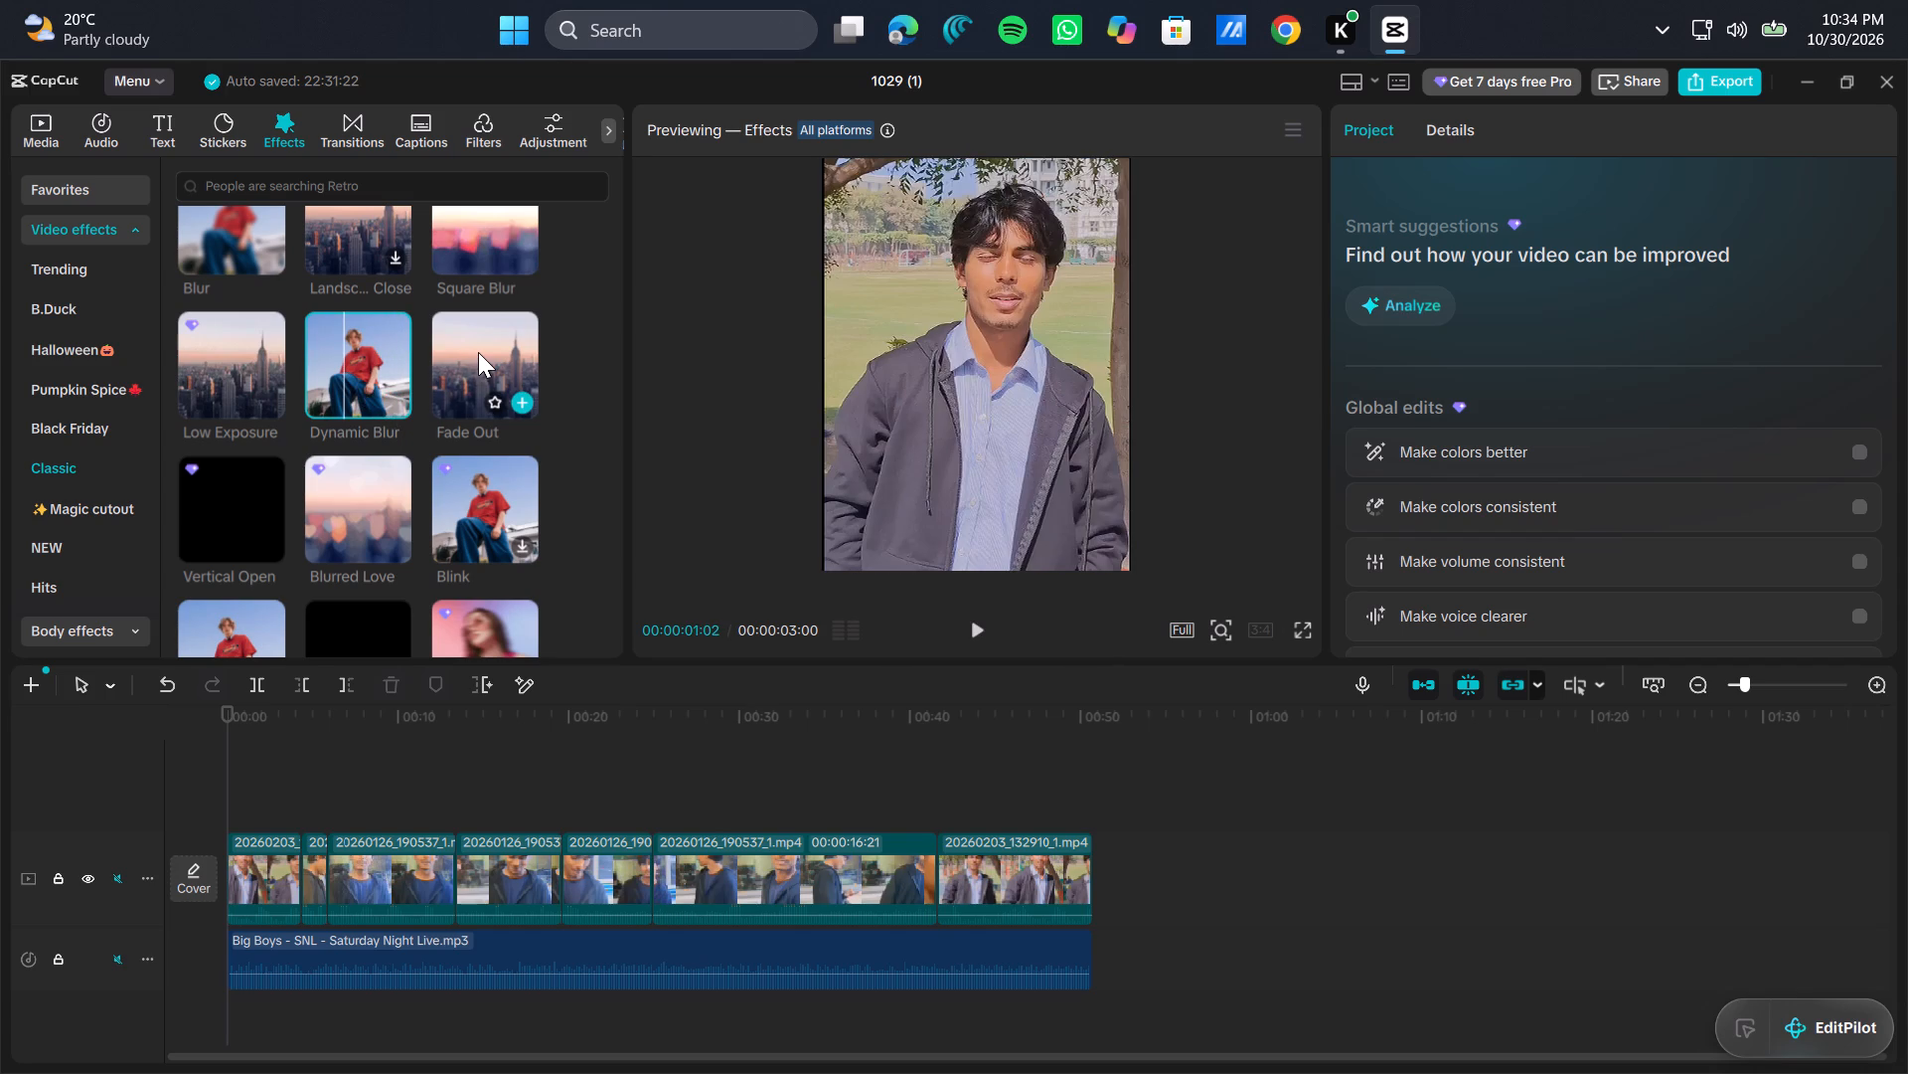
{"action": "double_click", "coordinate": [478, 352]}
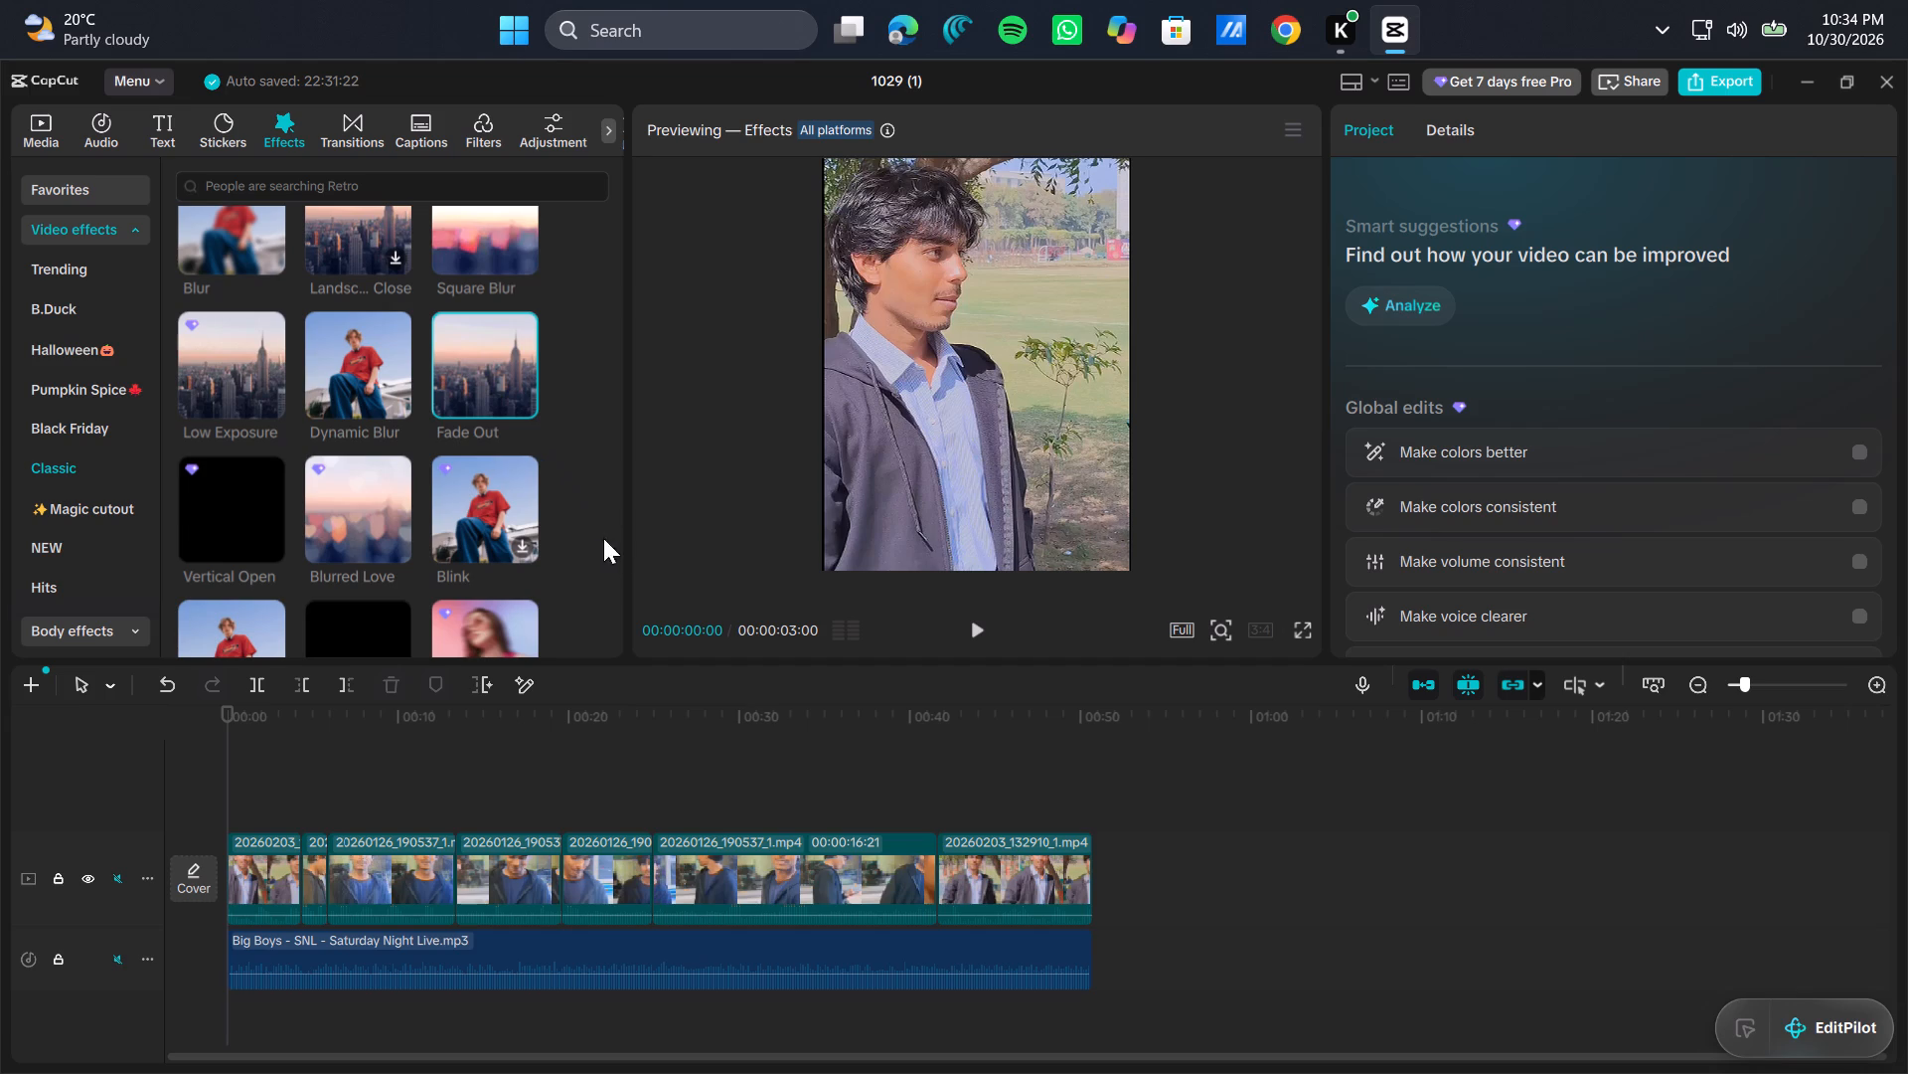
{"action": "scroll", "coordinate": [419, 429], "scroll_direction": "down", "scroll_amount": 1}
{"action": "scroll", "coordinate": [419, 429], "scroll_direction": "up", "scroll_amount": 1}
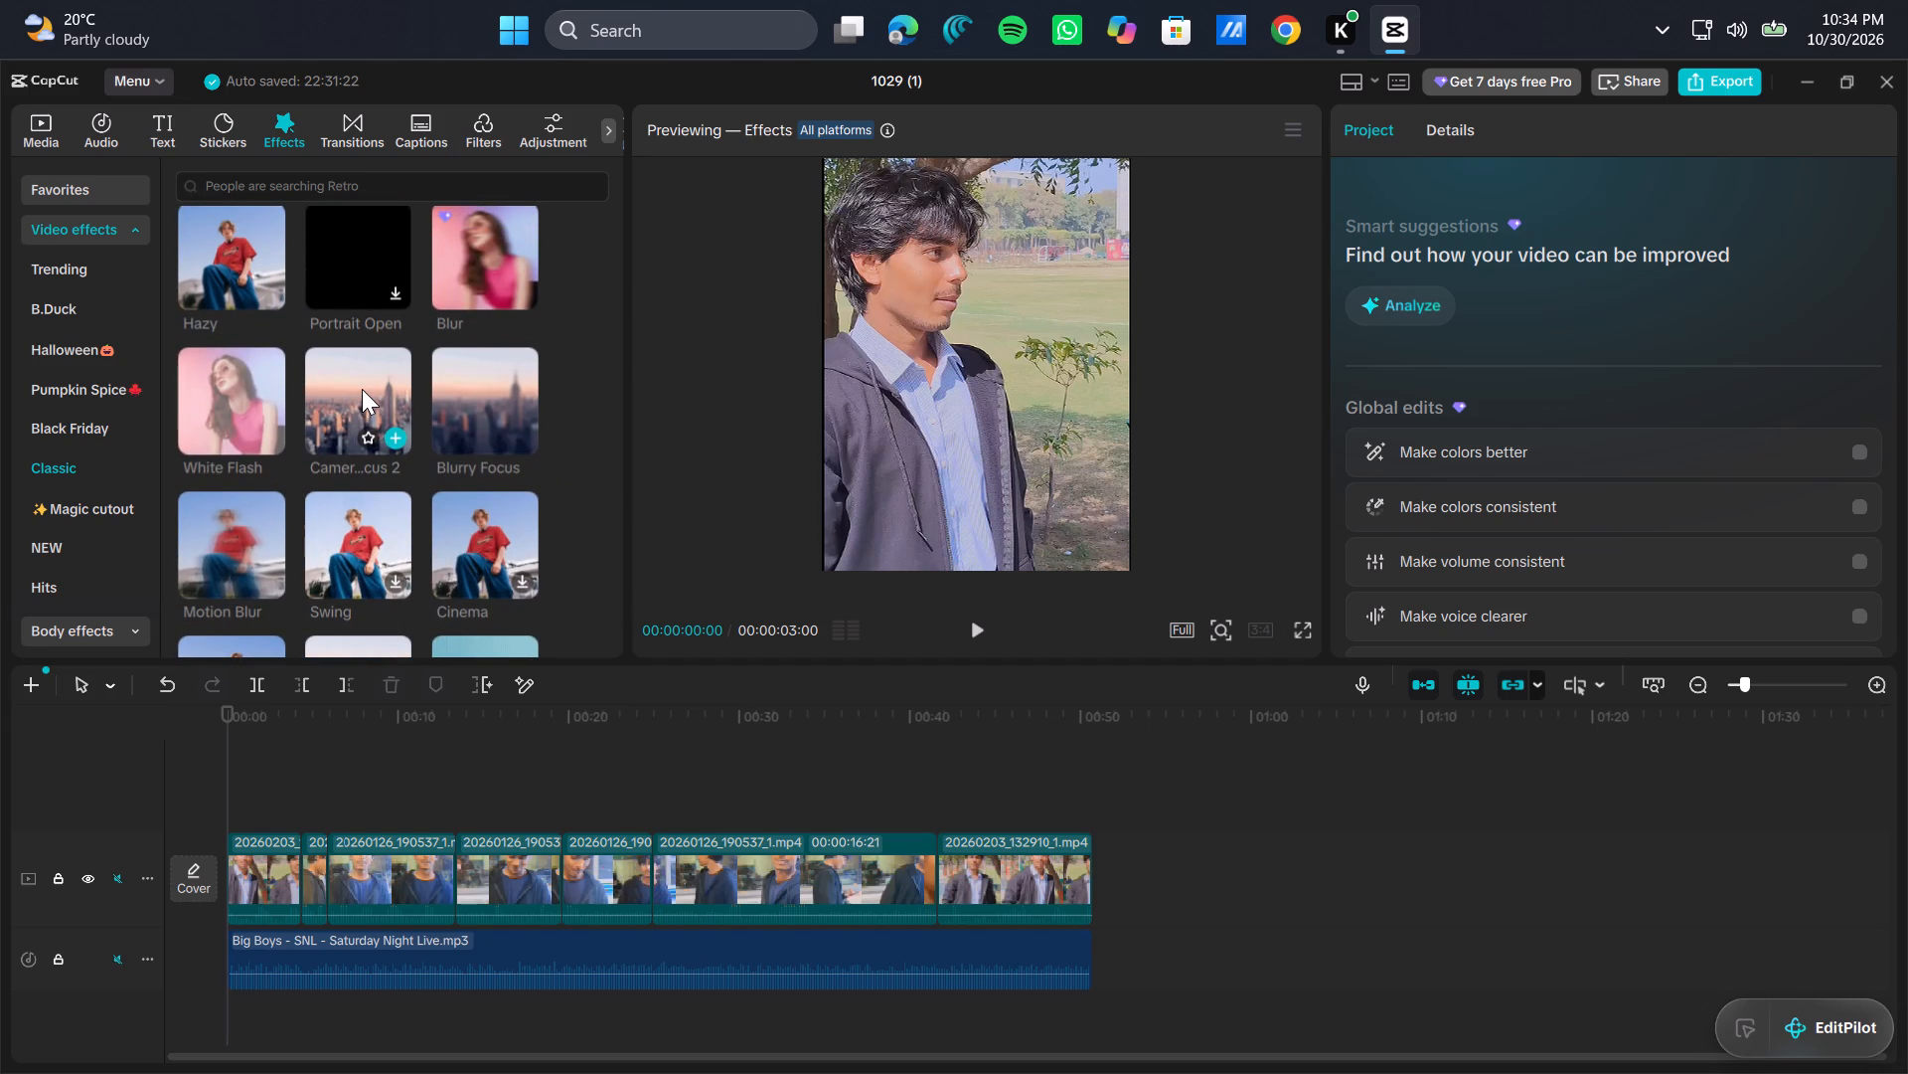
{"action": "double_click", "coordinate": [362, 389]}
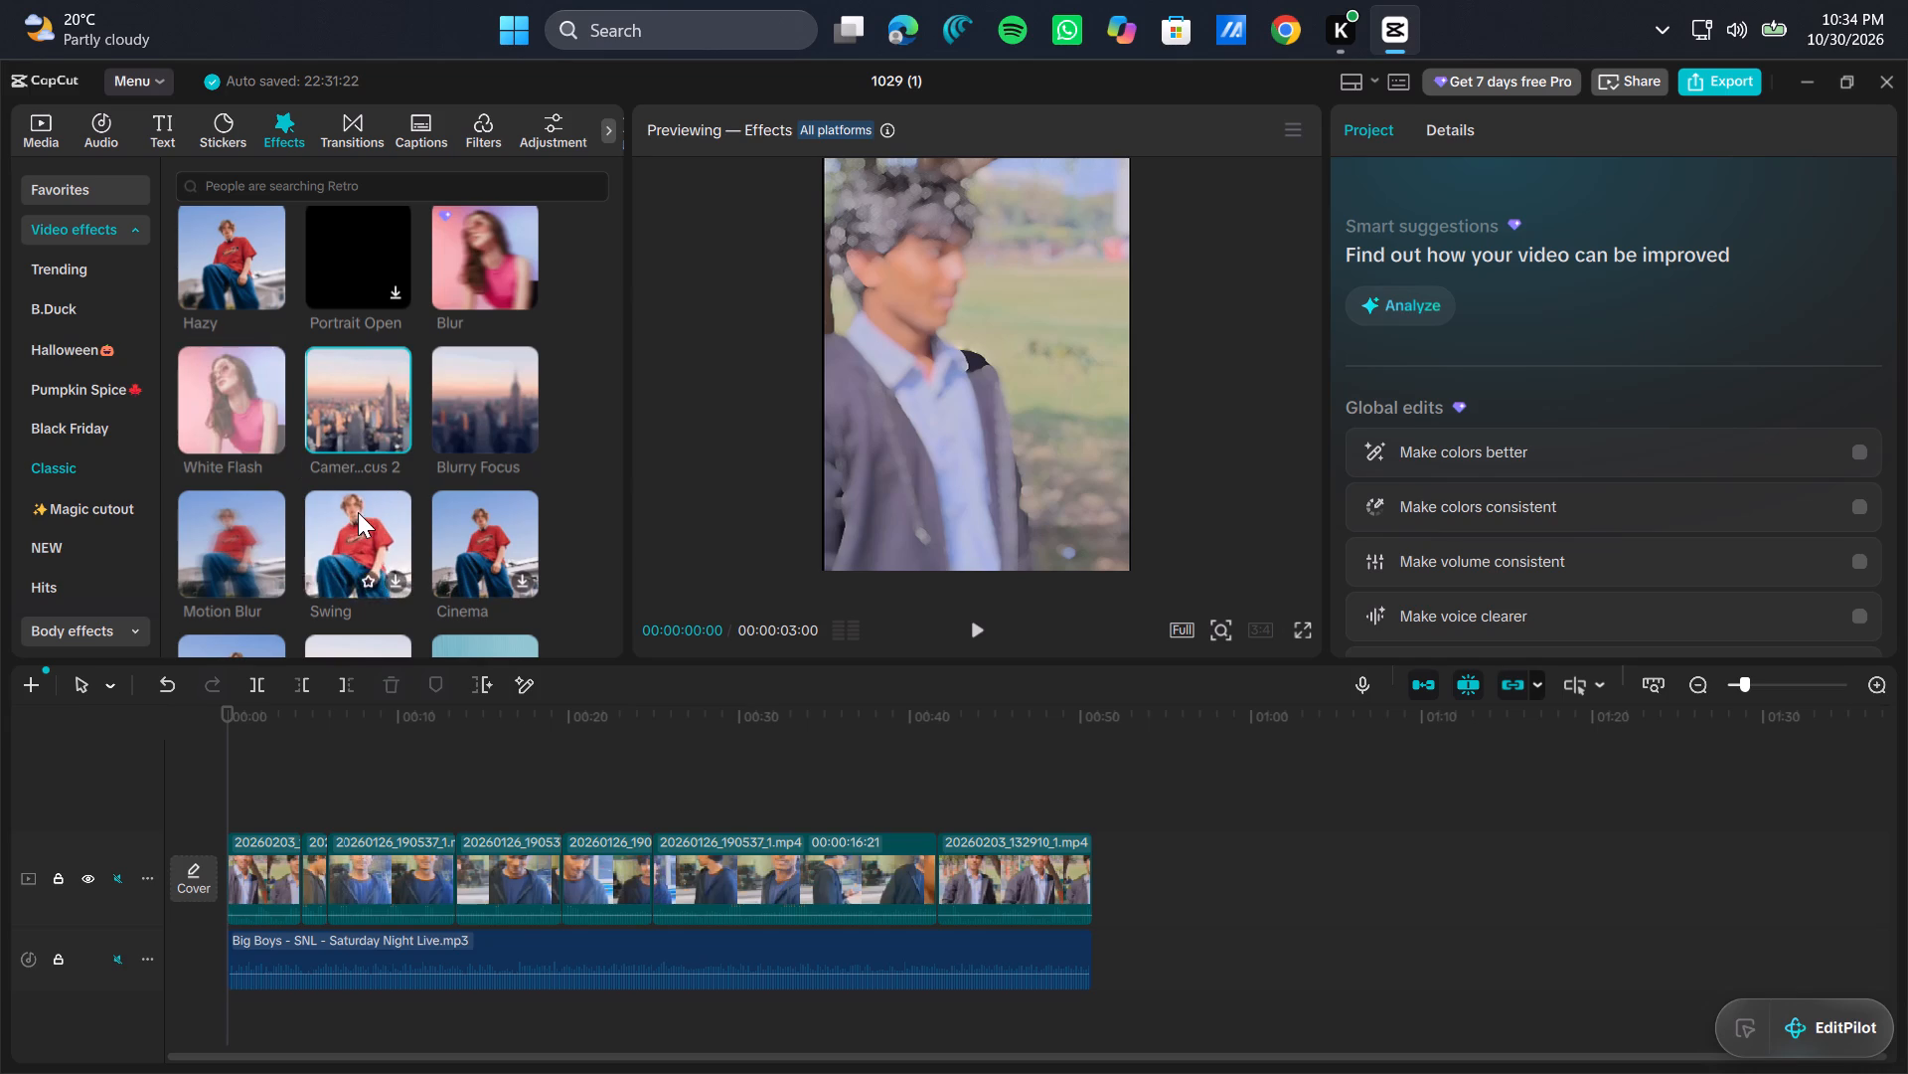
Add the Classic effect Vignette at 00:00:00:00 and extend it over the whole video to 00:00:50:22.
{"action": "scroll", "coordinate": [488, 533], "scroll_direction": "up", "scroll_amount": 2}
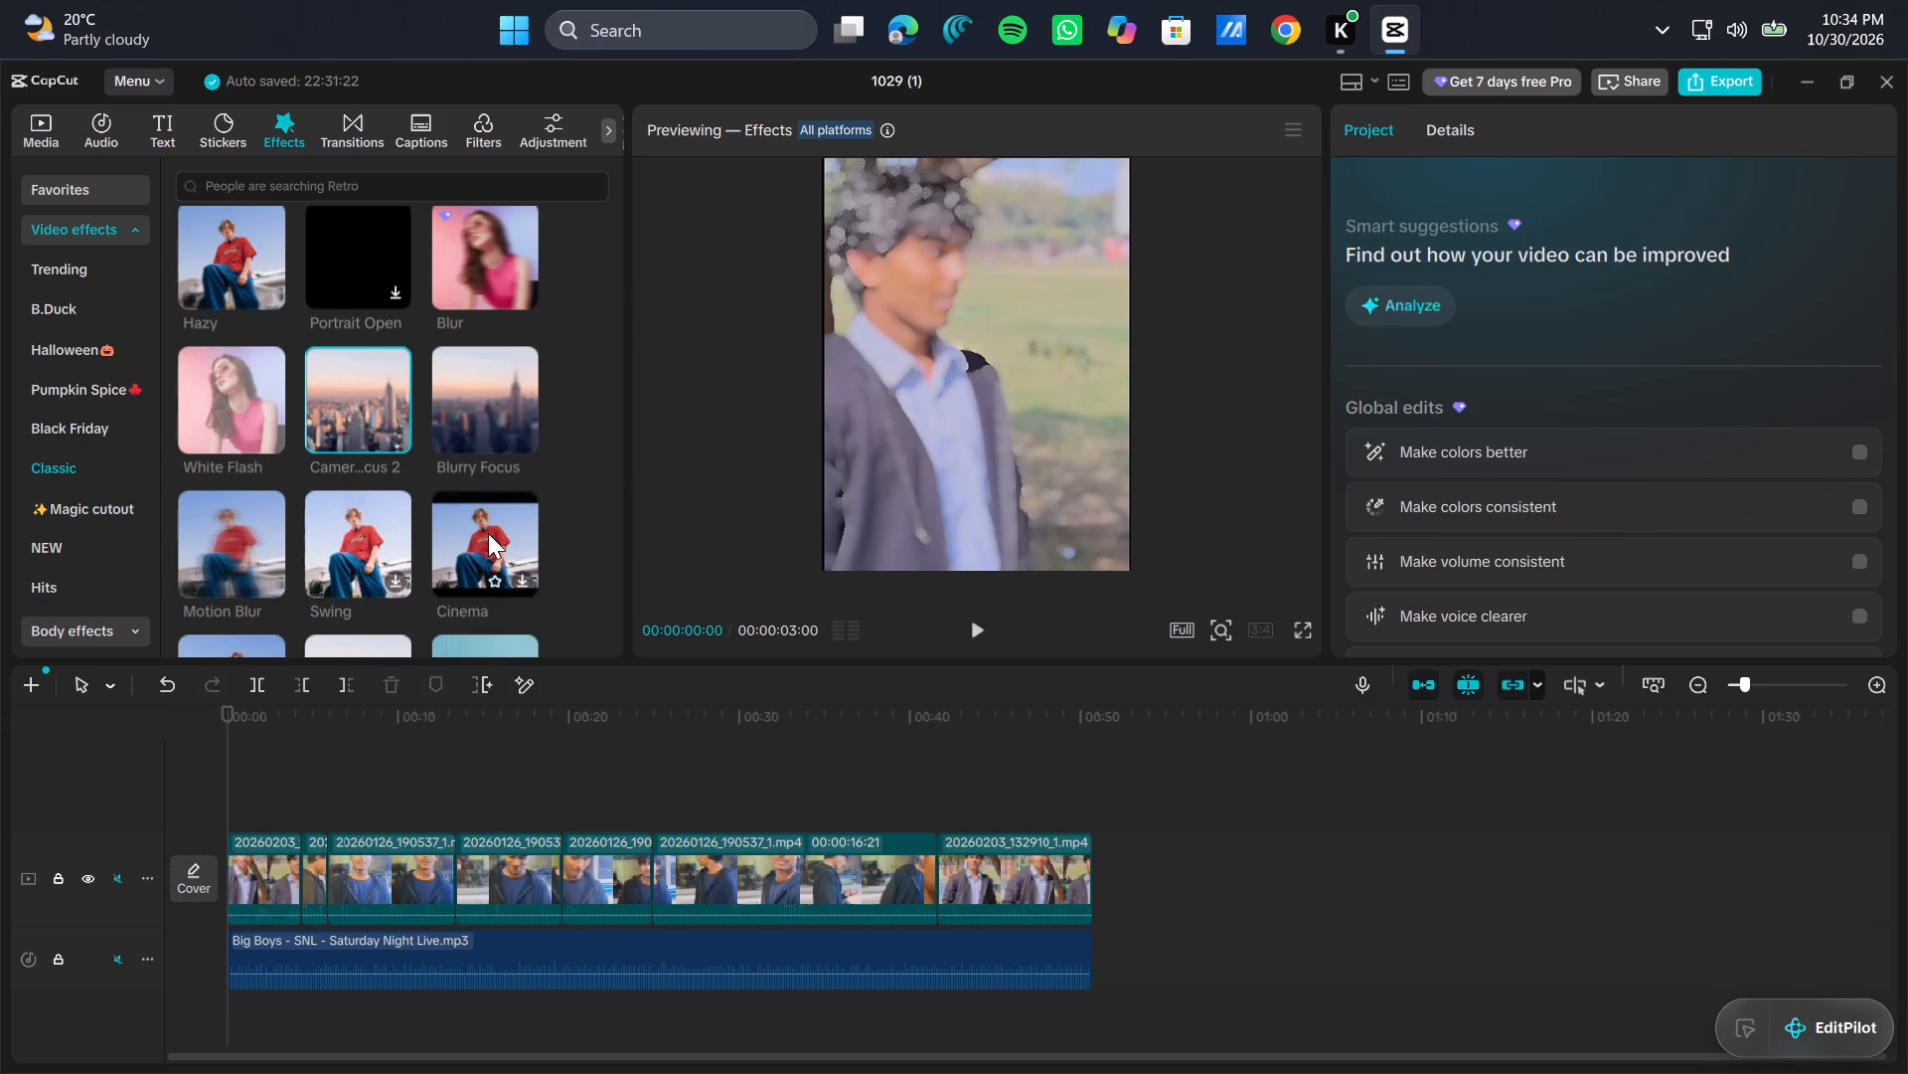
{"action": "scroll", "coordinate": [488, 533], "scroll_direction": "up", "scroll_amount": 5}
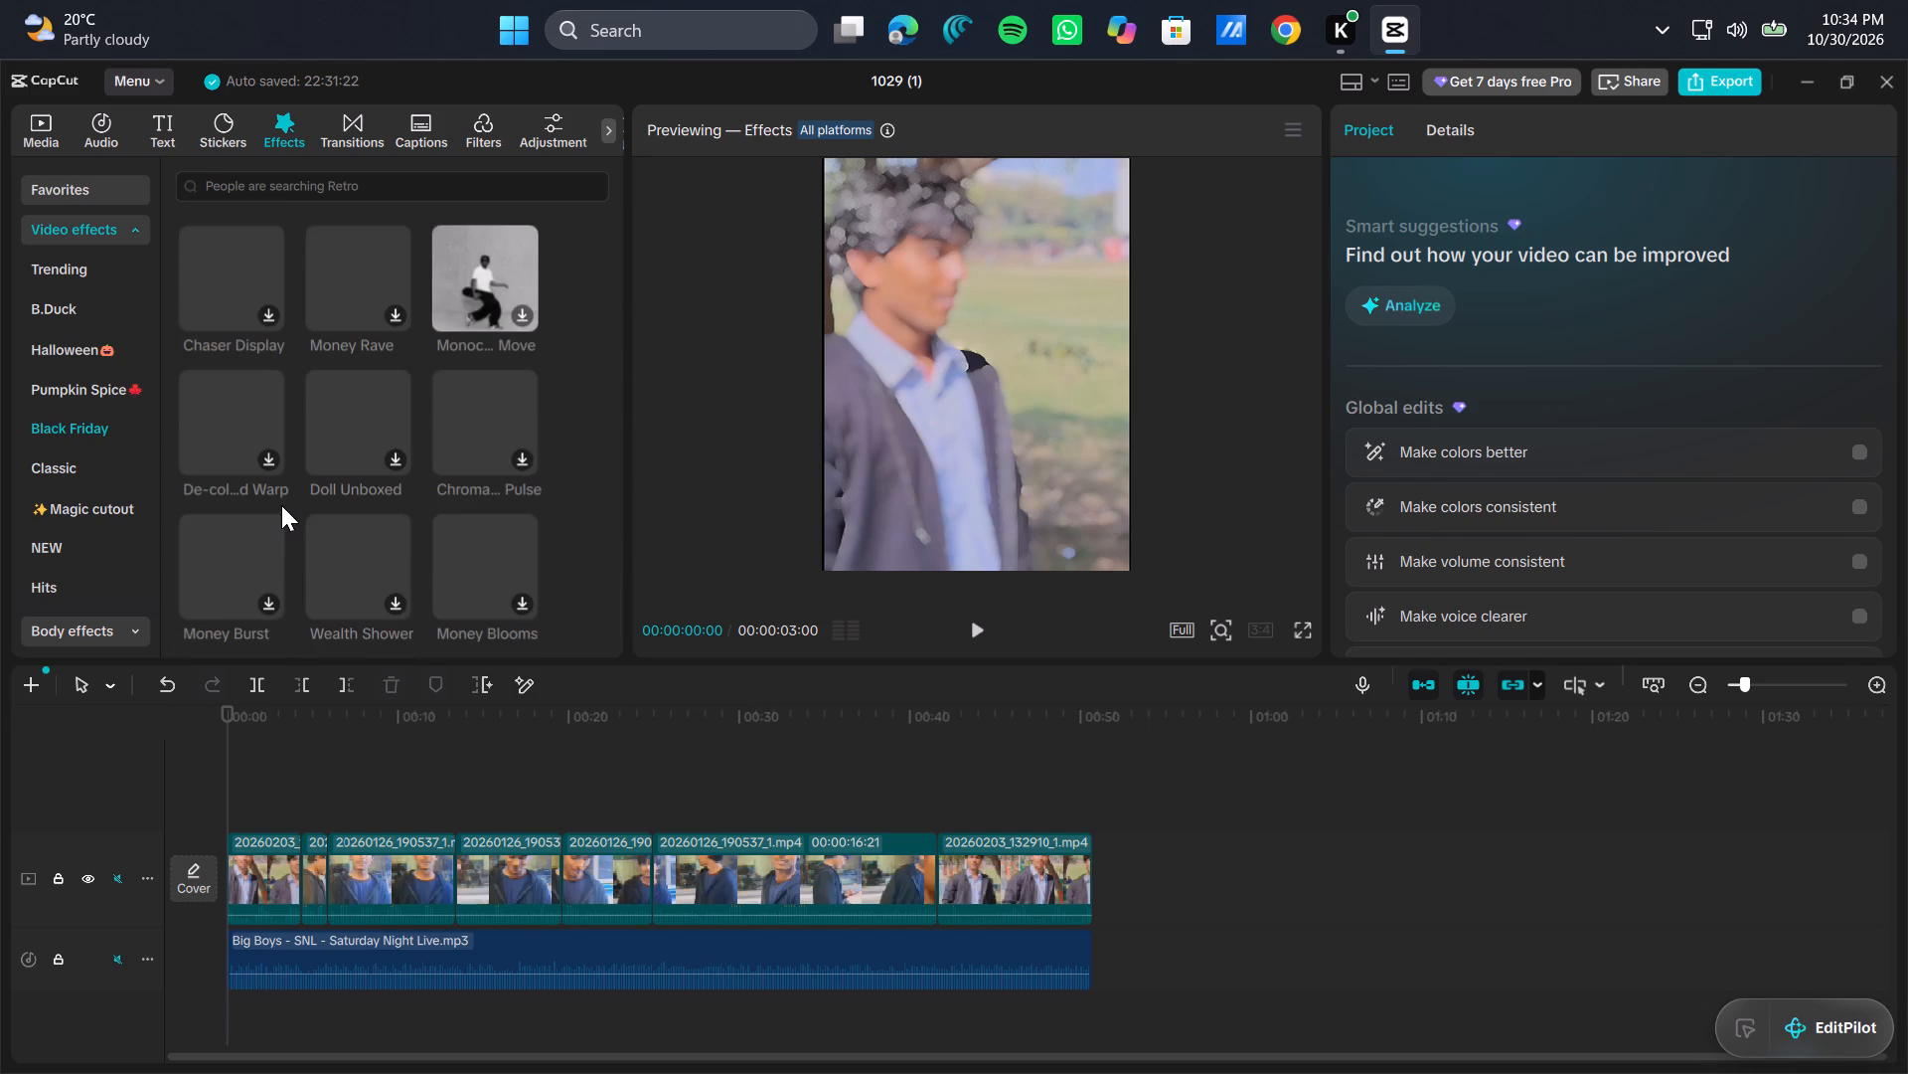
{"action": "scroll", "coordinate": [281, 505], "scroll_direction": "down", "scroll_amount": 4}
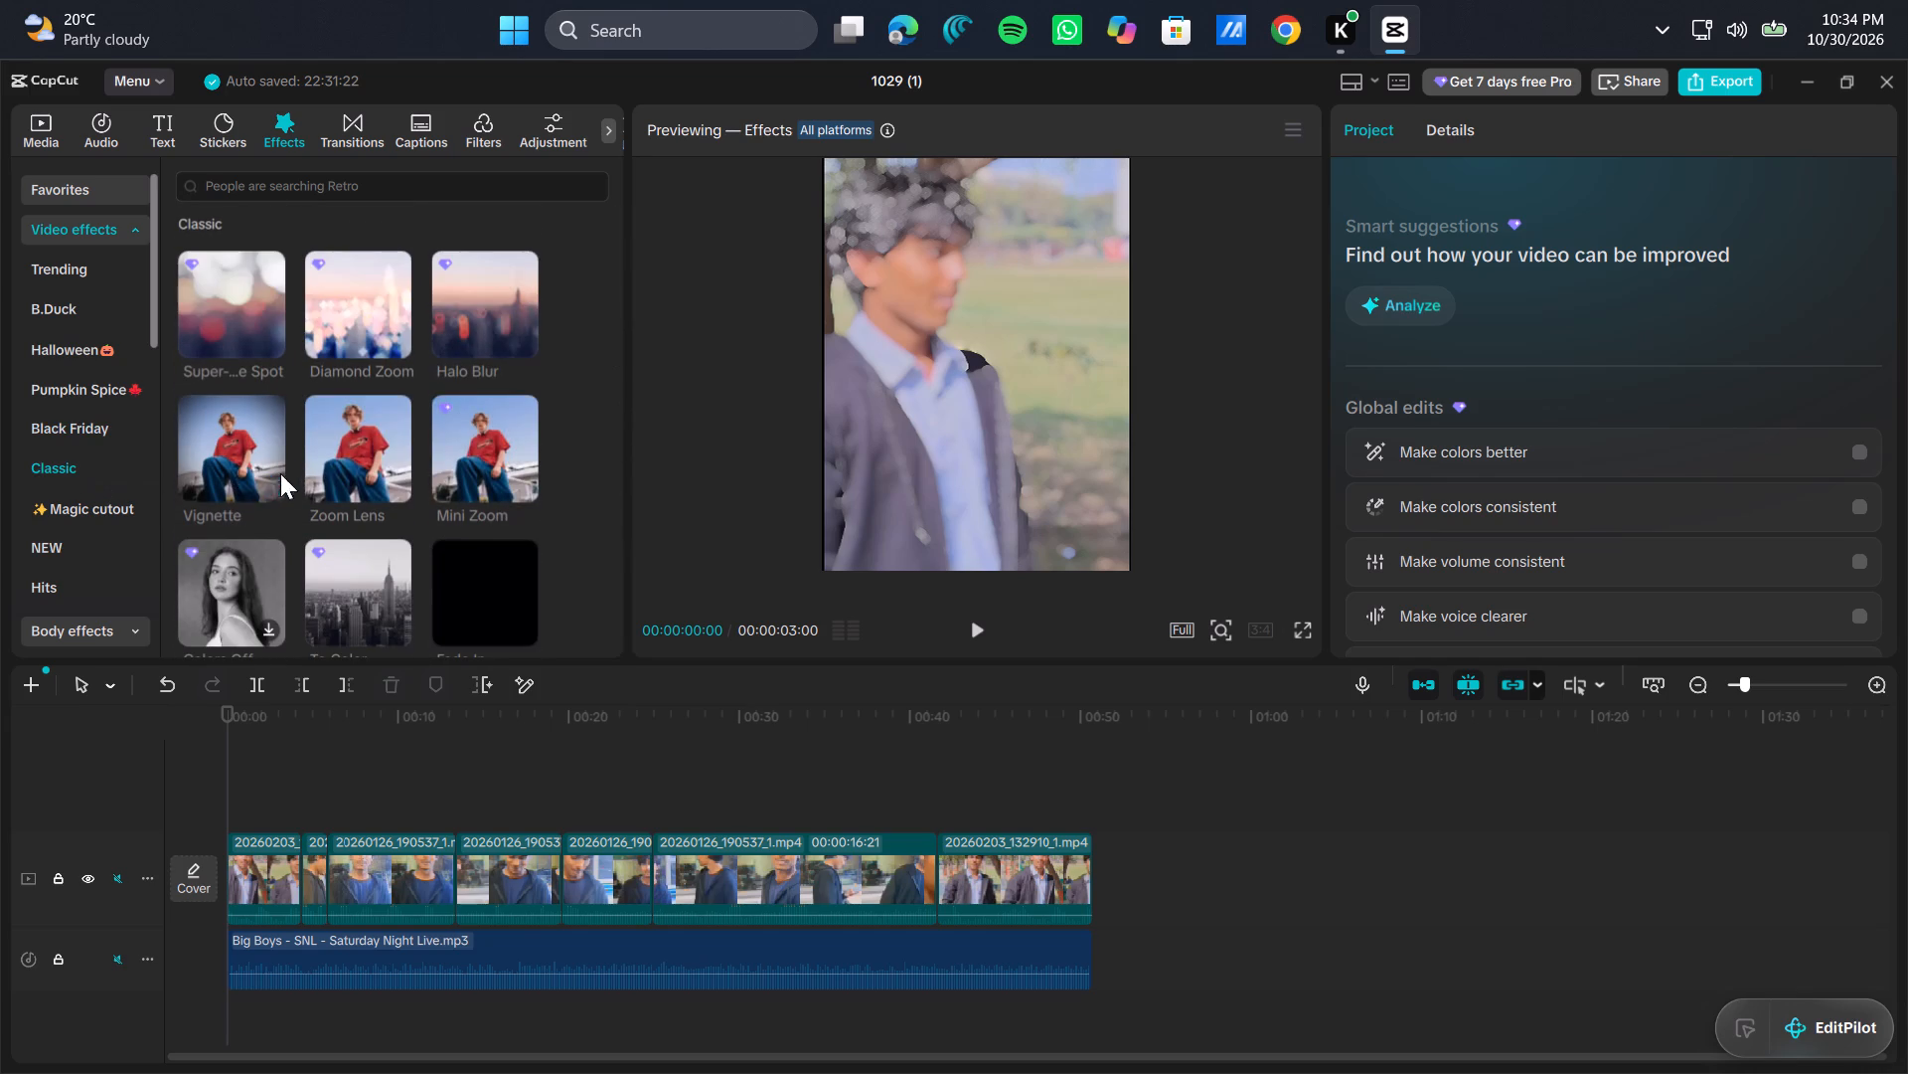
{"action": "left_click", "coordinate": [255, 479]}
{"action": "left_click", "coordinate": [270, 480]}
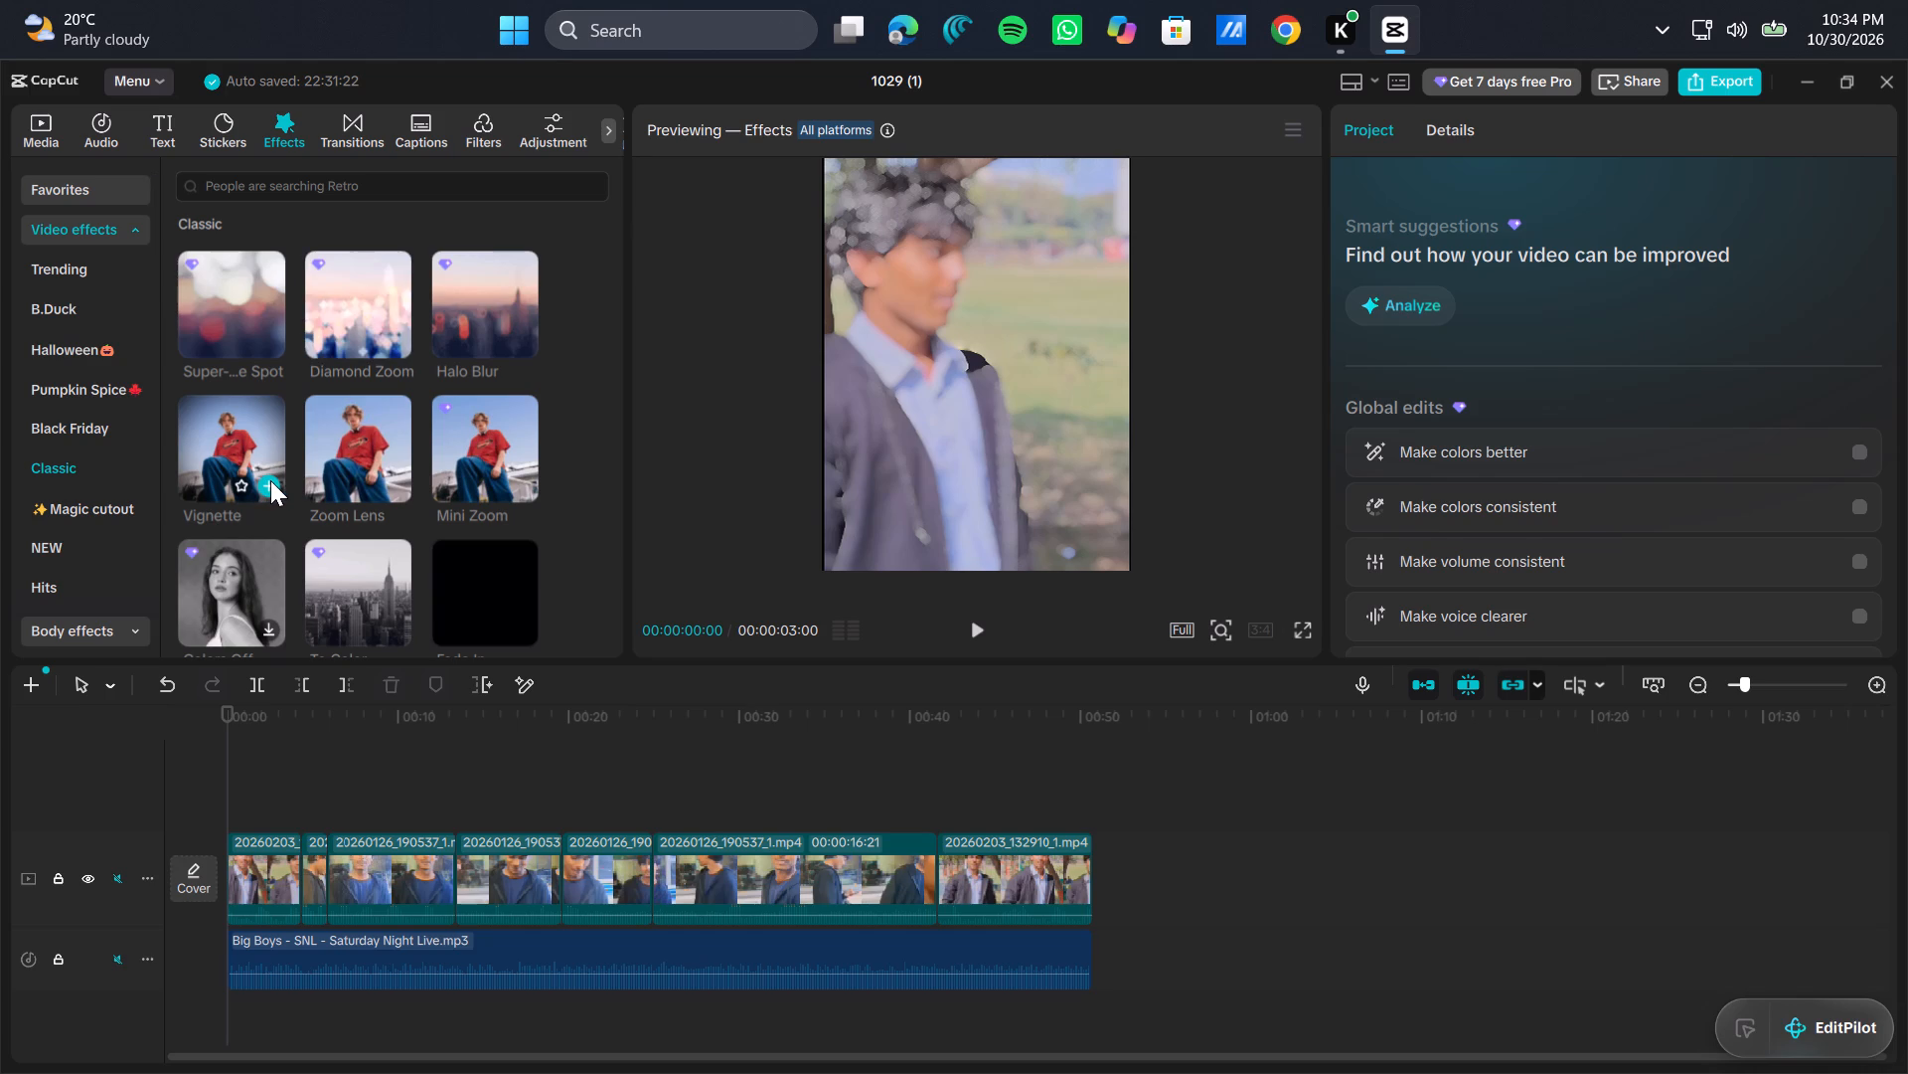
{"action": "left_click_drag", "start_coordinate": [279, 813], "coordinate": [1087, 858]}
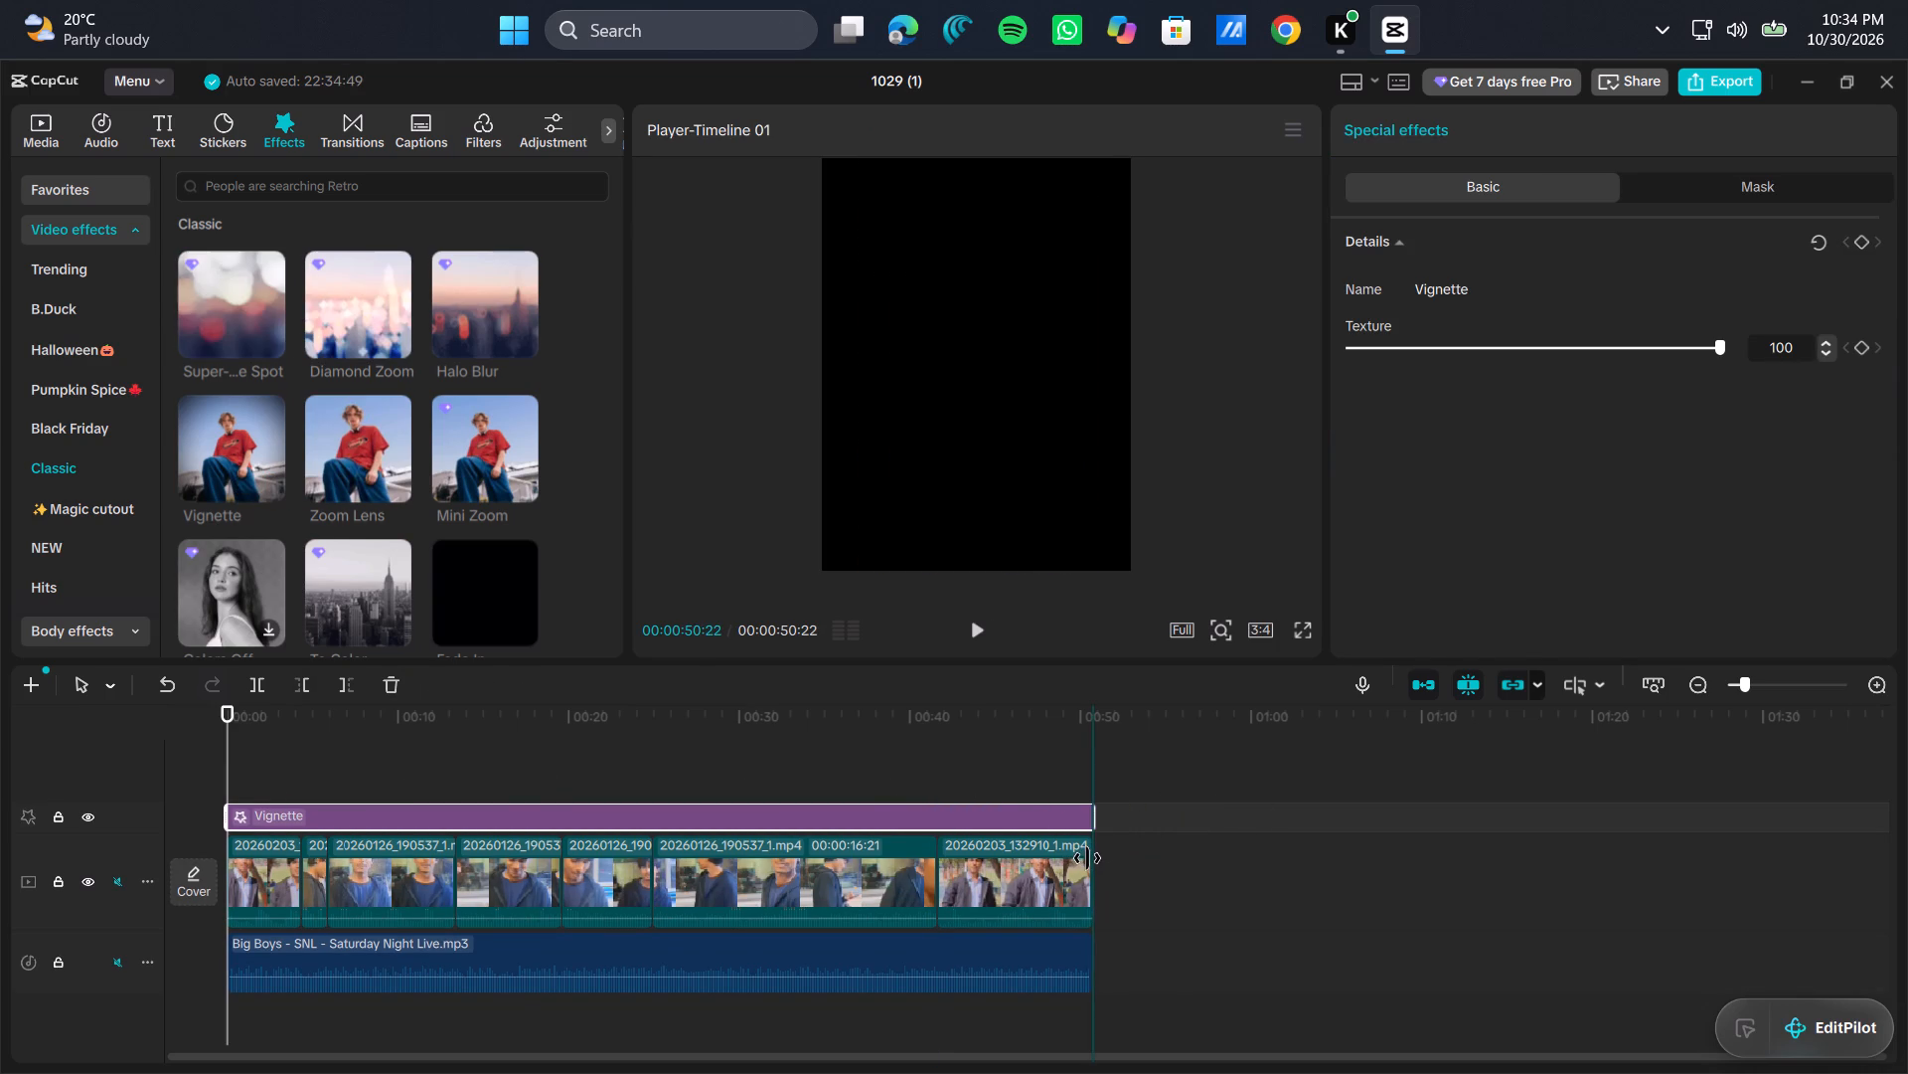
{"action": "left_click_drag", "start_coordinate": [1087, 858], "coordinate": [1083, 863]}
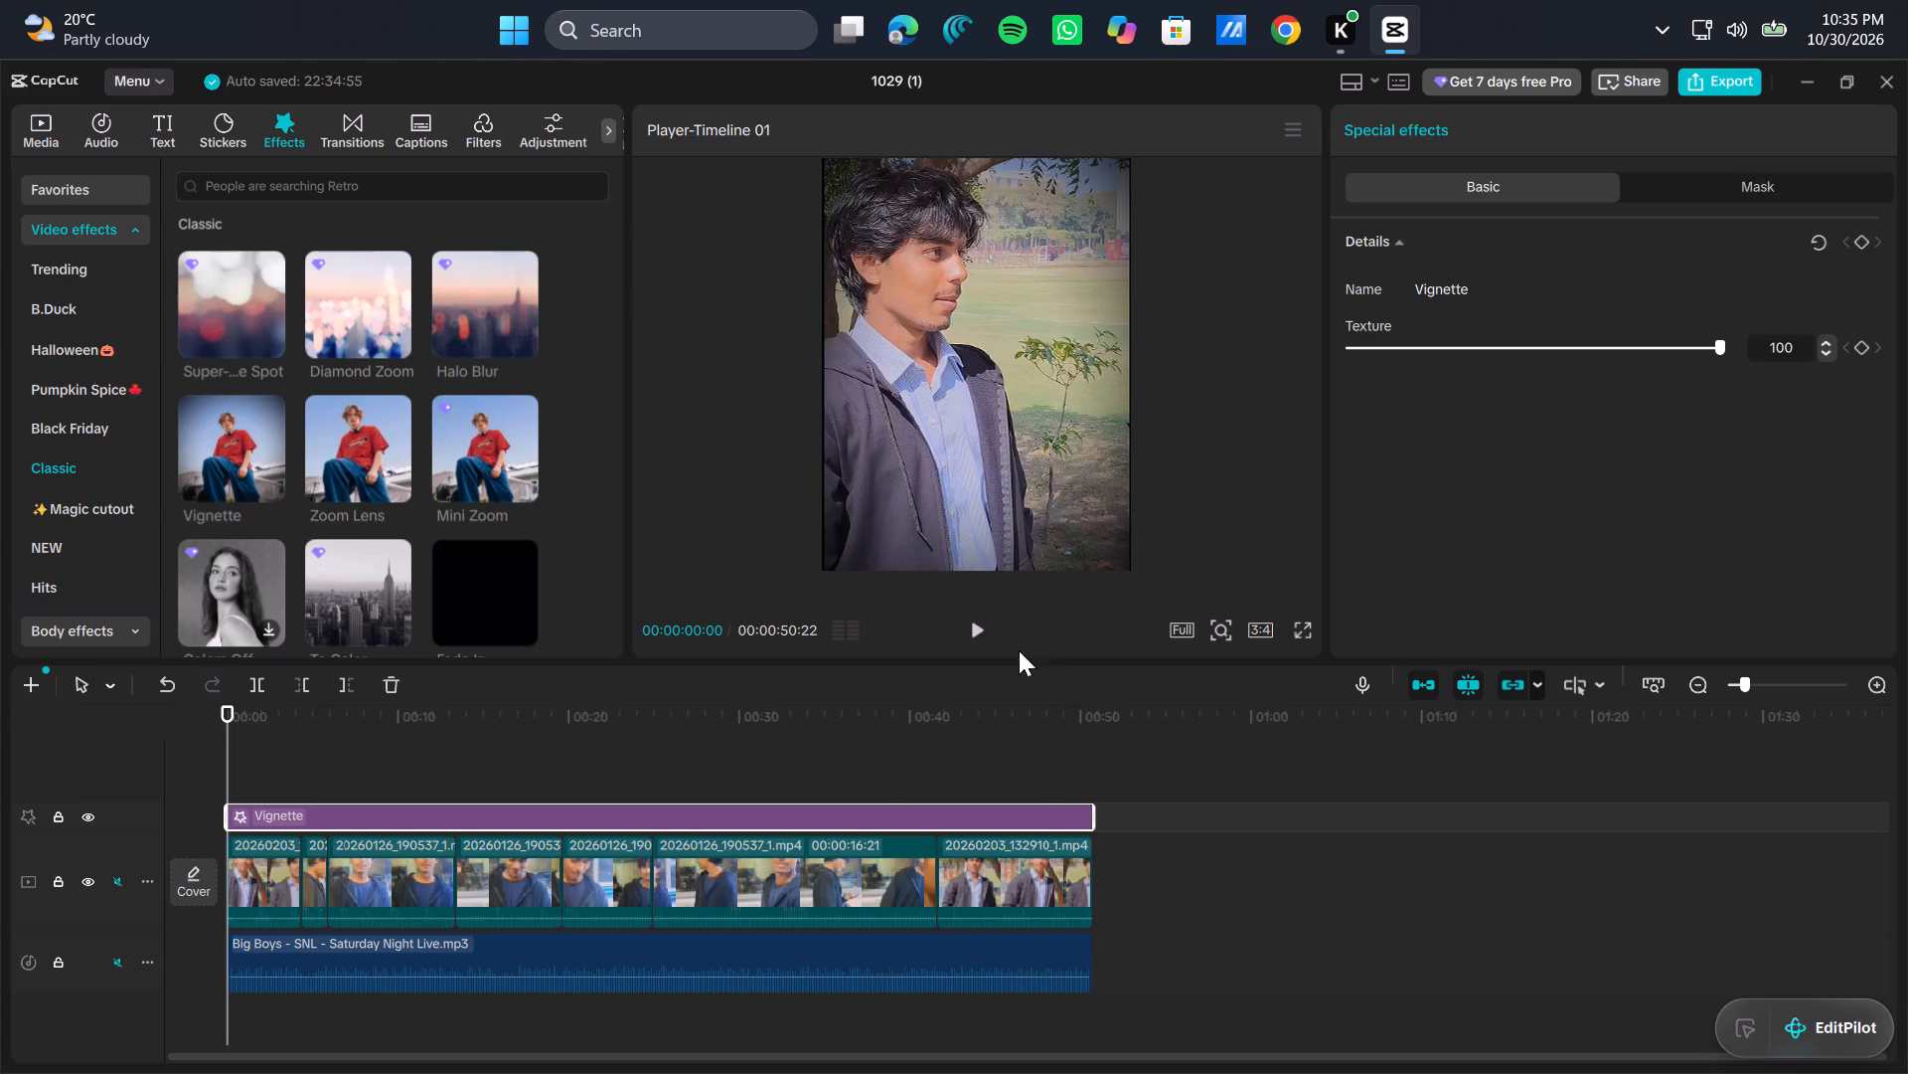
Play the video with the Vignette effect from the start and skip ahead to 00:00:17:20.
{"action": "left_click", "coordinate": [954, 378]}
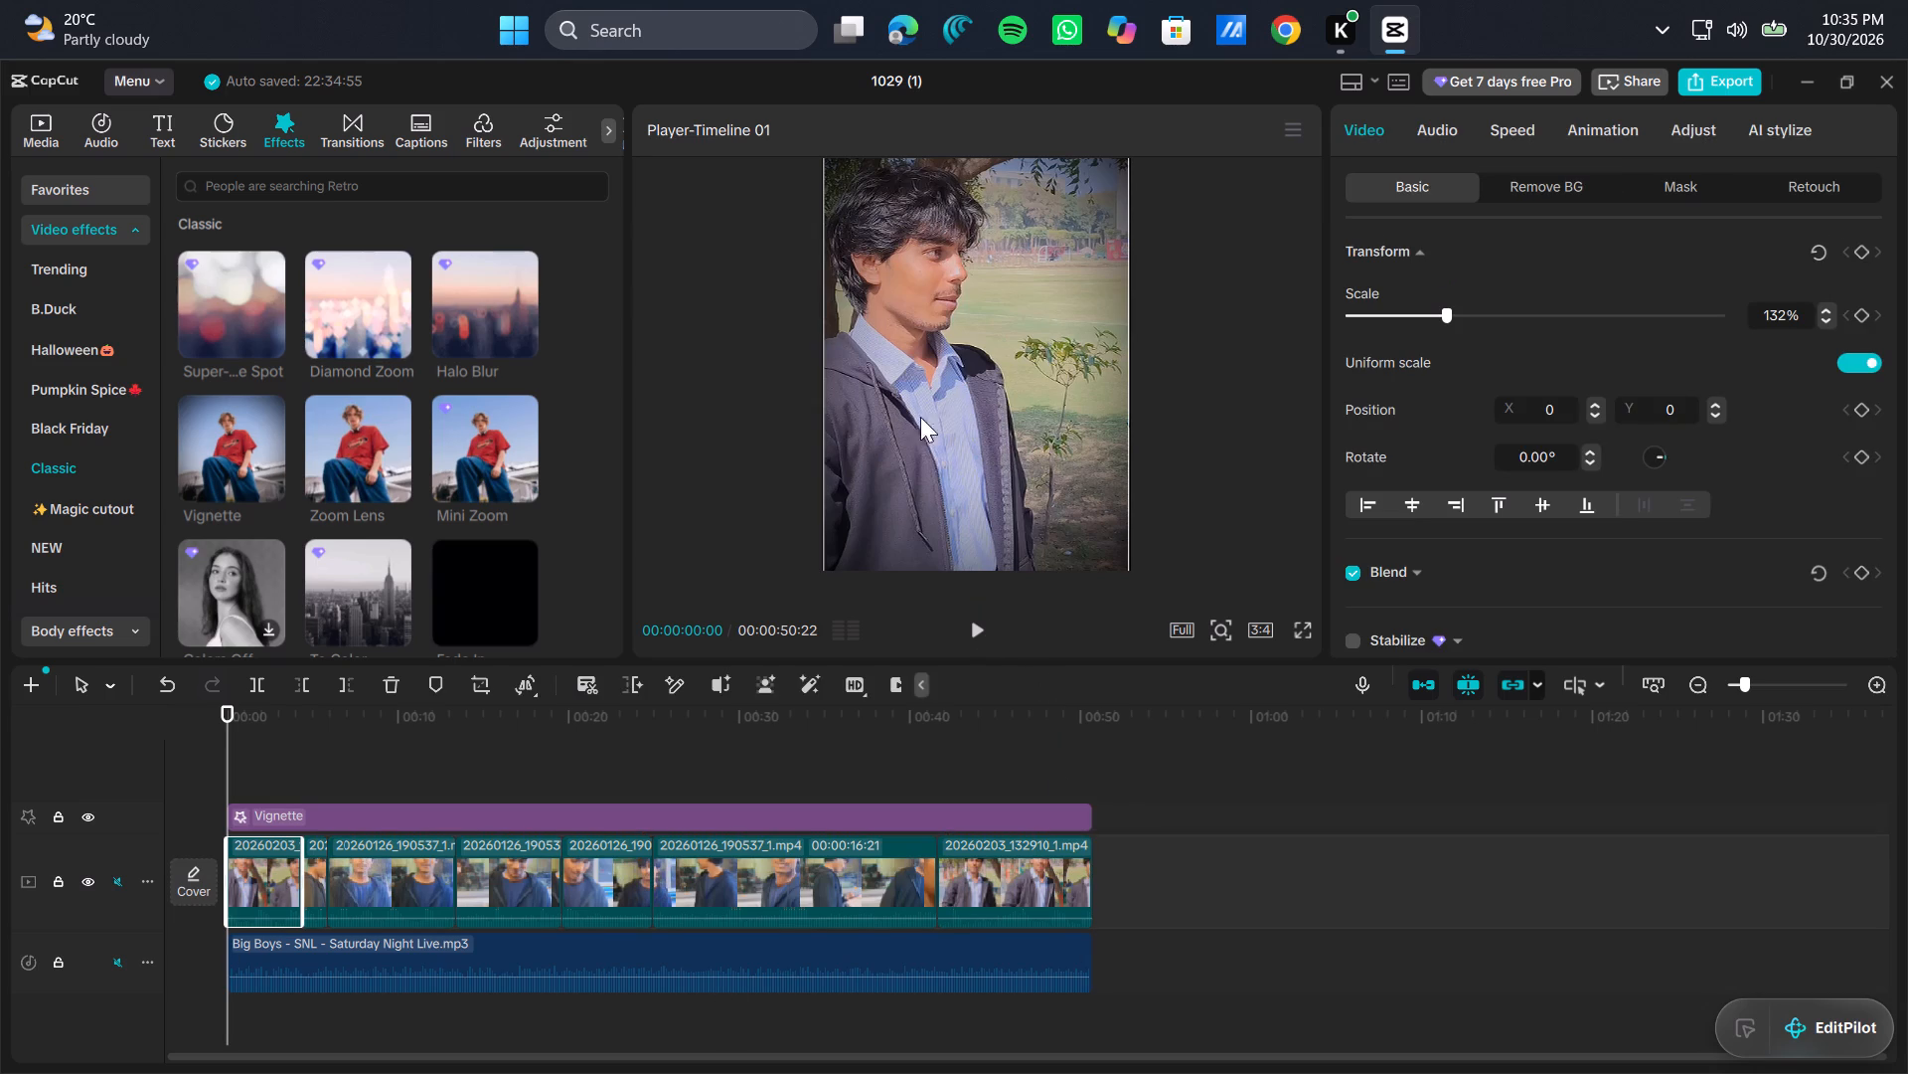
{"action": "left_click", "coordinate": [987, 630]}
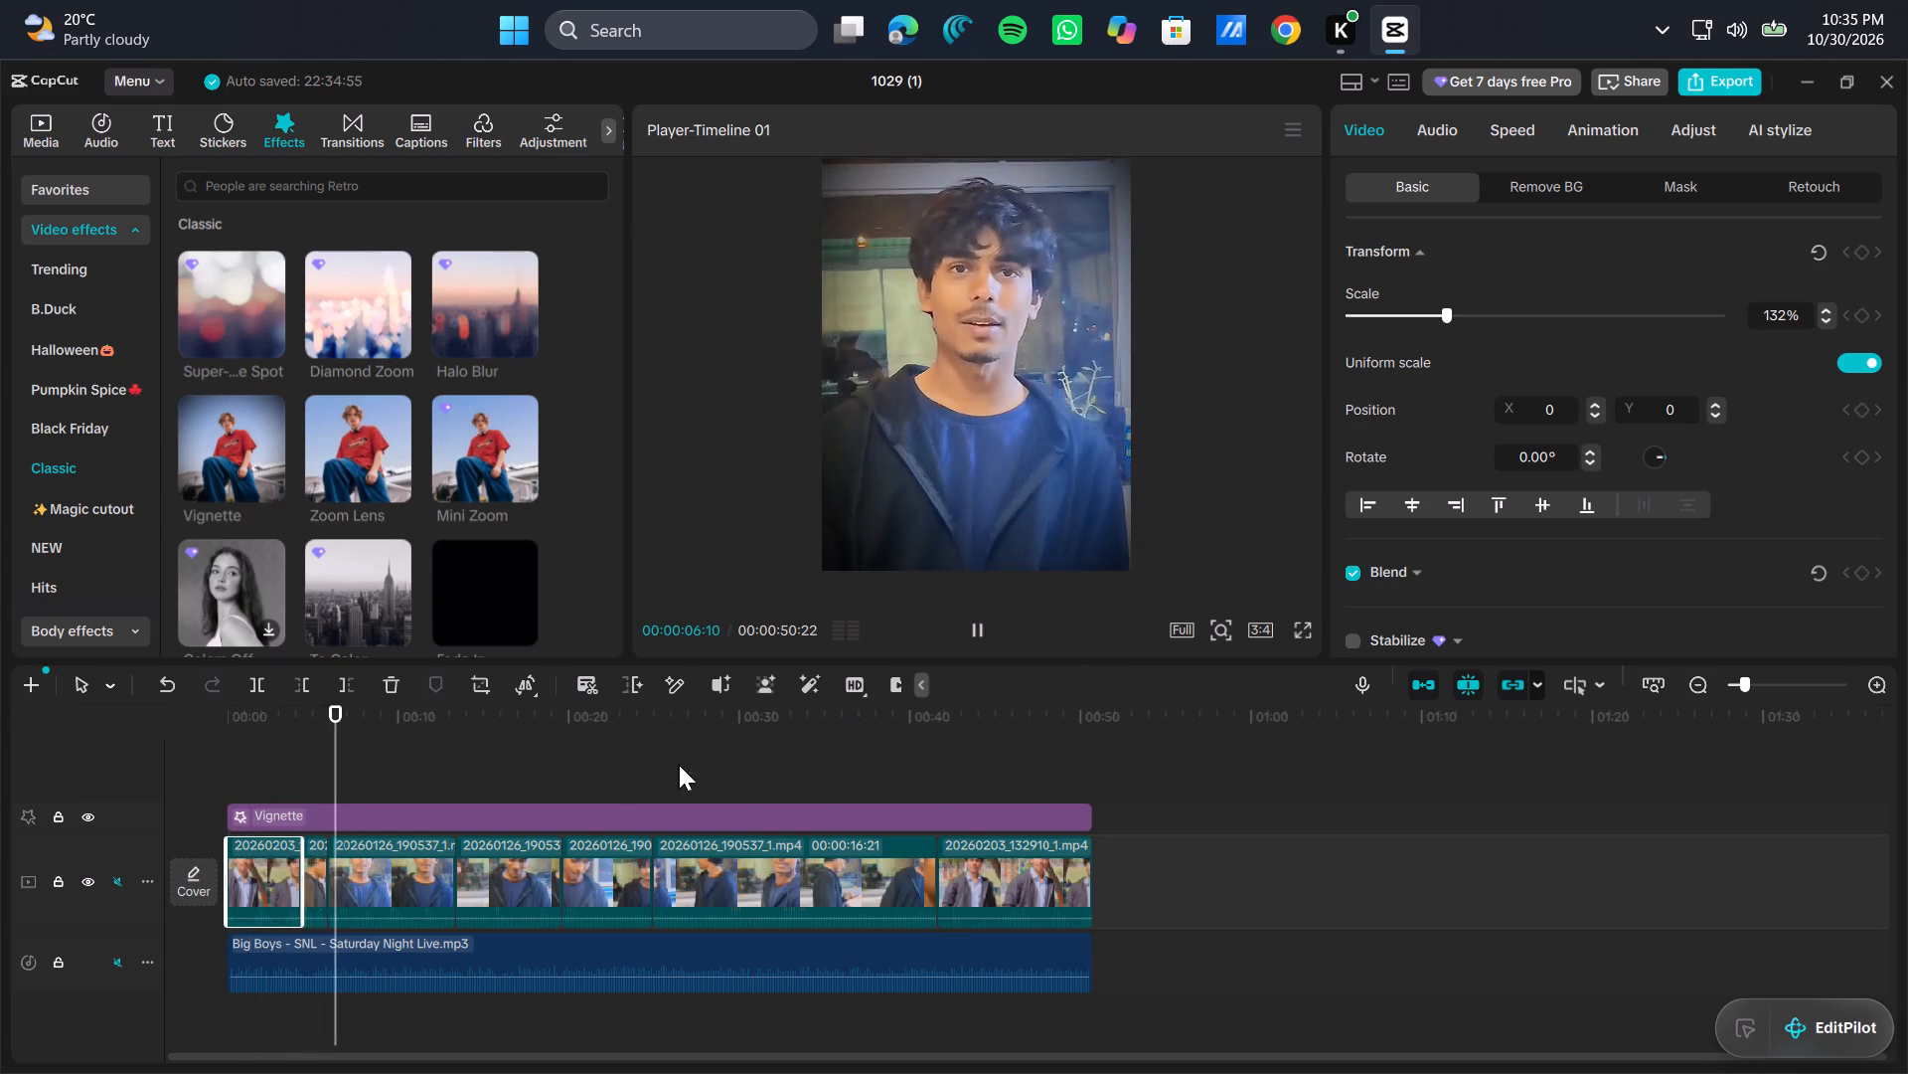
{"action": "left_click", "coordinate": [529, 773]}
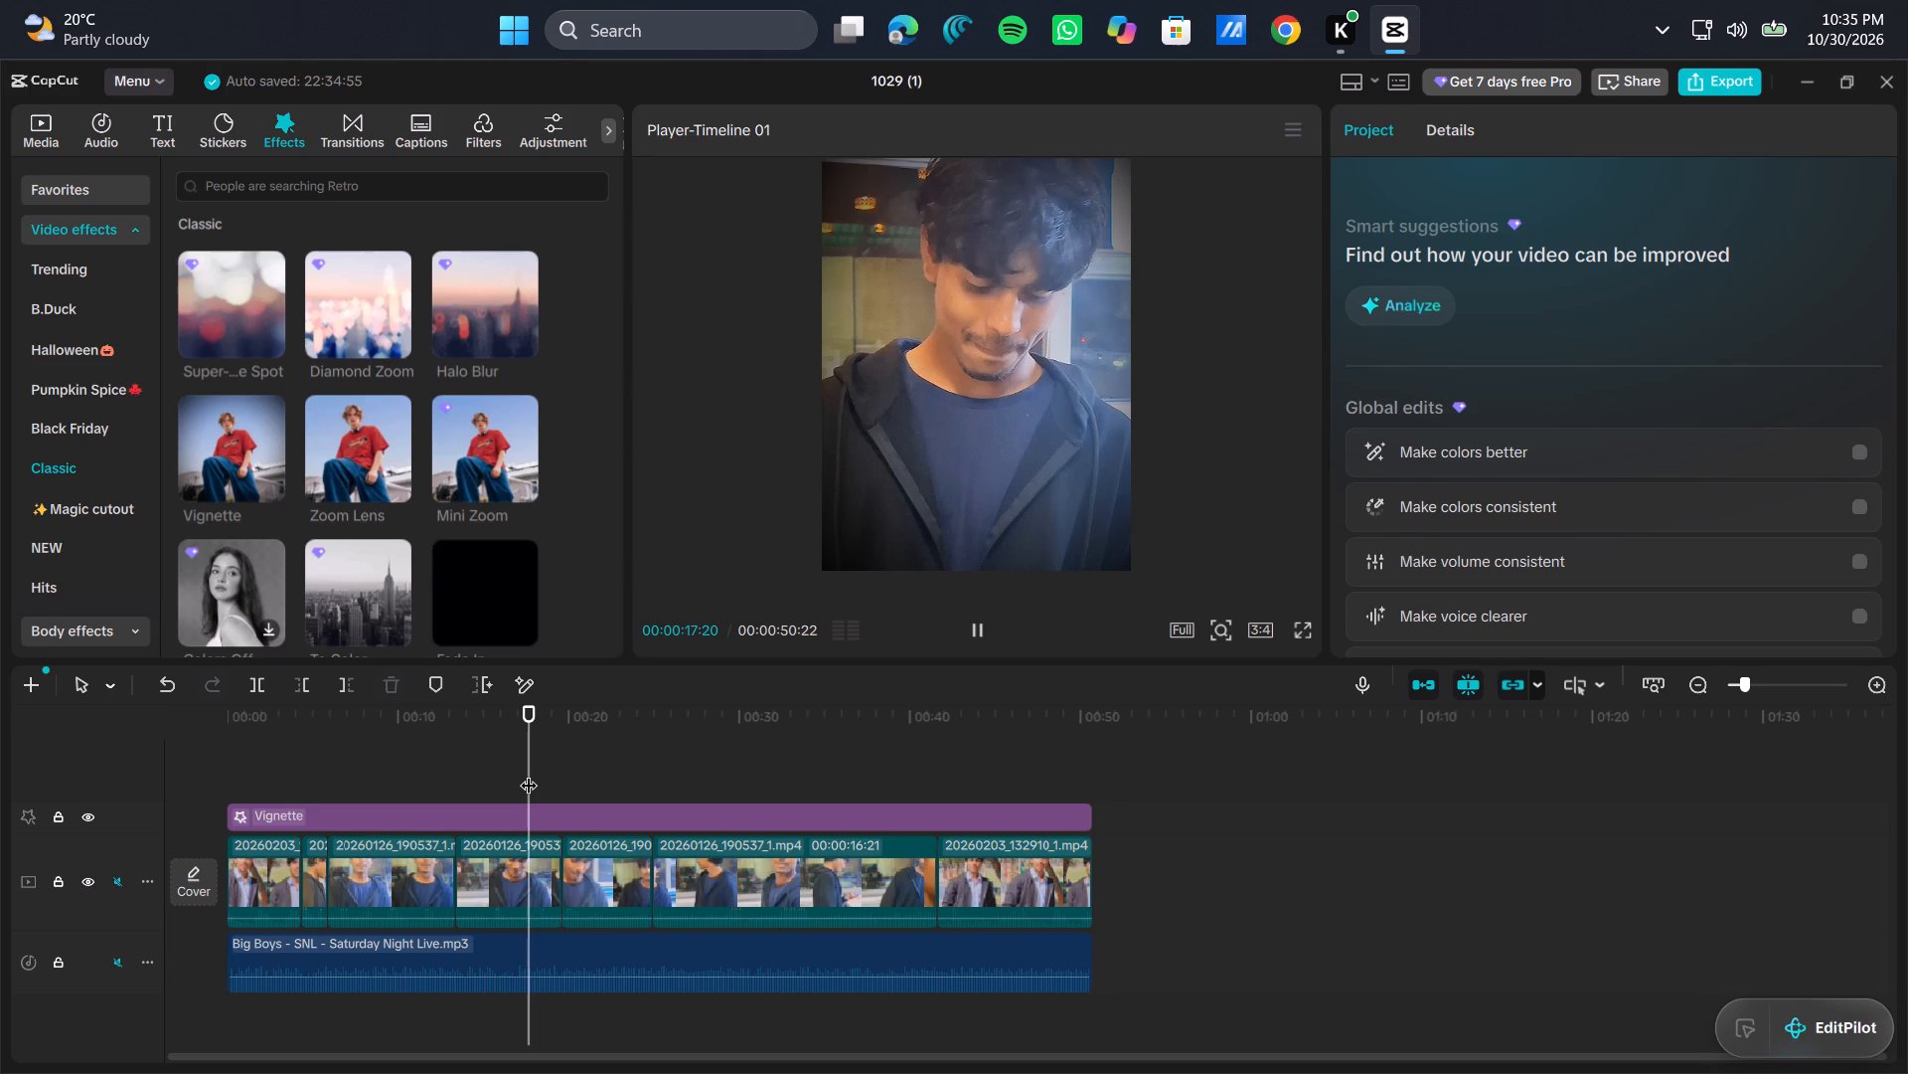
Enlarge the opening clip slightly to a scale of 133% at 00:00:01:12 so it fills the 3:4 frame.
{"action": "left_click", "coordinate": [251, 768]}
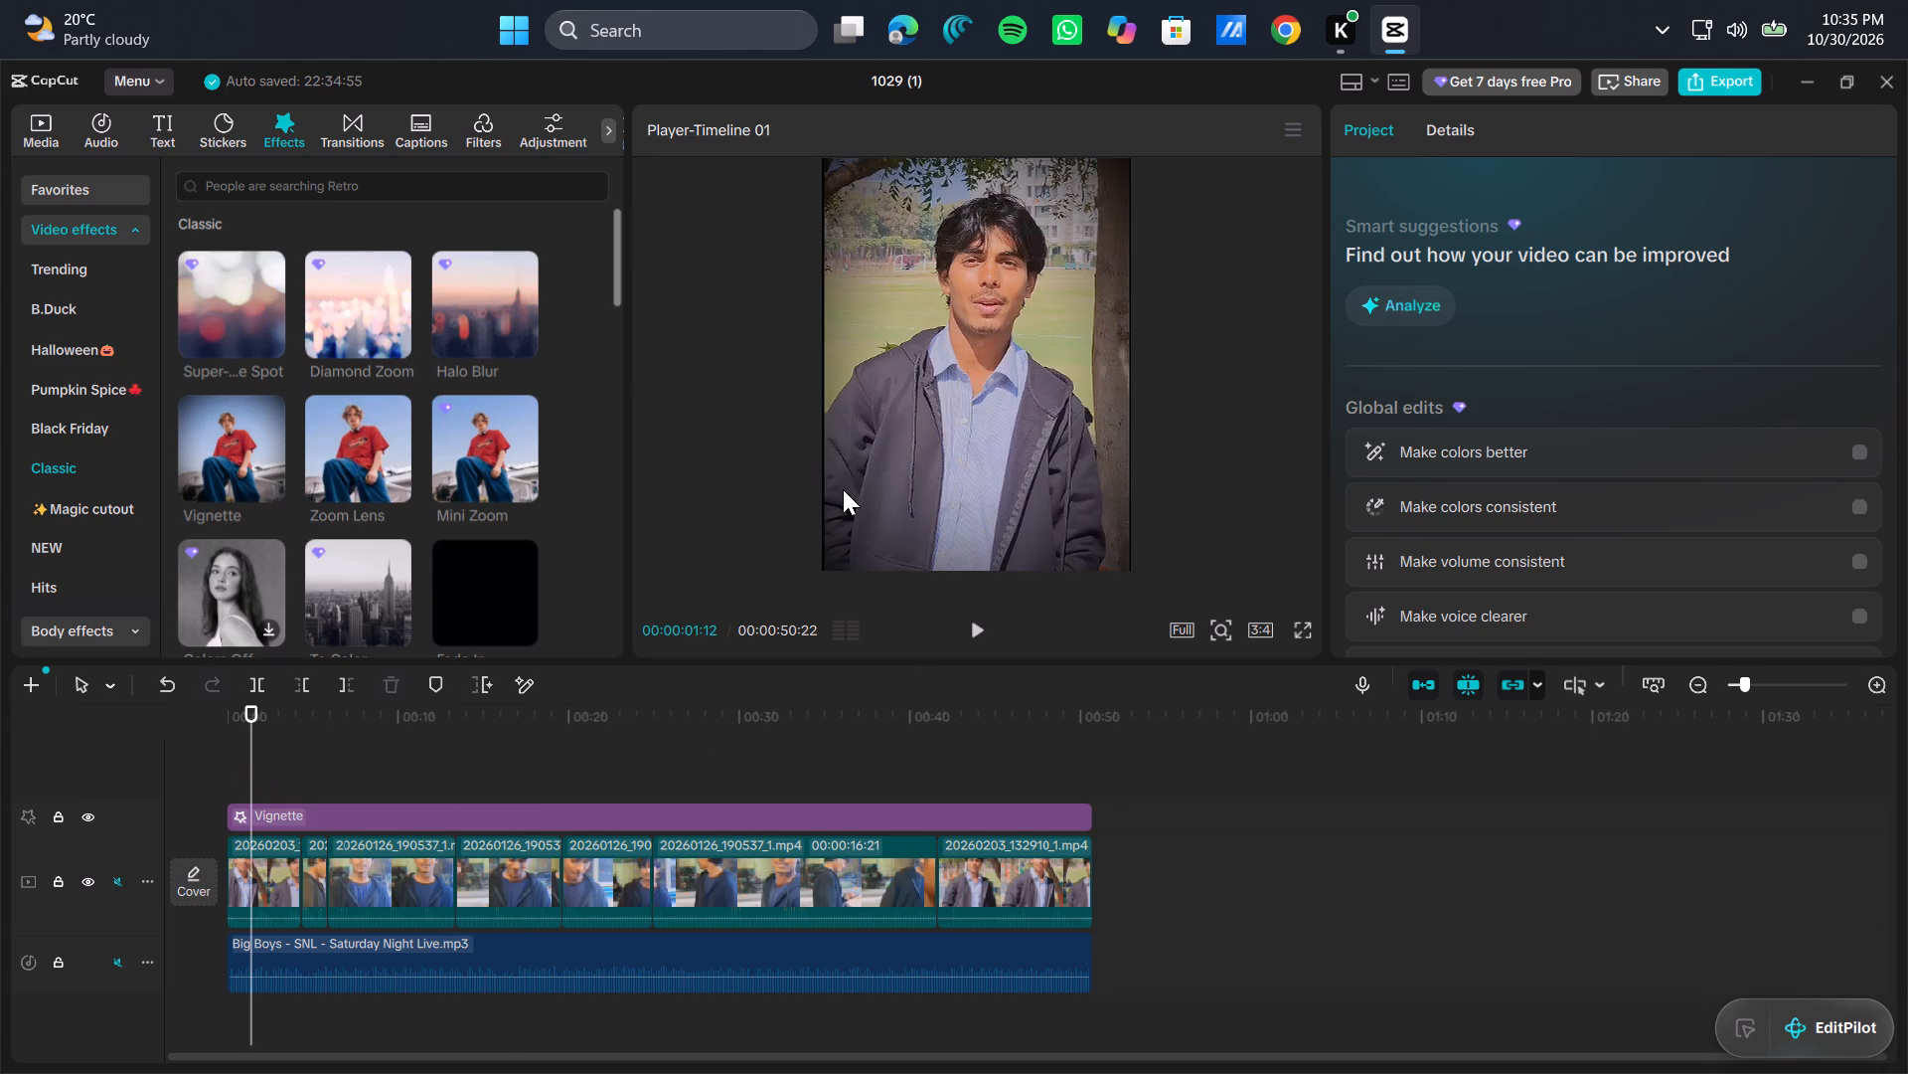
{"action": "left_click", "coordinate": [843, 489]}
{"action": "scroll", "coordinate": [843, 489], "scroll_direction": "down", "scroll_amount": 3, "text": "ctrl"}
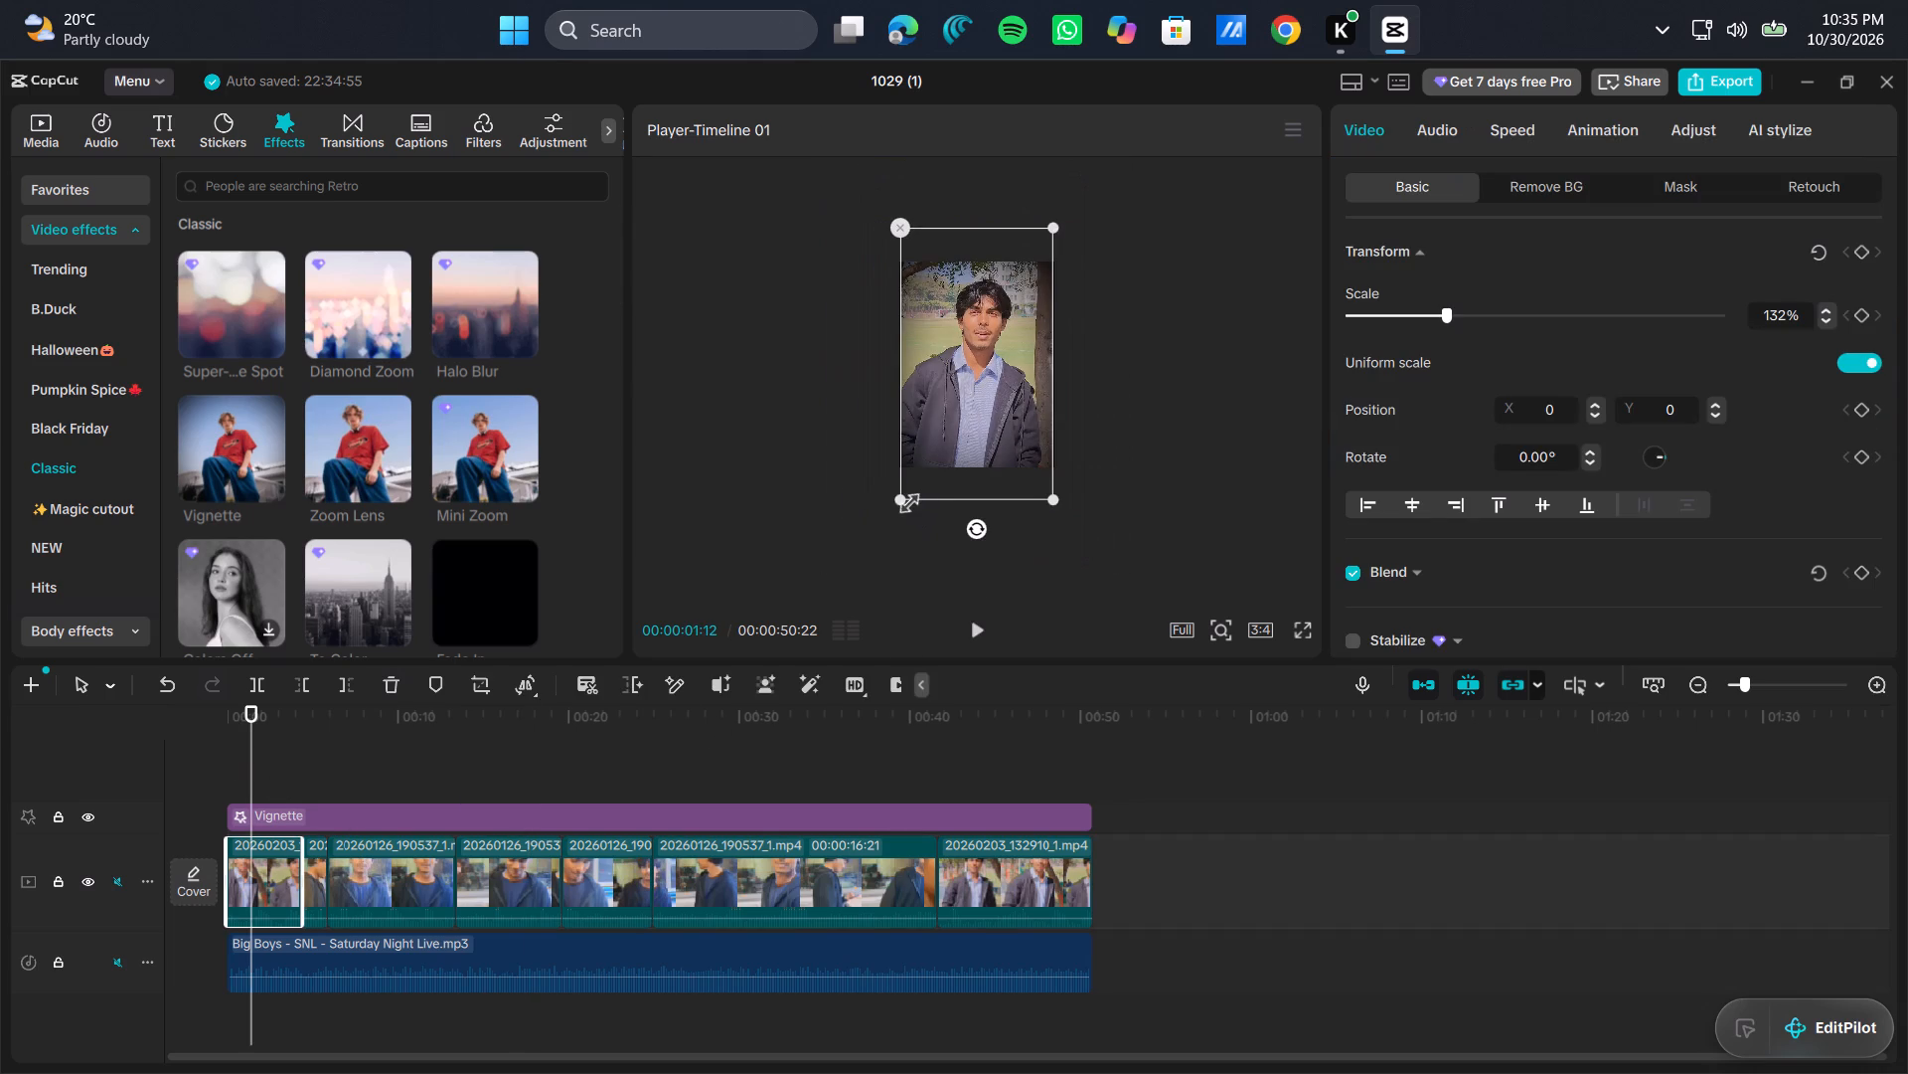
{"action": "left_click", "coordinate": [900, 497]}
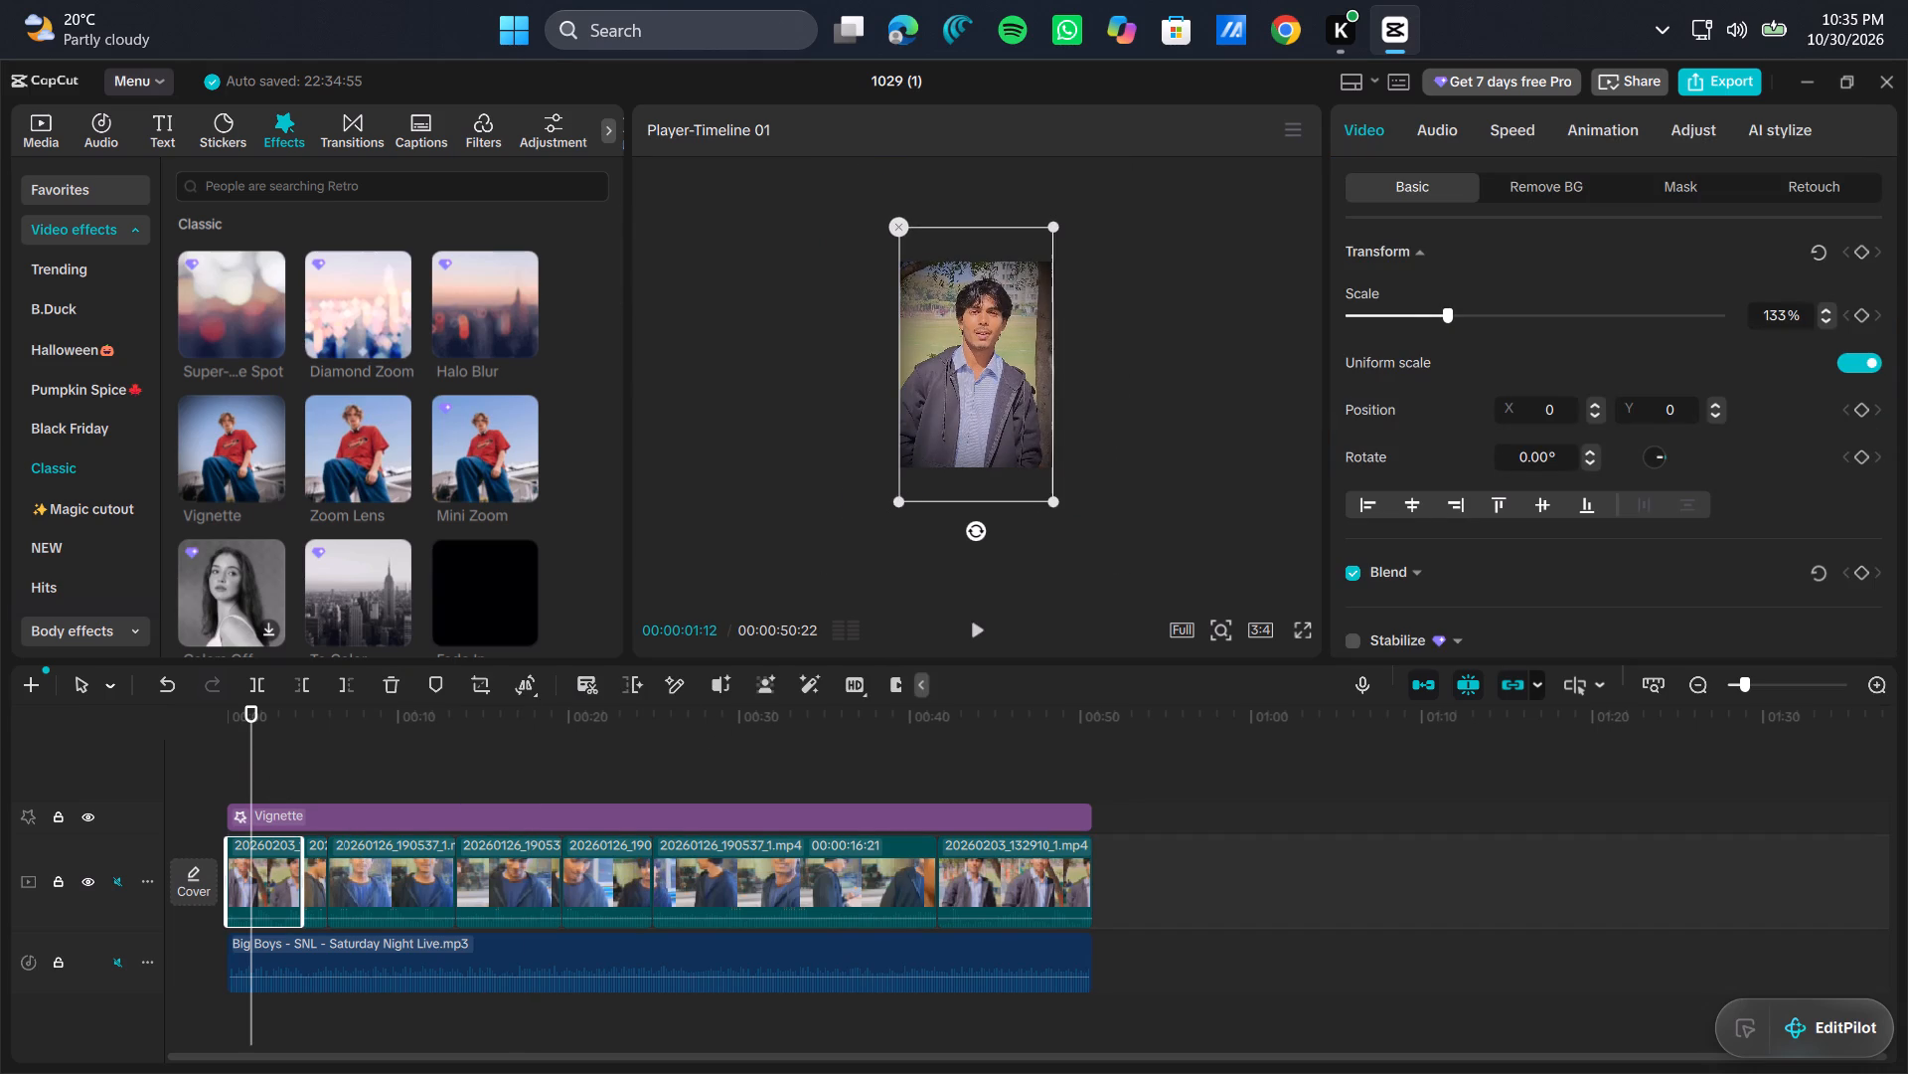
{"action": "left_click", "coordinate": [825, 459]}
{"action": "scroll", "coordinate": [1067, 350], "scroll_direction": "up", "scroll_amount": 1, "text": "ctrl"}
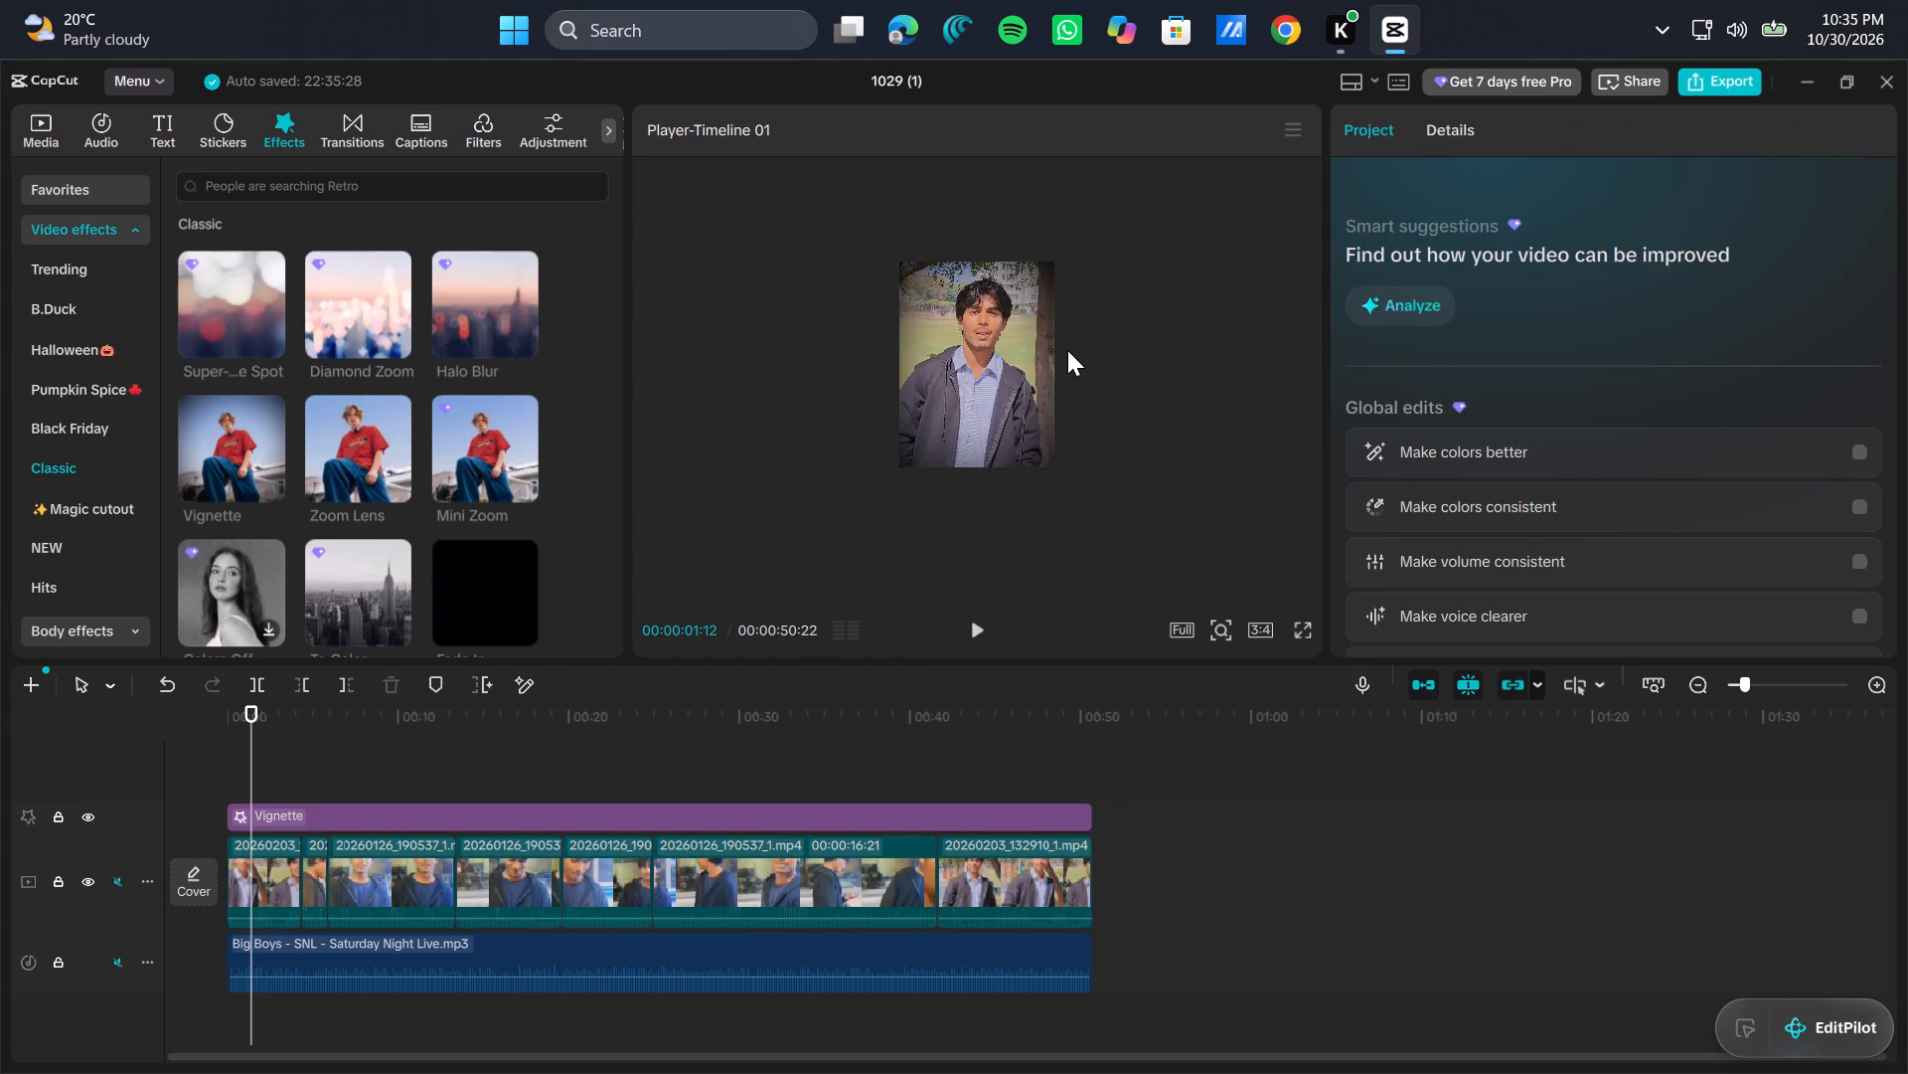
{"action": "scroll", "coordinate": [1067, 350], "scroll_direction": "up", "scroll_amount": 5, "text": "ctrl"}
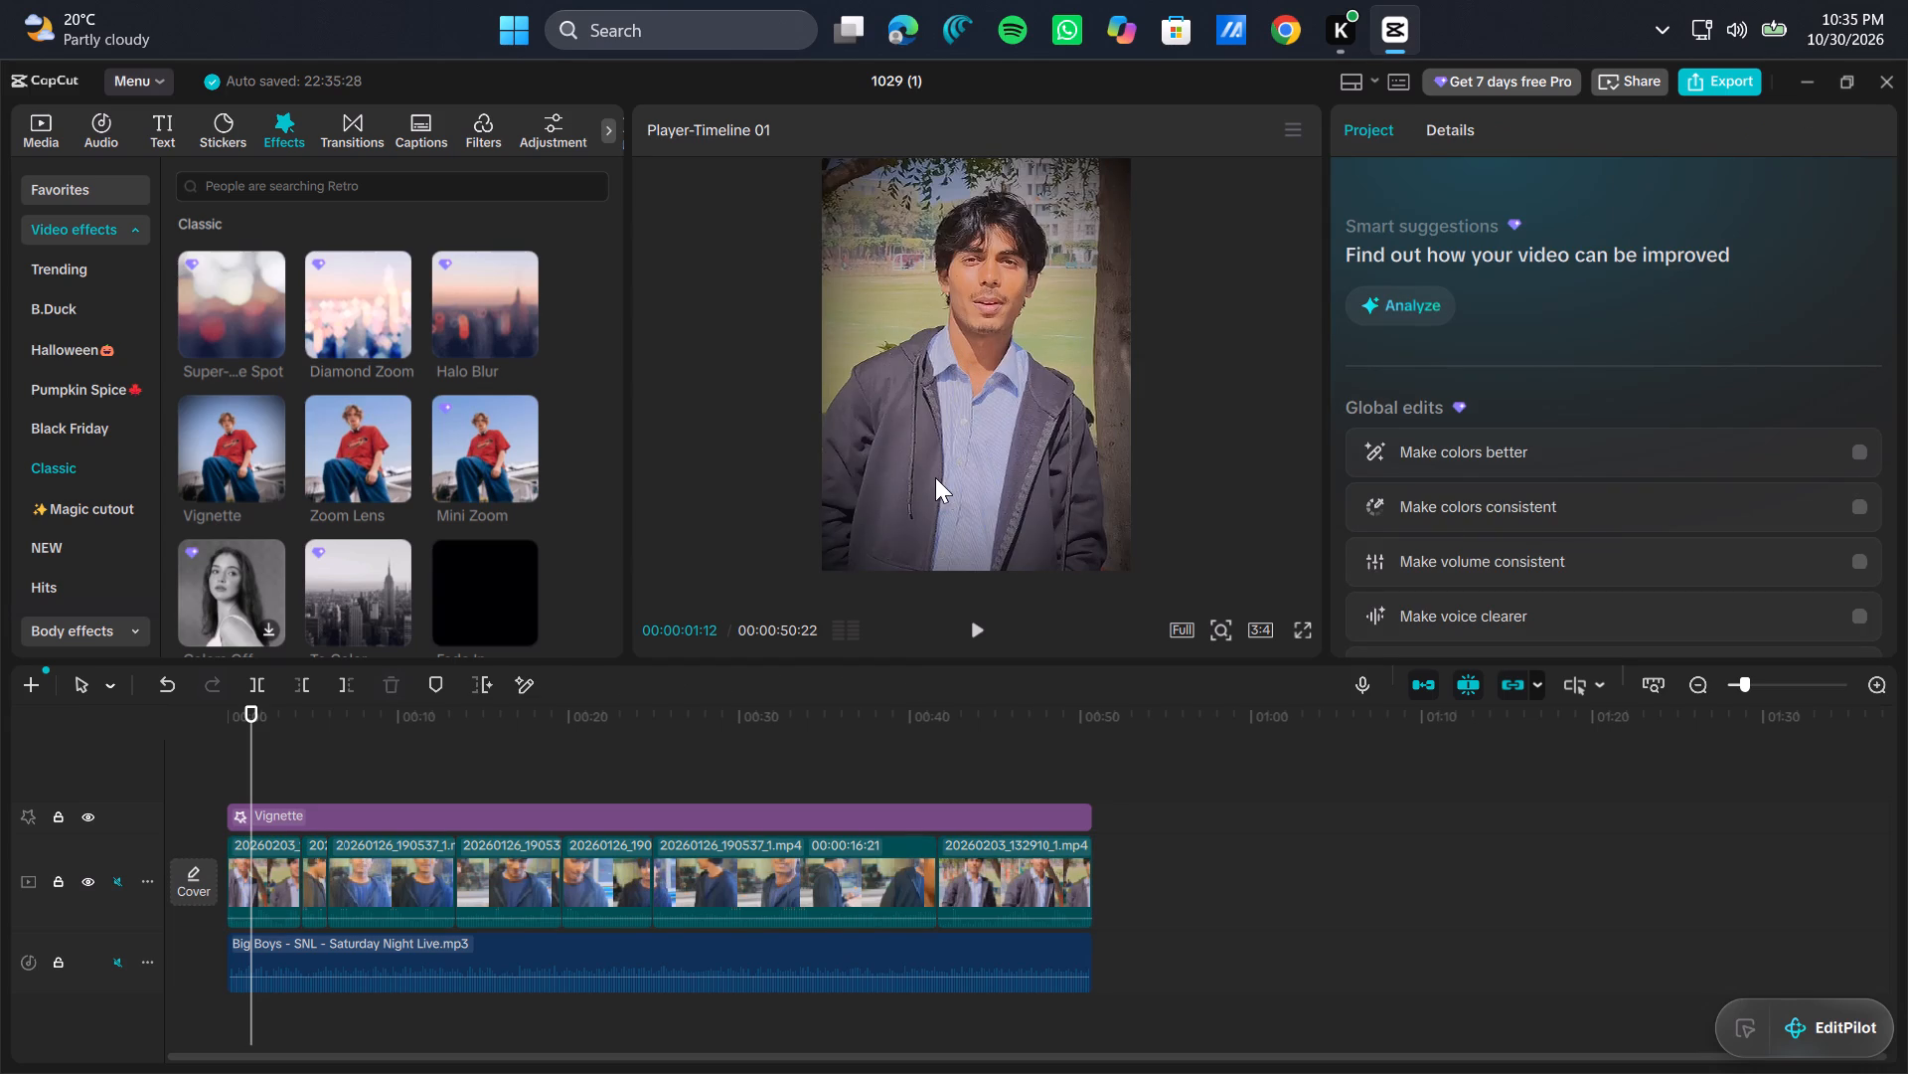
Review the edited video from the start to 00:00:46:00, and again from the start to 00:00:37:20.
{"action": "left_click_drag", "start_coordinate": [250, 760], "coordinate": [157, 805]}
{"action": "left_click", "coordinate": [976, 626]}
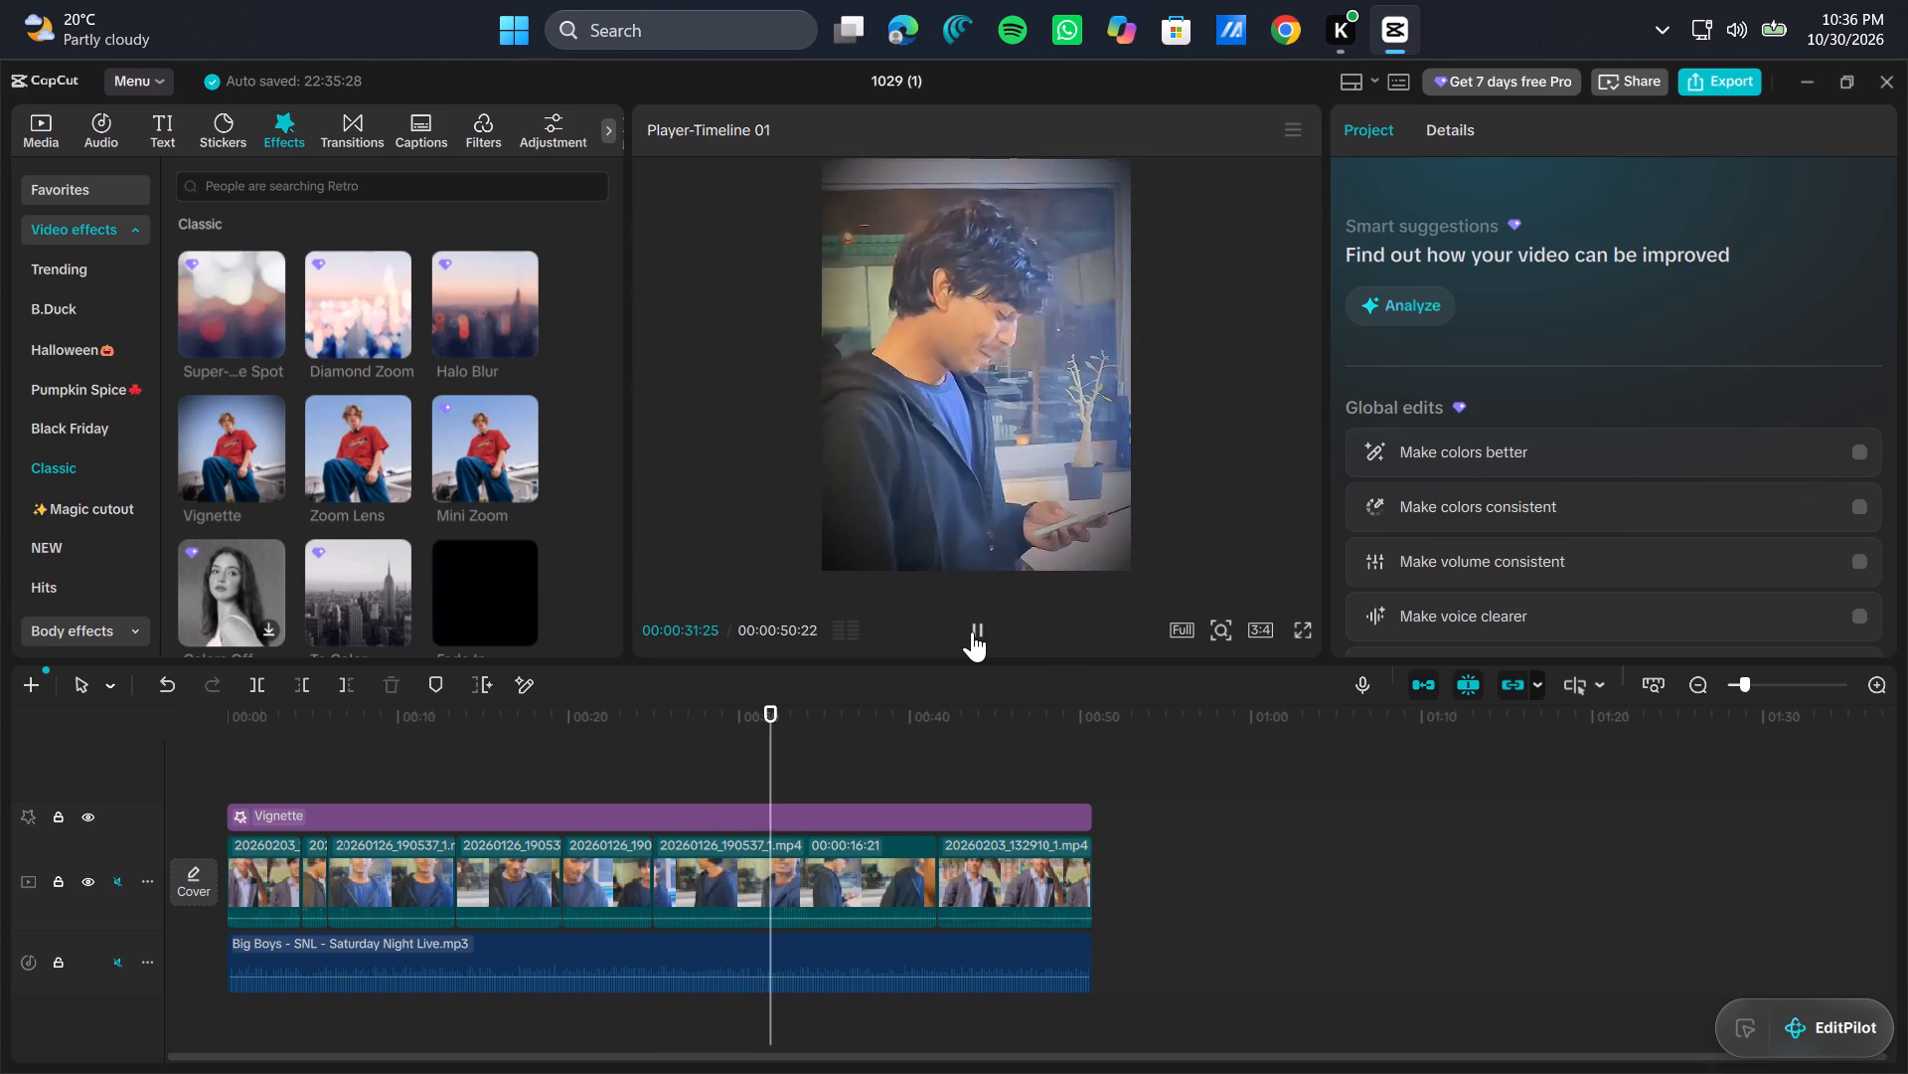
{"action": "left_click", "coordinate": [972, 631]}
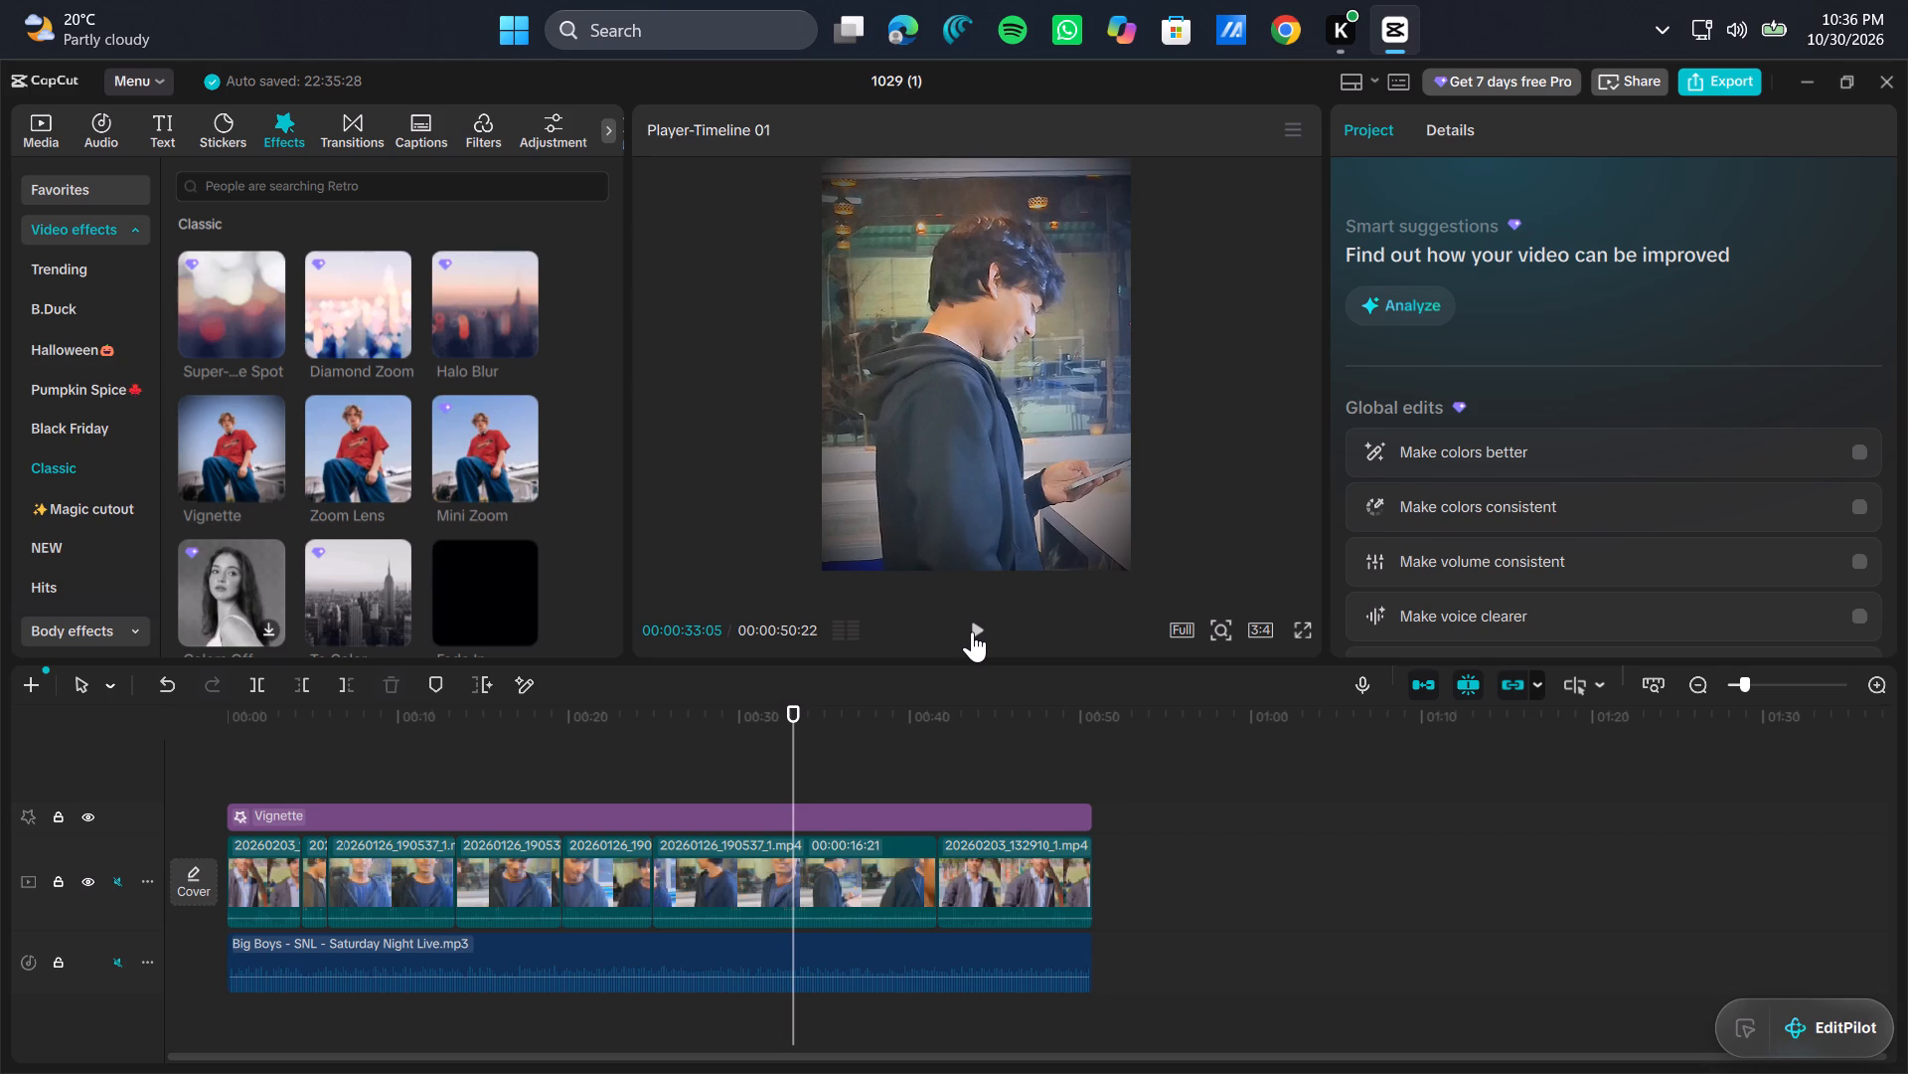
{"action": "left_click", "coordinate": [972, 631]}
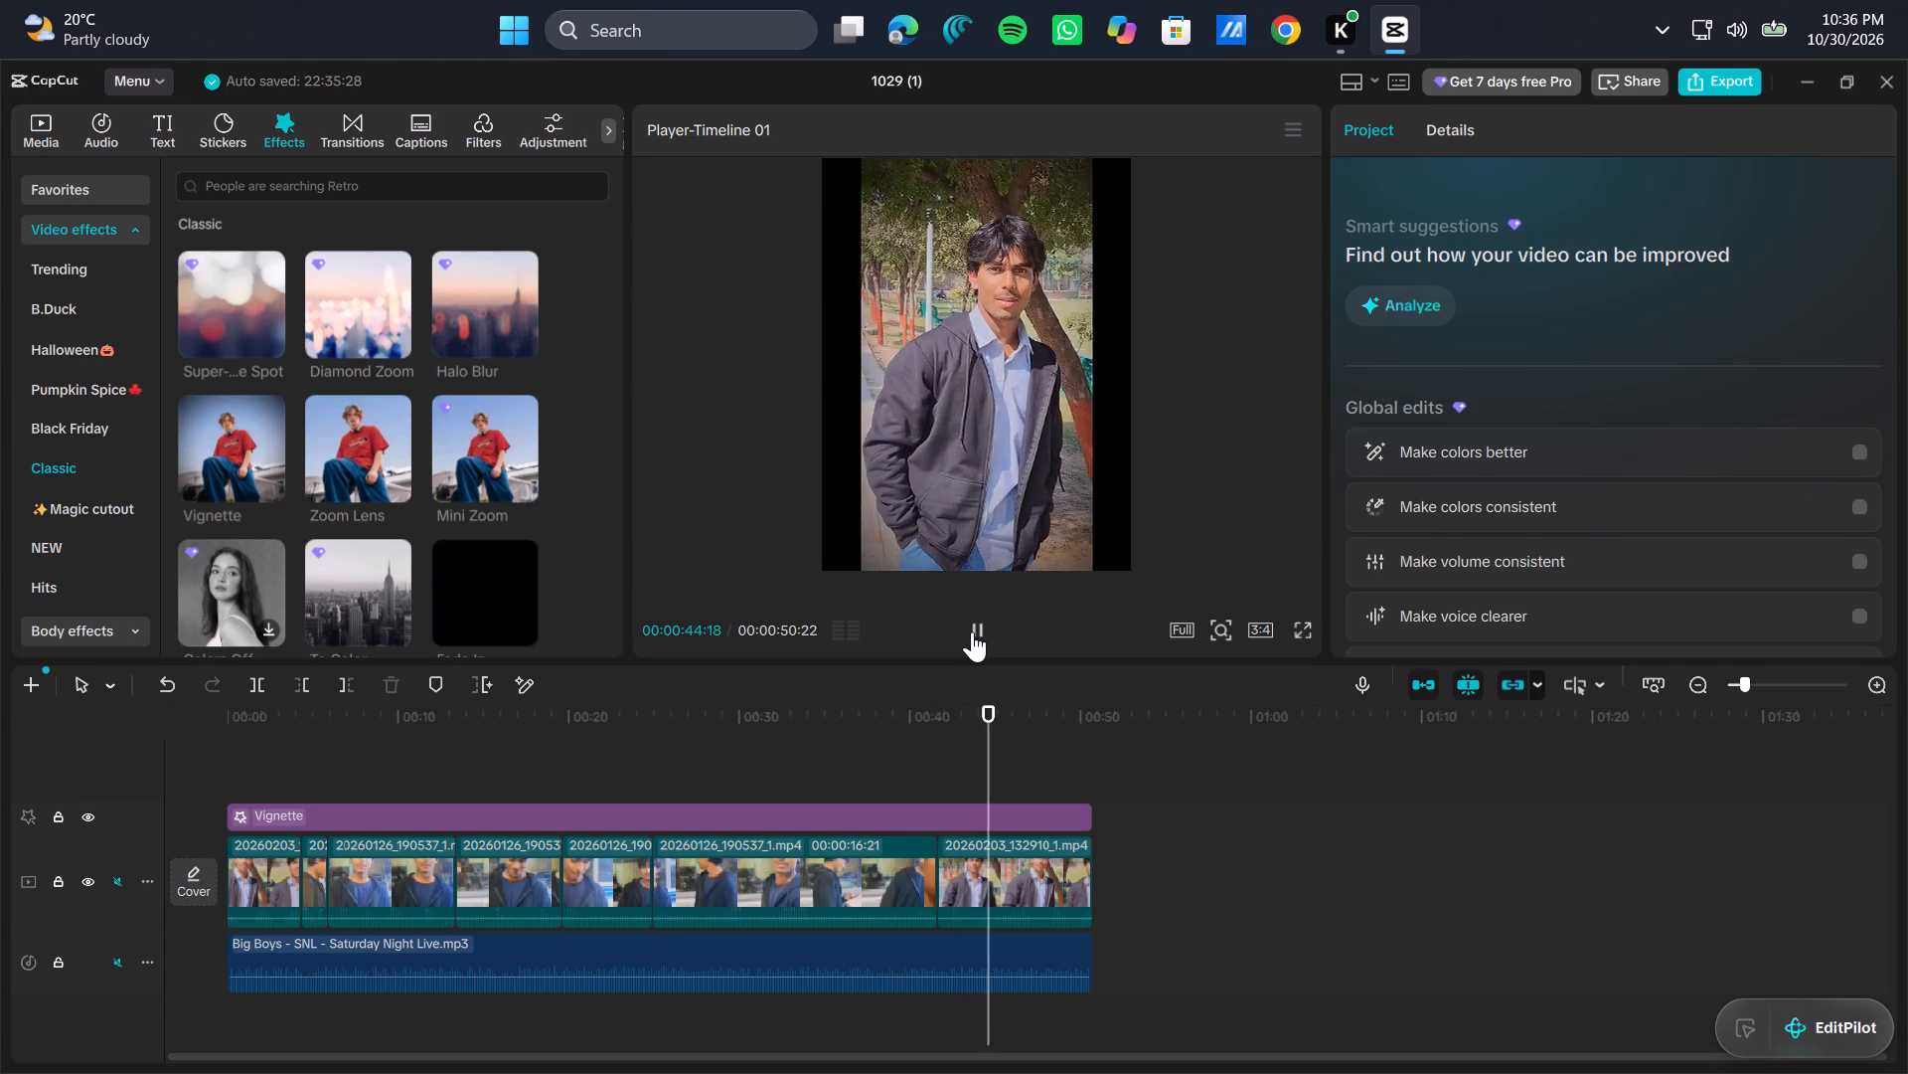
{"action": "left_click", "coordinate": [972, 631]}
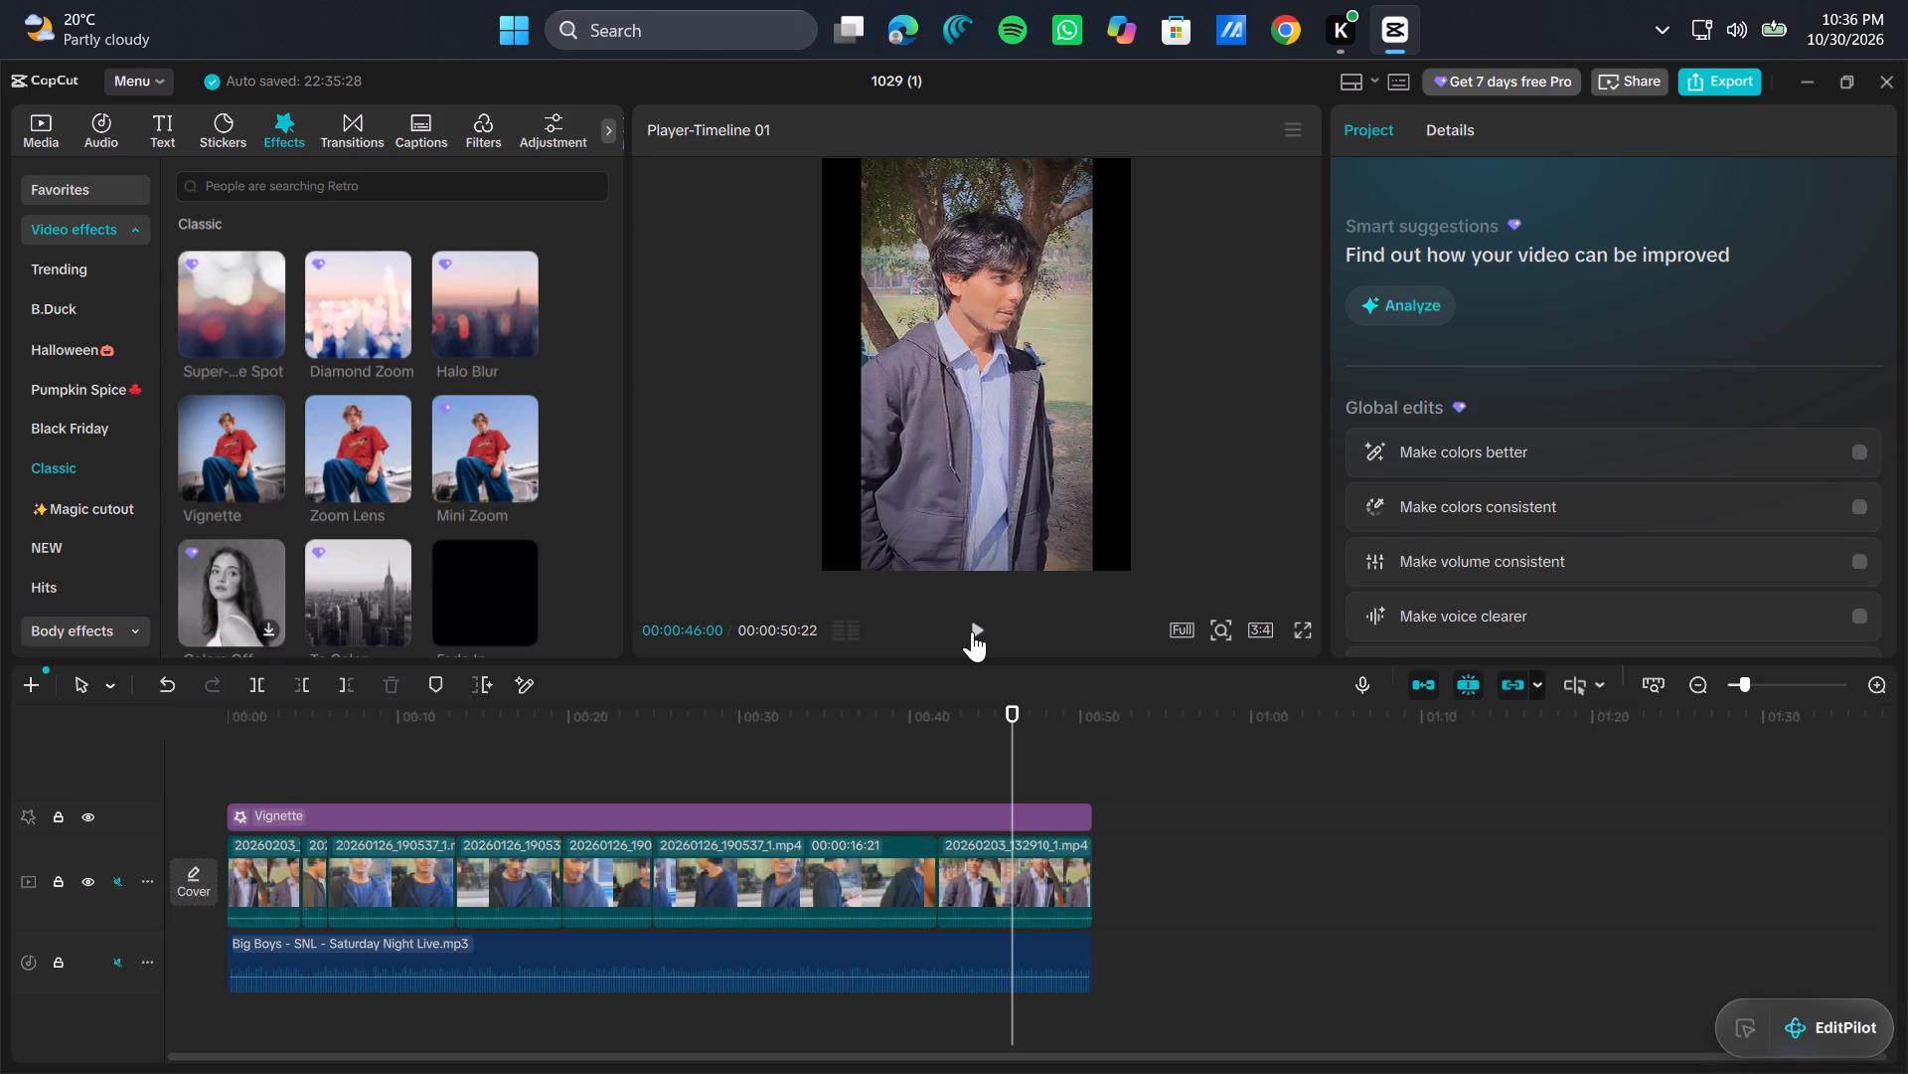
{"action": "left_click_drag", "start_coordinate": [1010, 712], "coordinate": [960, 723]}
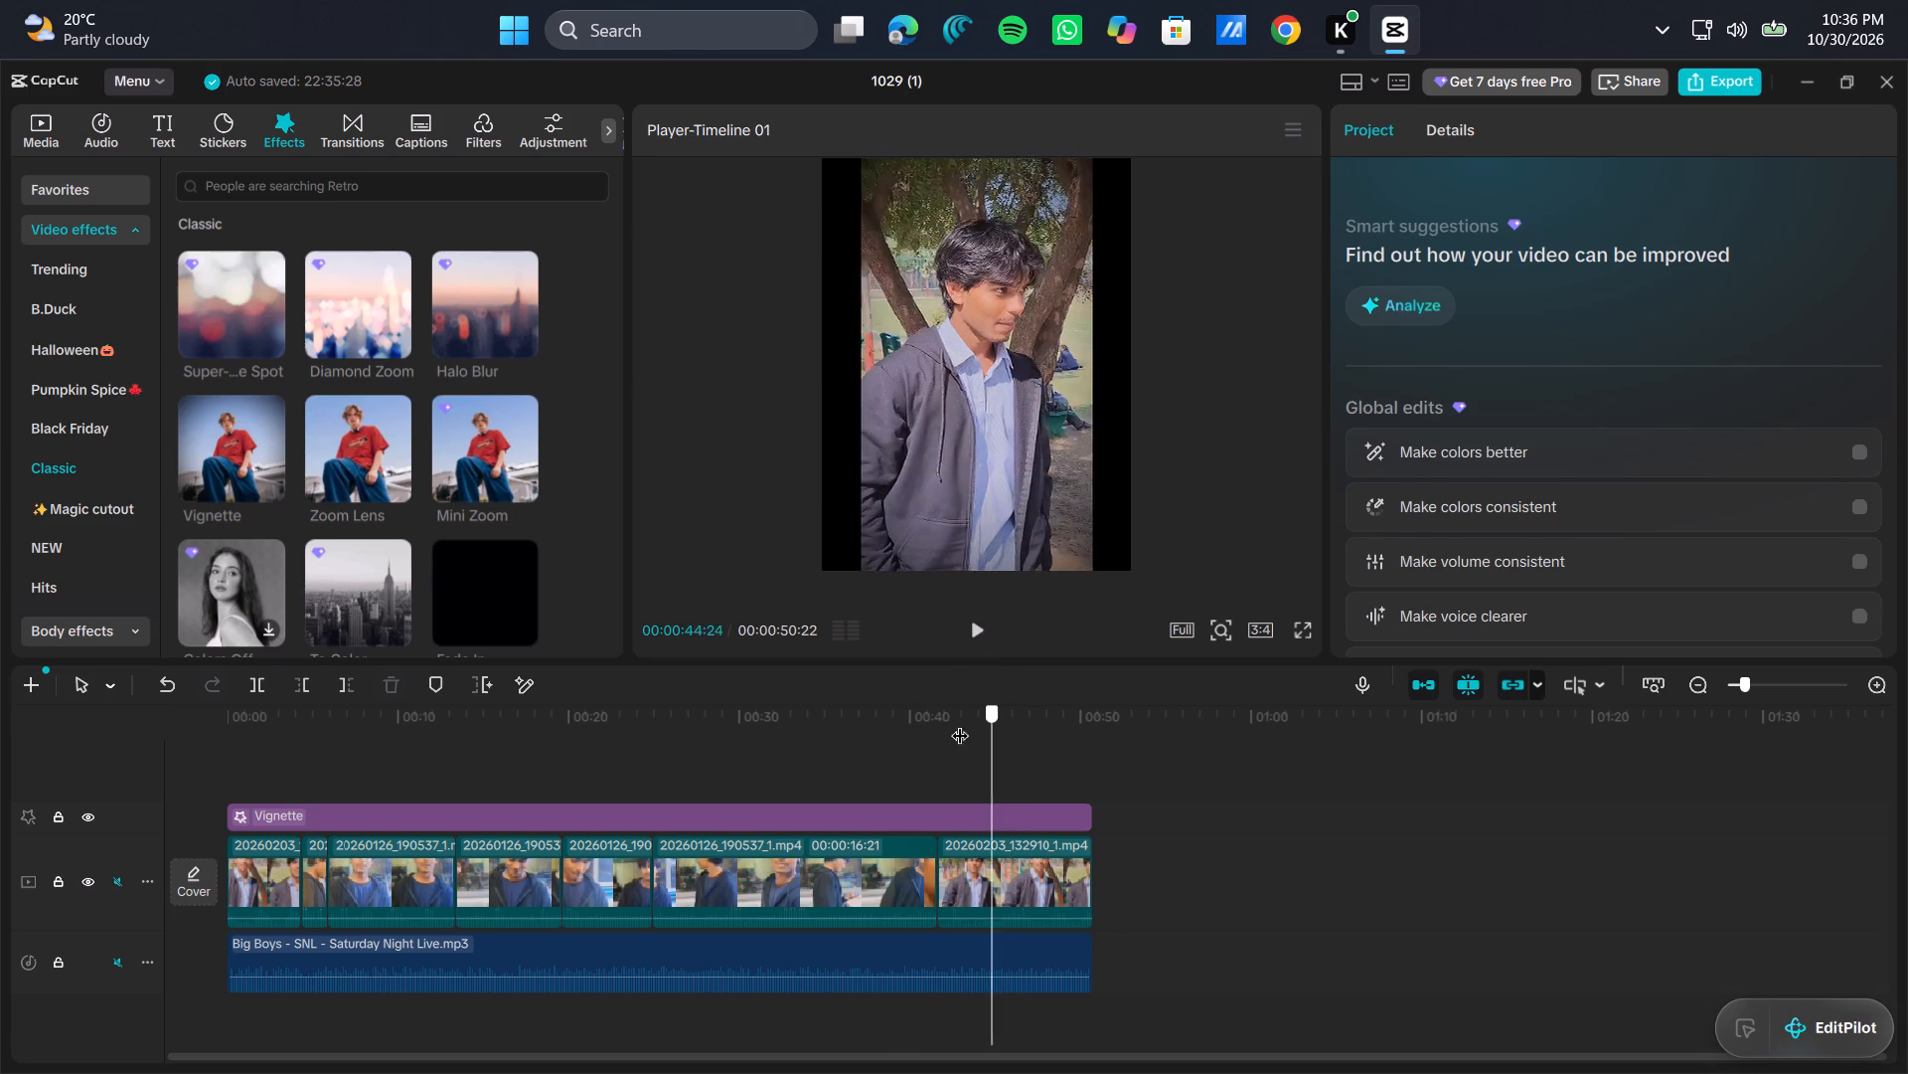
{"action": "left_click_drag", "start_coordinate": [960, 723], "coordinate": [13, 1073]}
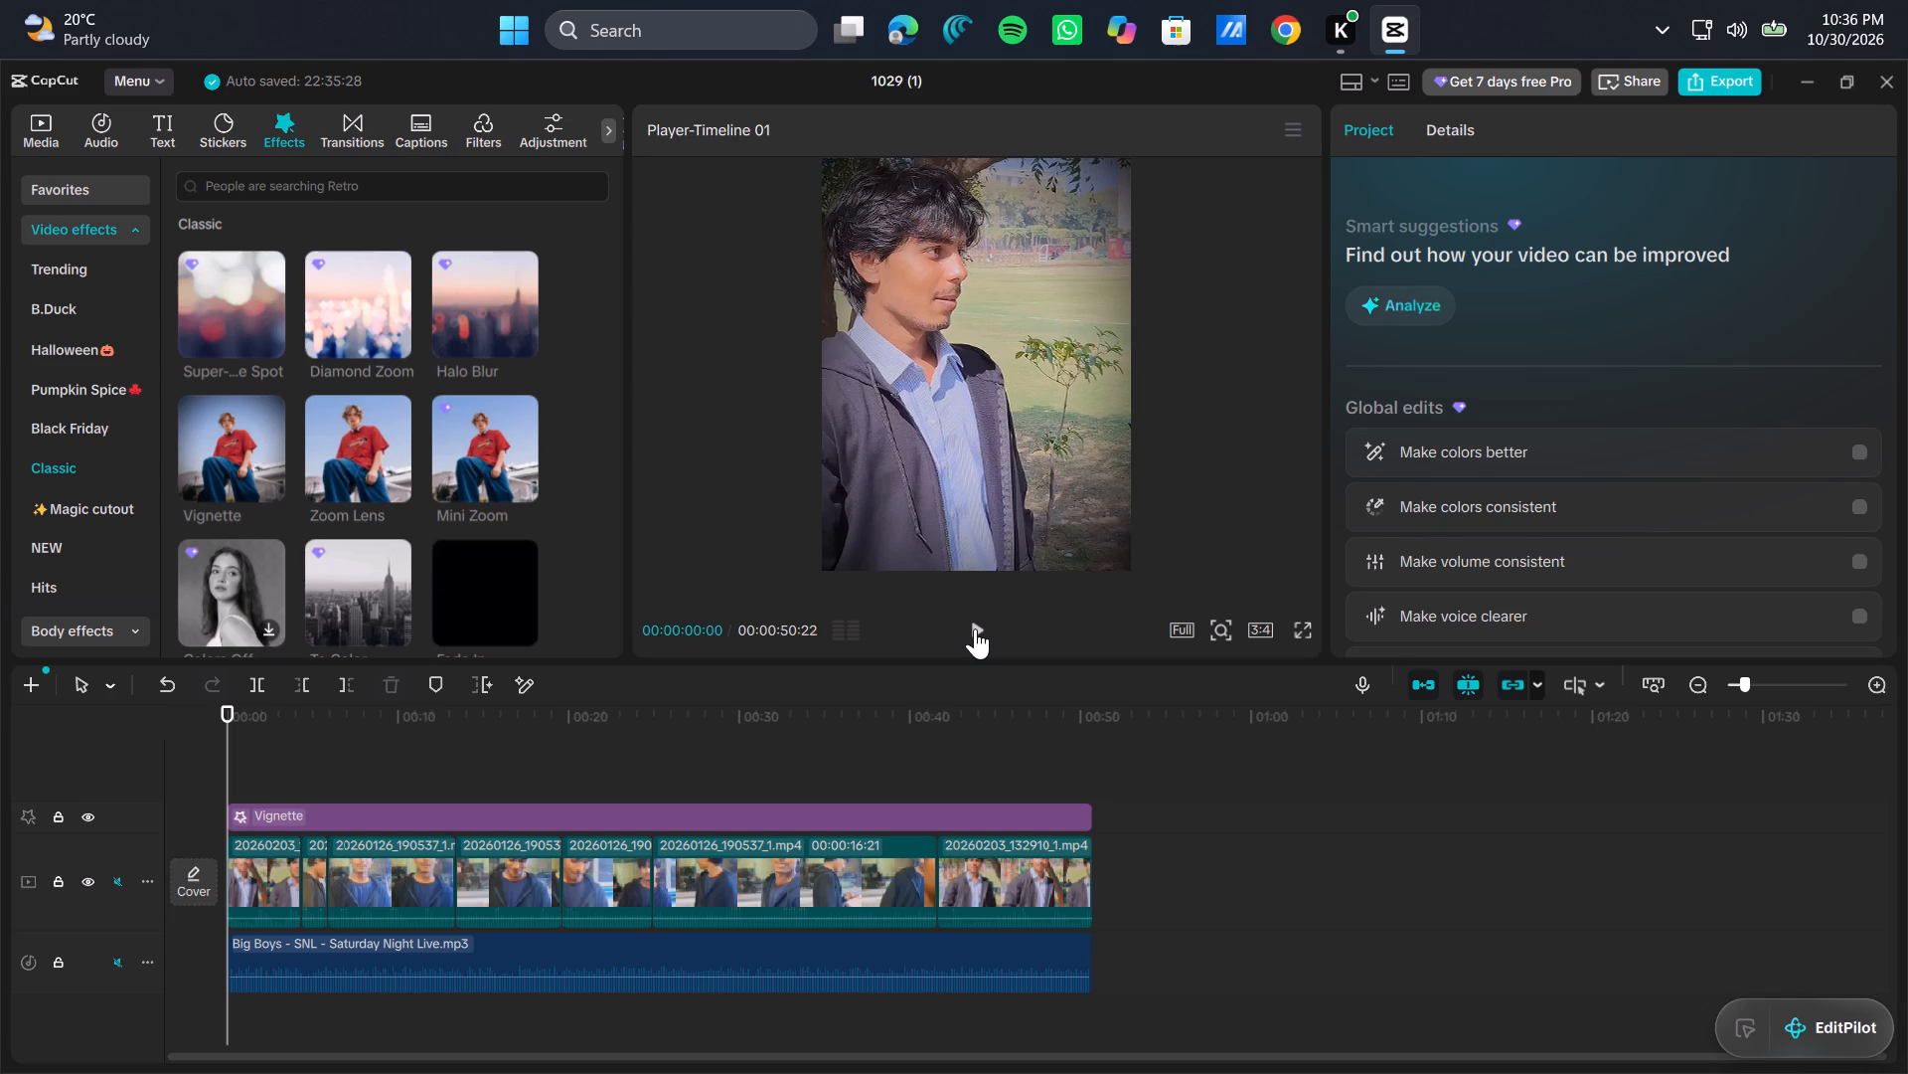
{"action": "left_click", "coordinate": [975, 628]}
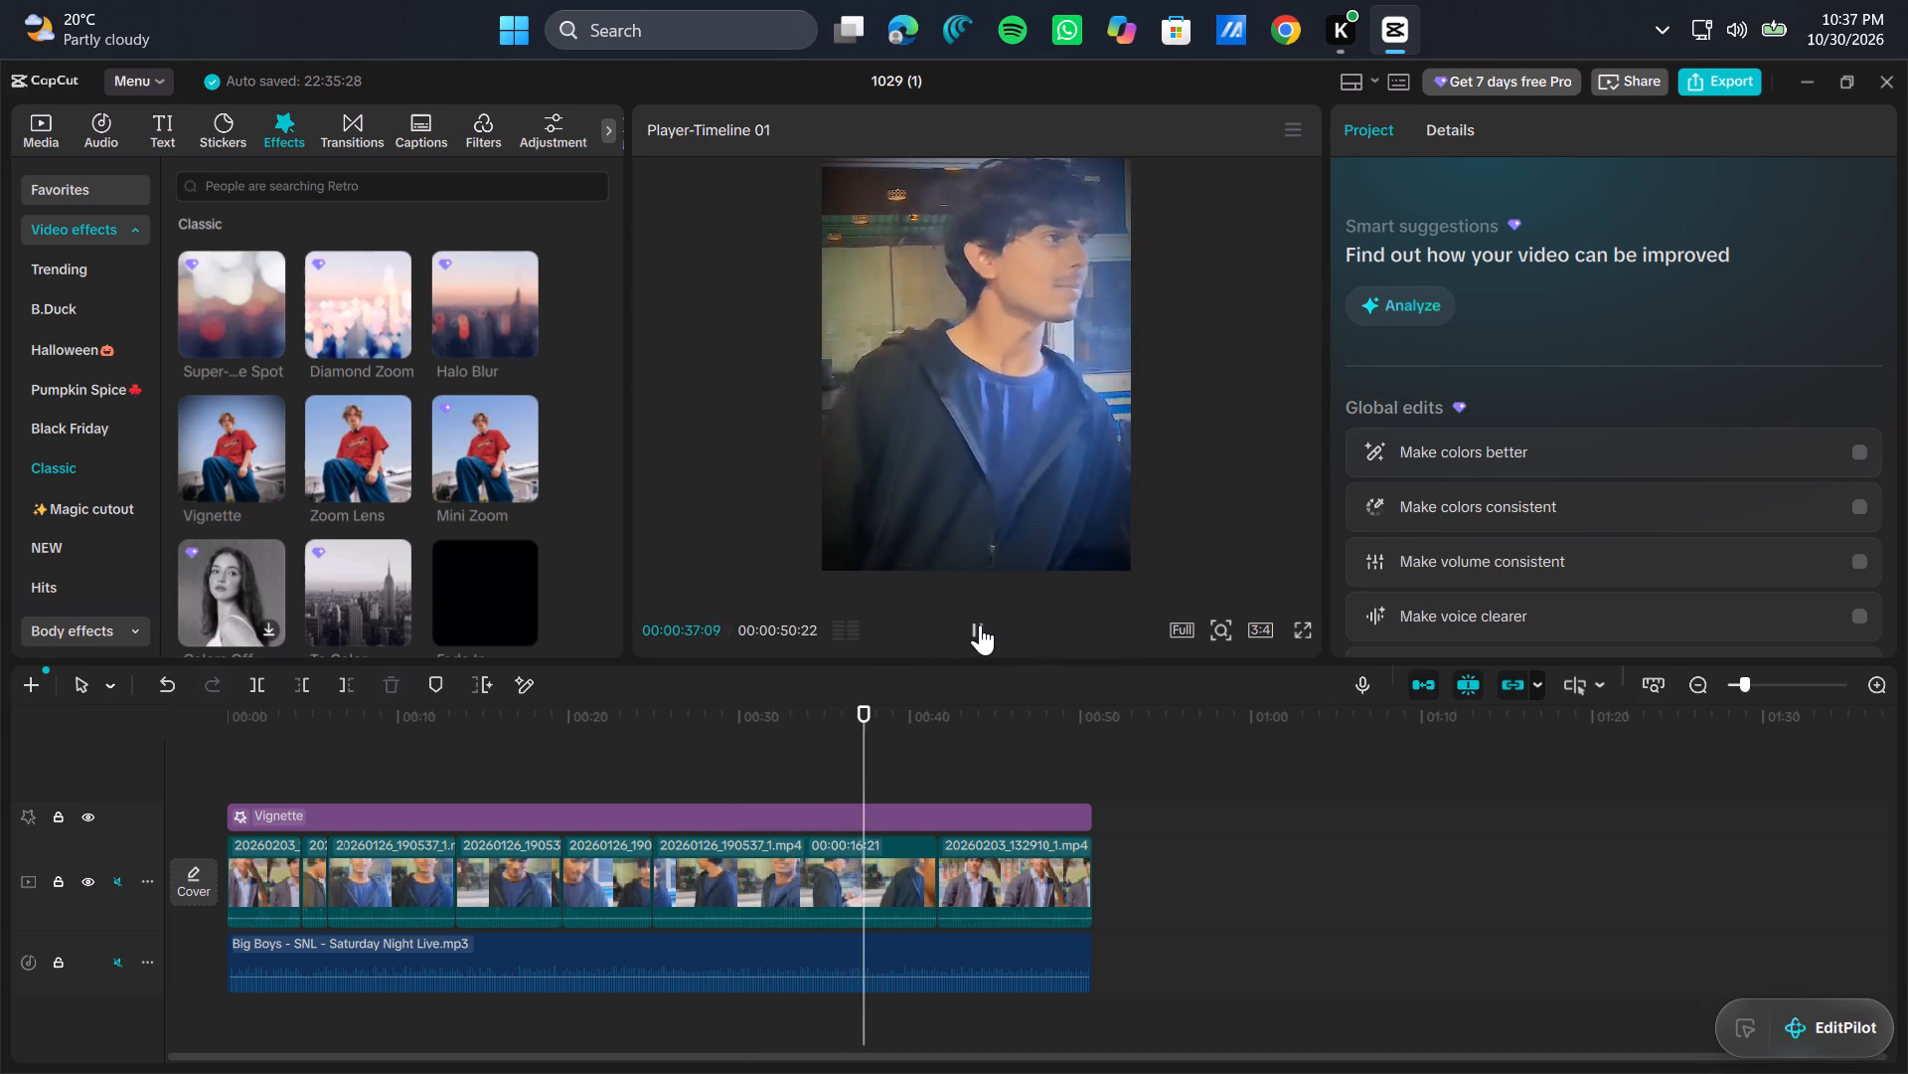
{"action": "left_click", "coordinate": [980, 625]}
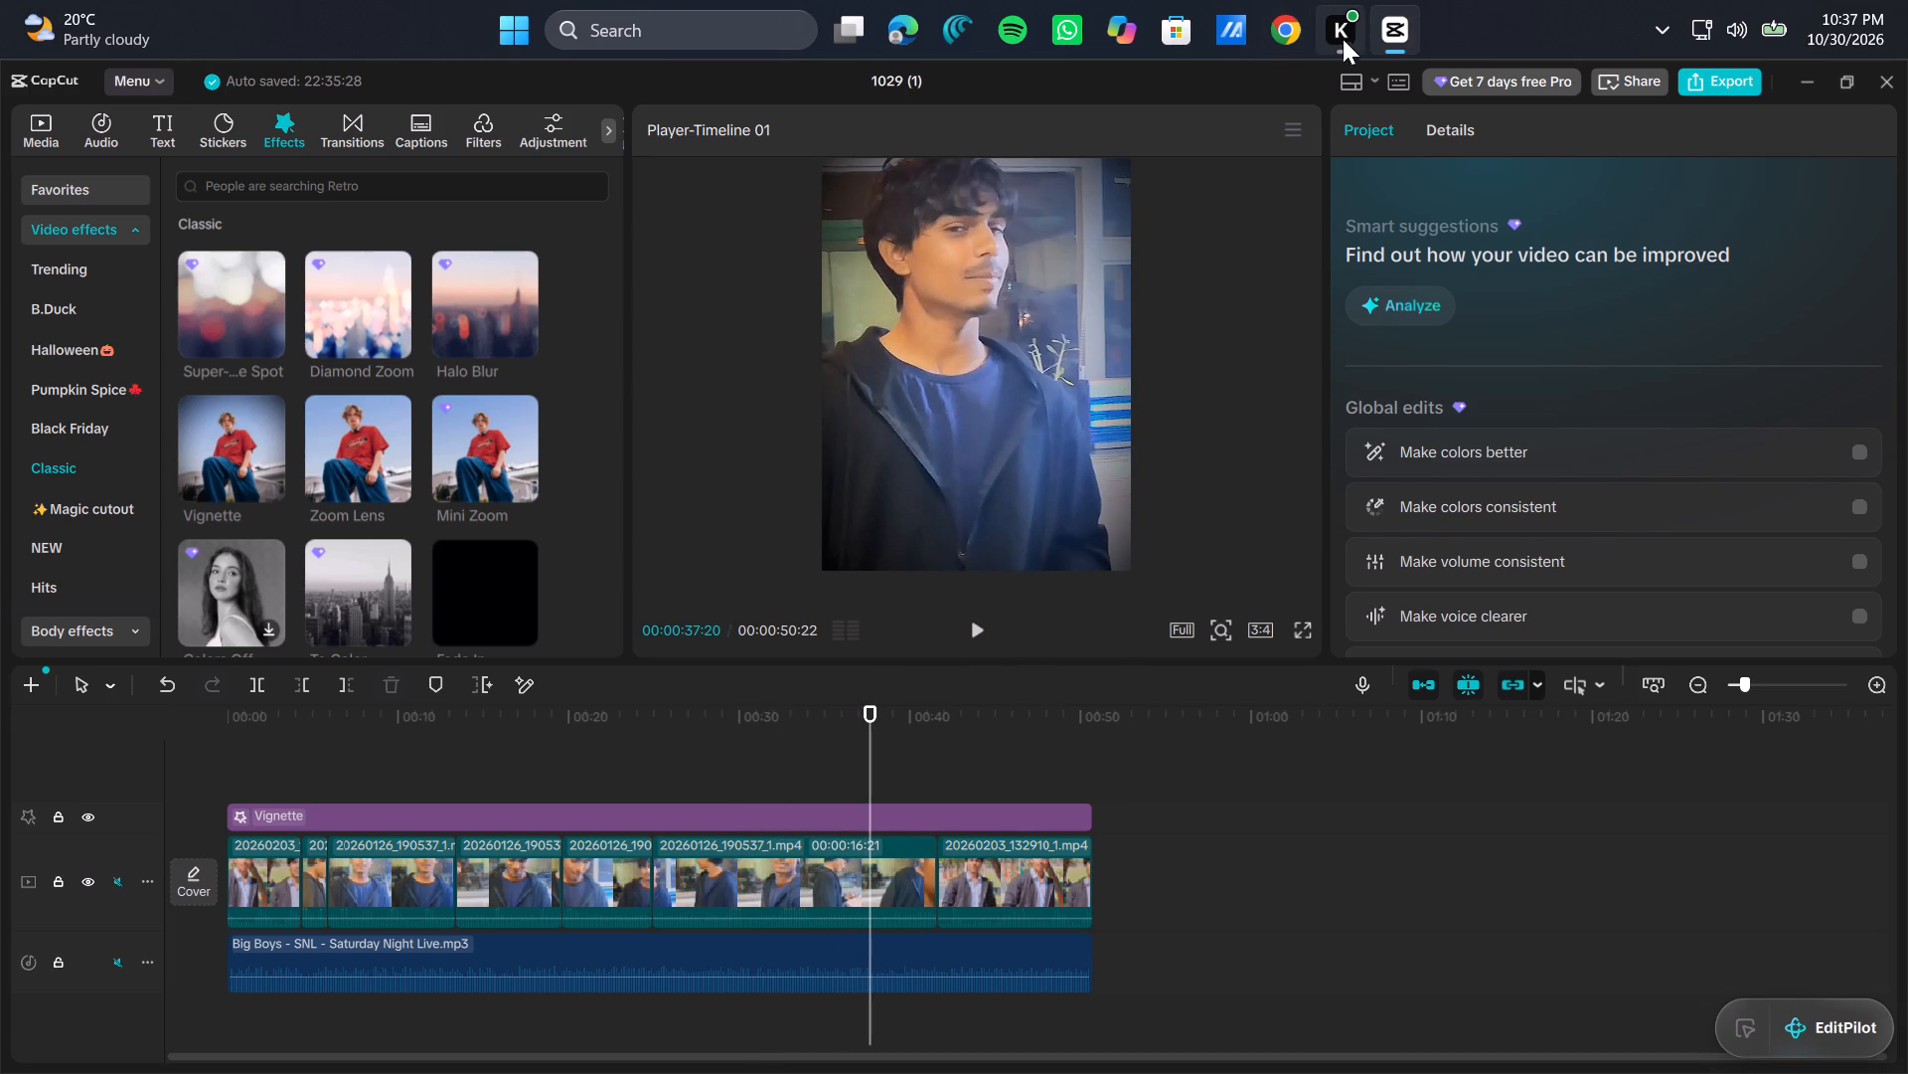
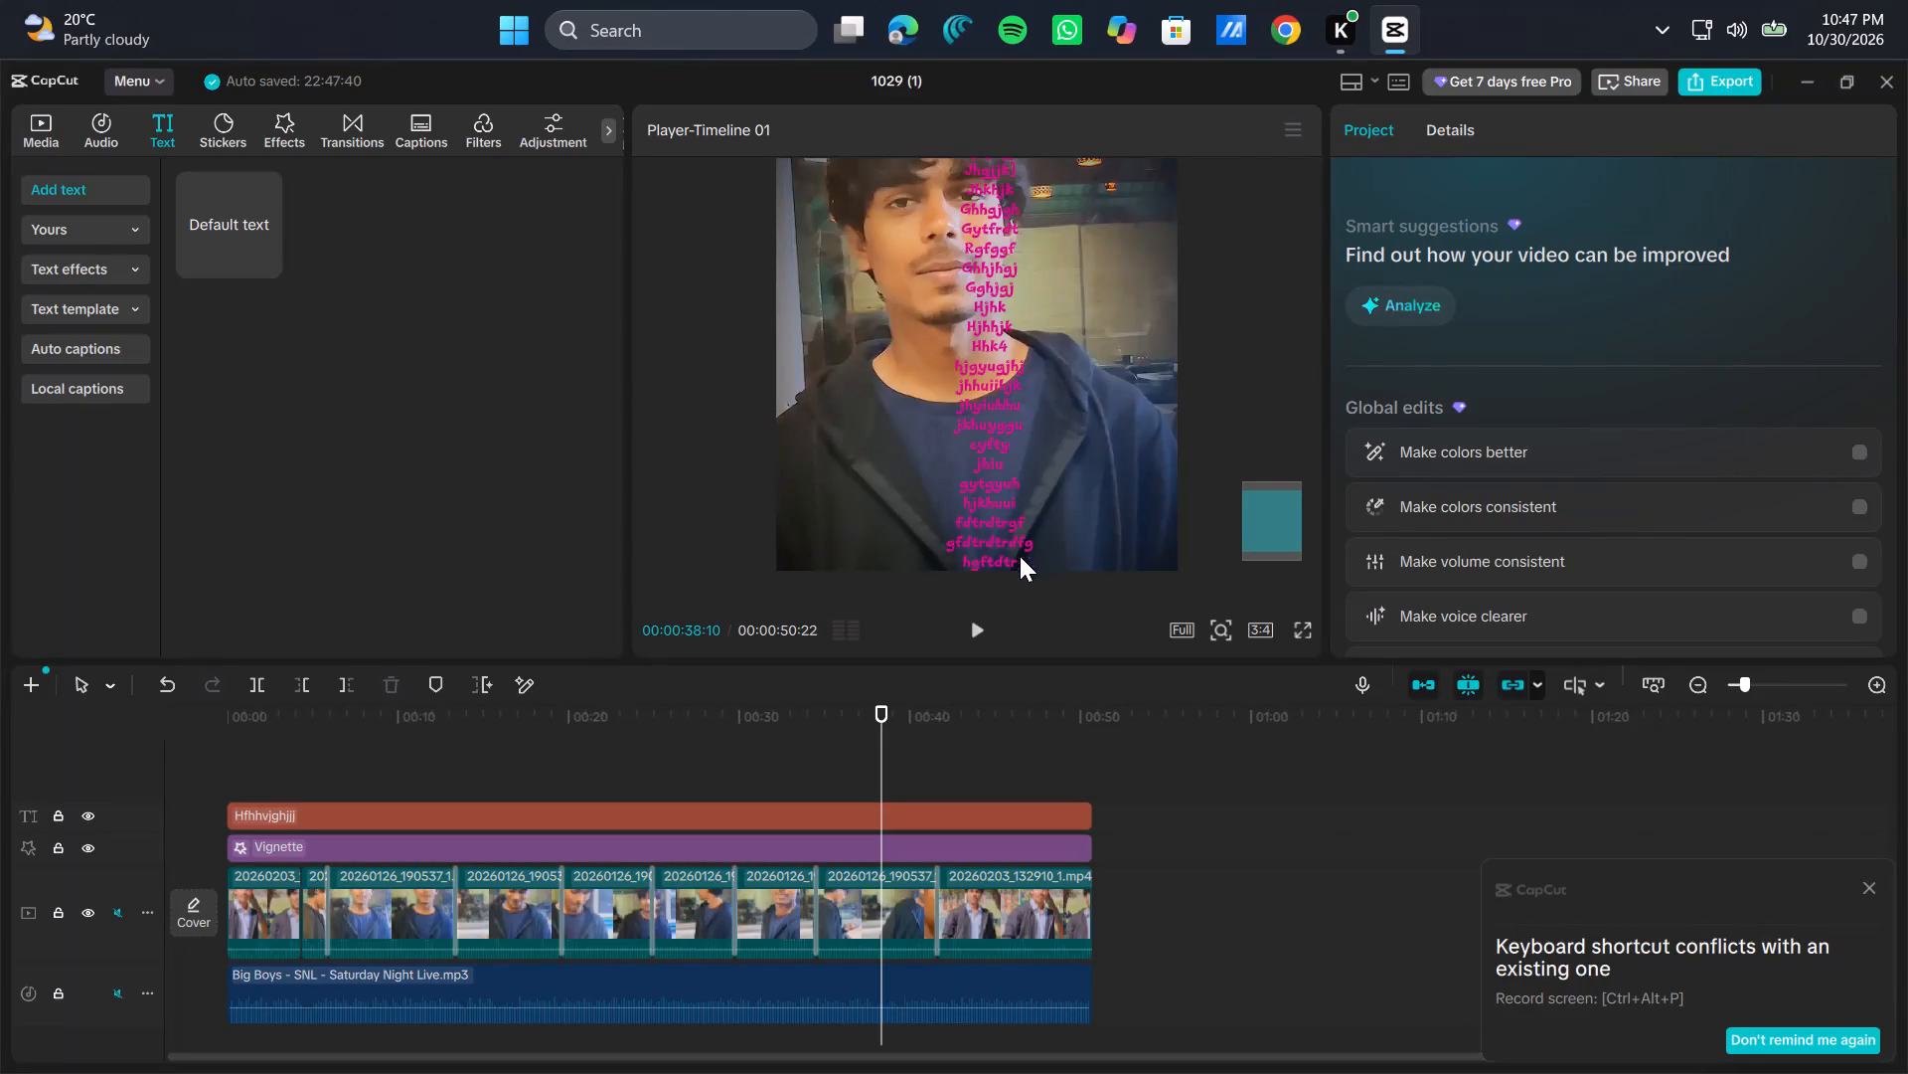
Widen the text box of the pink multi-line text column and centre it horizontally in the 3:4 frame.
{"action": "scroll", "coordinate": [959, 379], "scroll_direction": "down", "scroll_amount": 4, "text": "ctrl"}
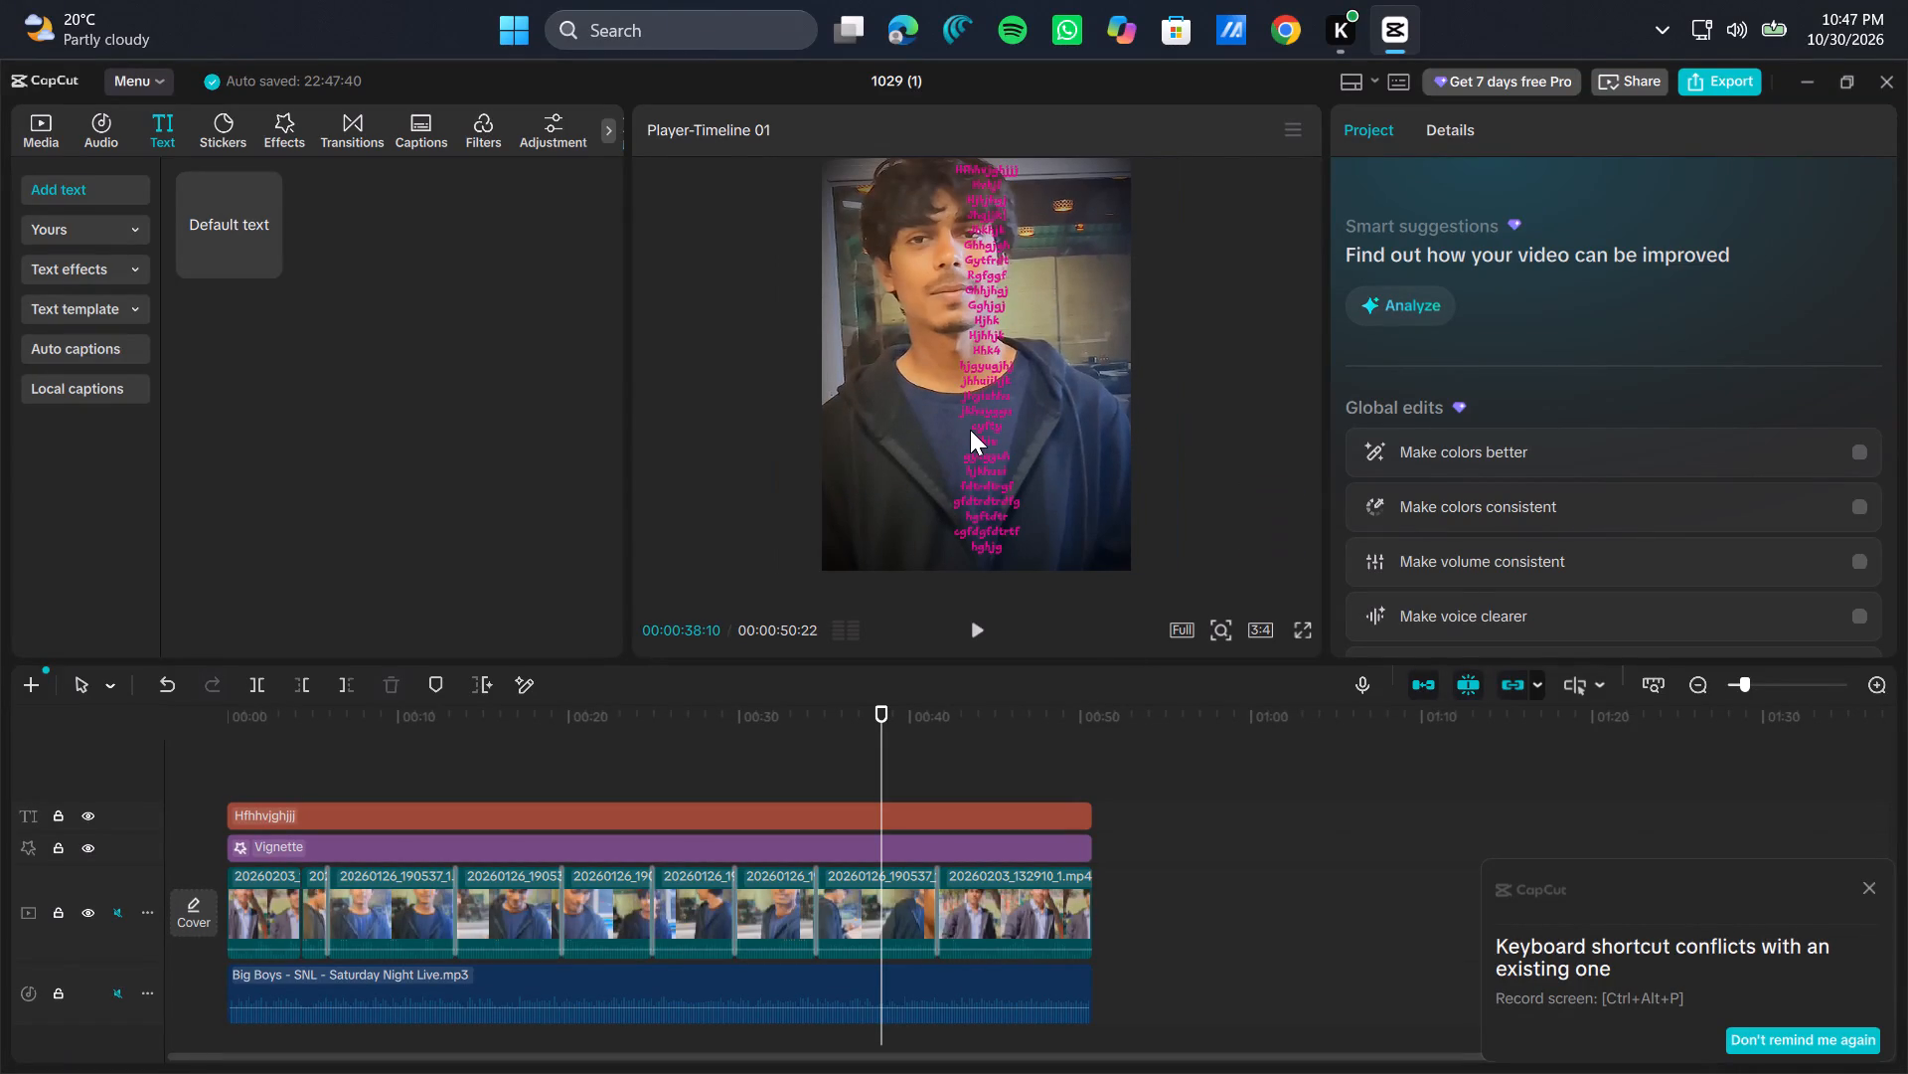
{"action": "left_click", "coordinate": [970, 430]}
{"action": "left_click_drag", "start_coordinate": [970, 426], "coordinate": [974, 437]}
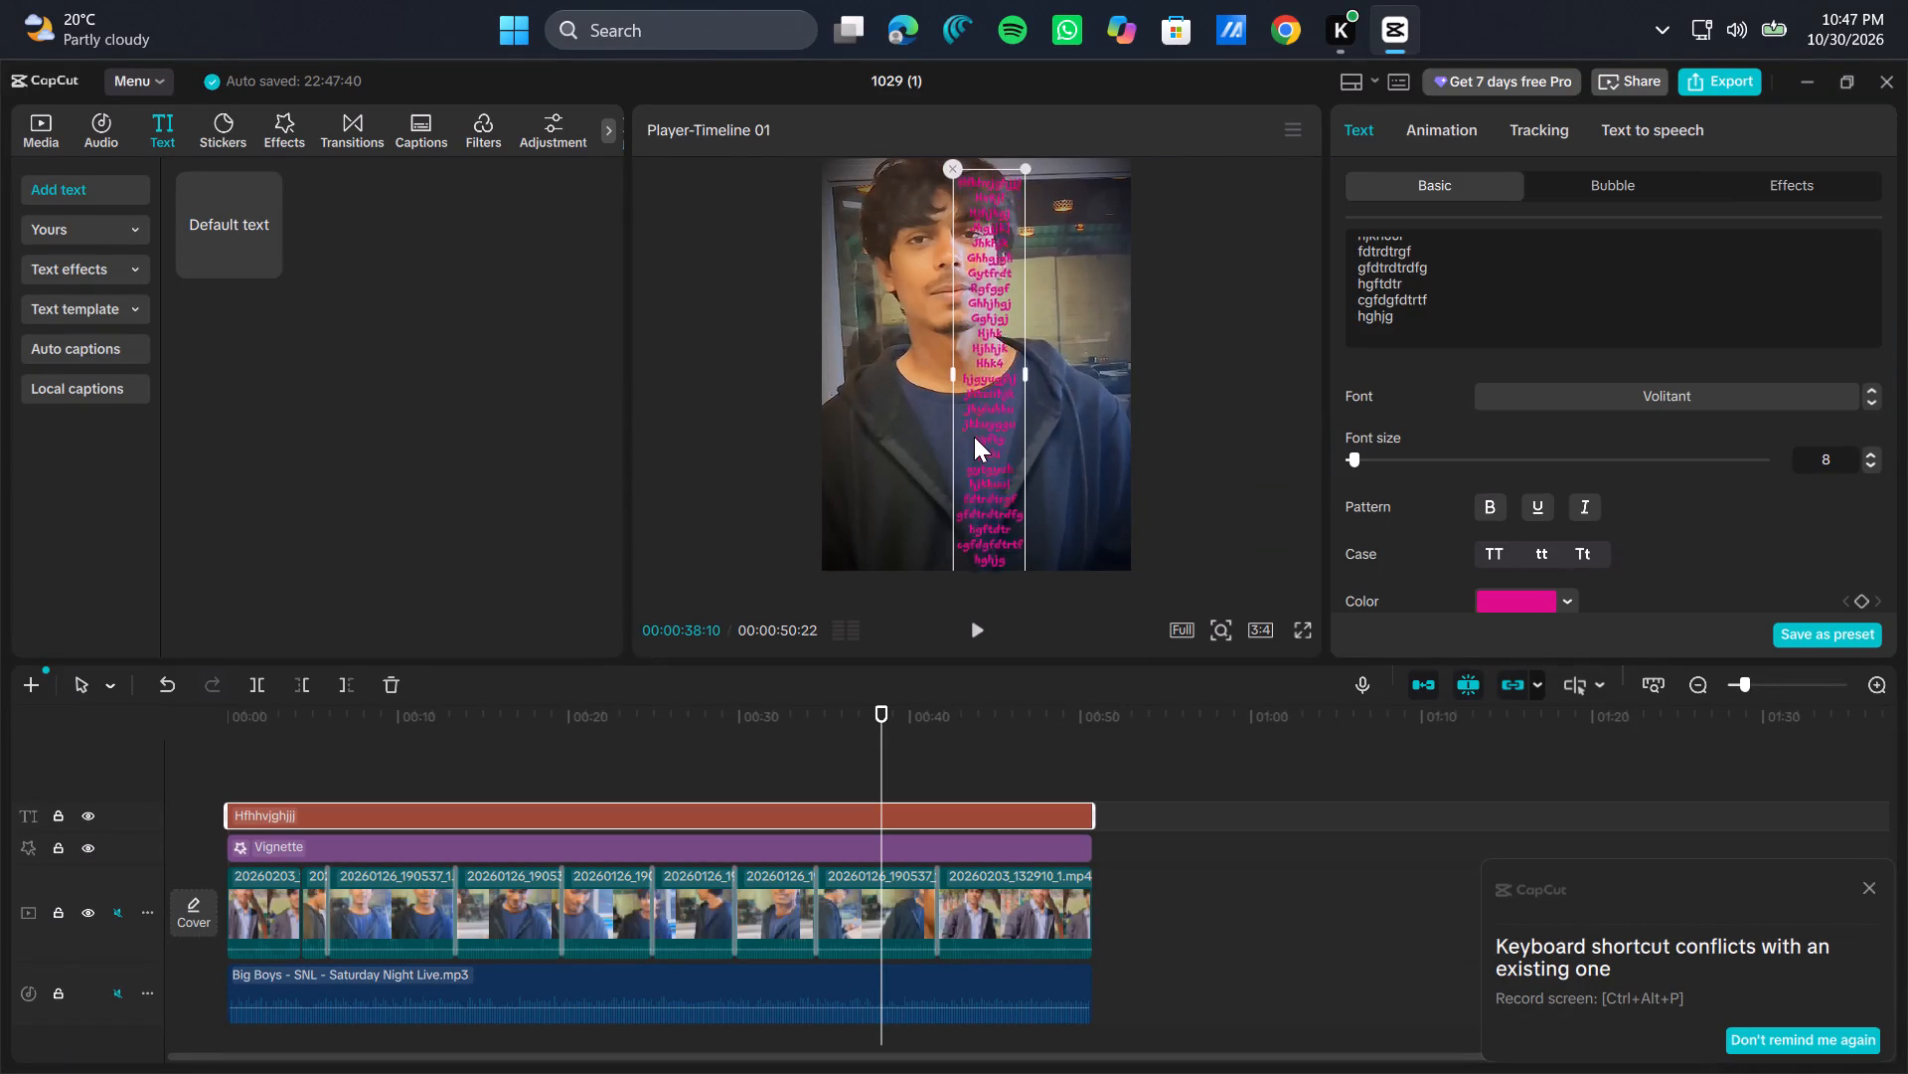
{"action": "left_click_drag", "start_coordinate": [974, 437], "coordinate": [971, 436]}
{"action": "left_click", "coordinate": [971, 436]}
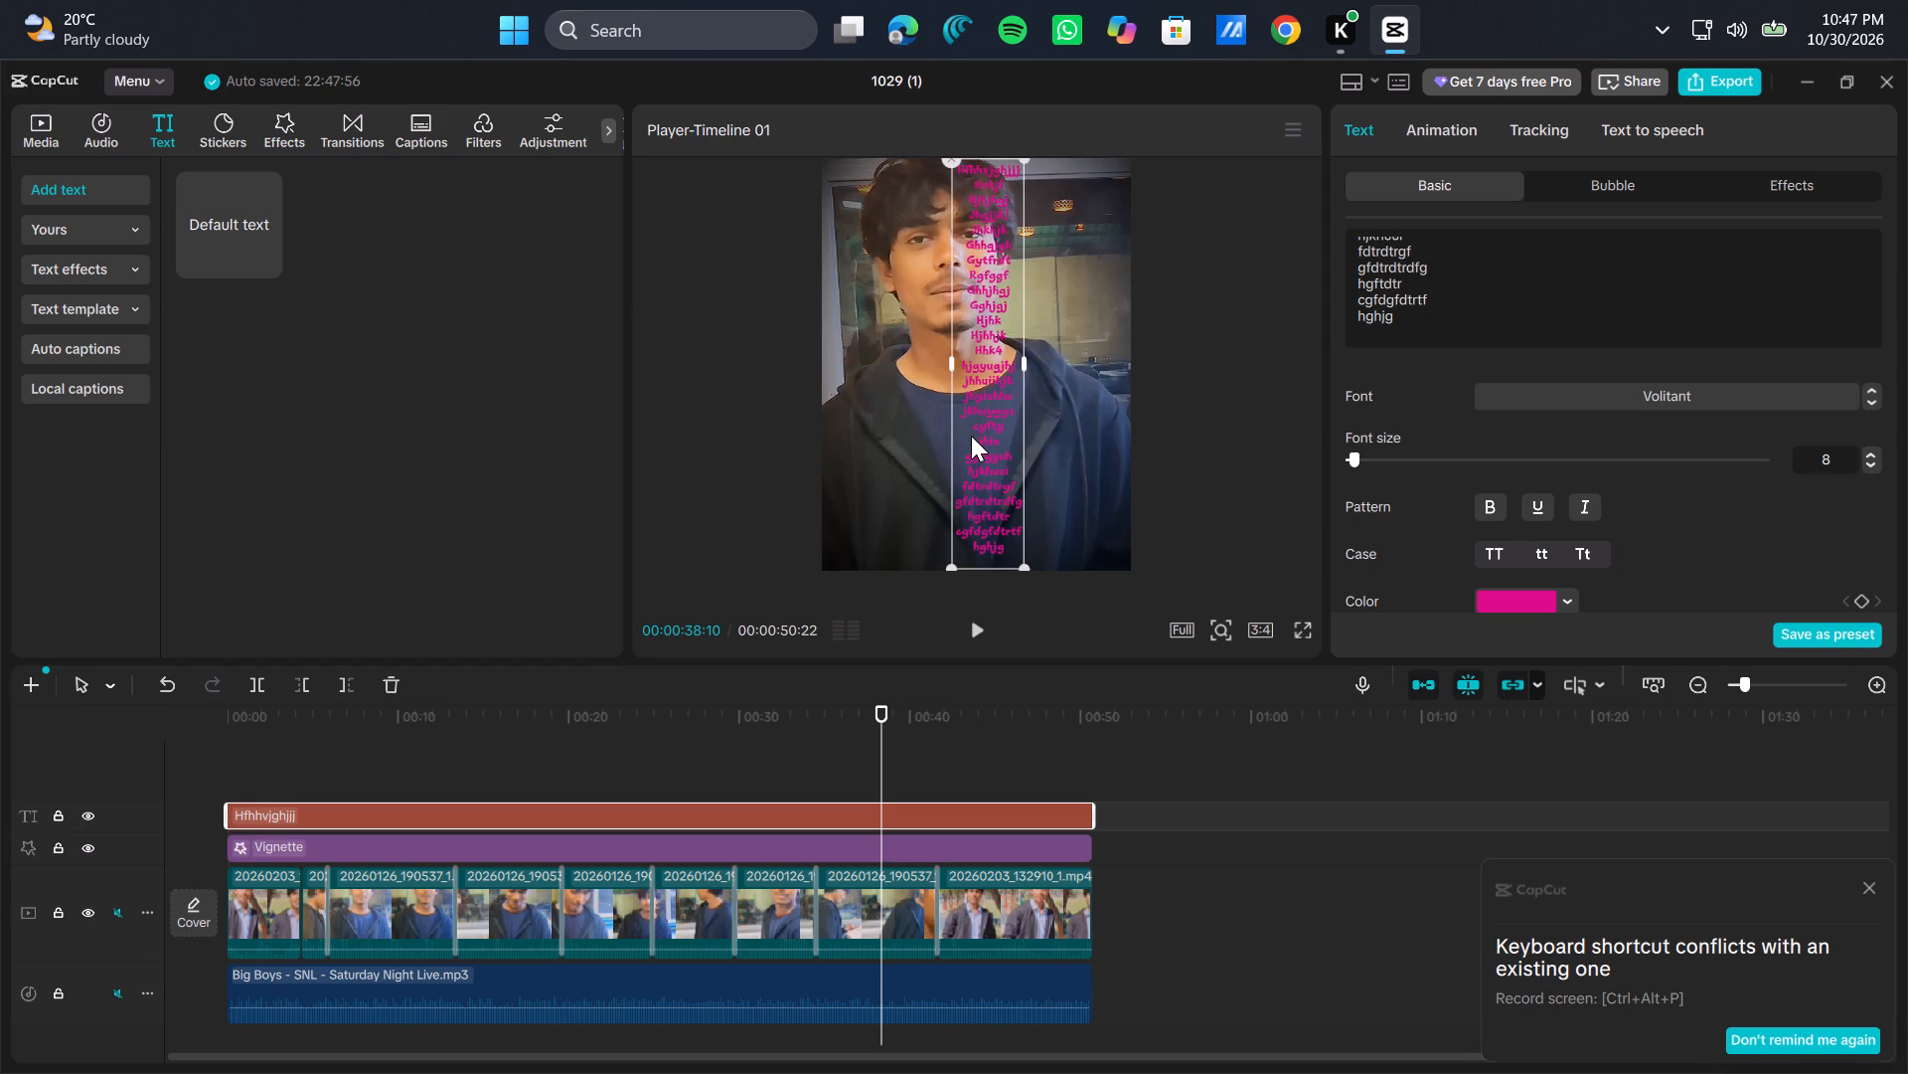
{"action": "left_click_drag", "start_coordinate": [1026, 363], "coordinate": [1118, 348]}
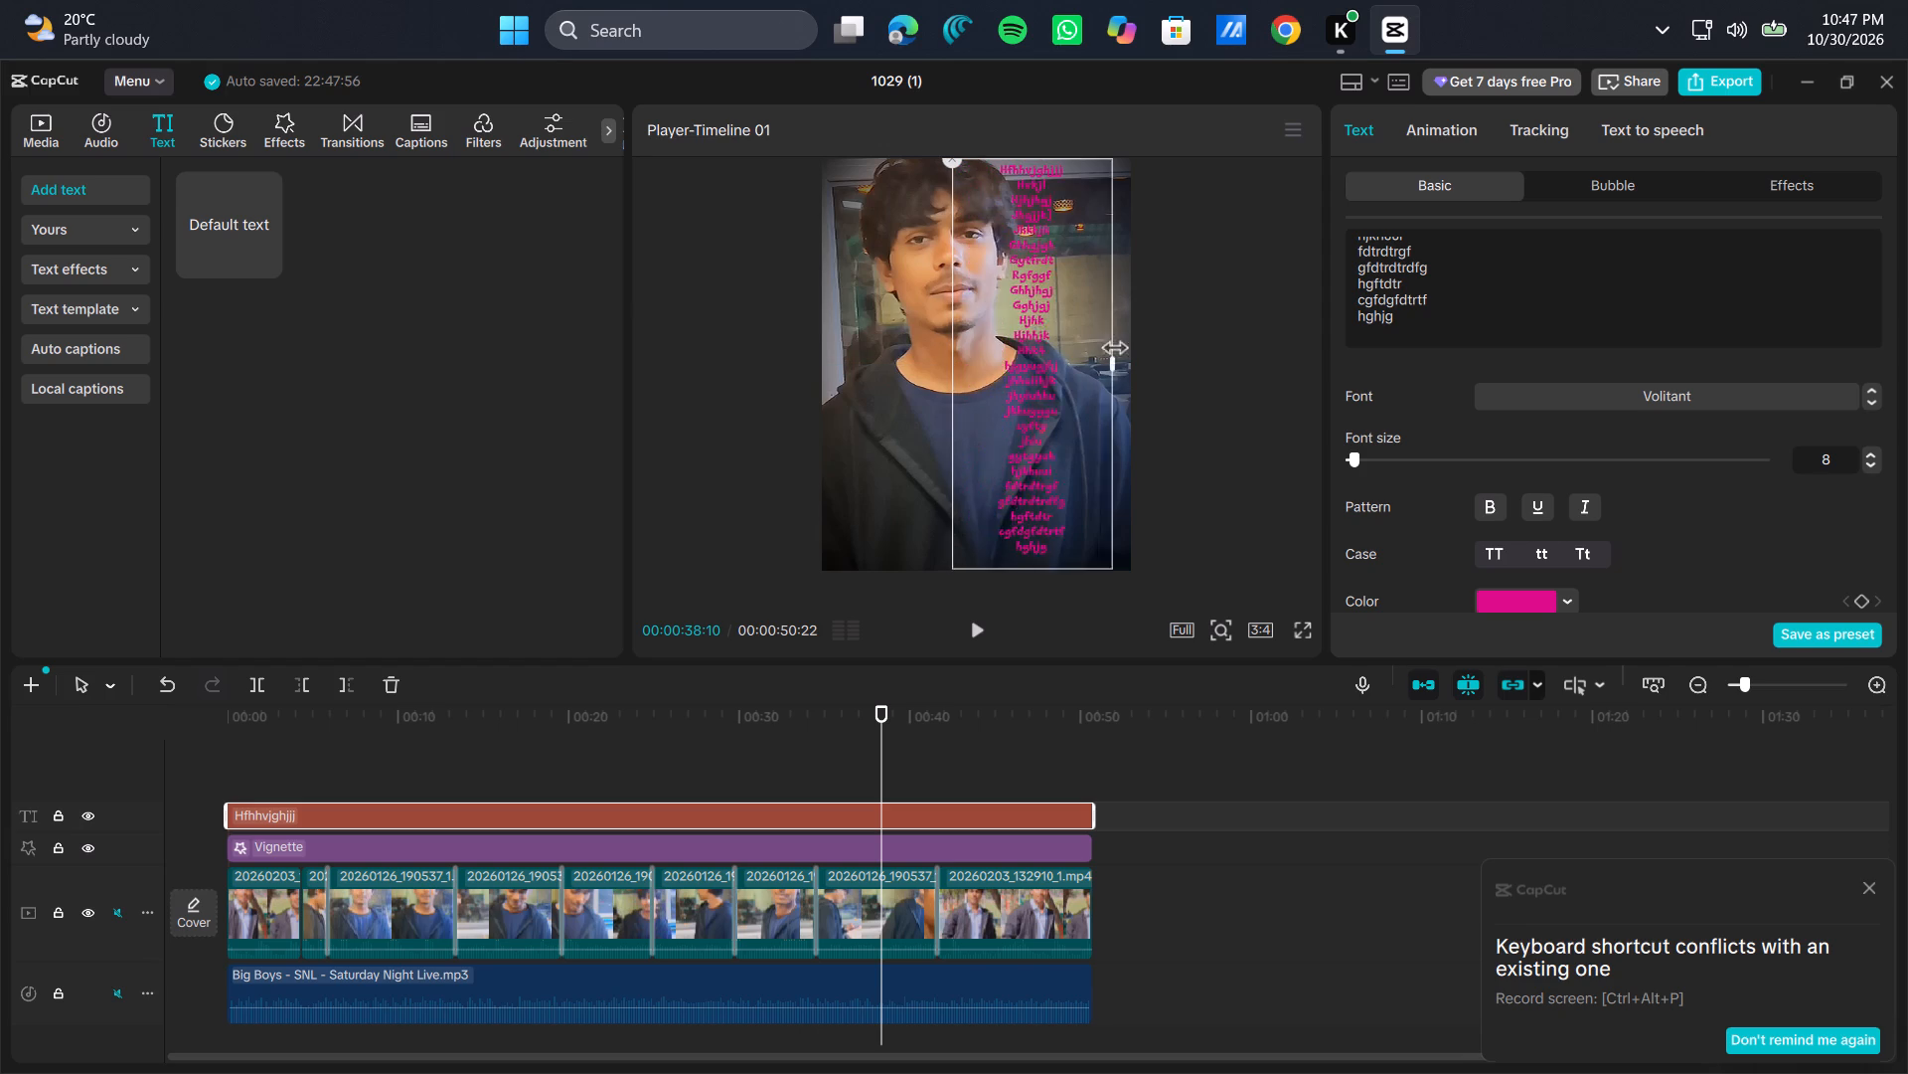
{"action": "left_click_drag", "start_coordinate": [1118, 348], "coordinate": [1150, 344]}
{"action": "left_click_drag", "start_coordinate": [1075, 347], "coordinate": [997, 355]}
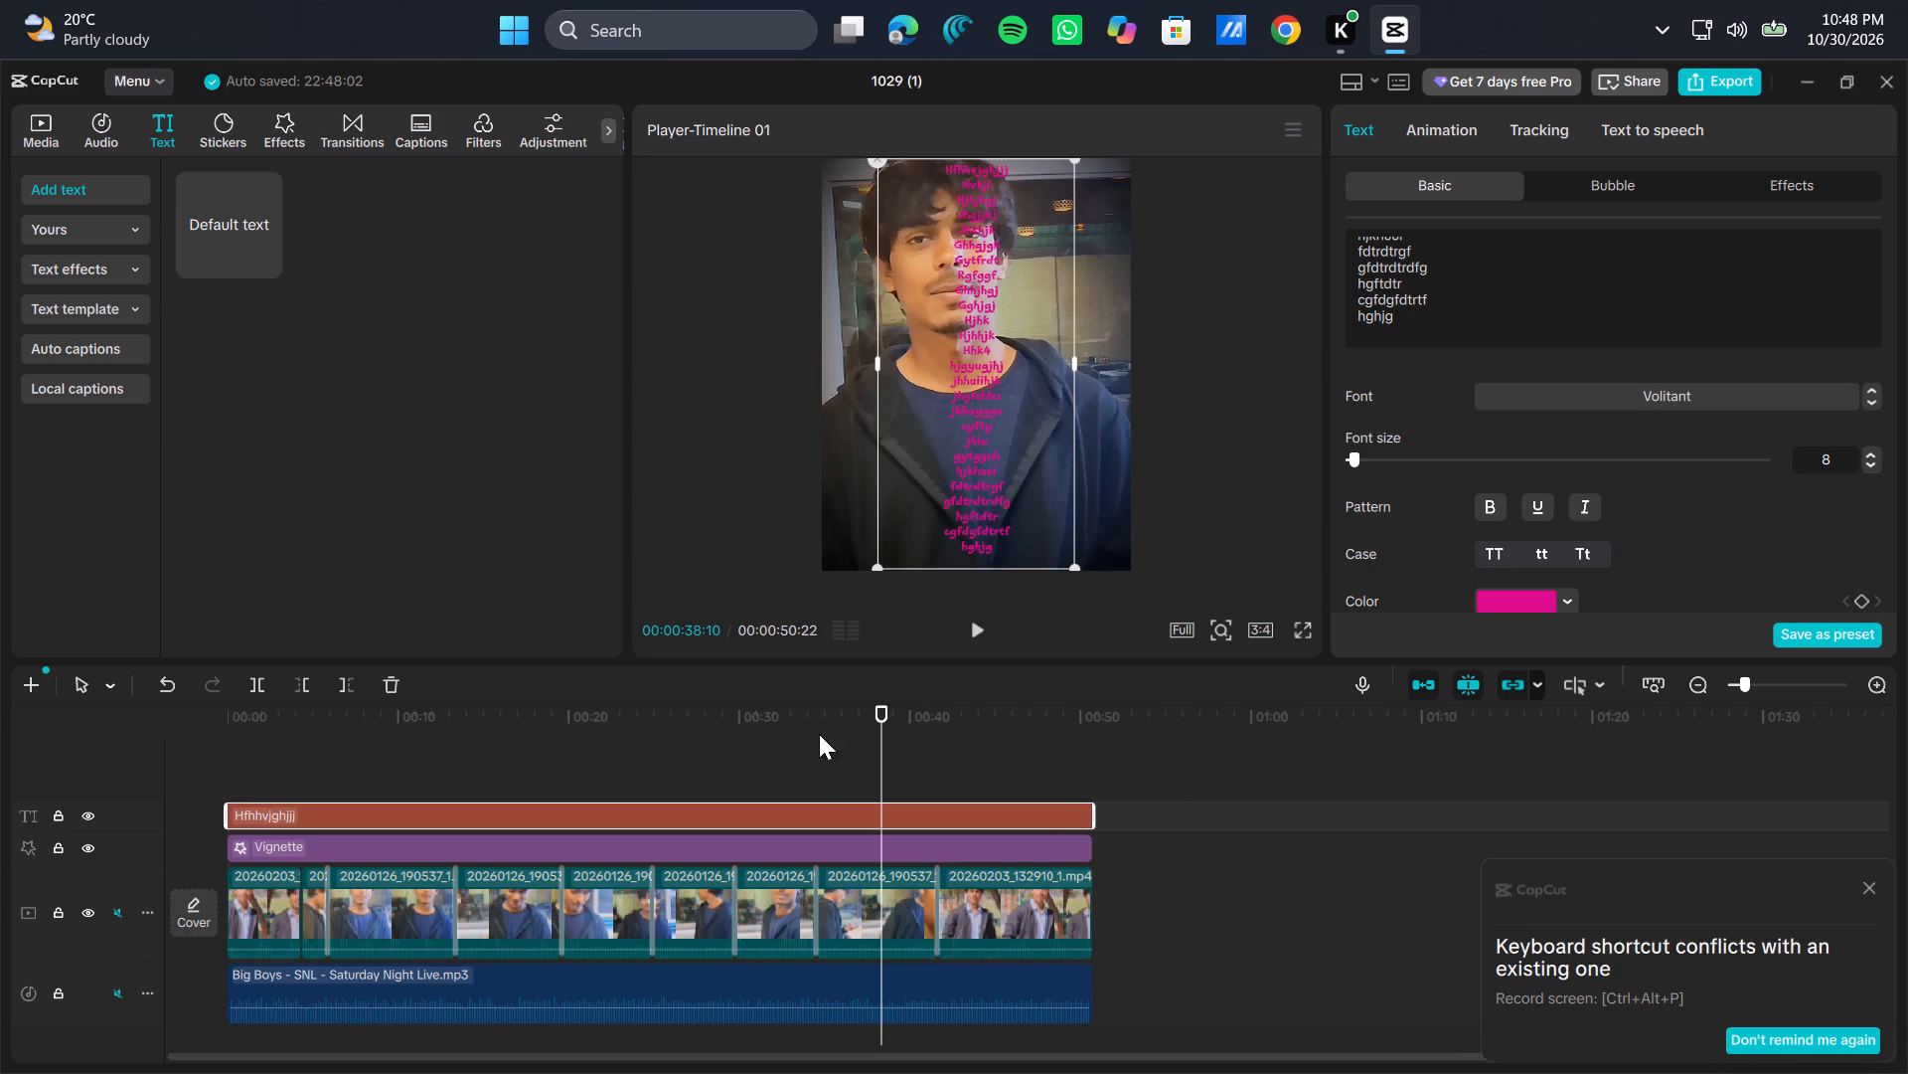
Play the video from 00:00:00:00 to check the repositioned text column.
{"action": "left_click_drag", "start_coordinate": [883, 758], "coordinate": [131, 985]}
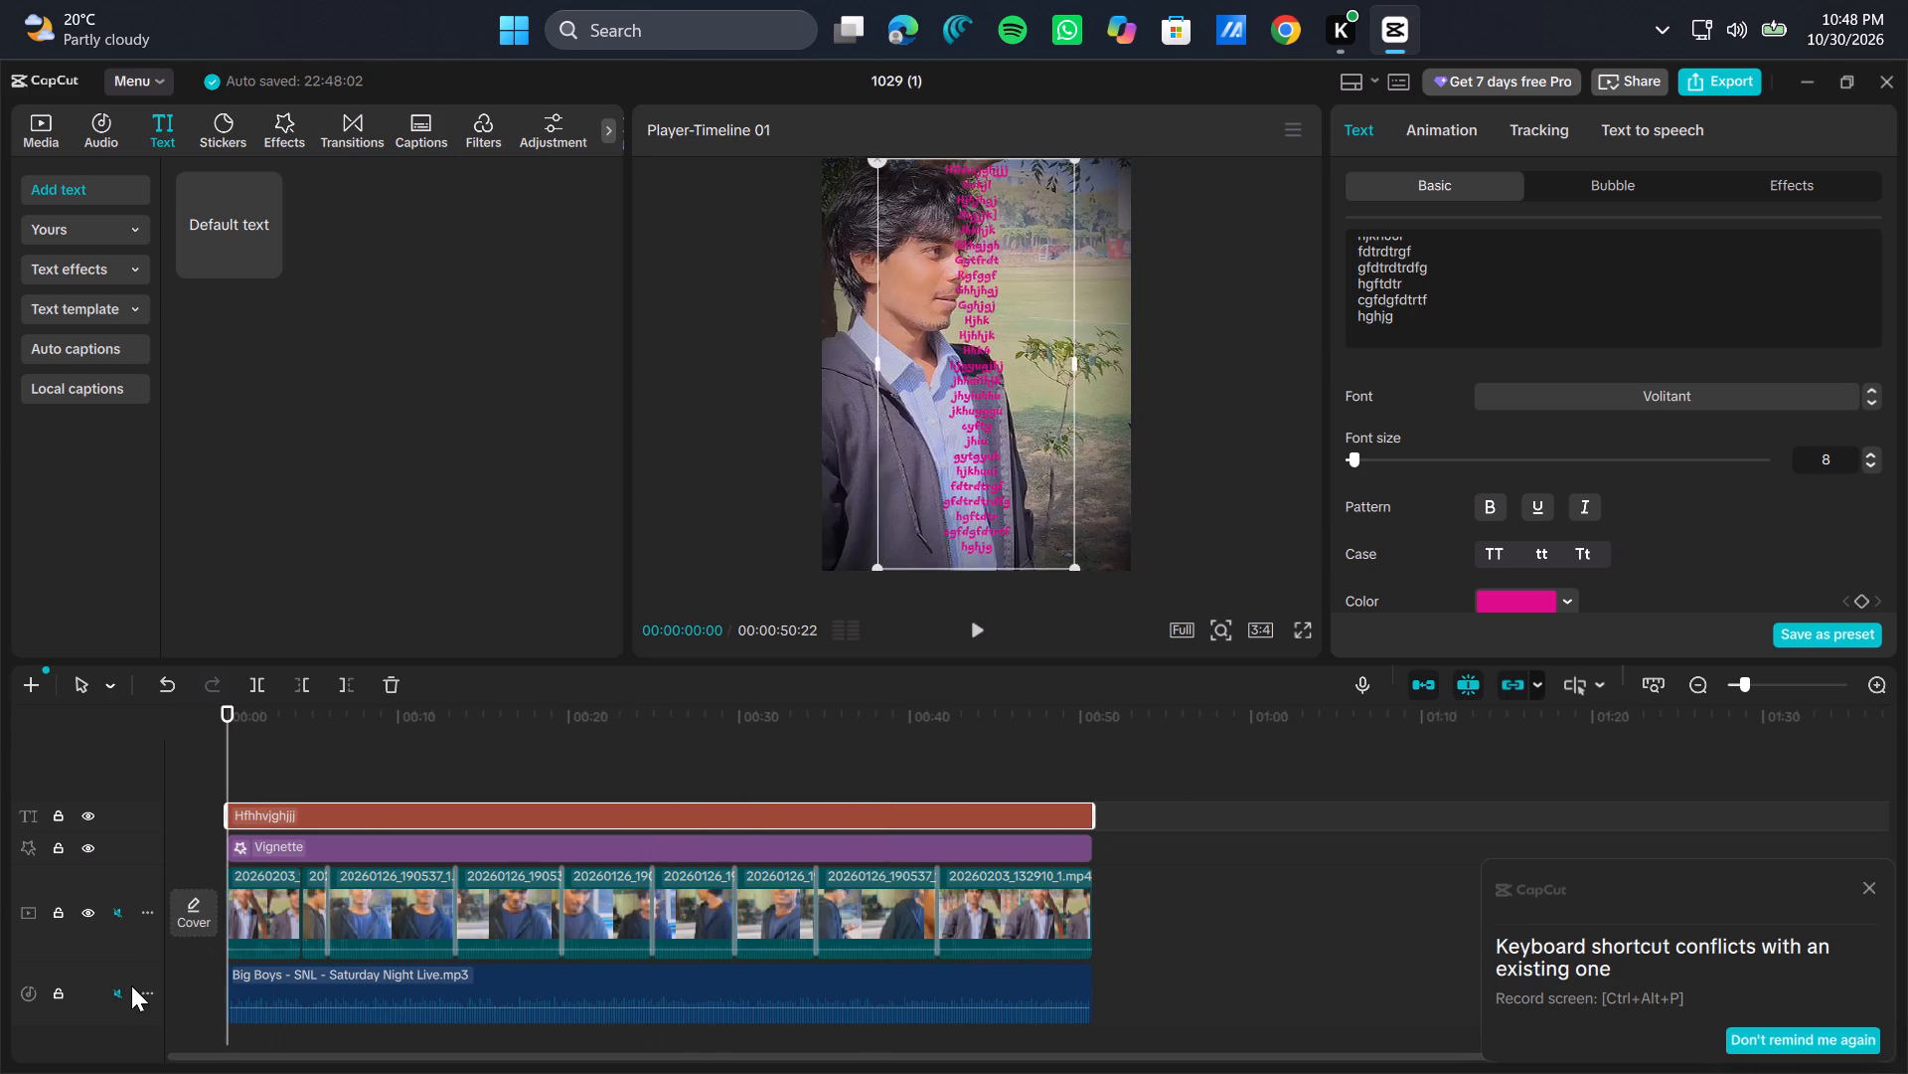
{"action": "left_click", "coordinate": [978, 628]}
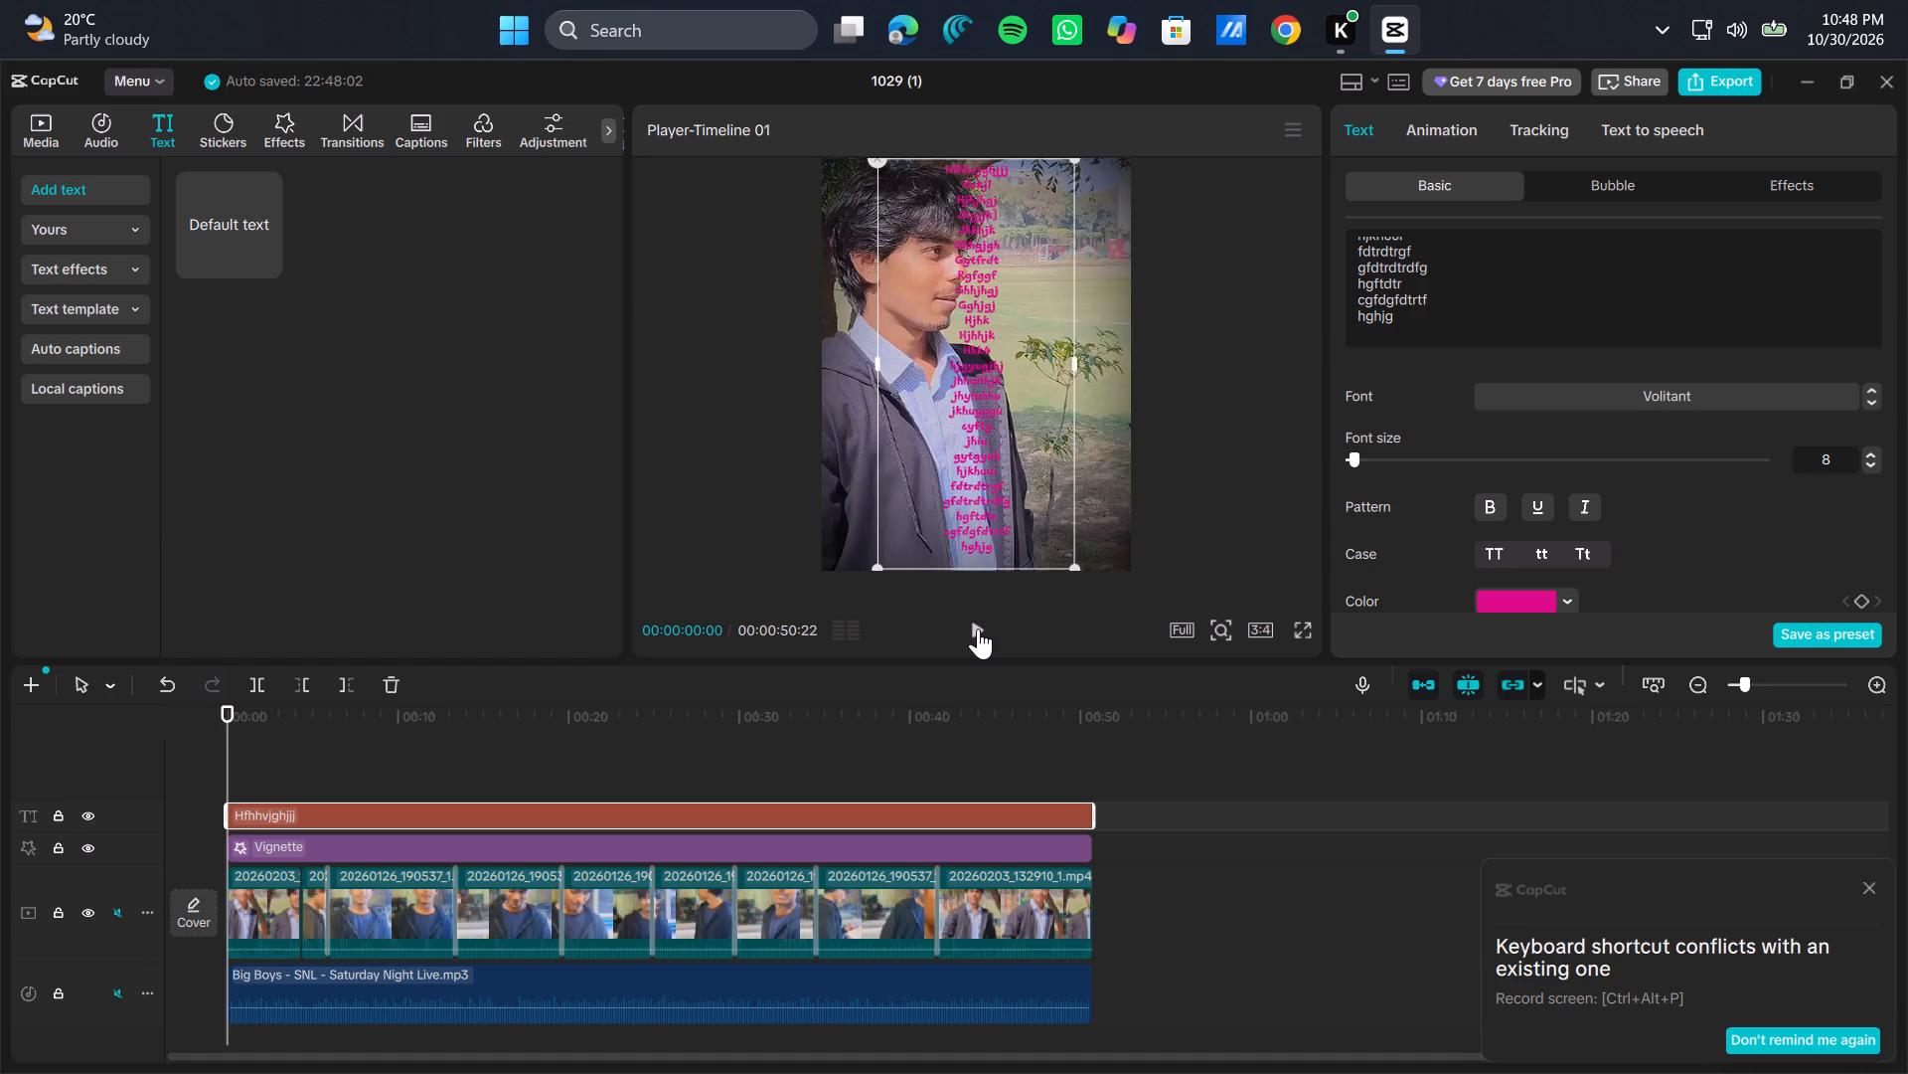
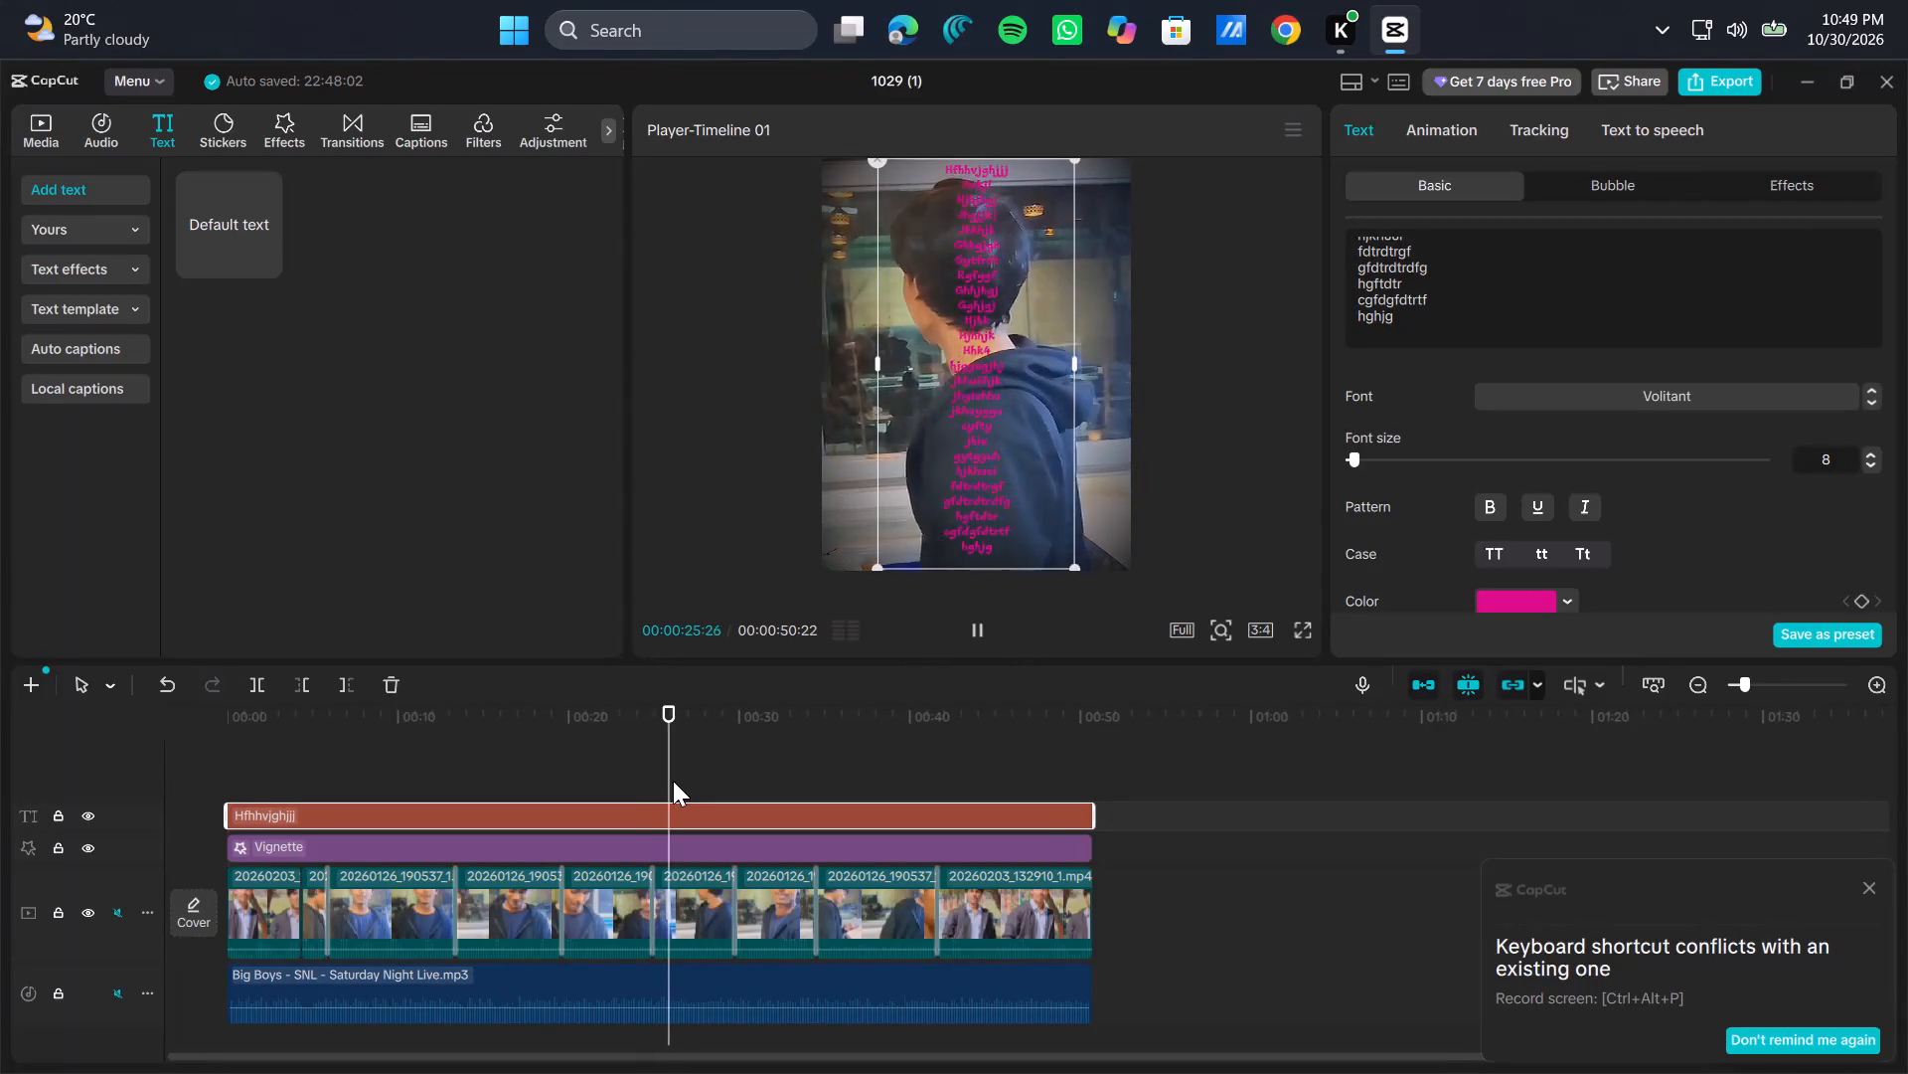
Split the third clip on the main video track at 00:00:09:17.
{"action": "double_click", "coordinate": [673, 781]}
{"action": "left_click_drag", "start_coordinate": [673, 781], "coordinate": [379, 864]}
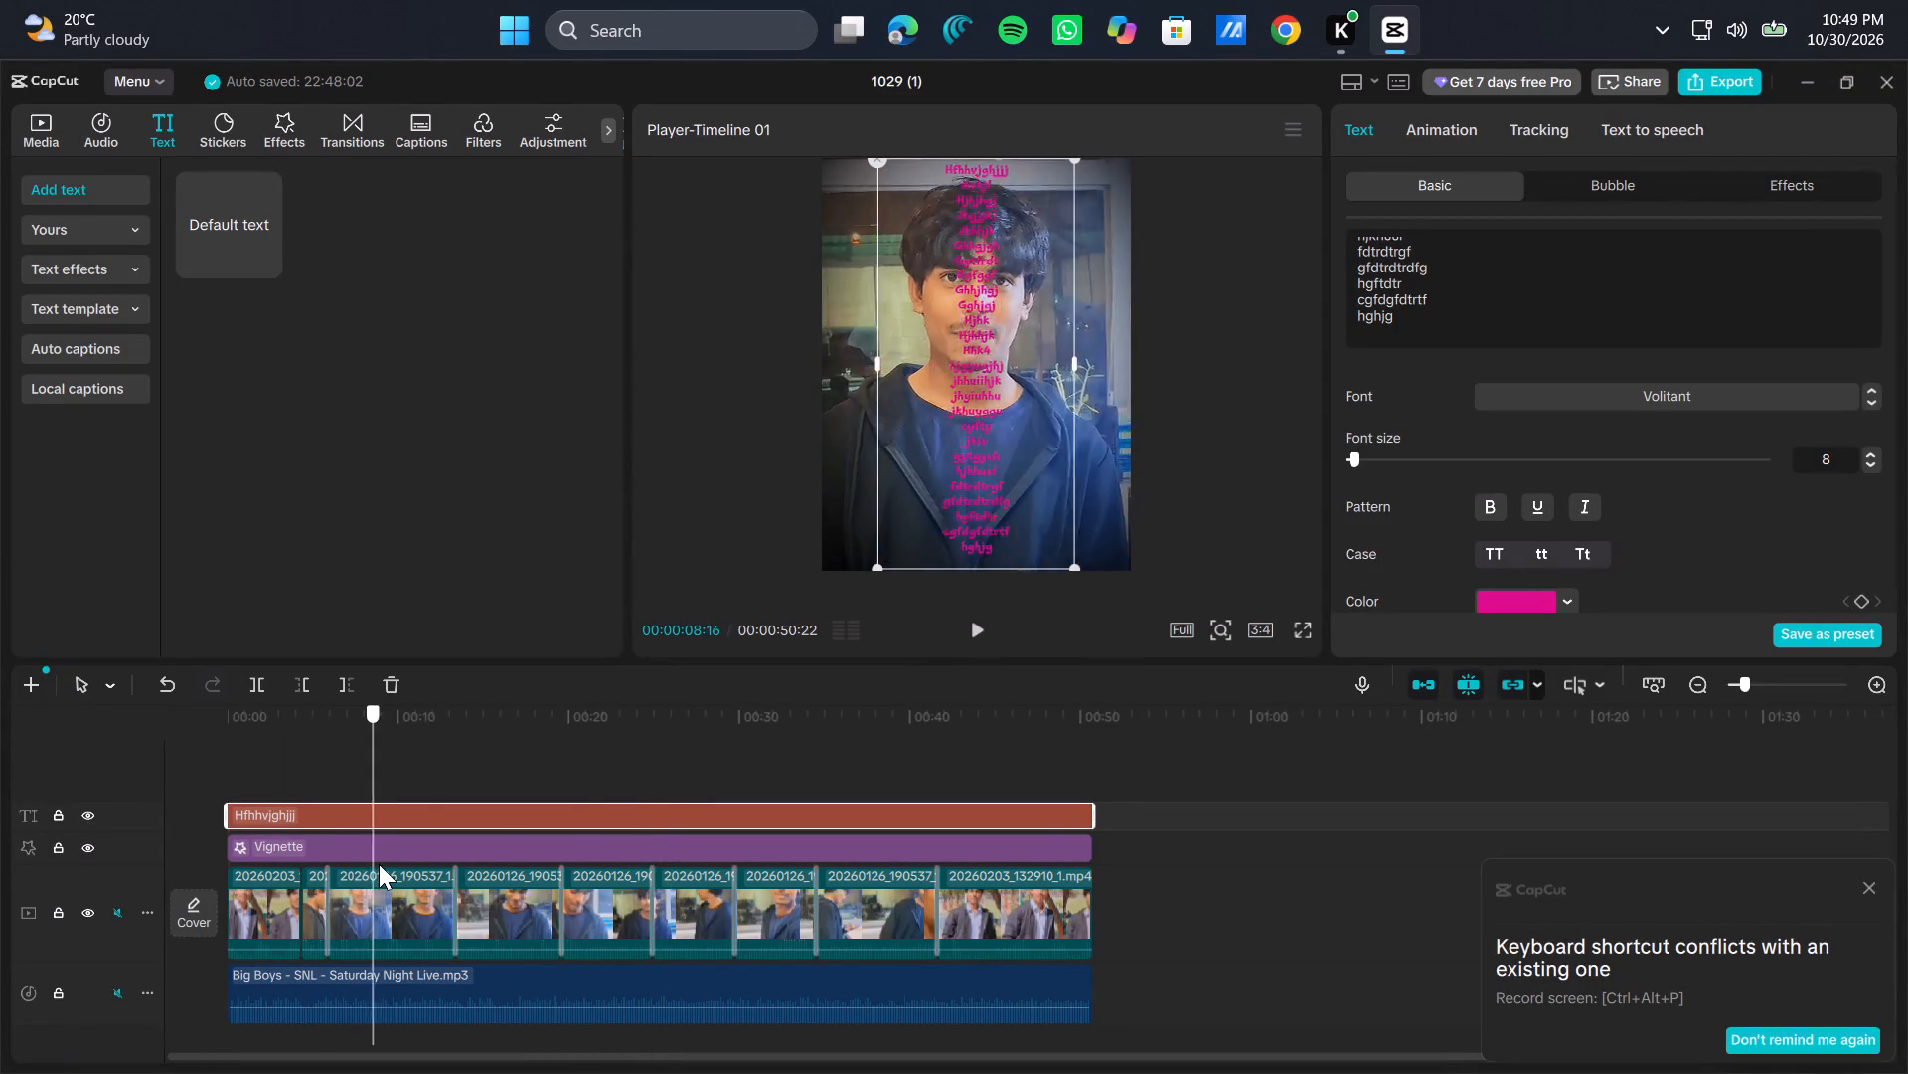
{"action": "left_click_drag", "start_coordinate": [379, 864], "coordinate": [397, 855]}
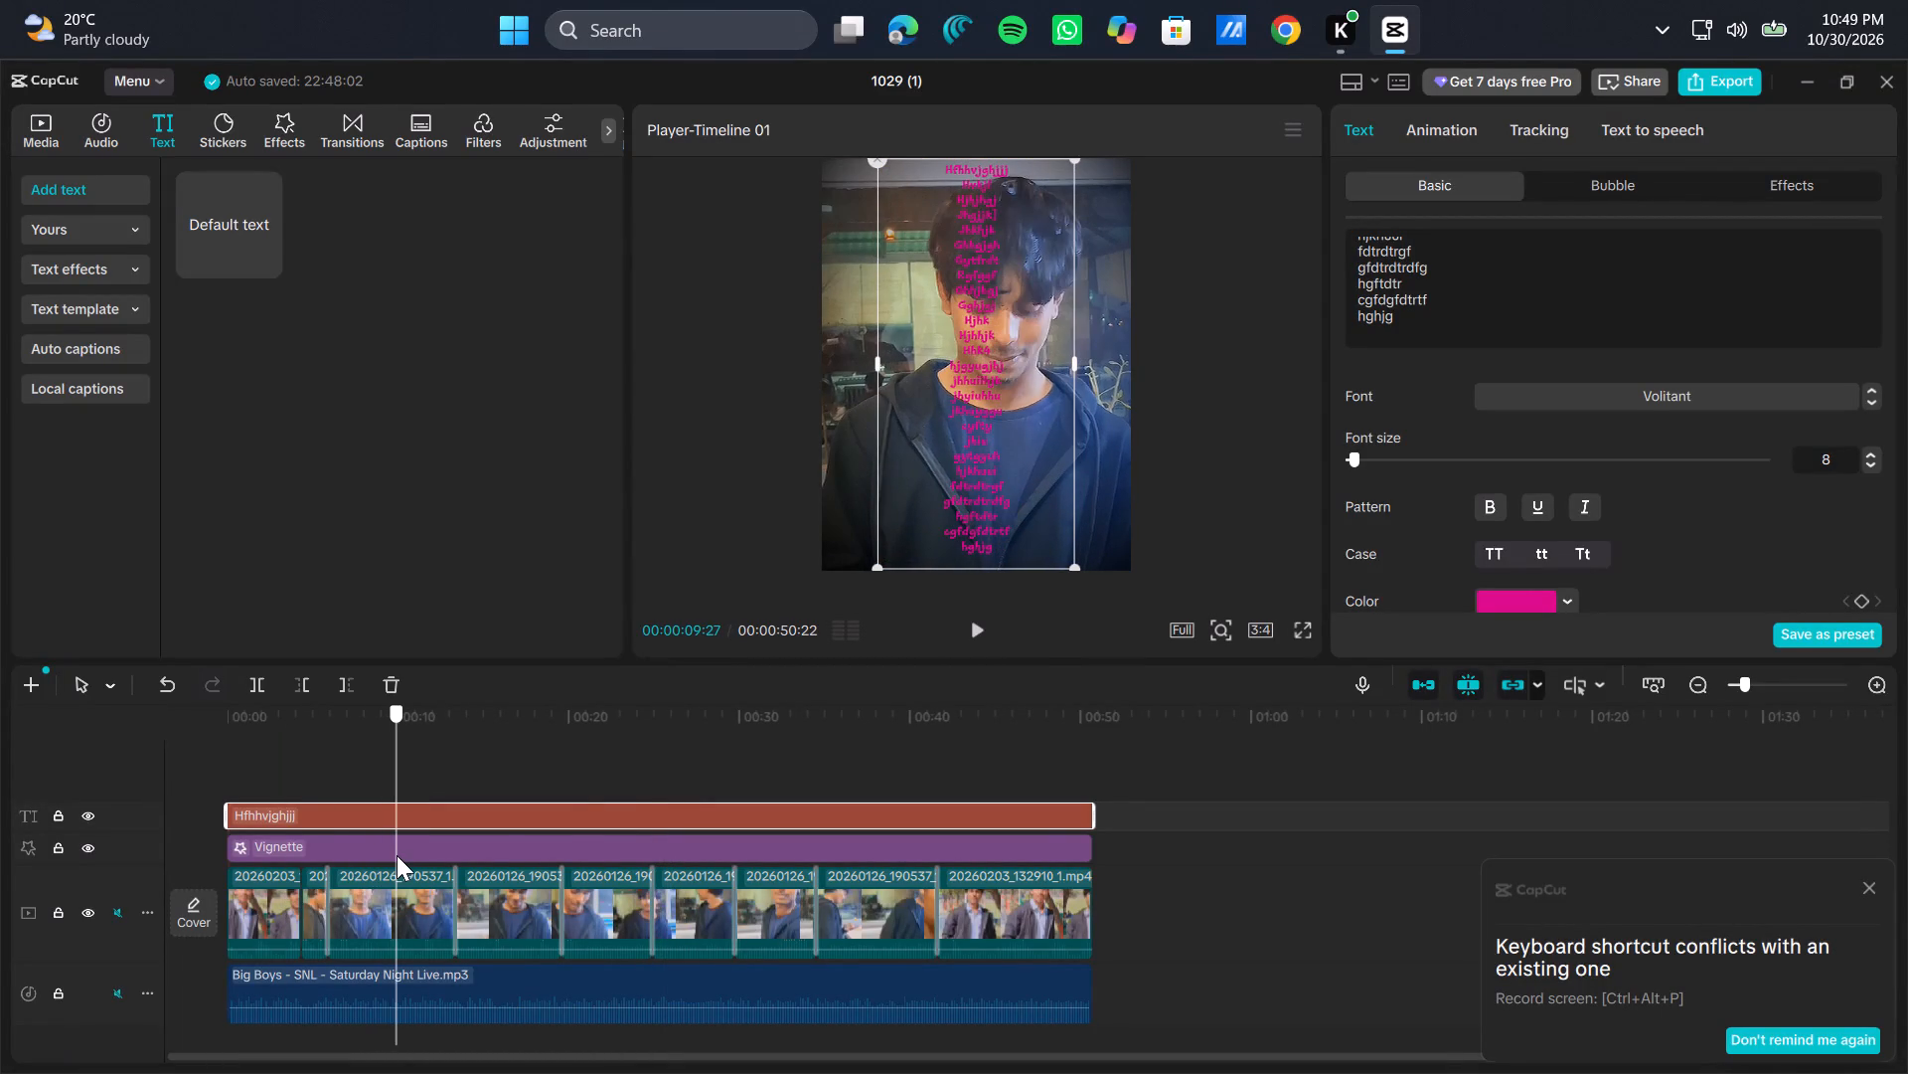
{"action": "left_click_drag", "start_coordinate": [397, 855], "coordinate": [391, 856]}
{"action": "left_click", "coordinate": [252, 677]}
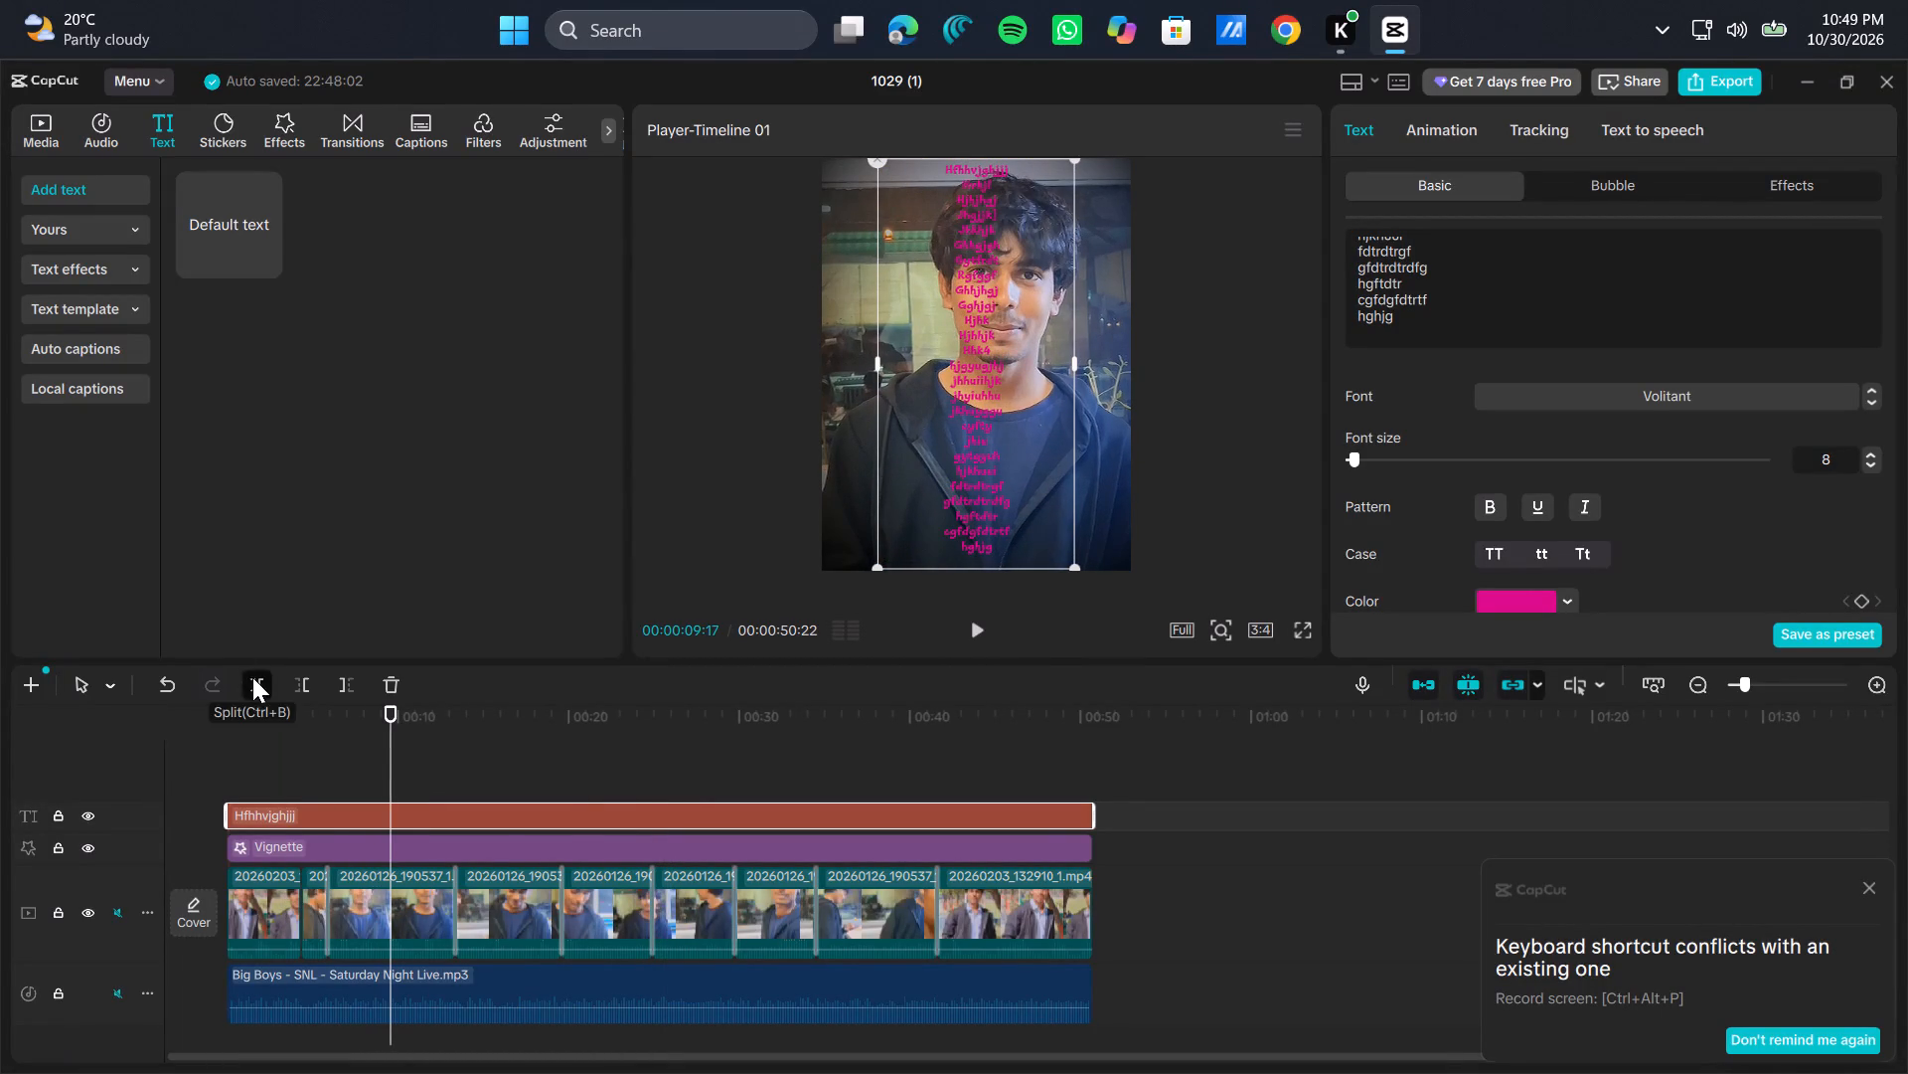
{"action": "left_click", "coordinate": [170, 689]}
{"action": "left_click", "coordinate": [361, 893]}
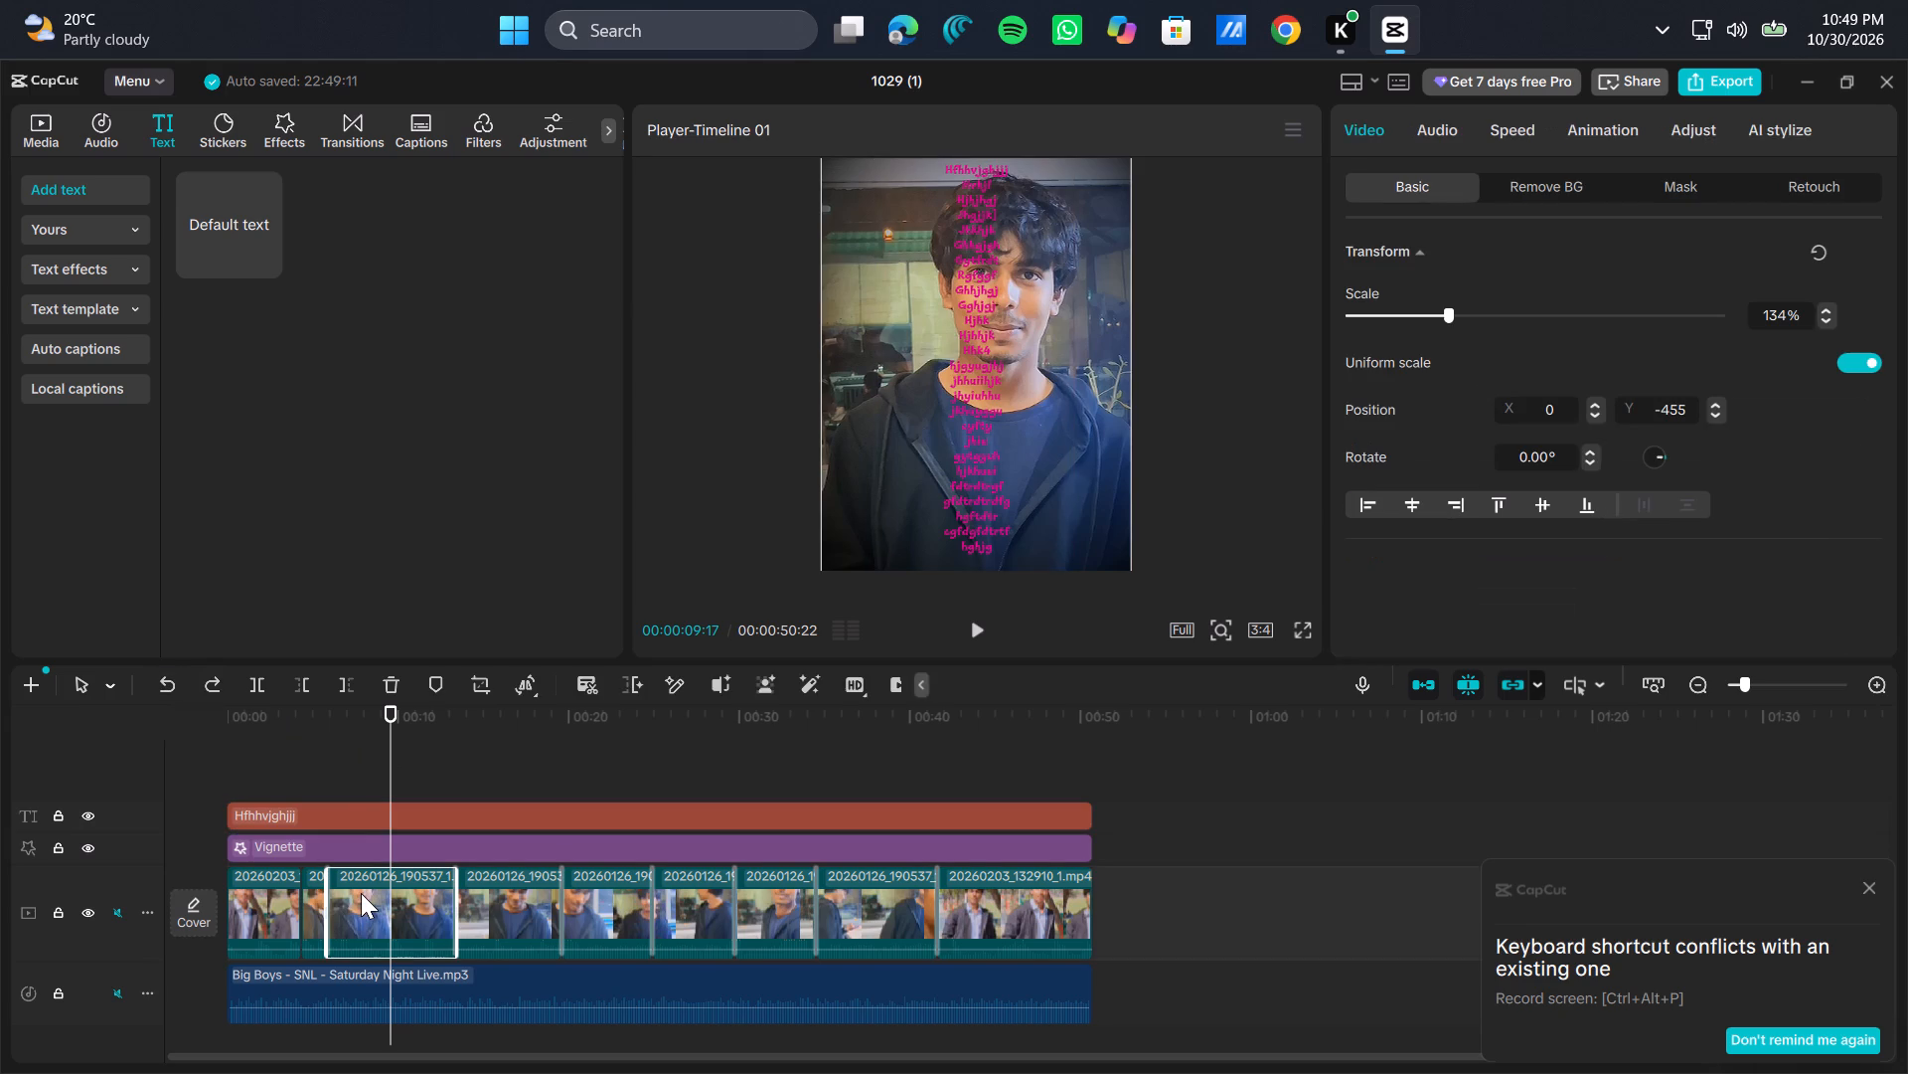
{"action": "left_click", "coordinate": [264, 682]}
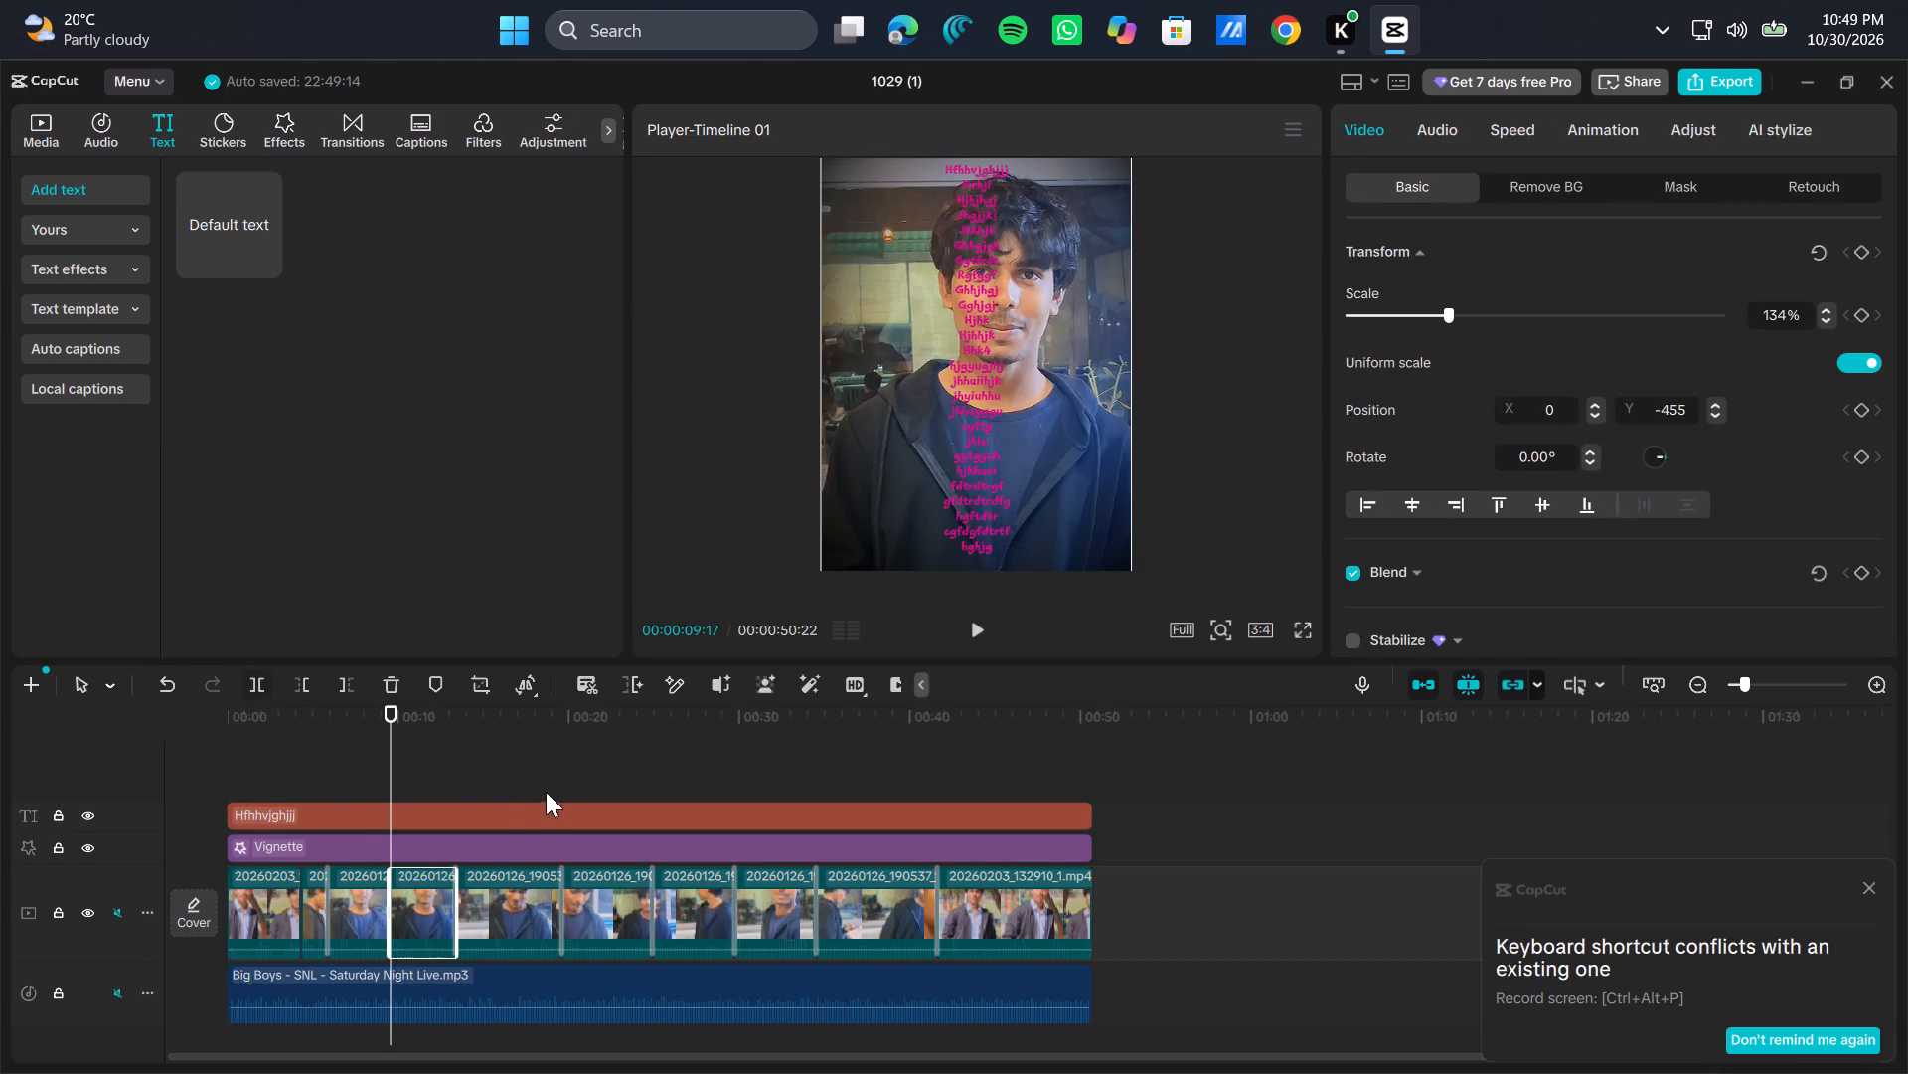
Split the main-track video clips at 00:00:16:10 and 00:00:22:10.
{"action": "left_click", "coordinate": [509, 762]}
{"action": "left_click", "coordinate": [509, 762]}
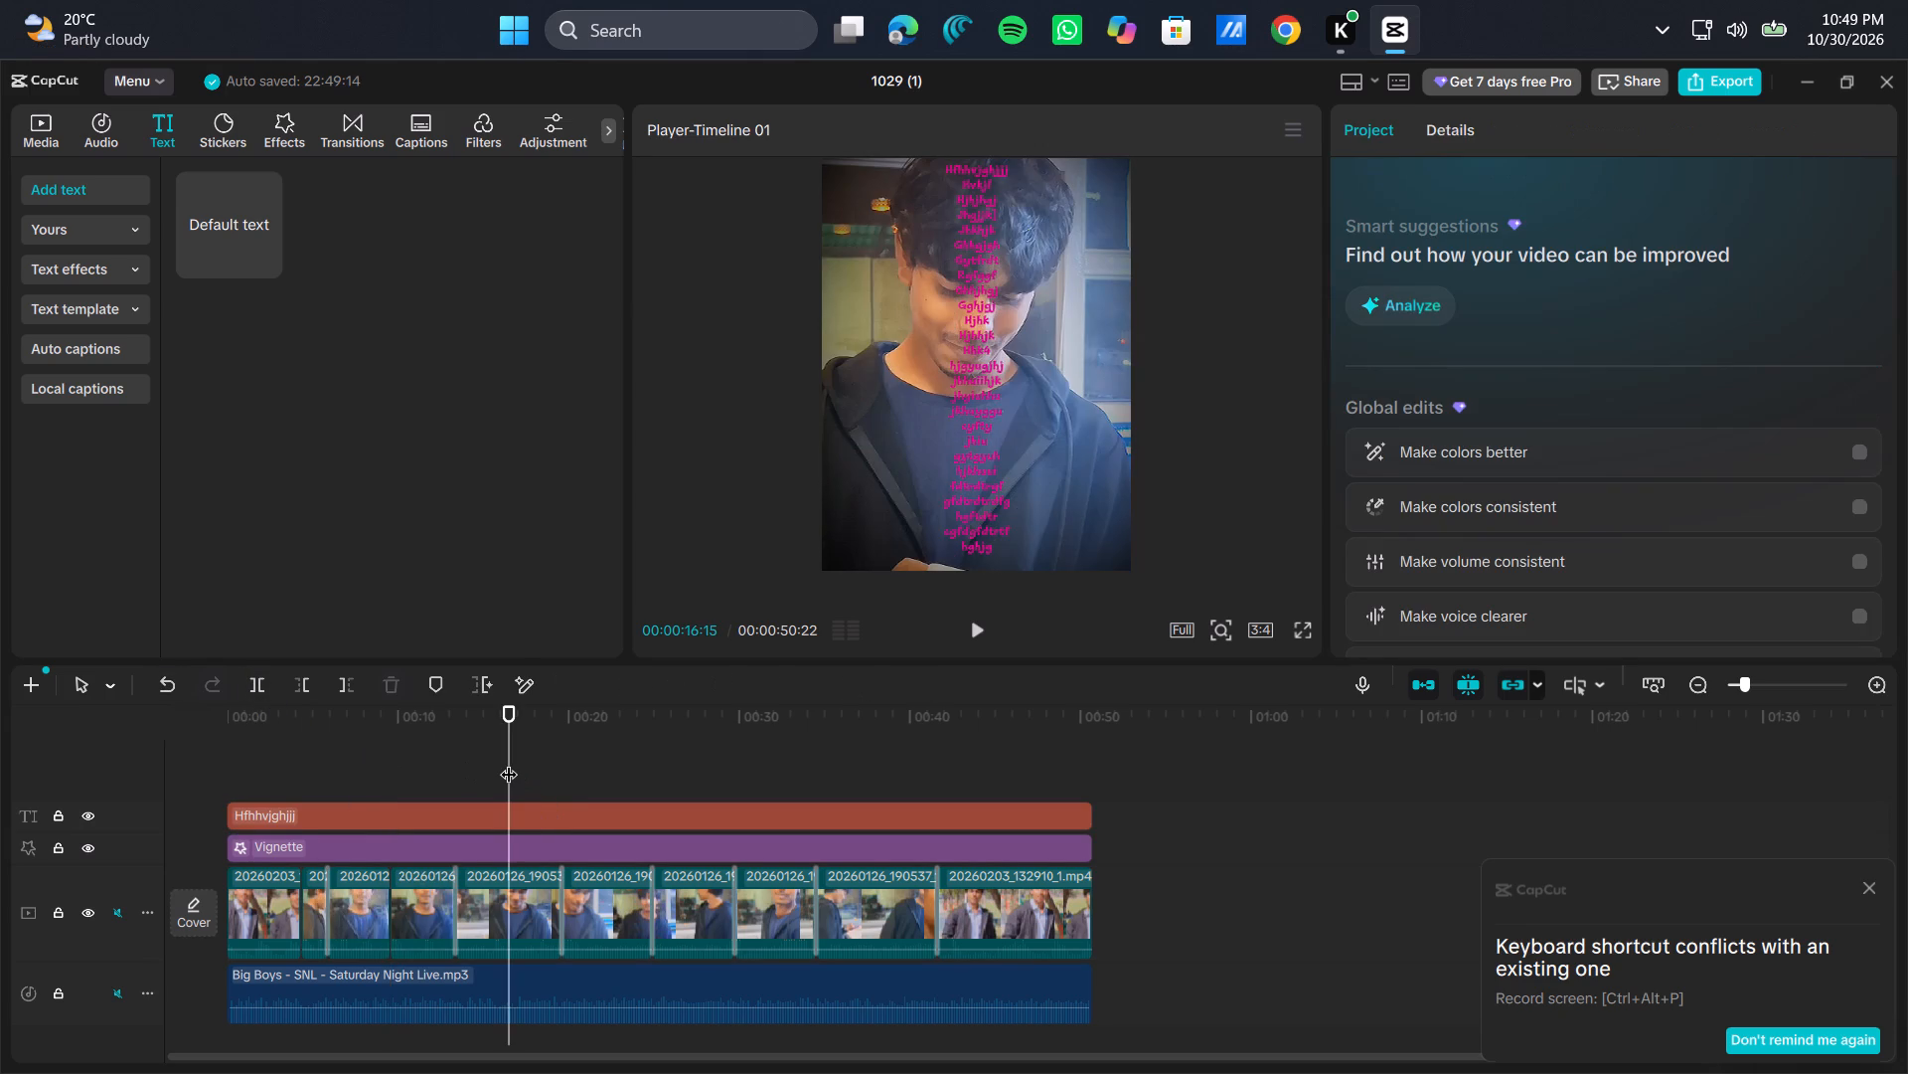
{"action": "left_click", "coordinate": [509, 762]}
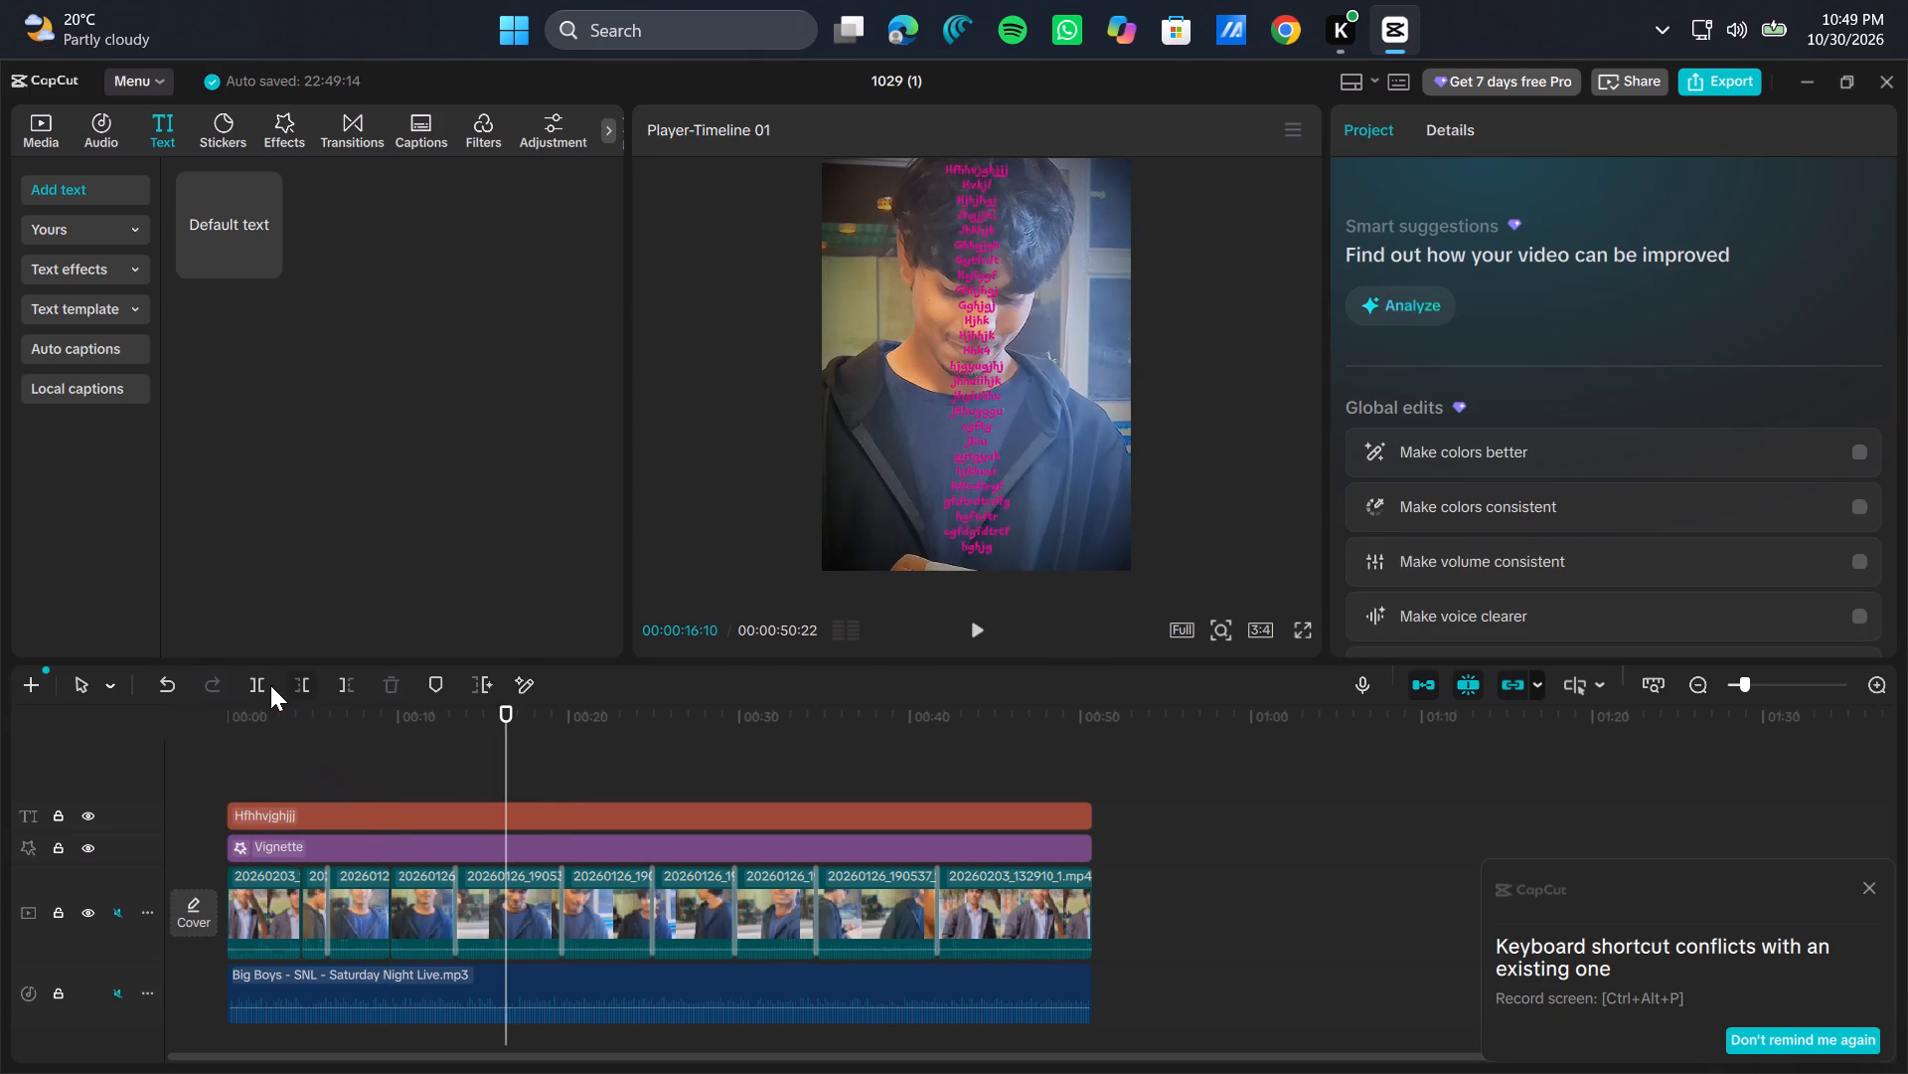
{"action": "left_click", "coordinate": [263, 685]}
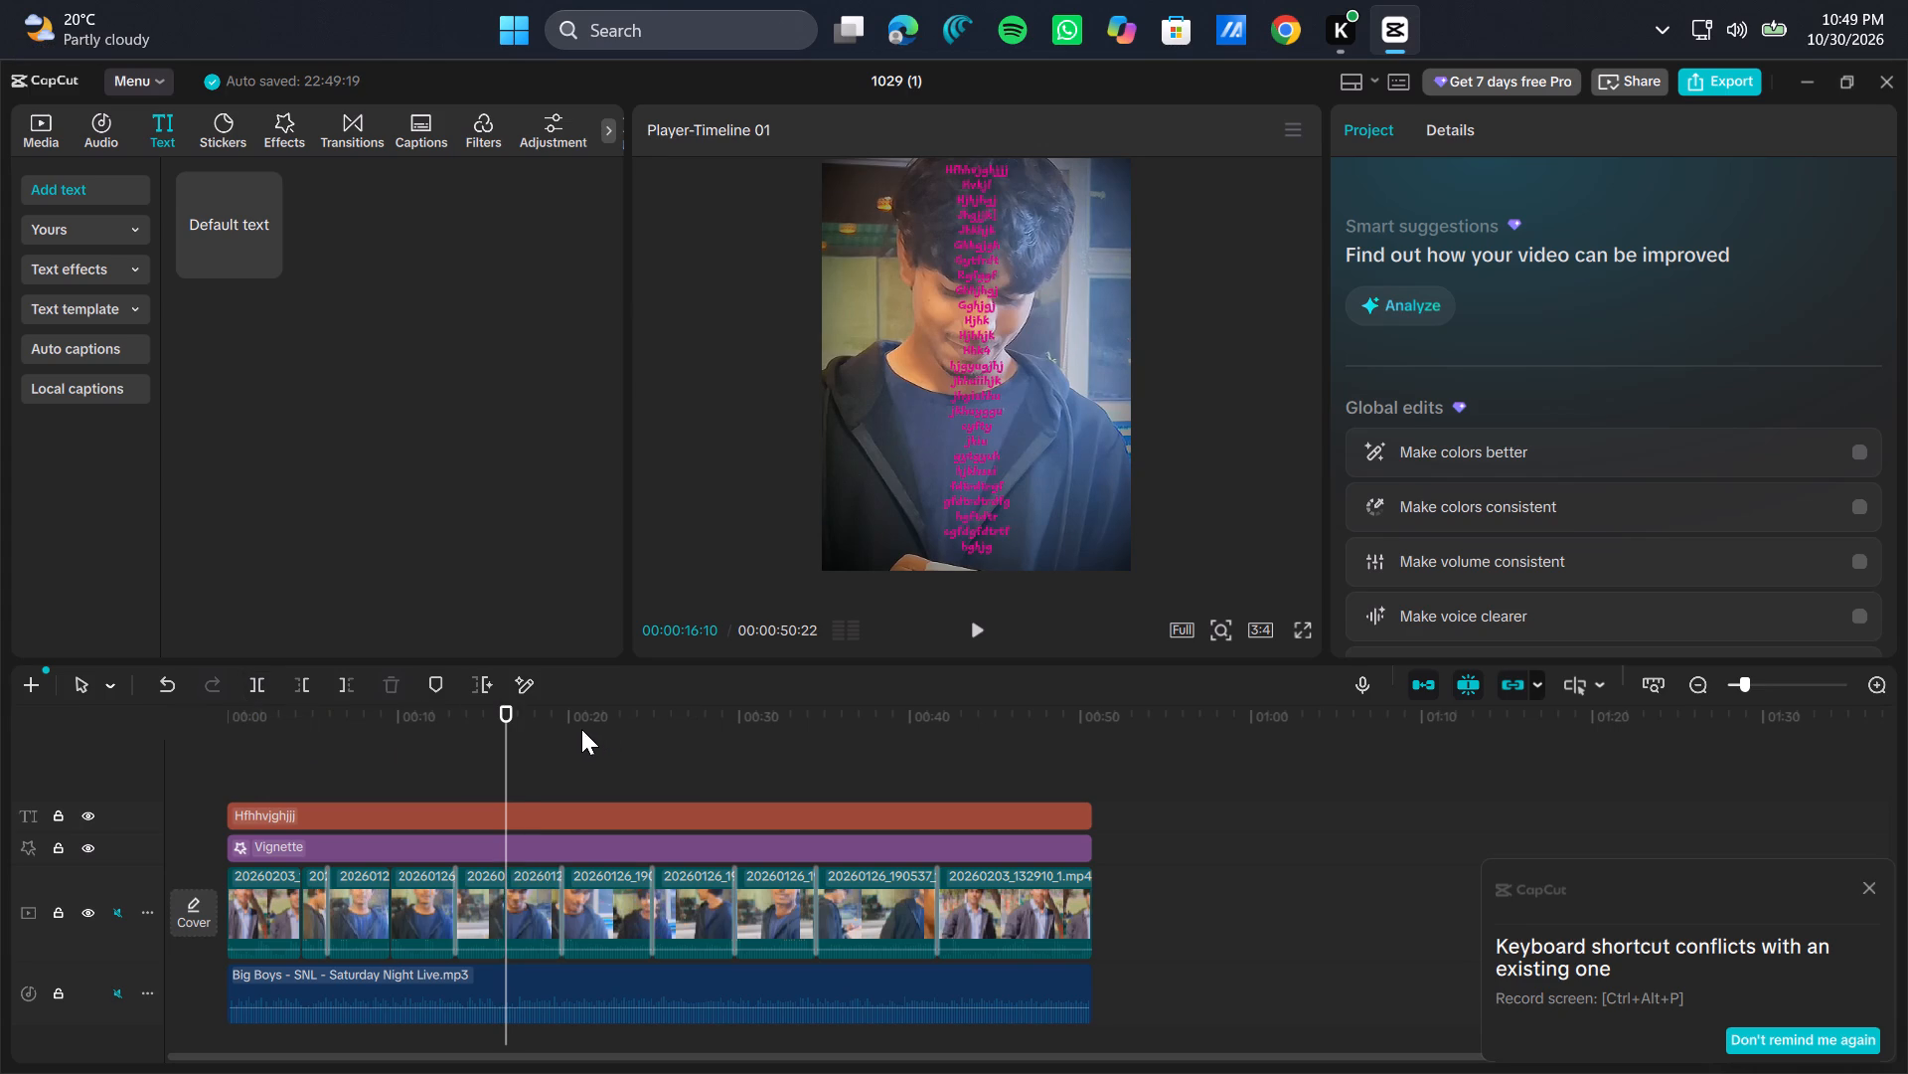
{"action": "left_click", "coordinate": [581, 729]}
{"action": "left_click_drag", "start_coordinate": [581, 729], "coordinate": [608, 729]}
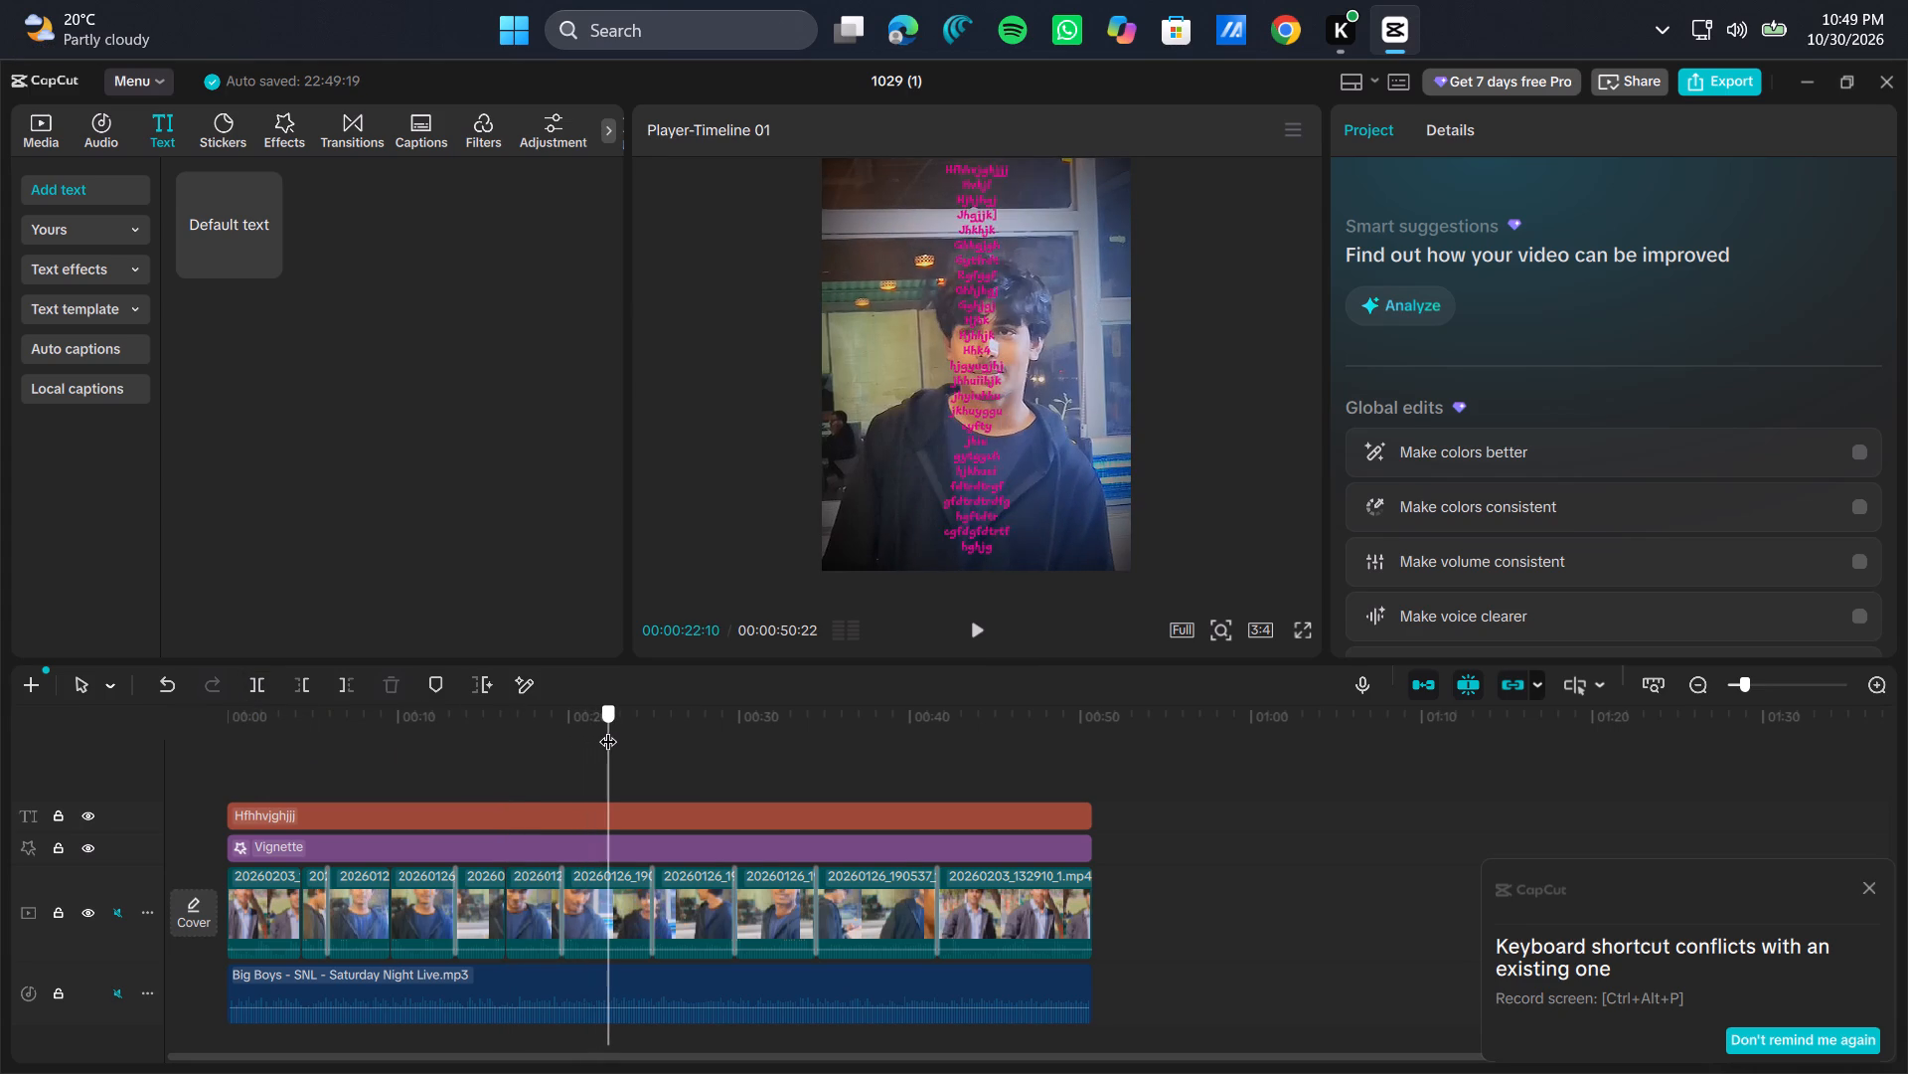
{"action": "left_click_drag", "start_coordinate": [608, 729], "coordinate": [608, 730]}
{"action": "left_click", "coordinate": [257, 689]}
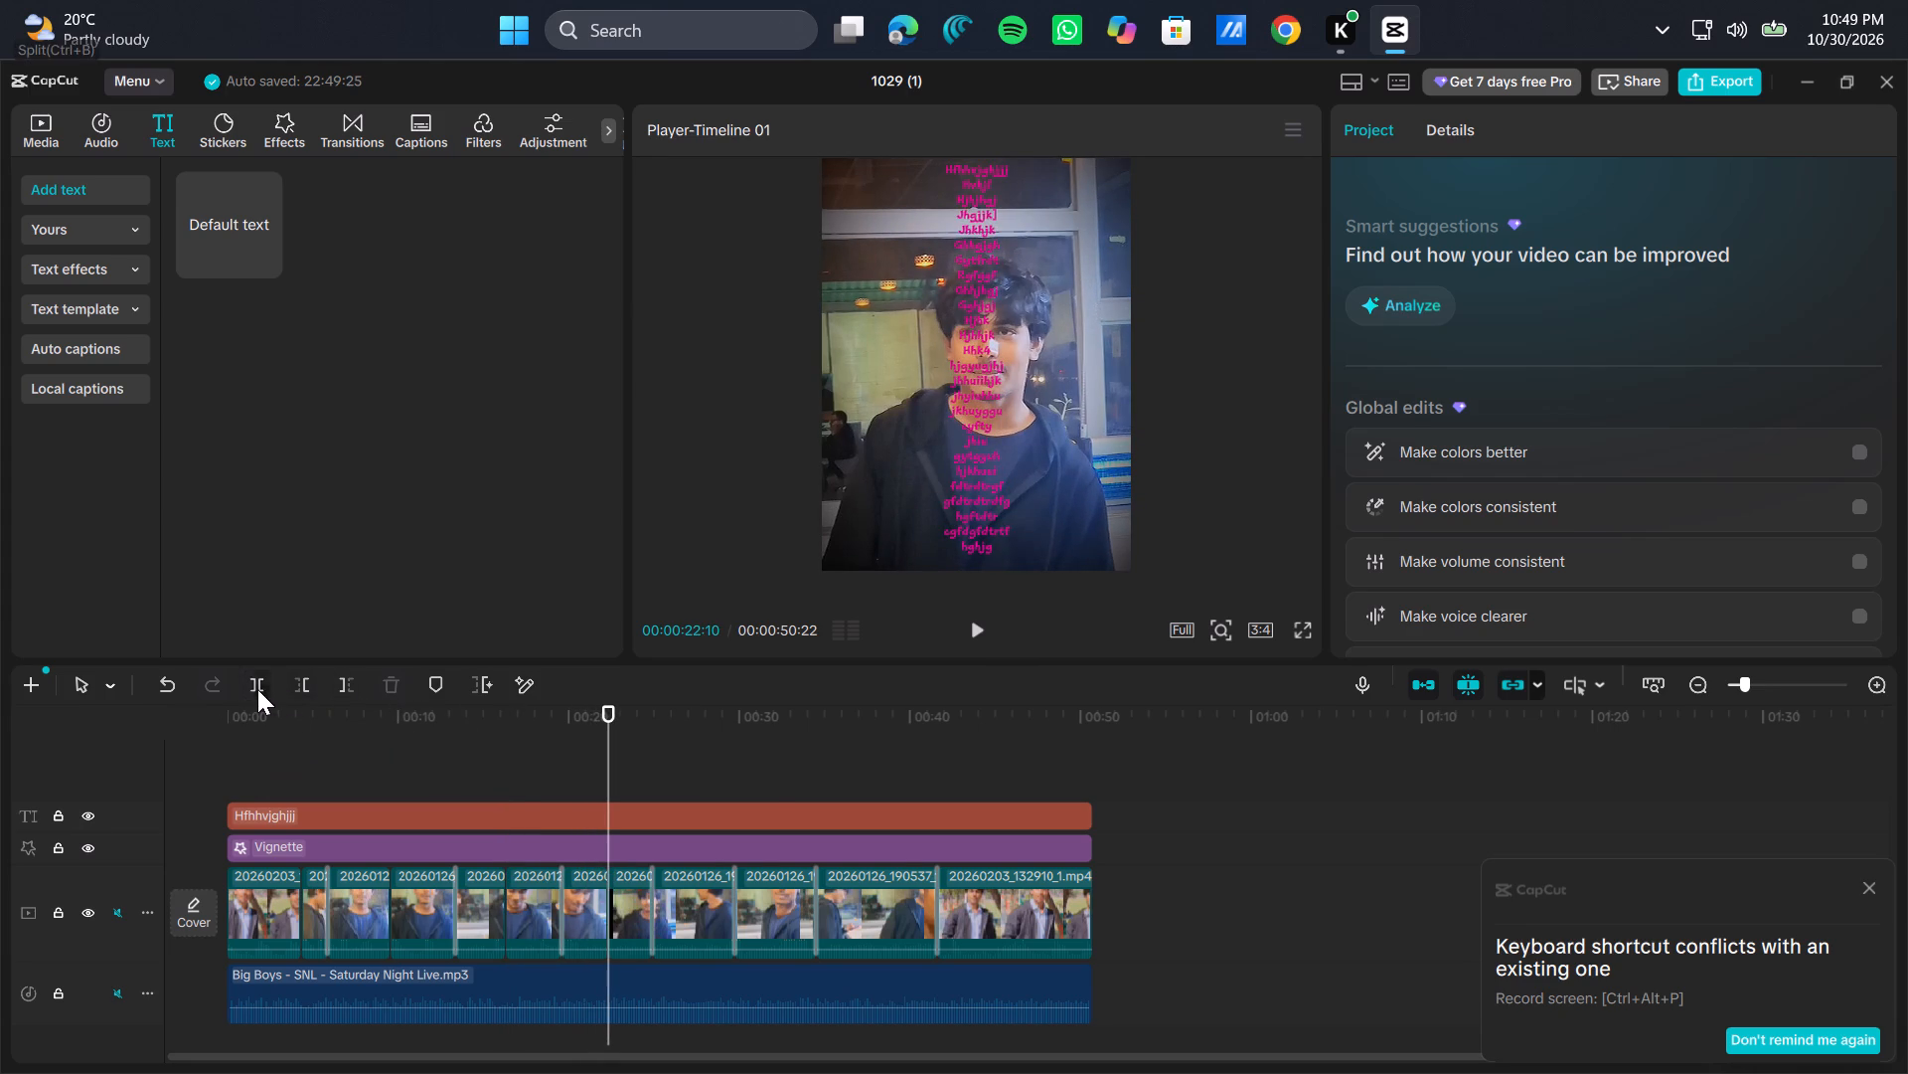
Split the main-track video clips at 00:00:27:10 and 00:00:32:03.
{"action": "left_click", "coordinate": [687, 789]}
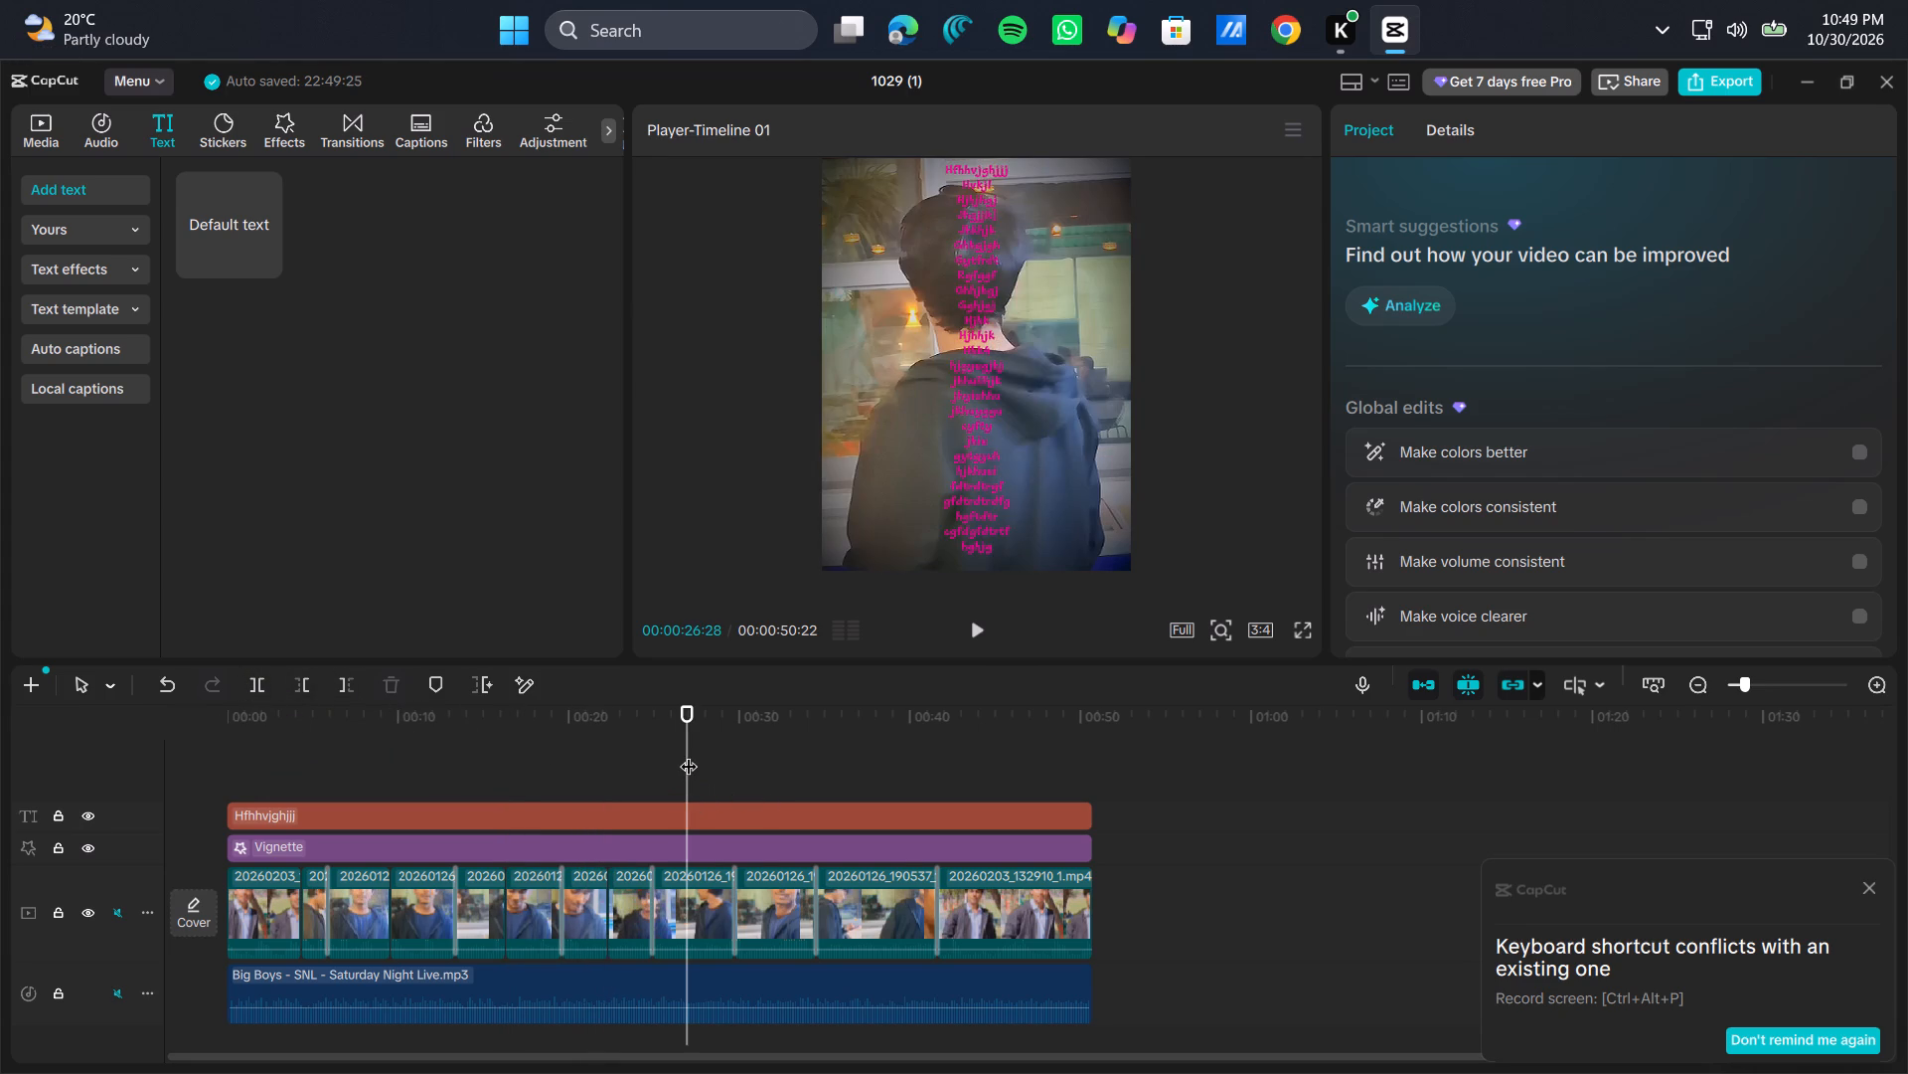
{"action": "left_click", "coordinate": [689, 754]}
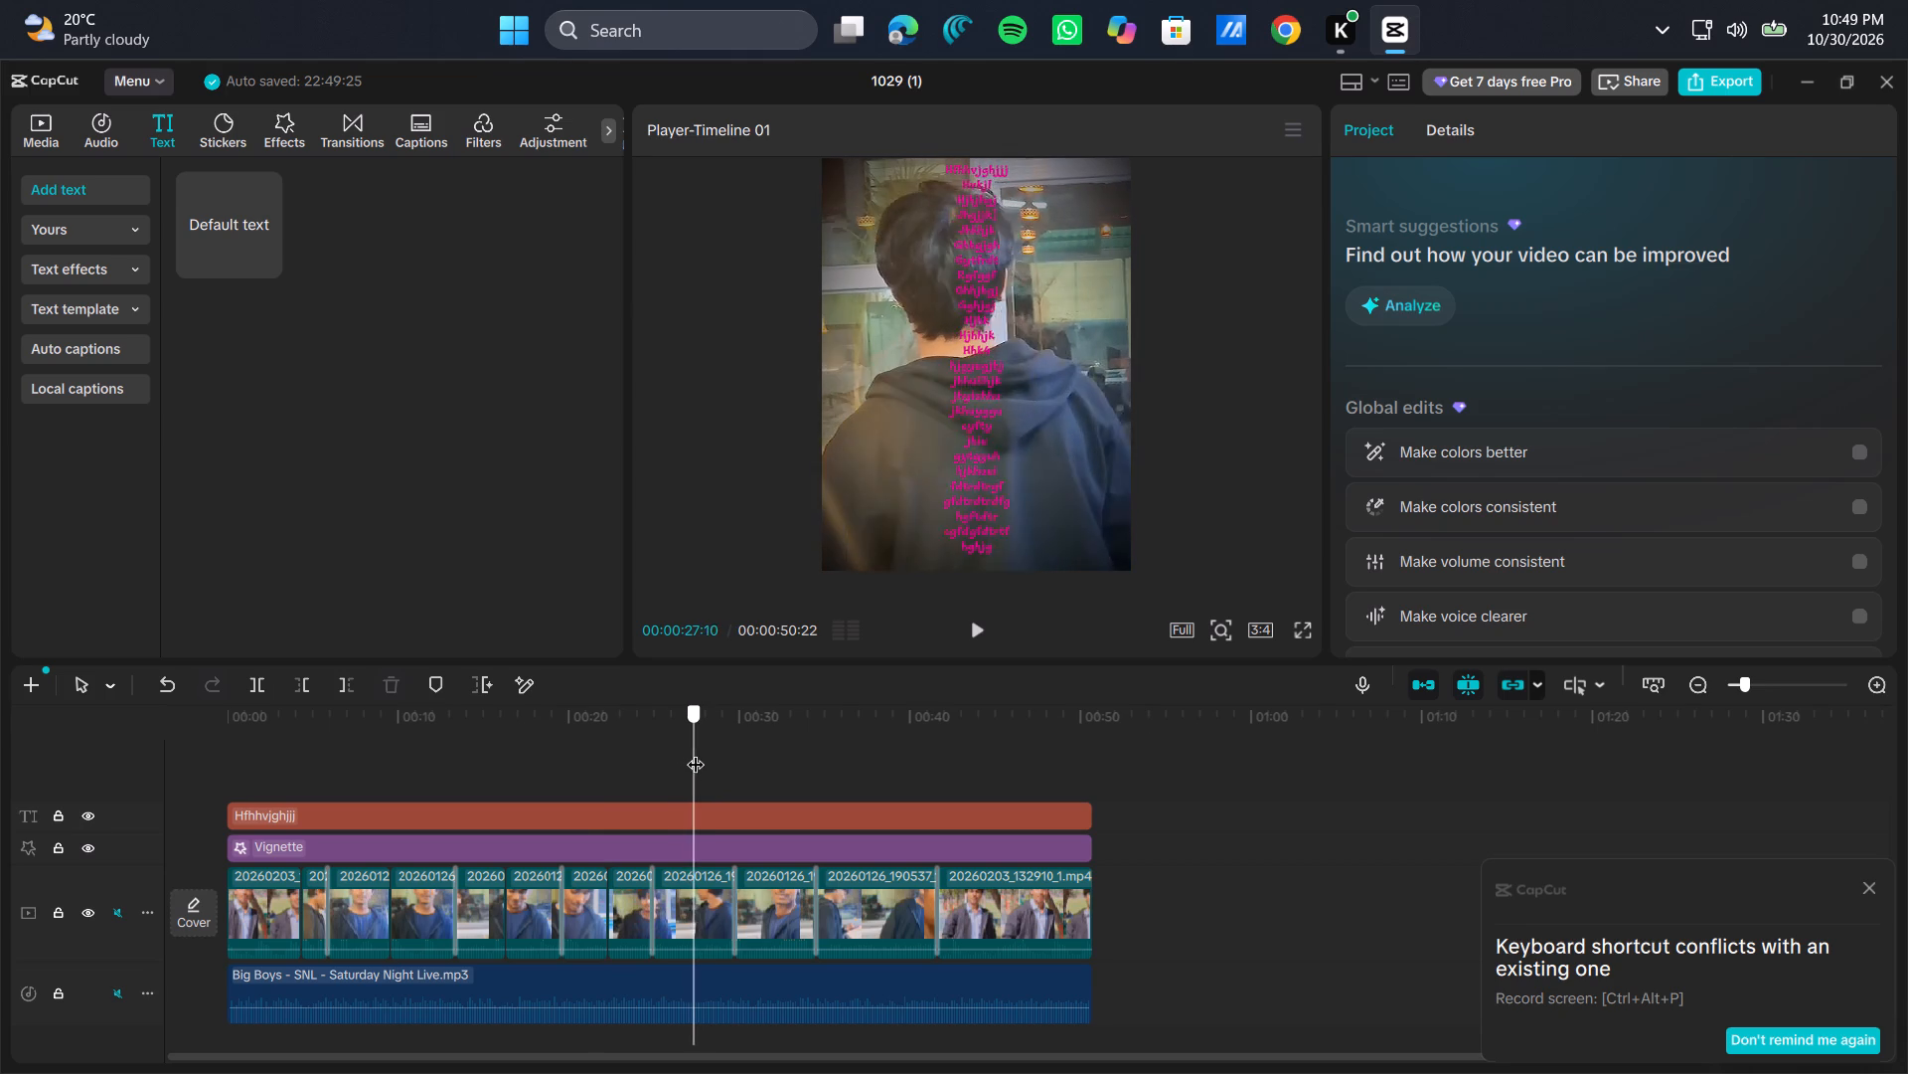
{"action": "left_click", "coordinate": [691, 753]}
{"action": "left_click", "coordinate": [252, 684]}
{"action": "left_click", "coordinate": [756, 774]}
{"action": "left_click_drag", "start_coordinate": [756, 774], "coordinate": [774, 774]}
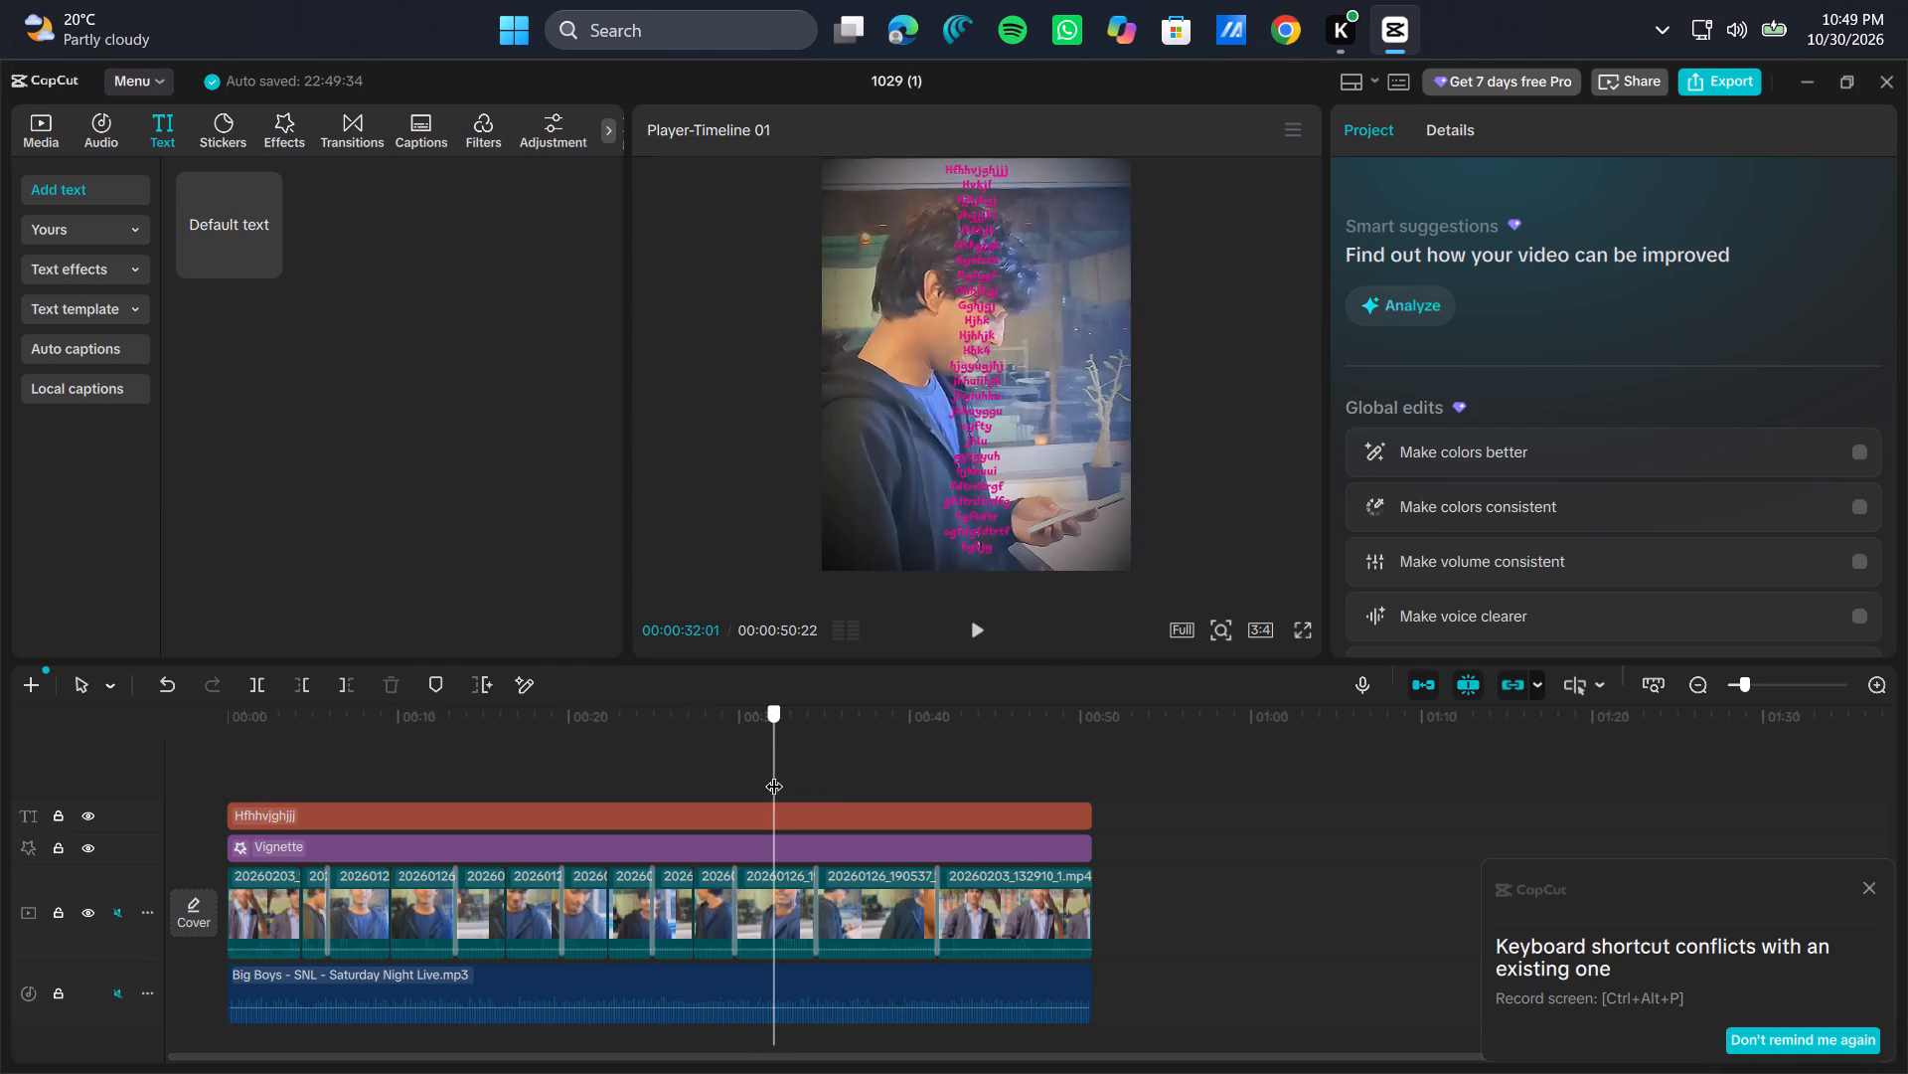
{"action": "left_click_drag", "start_coordinate": [774, 774], "coordinate": [775, 772]}
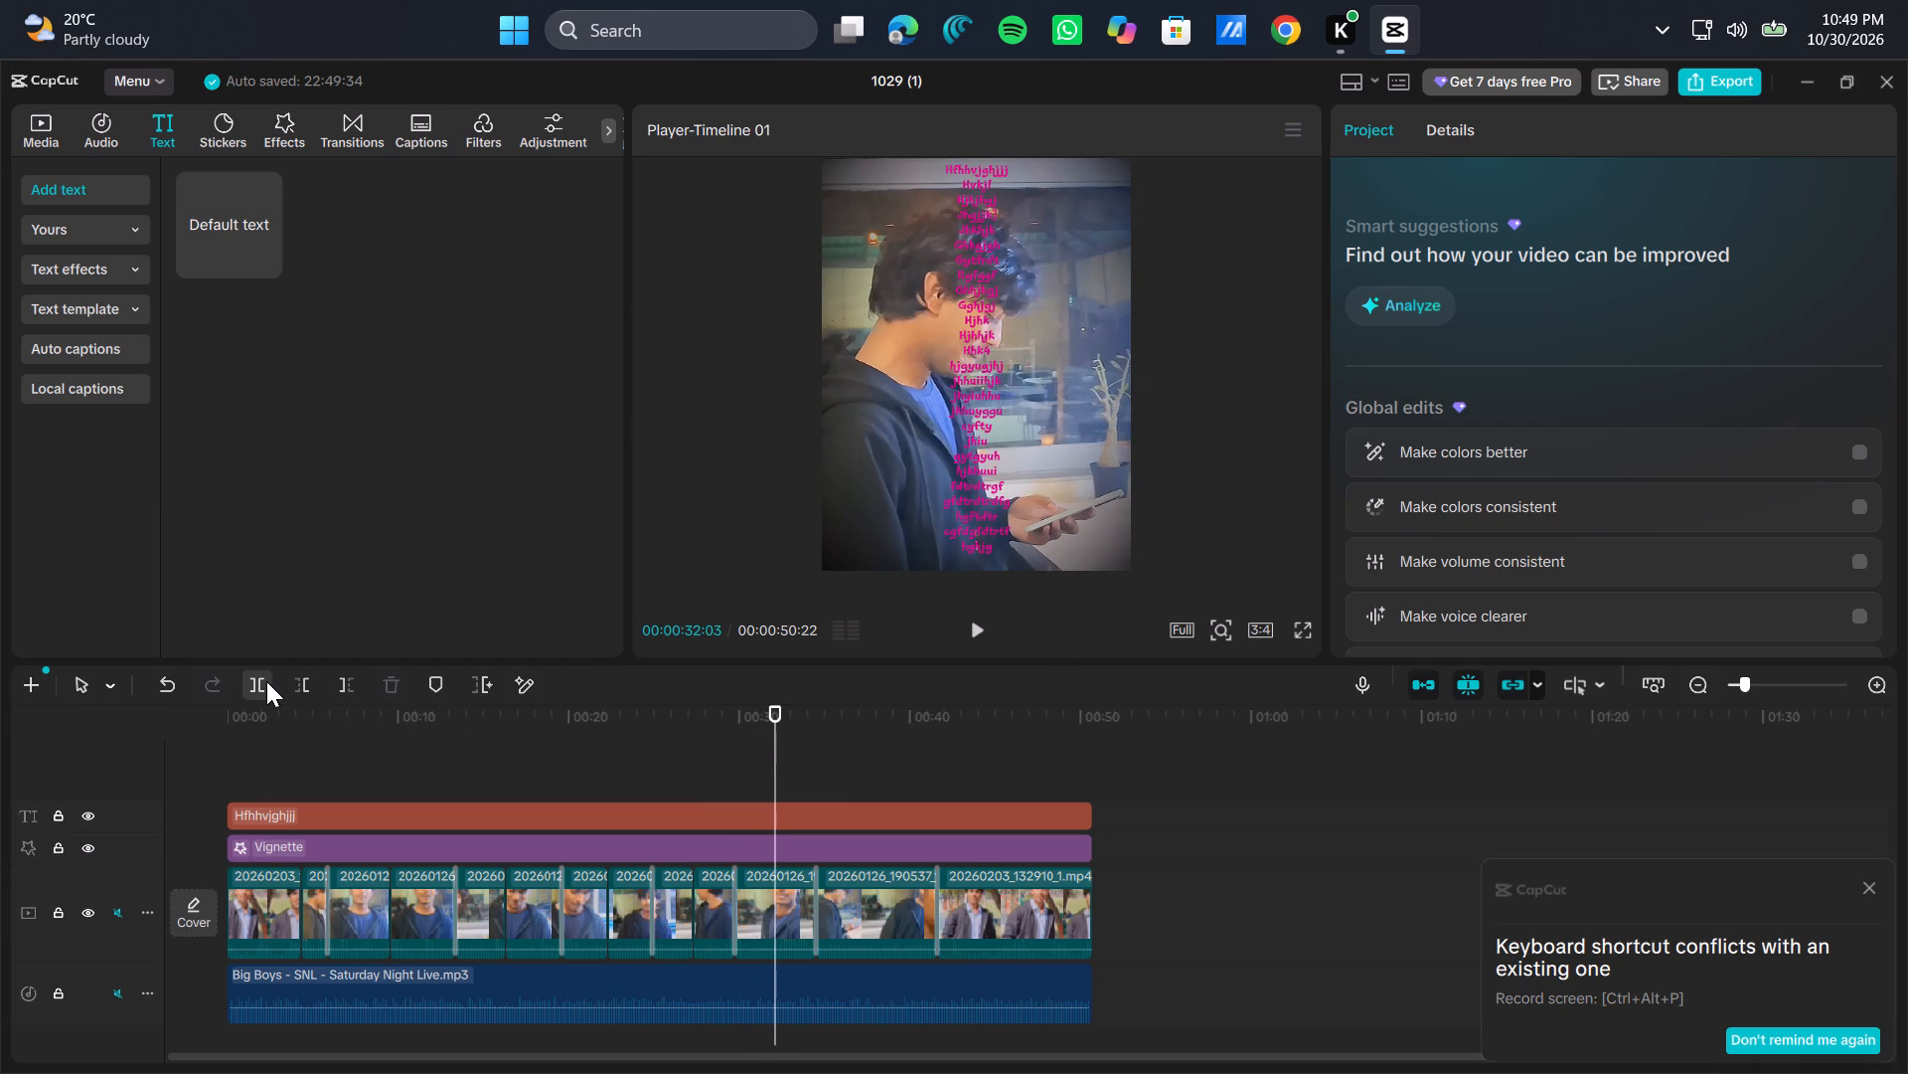
{"action": "left_click", "coordinate": [266, 681]}
Split the main-track video clips at 00:00:38:08 and 00:00:45:22.
{"action": "left_click", "coordinate": [861, 749]}
{"action": "left_click_drag", "start_coordinate": [861, 749], "coordinate": [868, 749]}
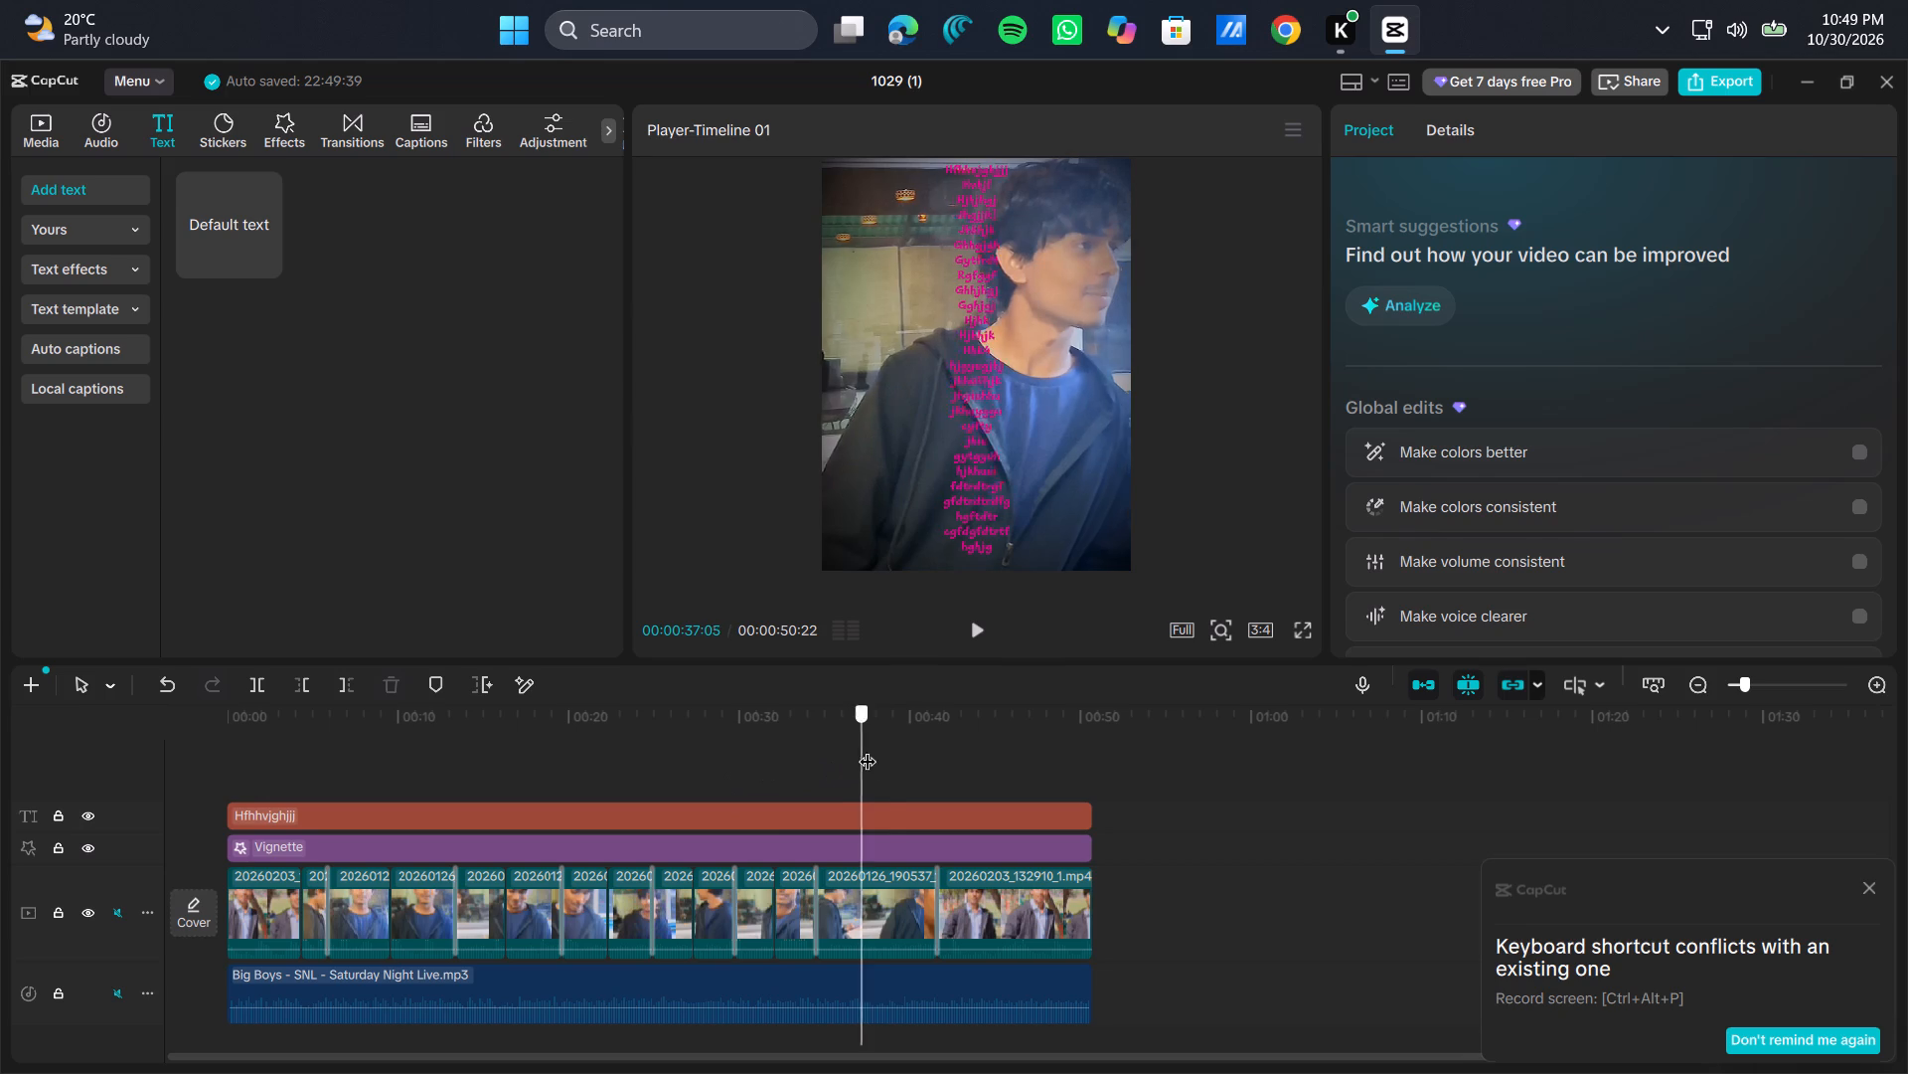
{"action": "left_click_drag", "start_coordinate": [868, 749], "coordinate": [880, 755]}
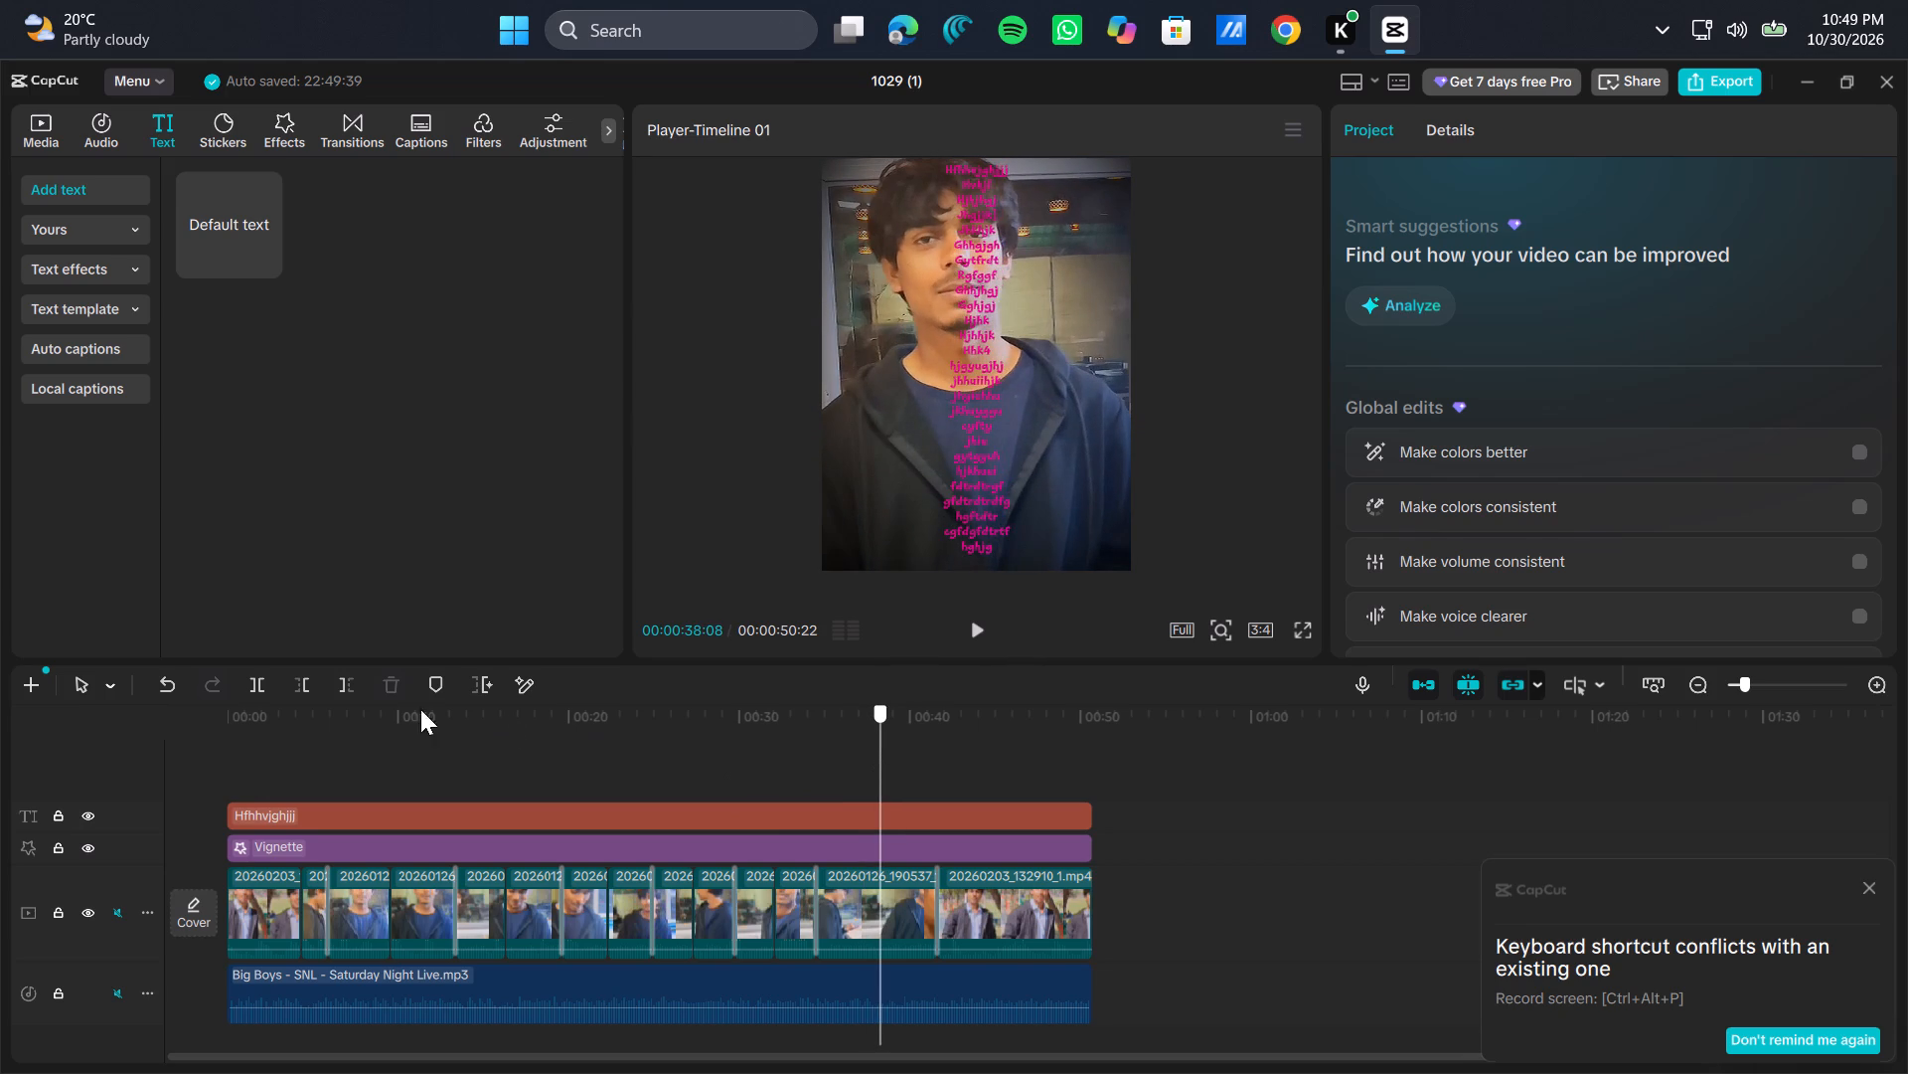
{"action": "left_click", "coordinate": [244, 690]}
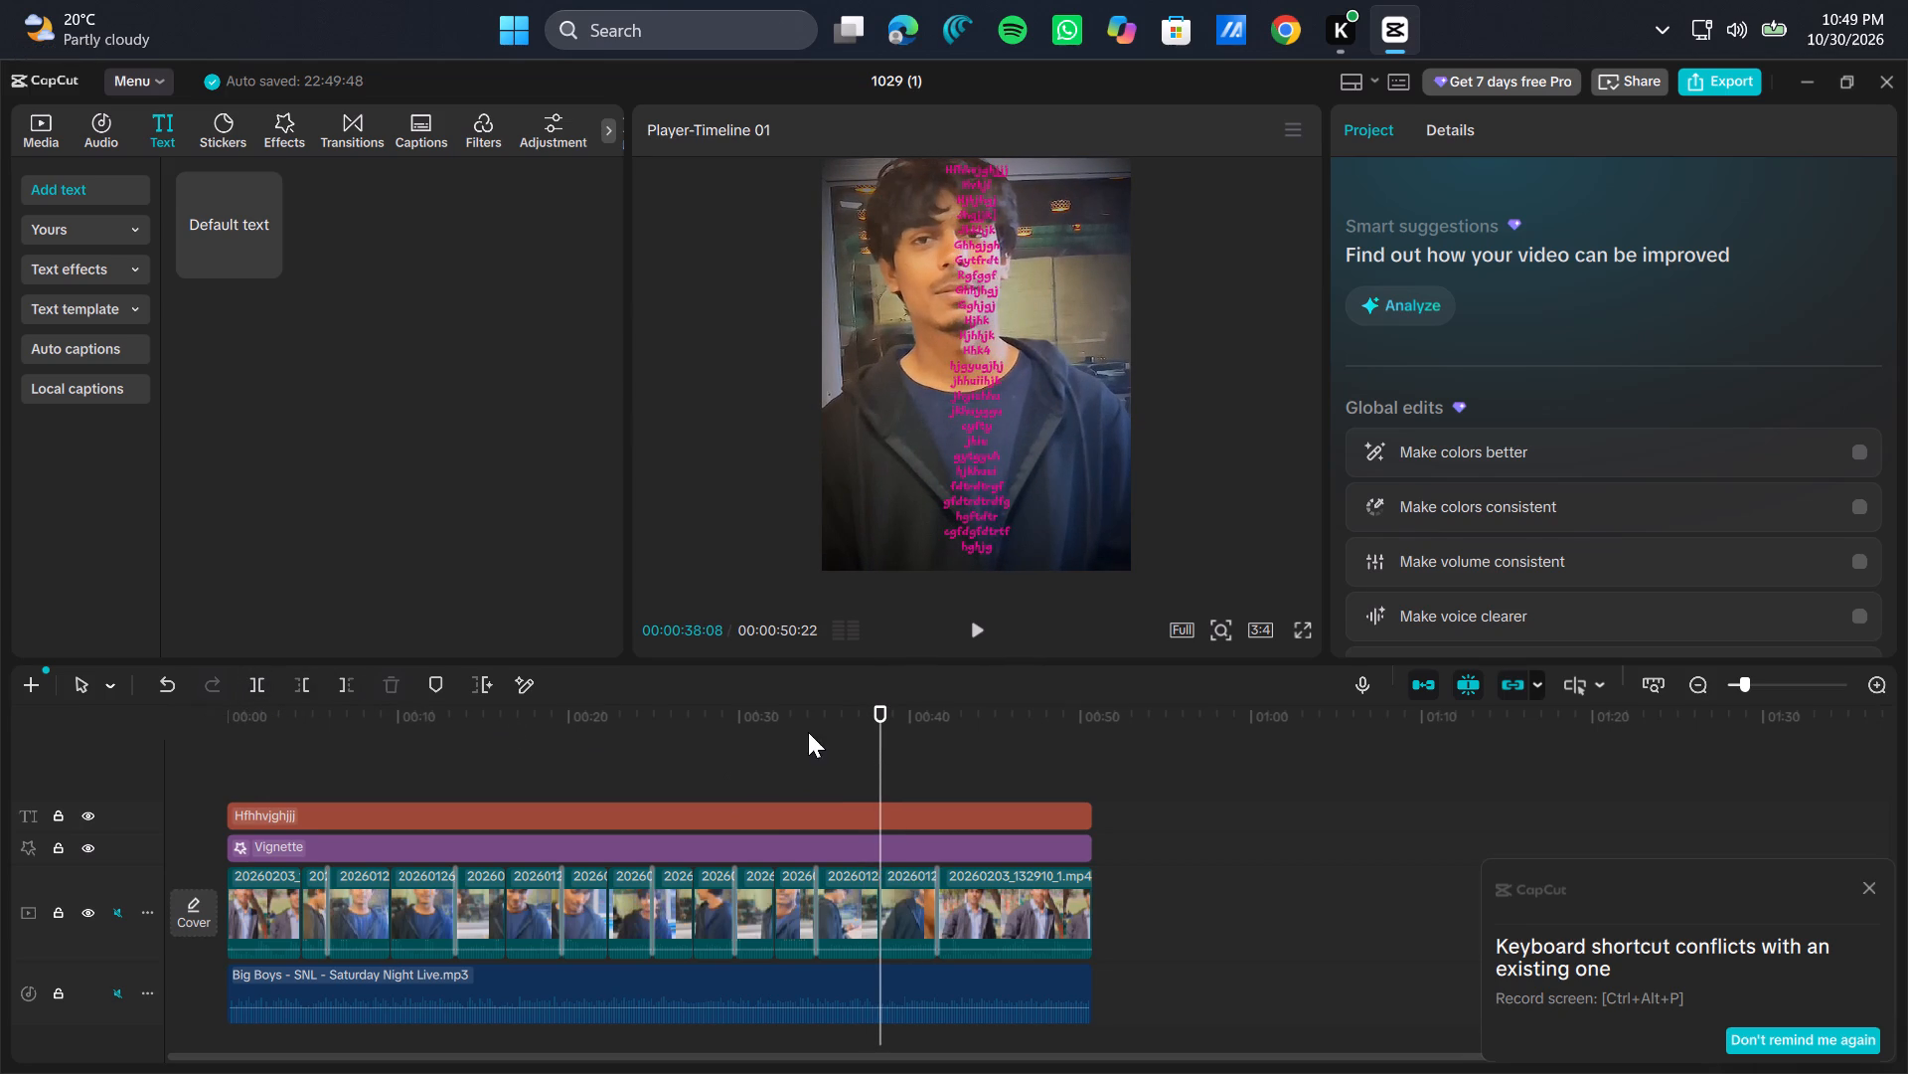
{"action": "left_click", "coordinate": [988, 743]}
{"action": "left_click_drag", "start_coordinate": [988, 743], "coordinate": [1008, 738]}
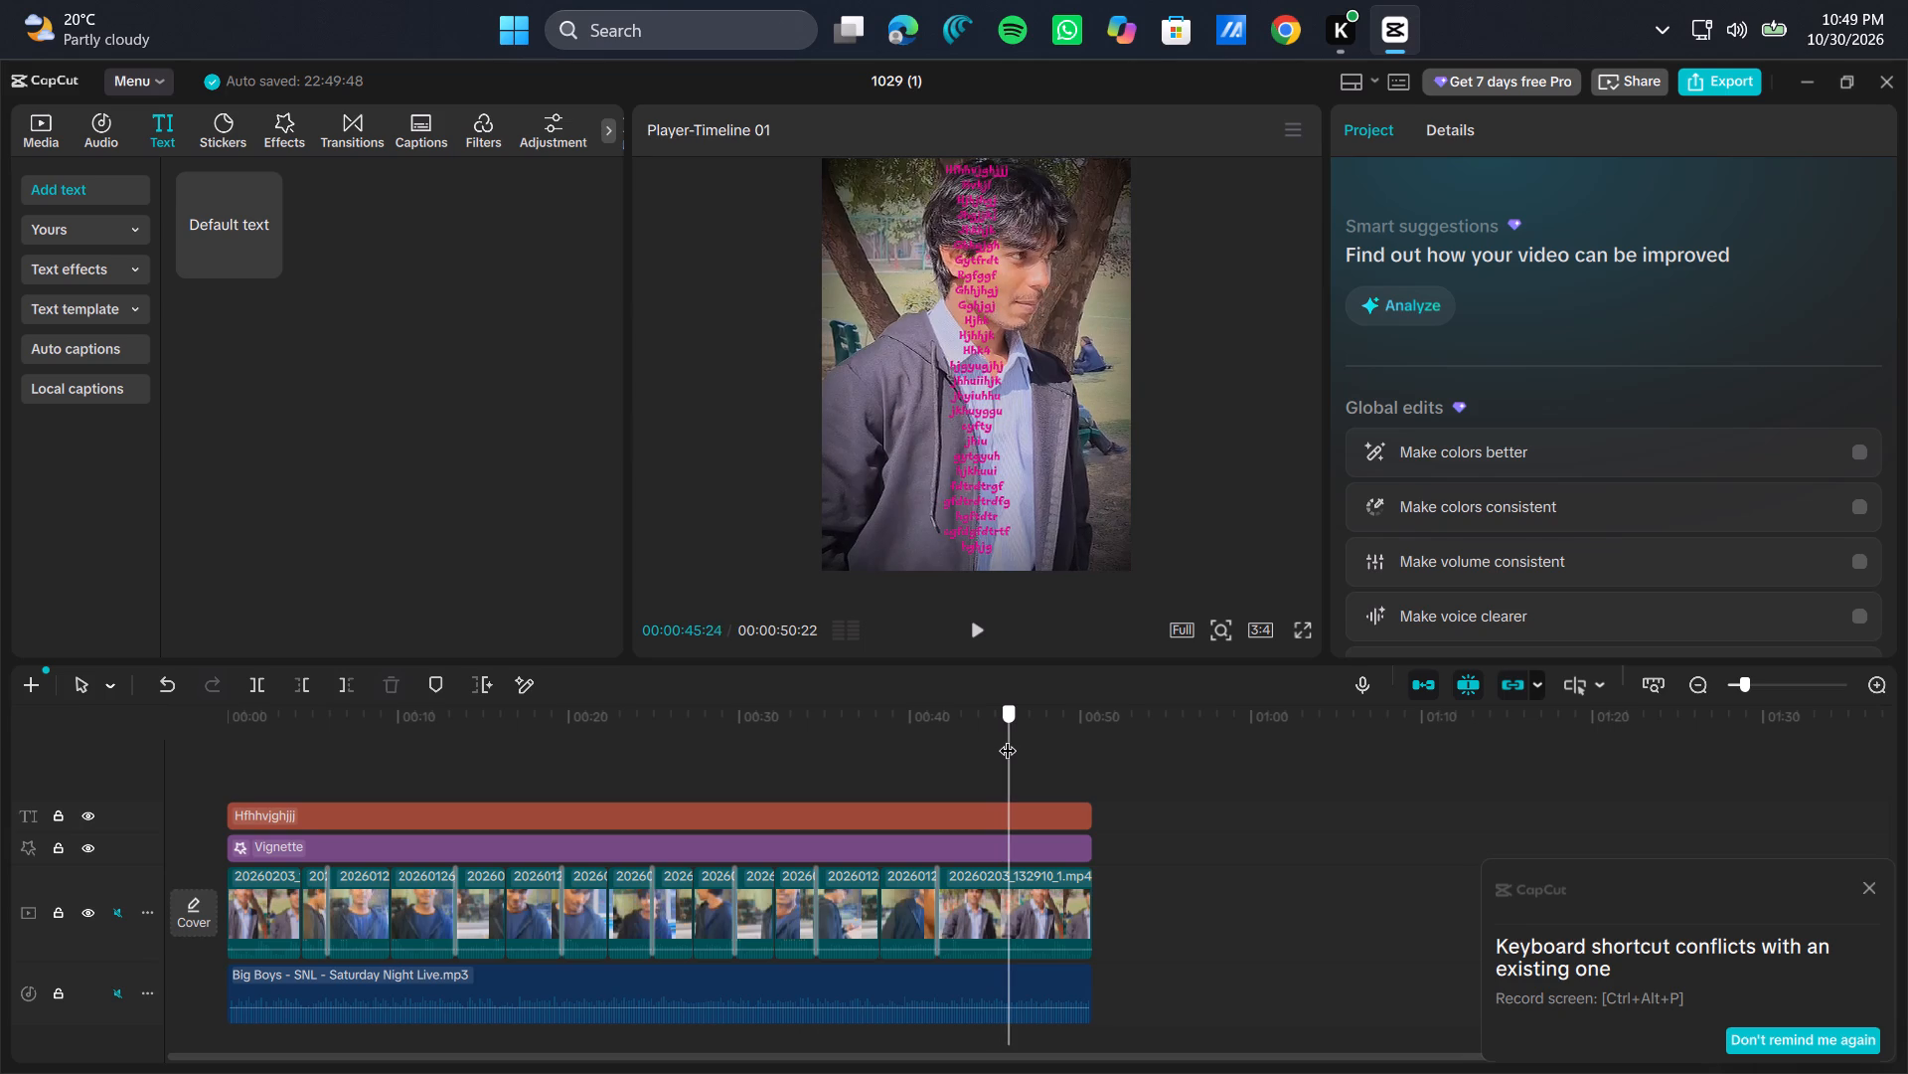
{"action": "left_click", "coordinate": [255, 688]}
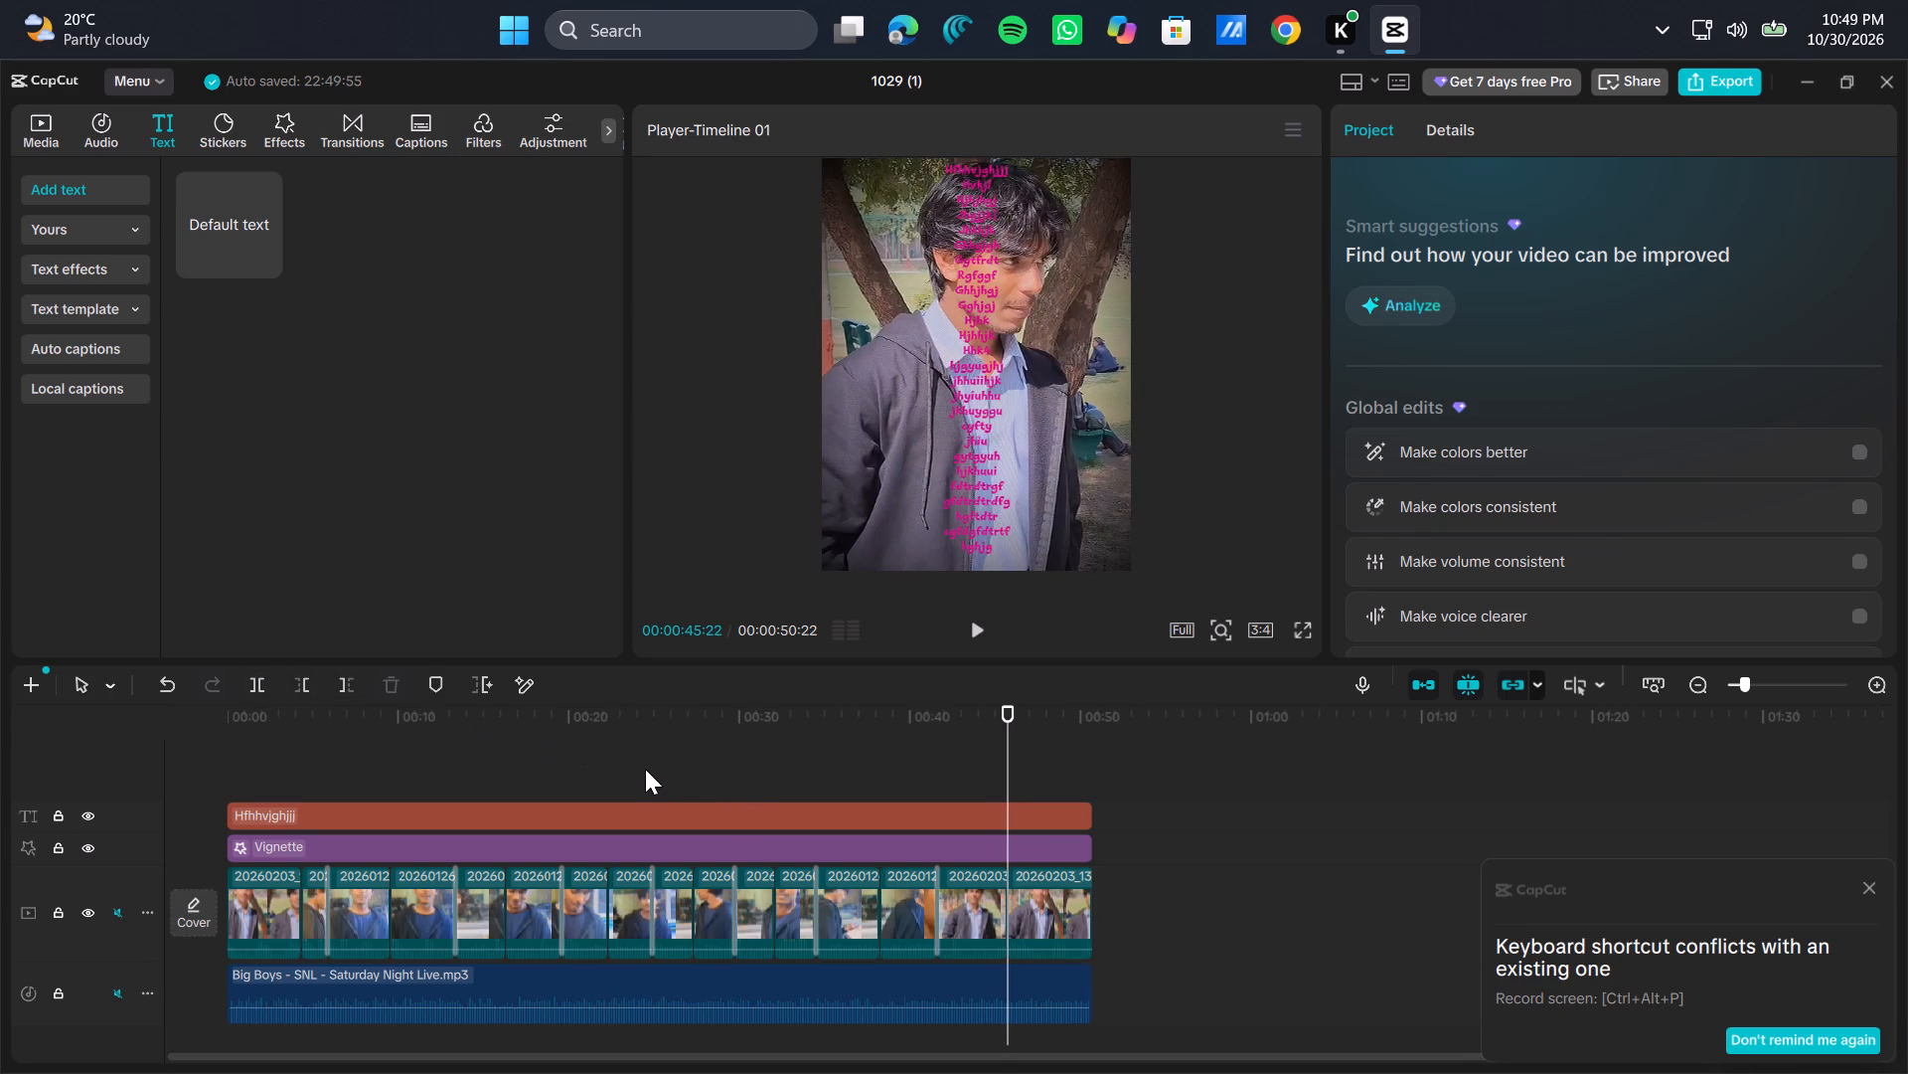
Add the Classic Mix transition to the video cut at 00:00:09:17.
{"action": "left_click", "coordinate": [375, 772]}
{"action": "left_click_drag", "start_coordinate": [376, 762], "coordinate": [388, 762]}
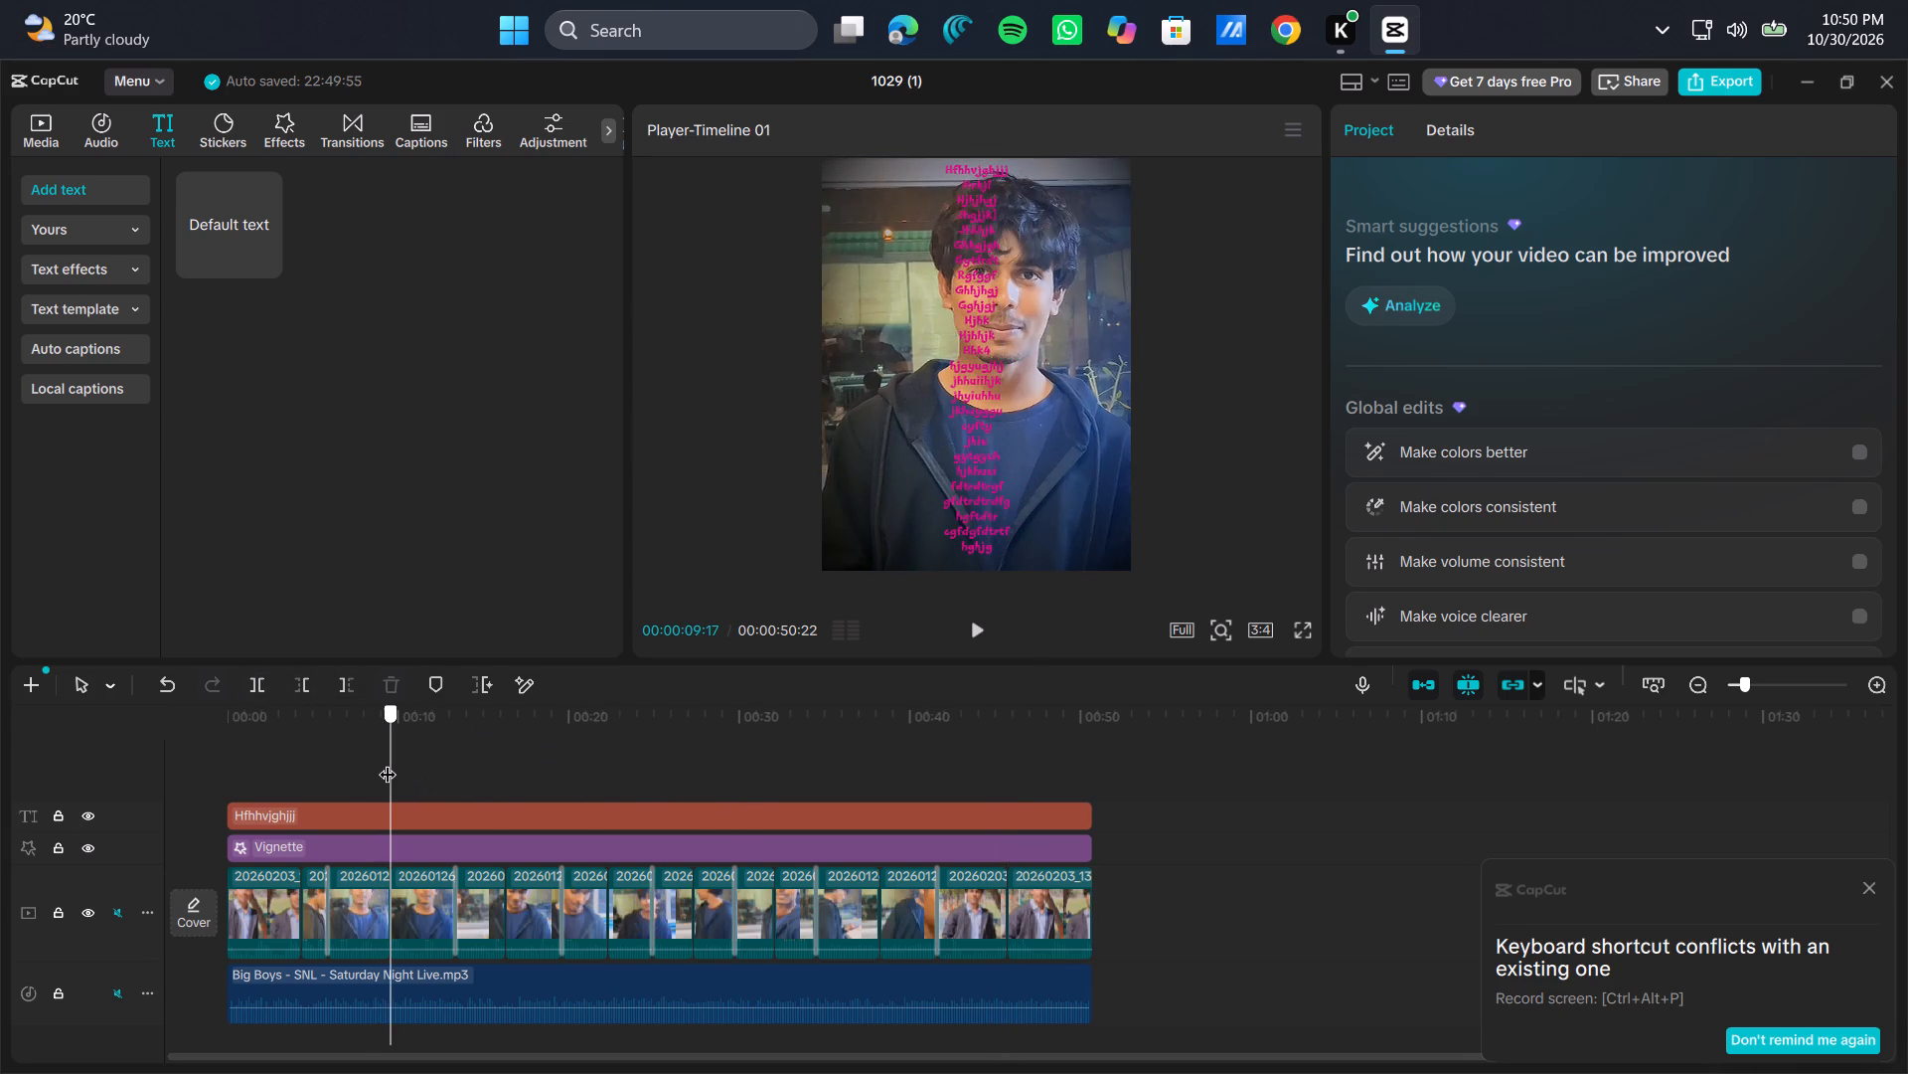
{"action": "left_click_drag", "start_coordinate": [388, 762], "coordinate": [390, 762]}
{"action": "left_click", "coordinate": [342, 139]}
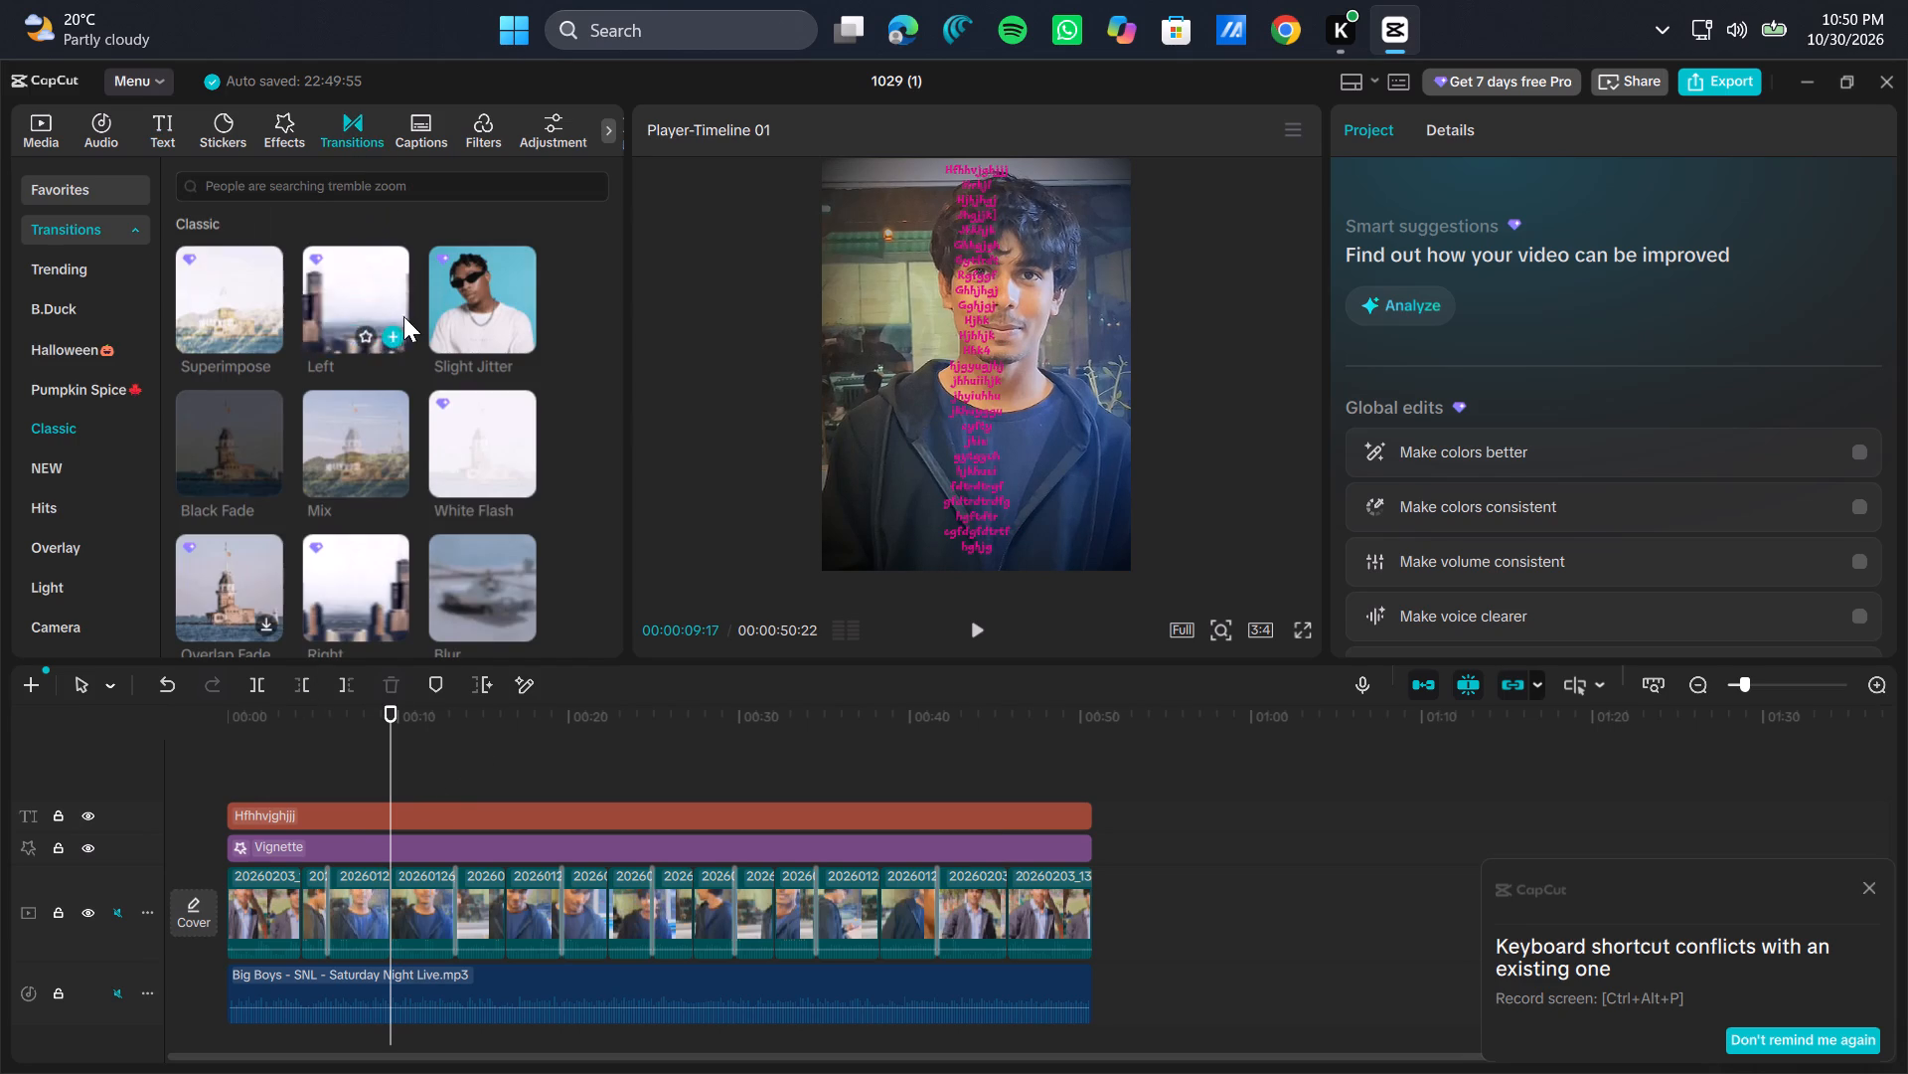
{"action": "left_click", "coordinate": [397, 489]}
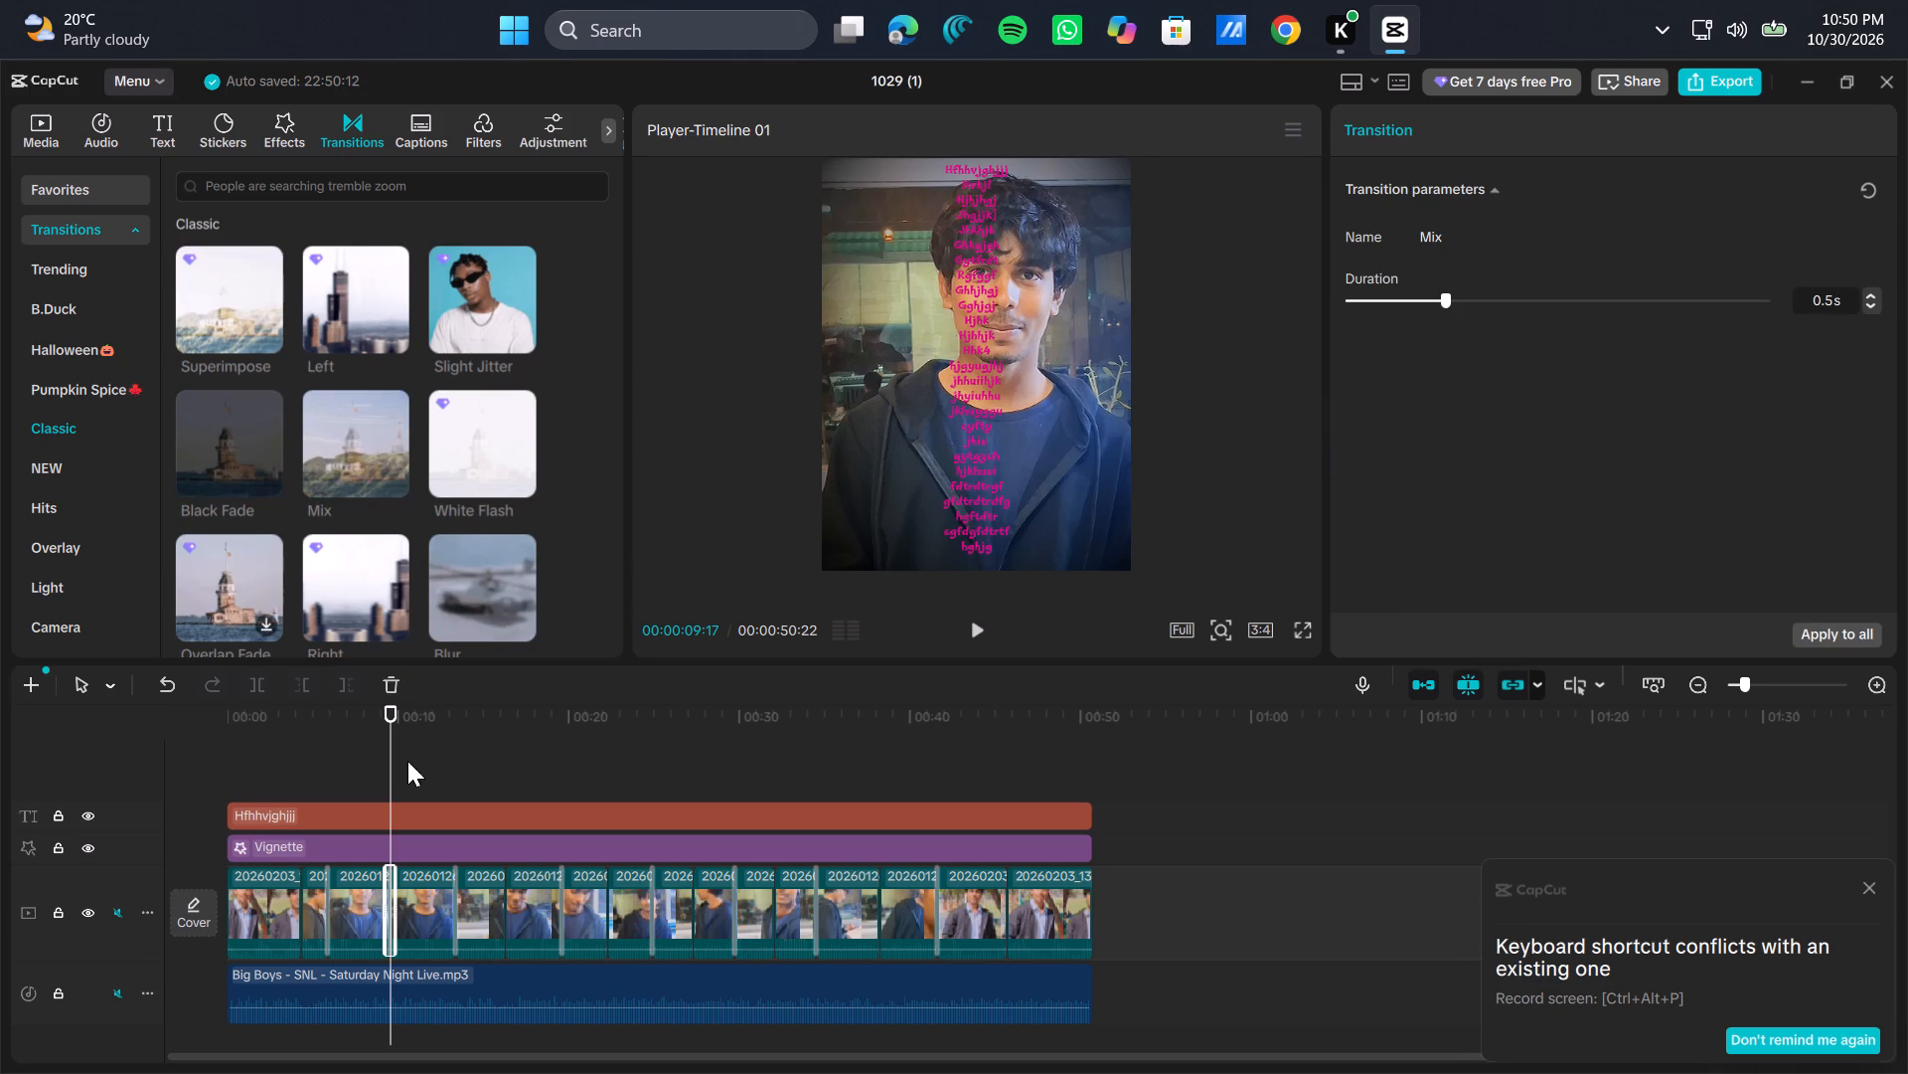
Add the Mix transition to the video cuts at 00:00:16:10 and 00:00:22:10.
{"action": "left_click_drag", "start_coordinate": [390, 758], "coordinate": [505, 755]}
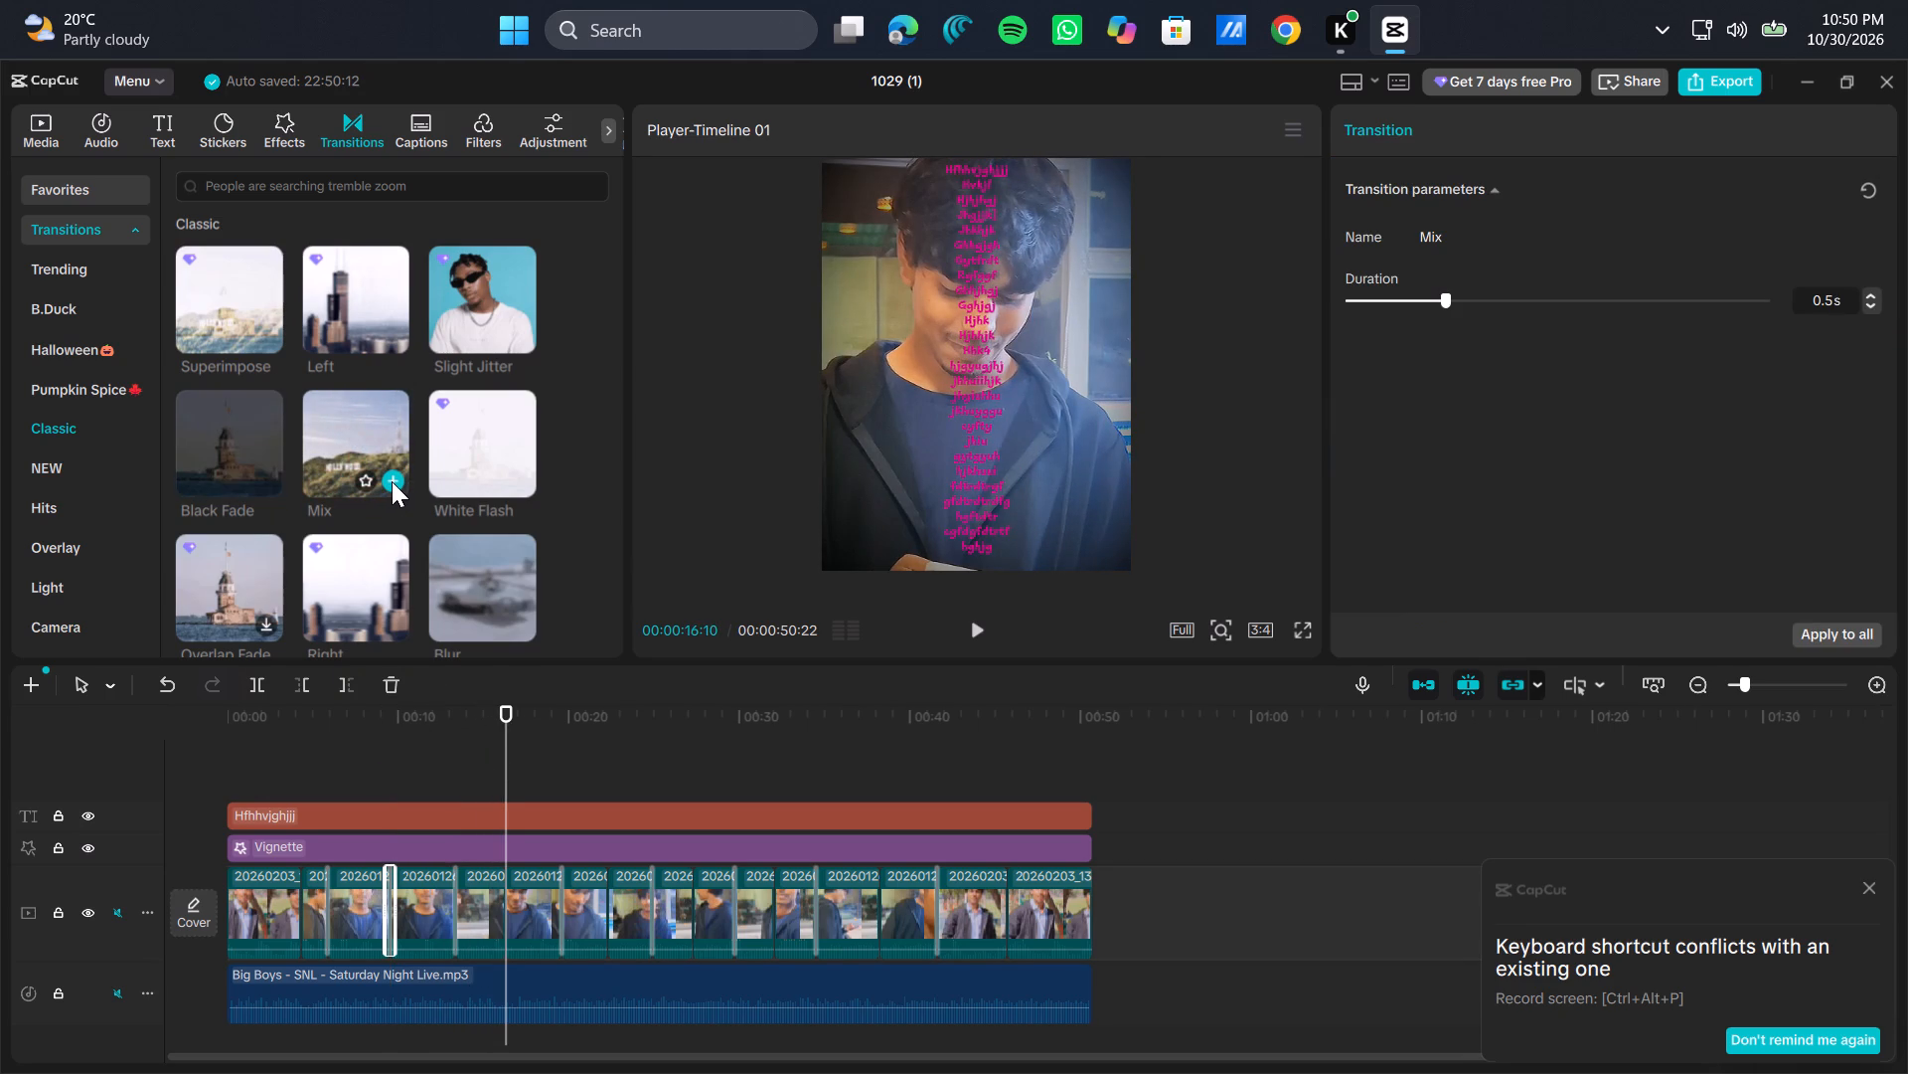
{"action": "left_click", "coordinate": [392, 481]}
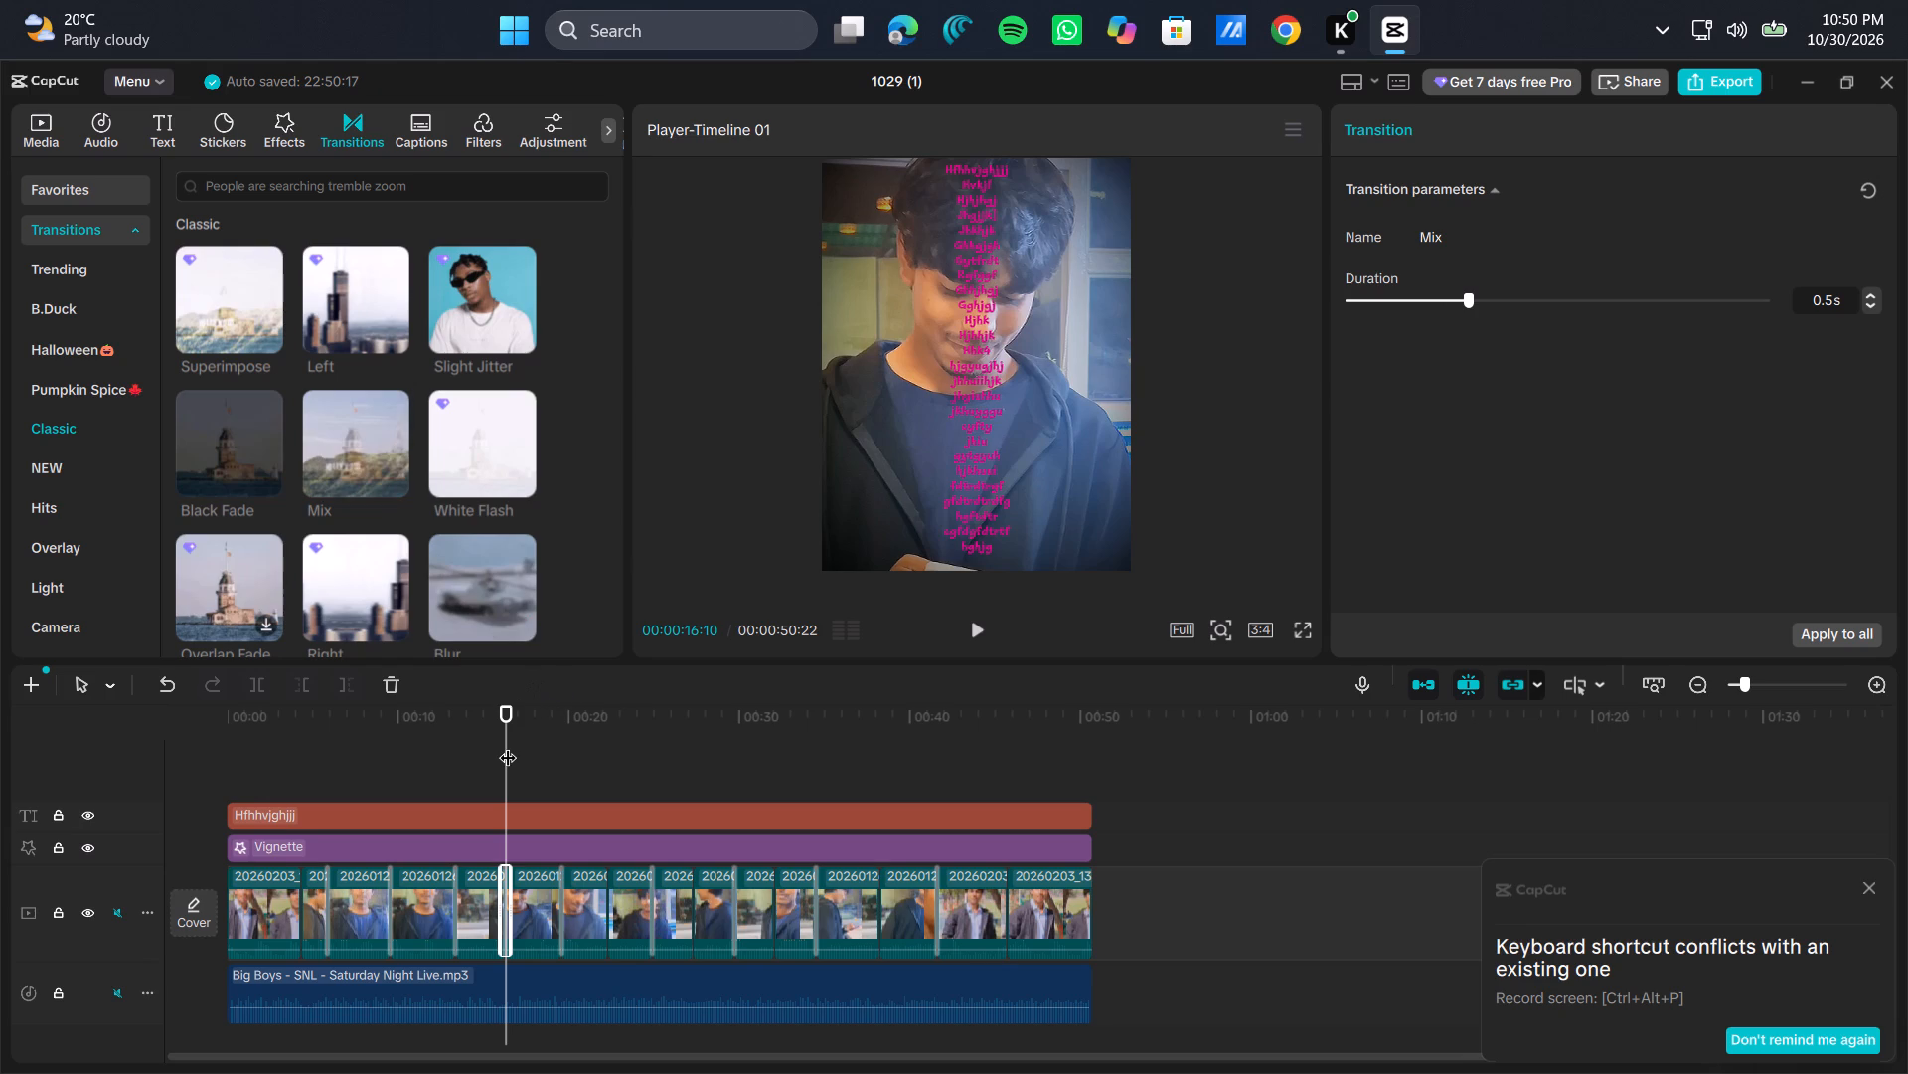
{"action": "left_click_drag", "start_coordinate": [508, 745], "coordinate": [606, 763]}
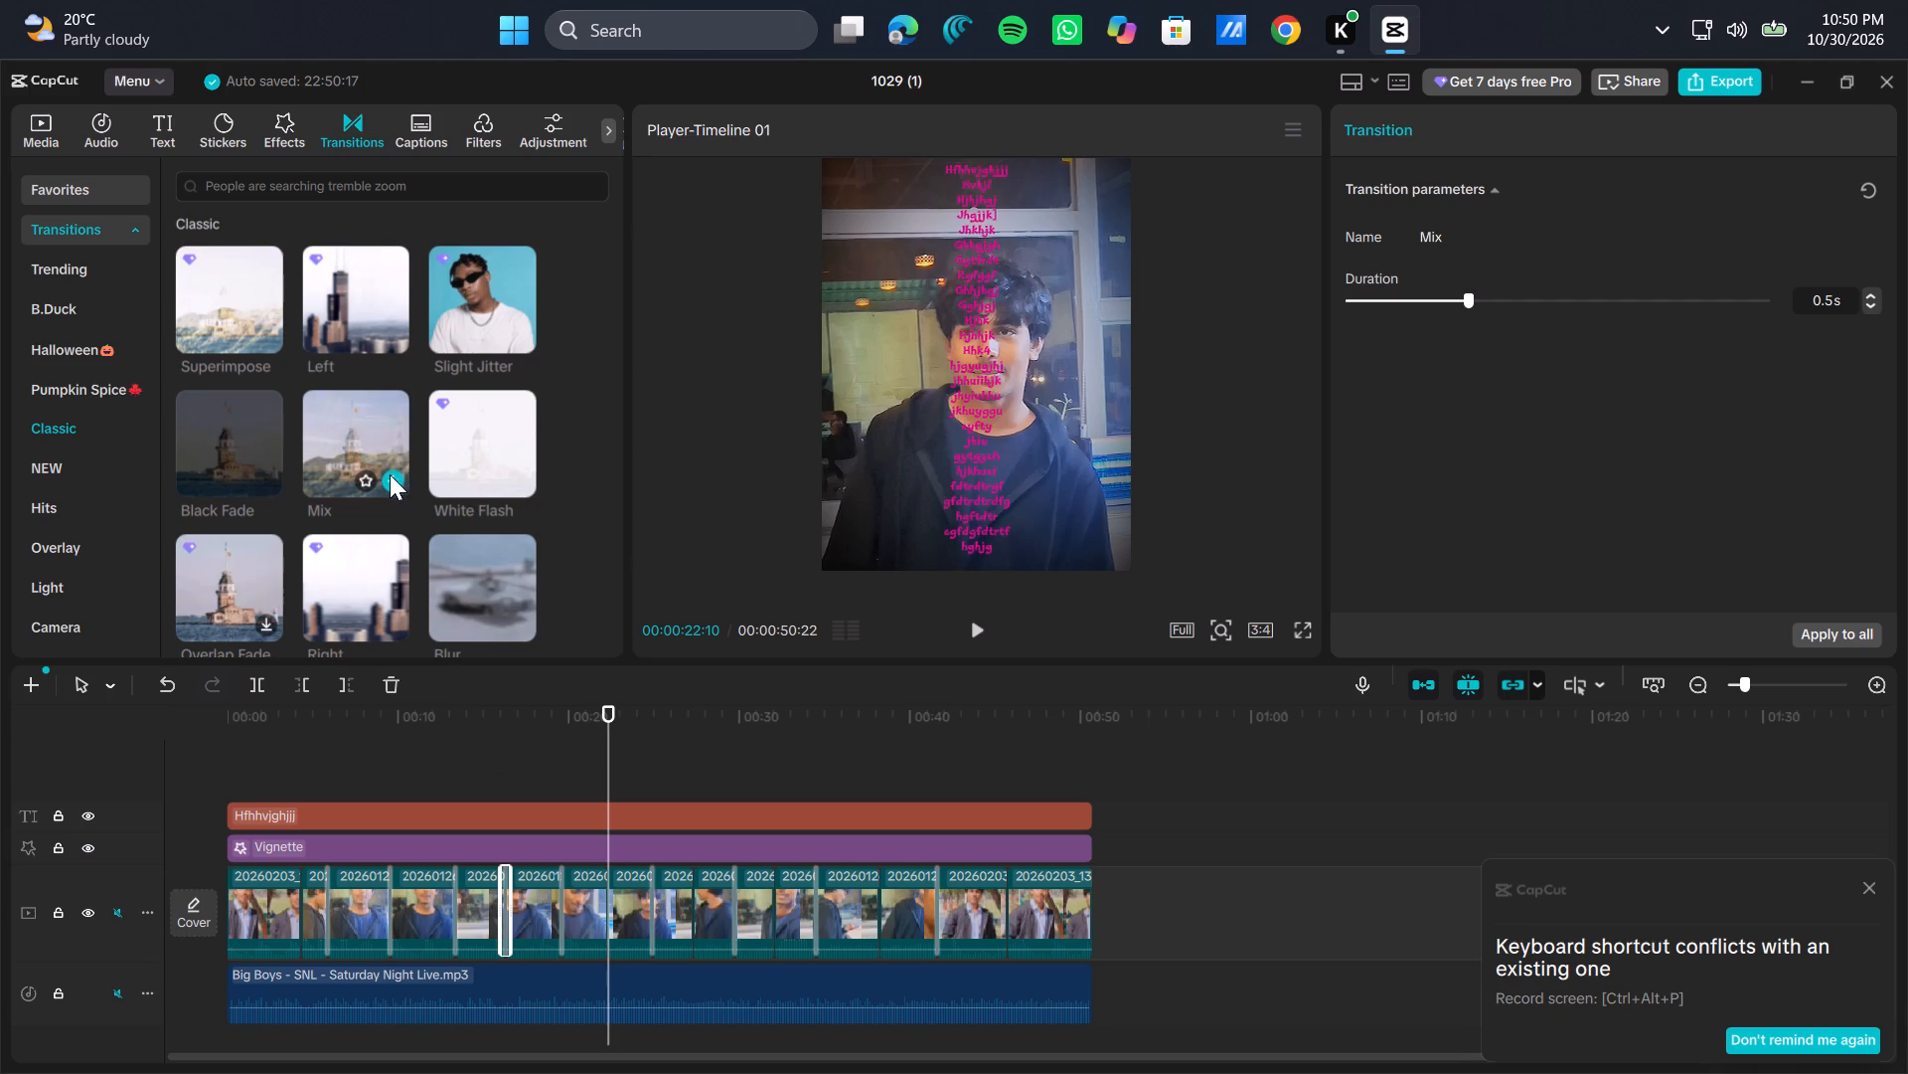
{"action": "left_click", "coordinate": [390, 479]}
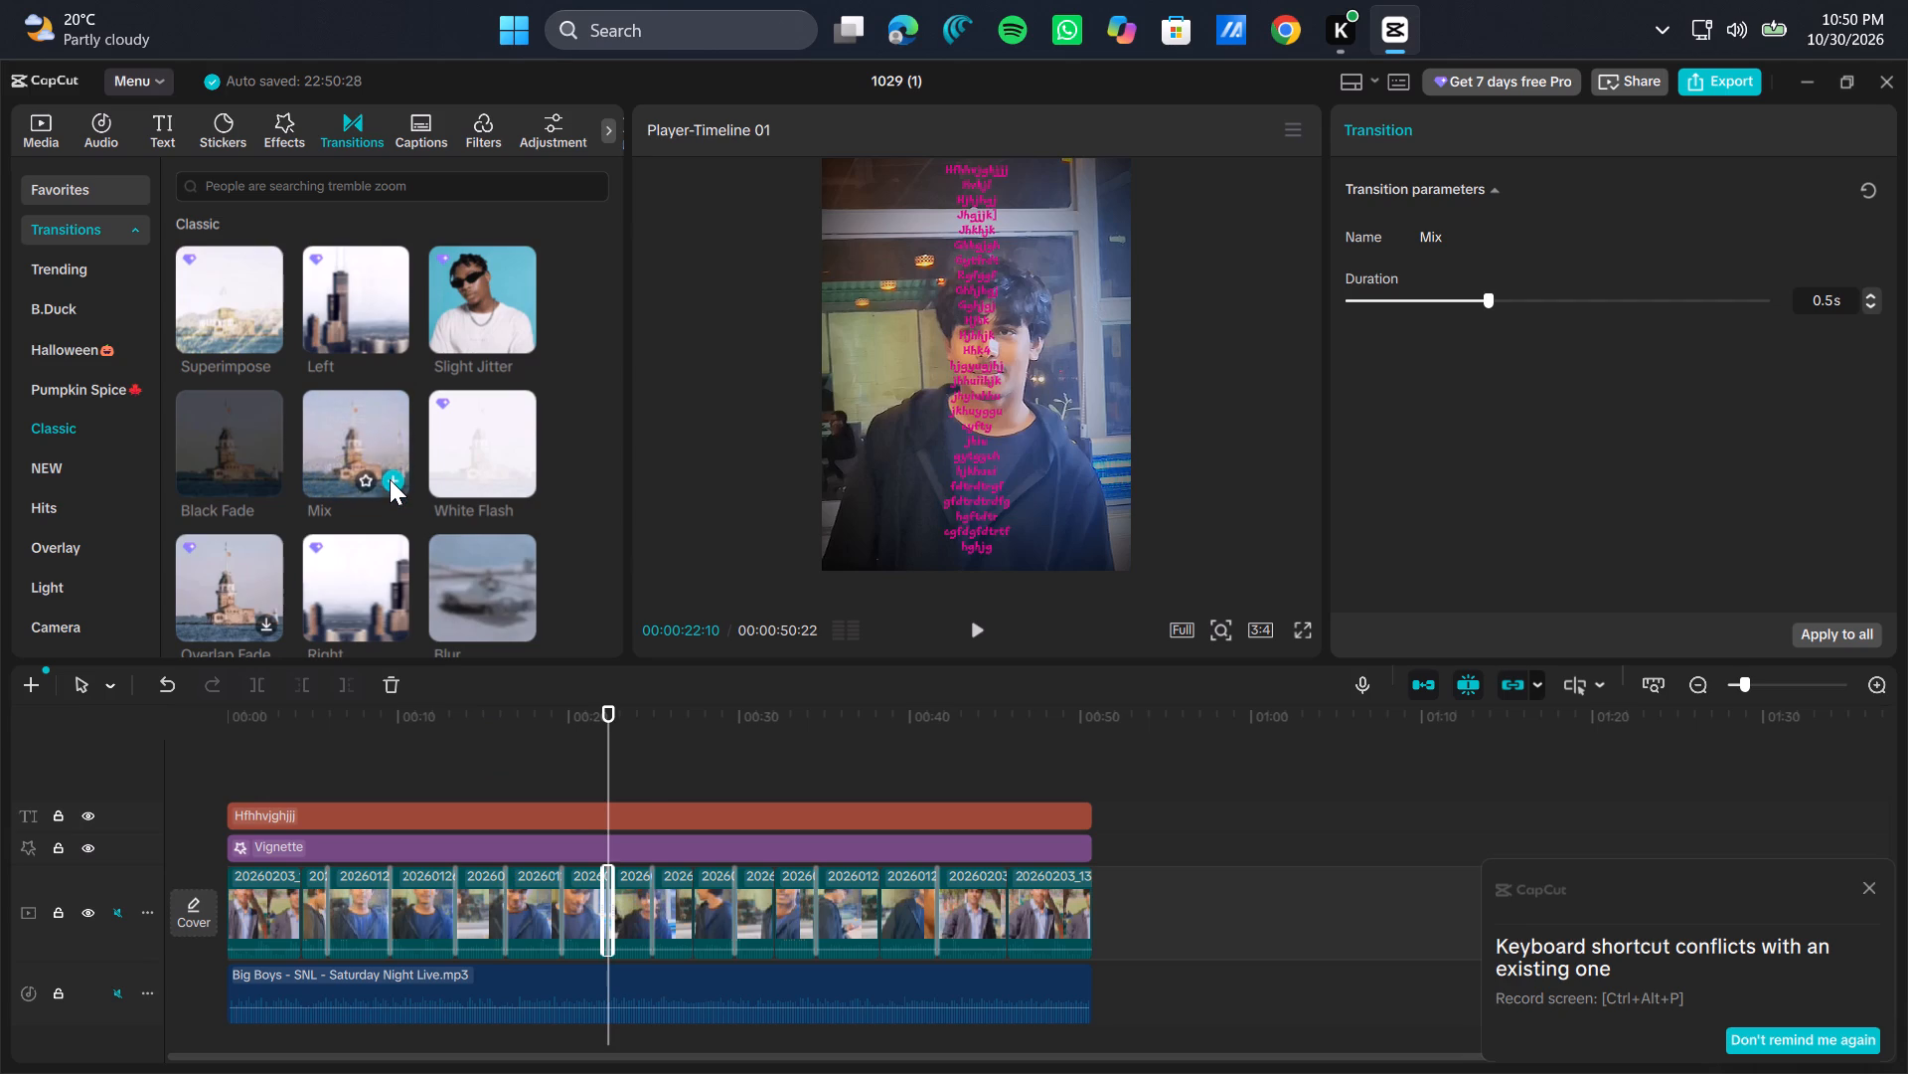
Add the Mix transition to the video cuts at 00:00:27:10 and 00:00:32:03.
{"action": "left_click_drag", "start_coordinate": [611, 759], "coordinate": [624, 761]}
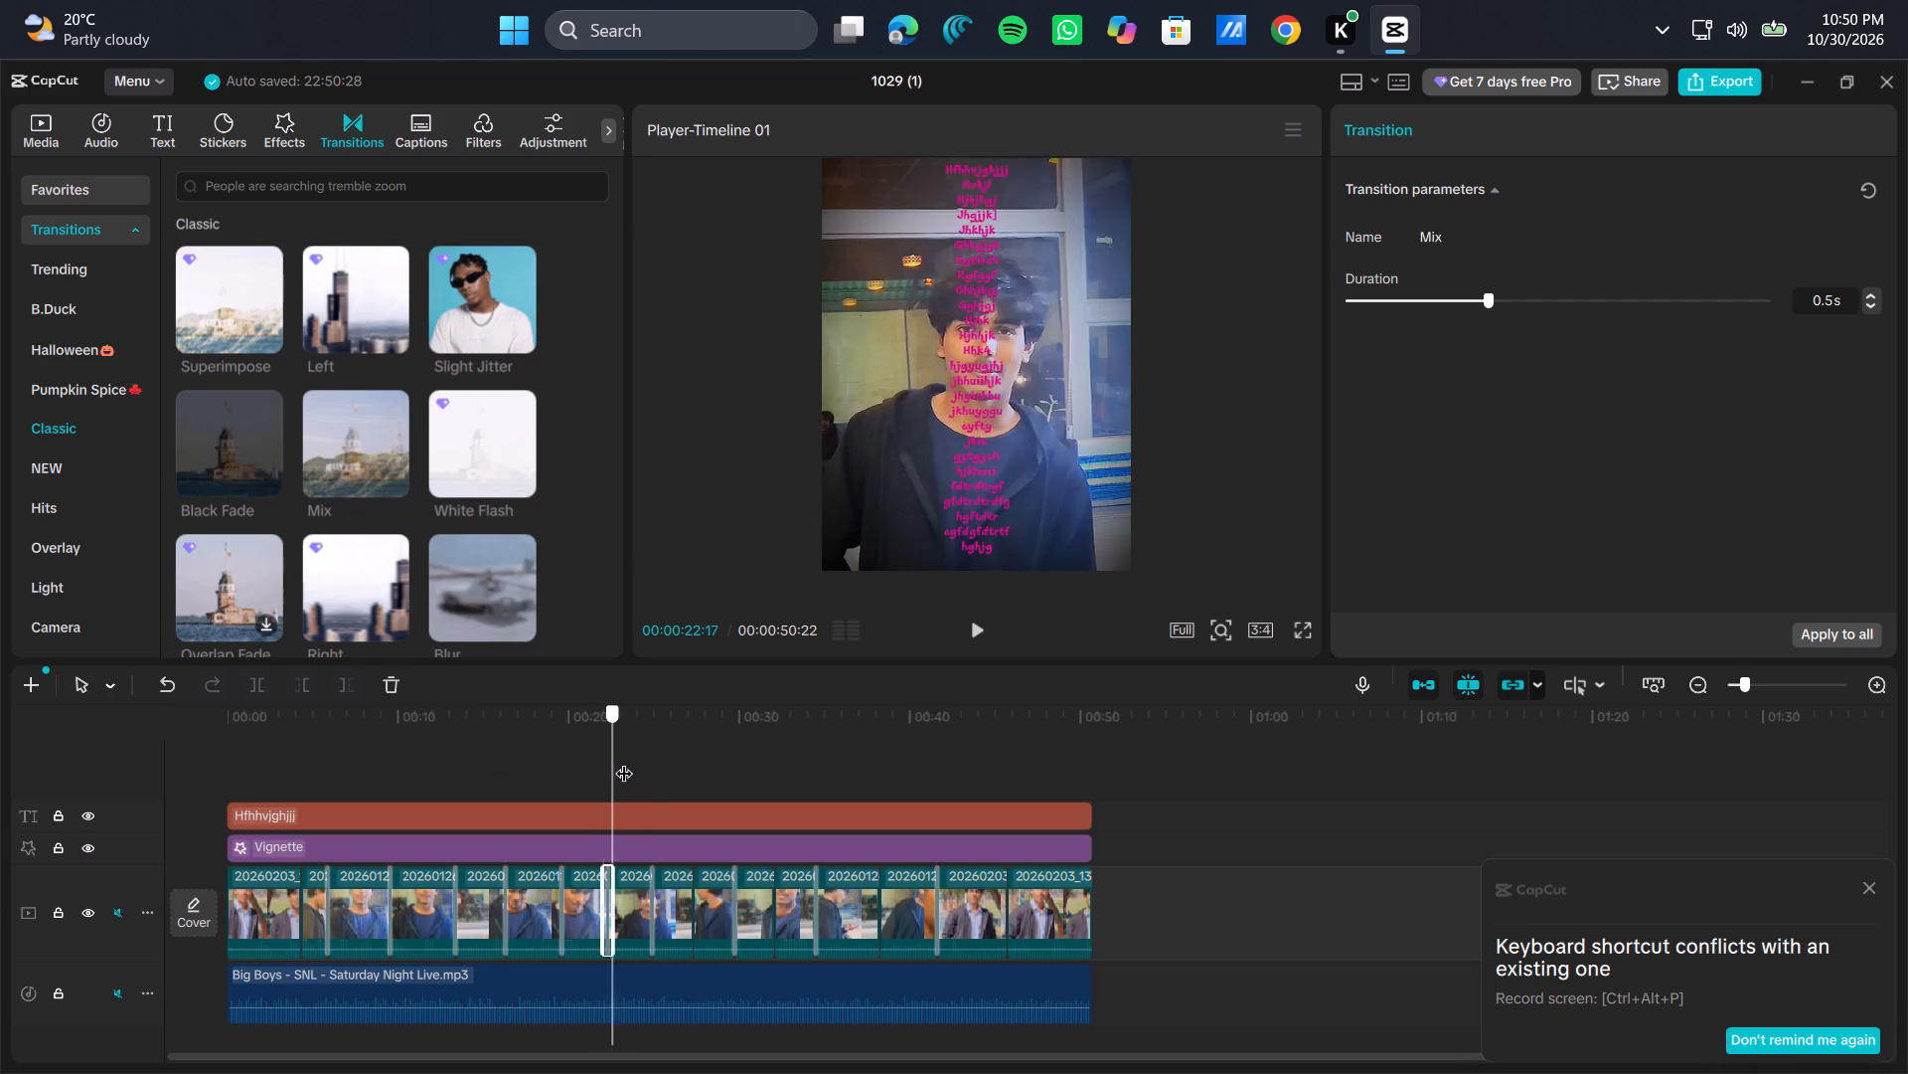
{"action": "left_click_drag", "start_coordinate": [624, 761], "coordinate": [697, 777]}
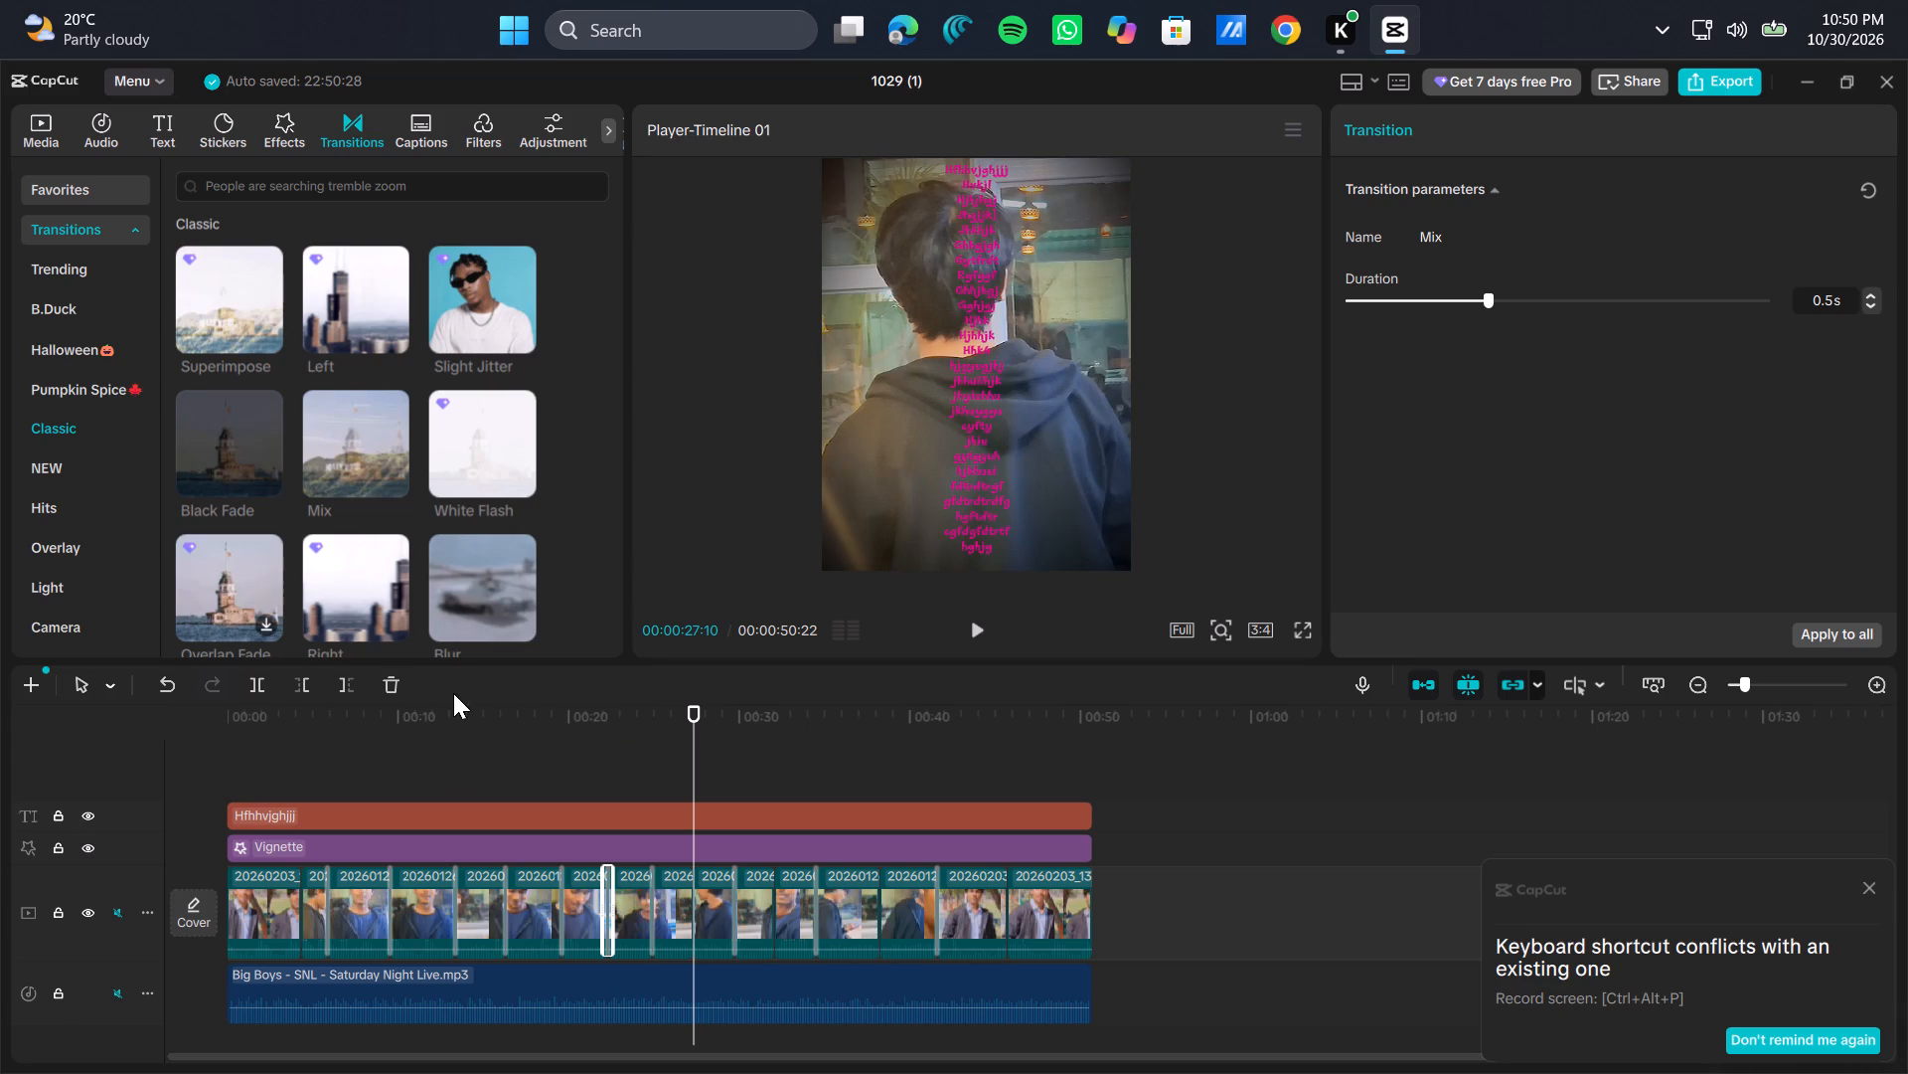
{"action": "left_click", "coordinate": [395, 474]}
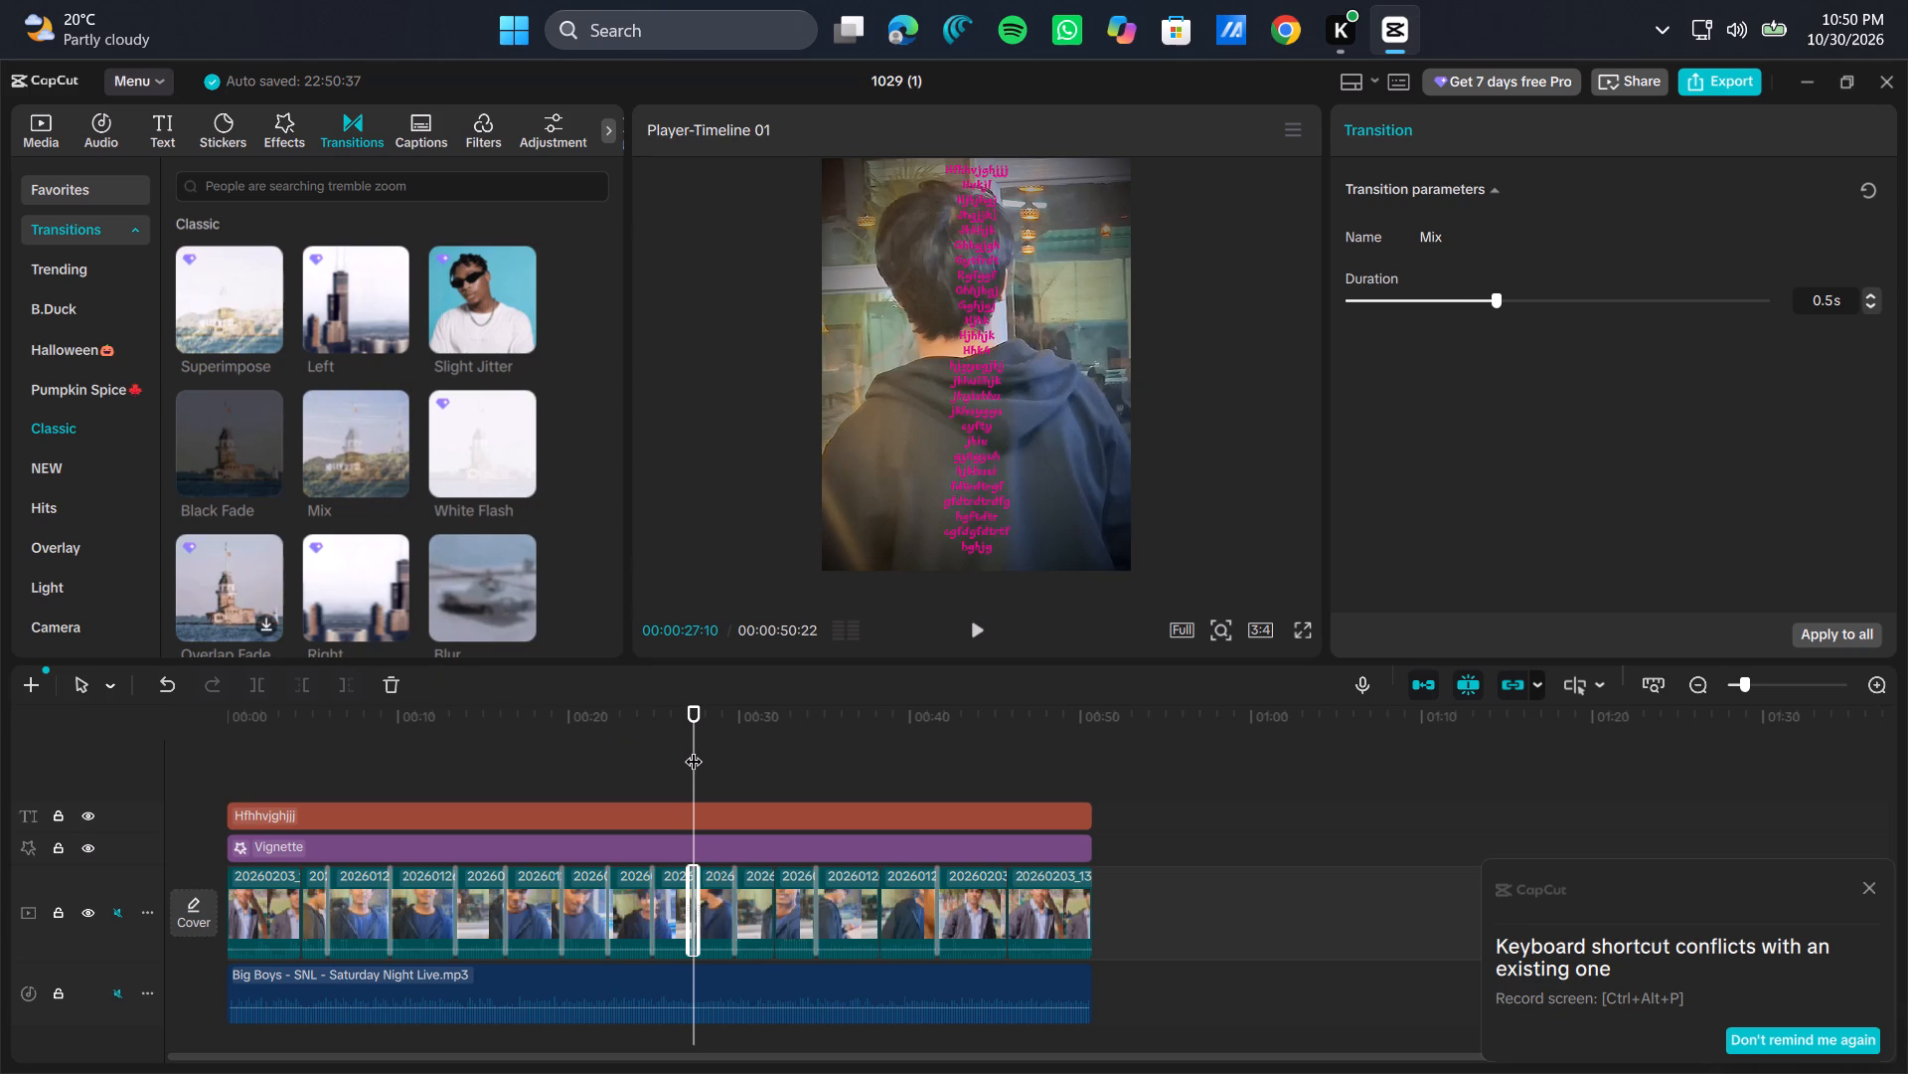
{"action": "left_click_drag", "start_coordinate": [694, 749], "coordinate": [781, 776]}
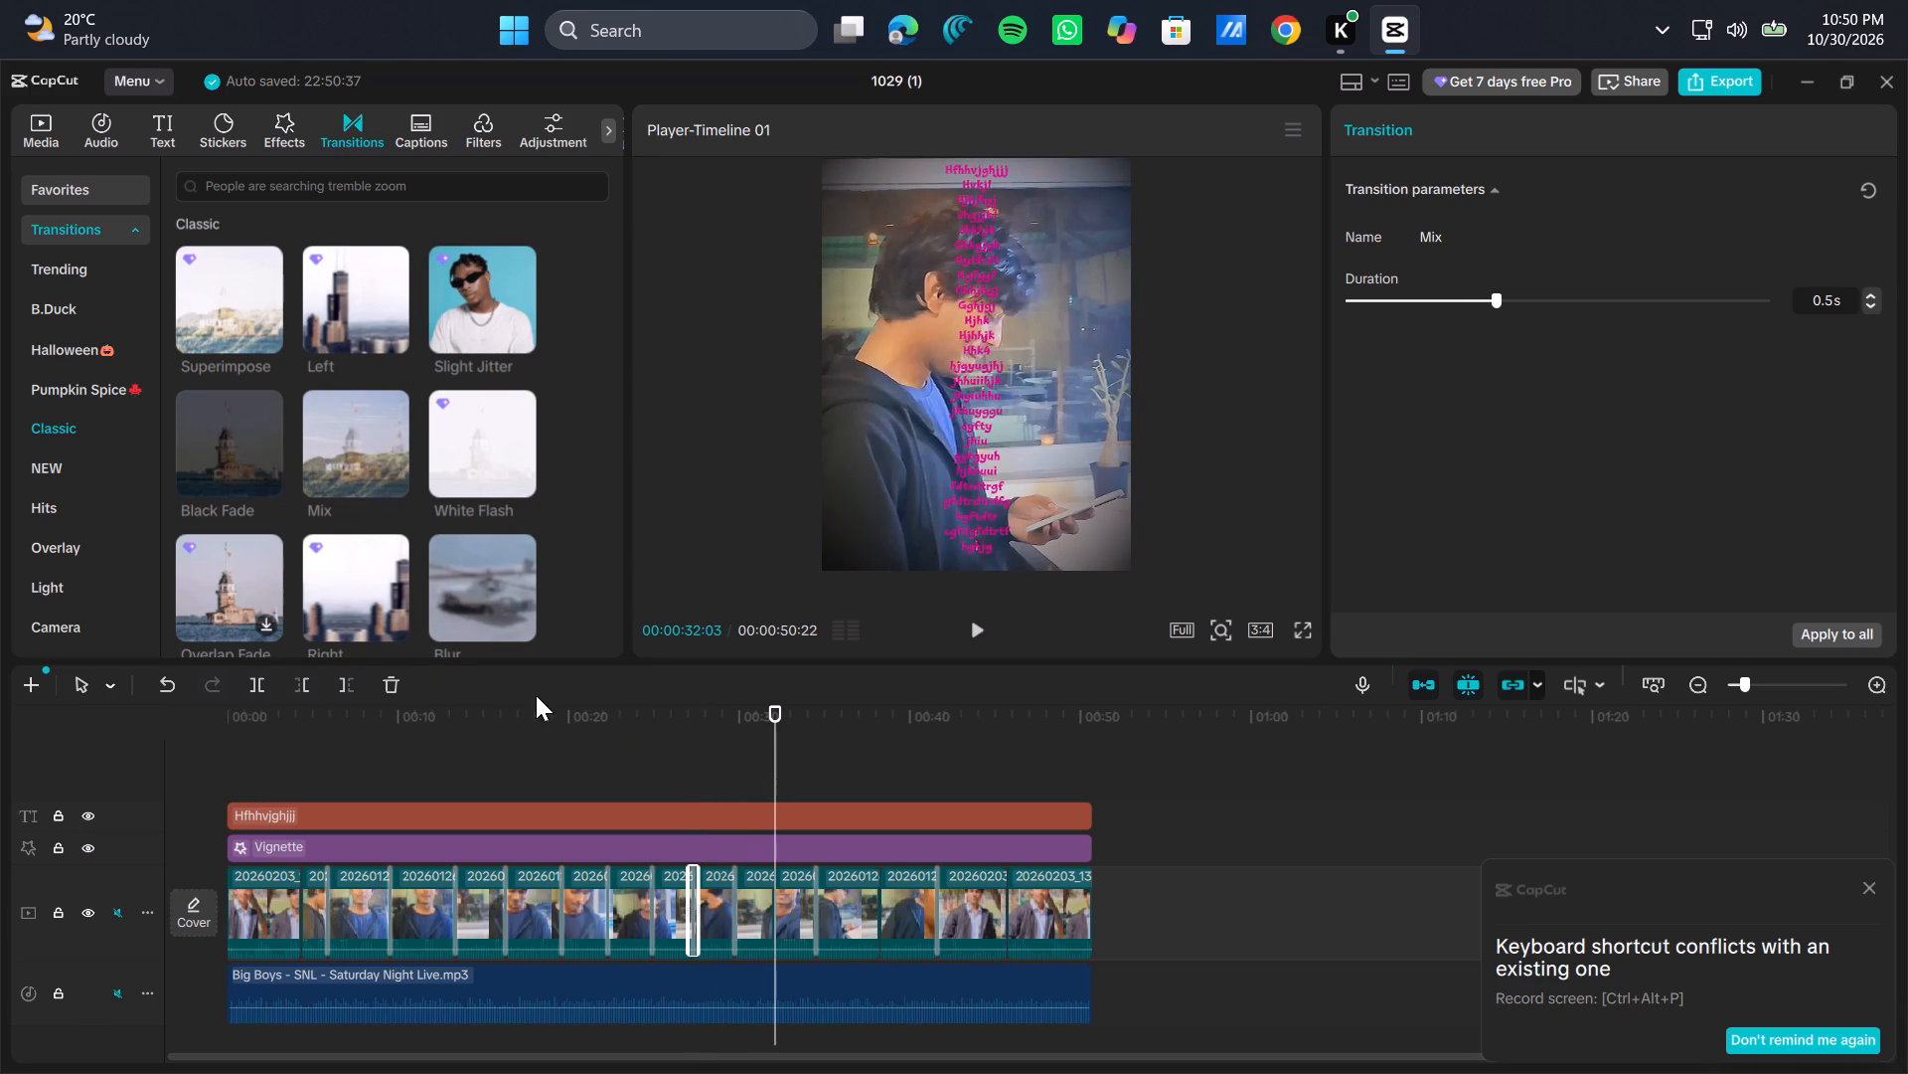
{"action": "left_click", "coordinate": [392, 479]}
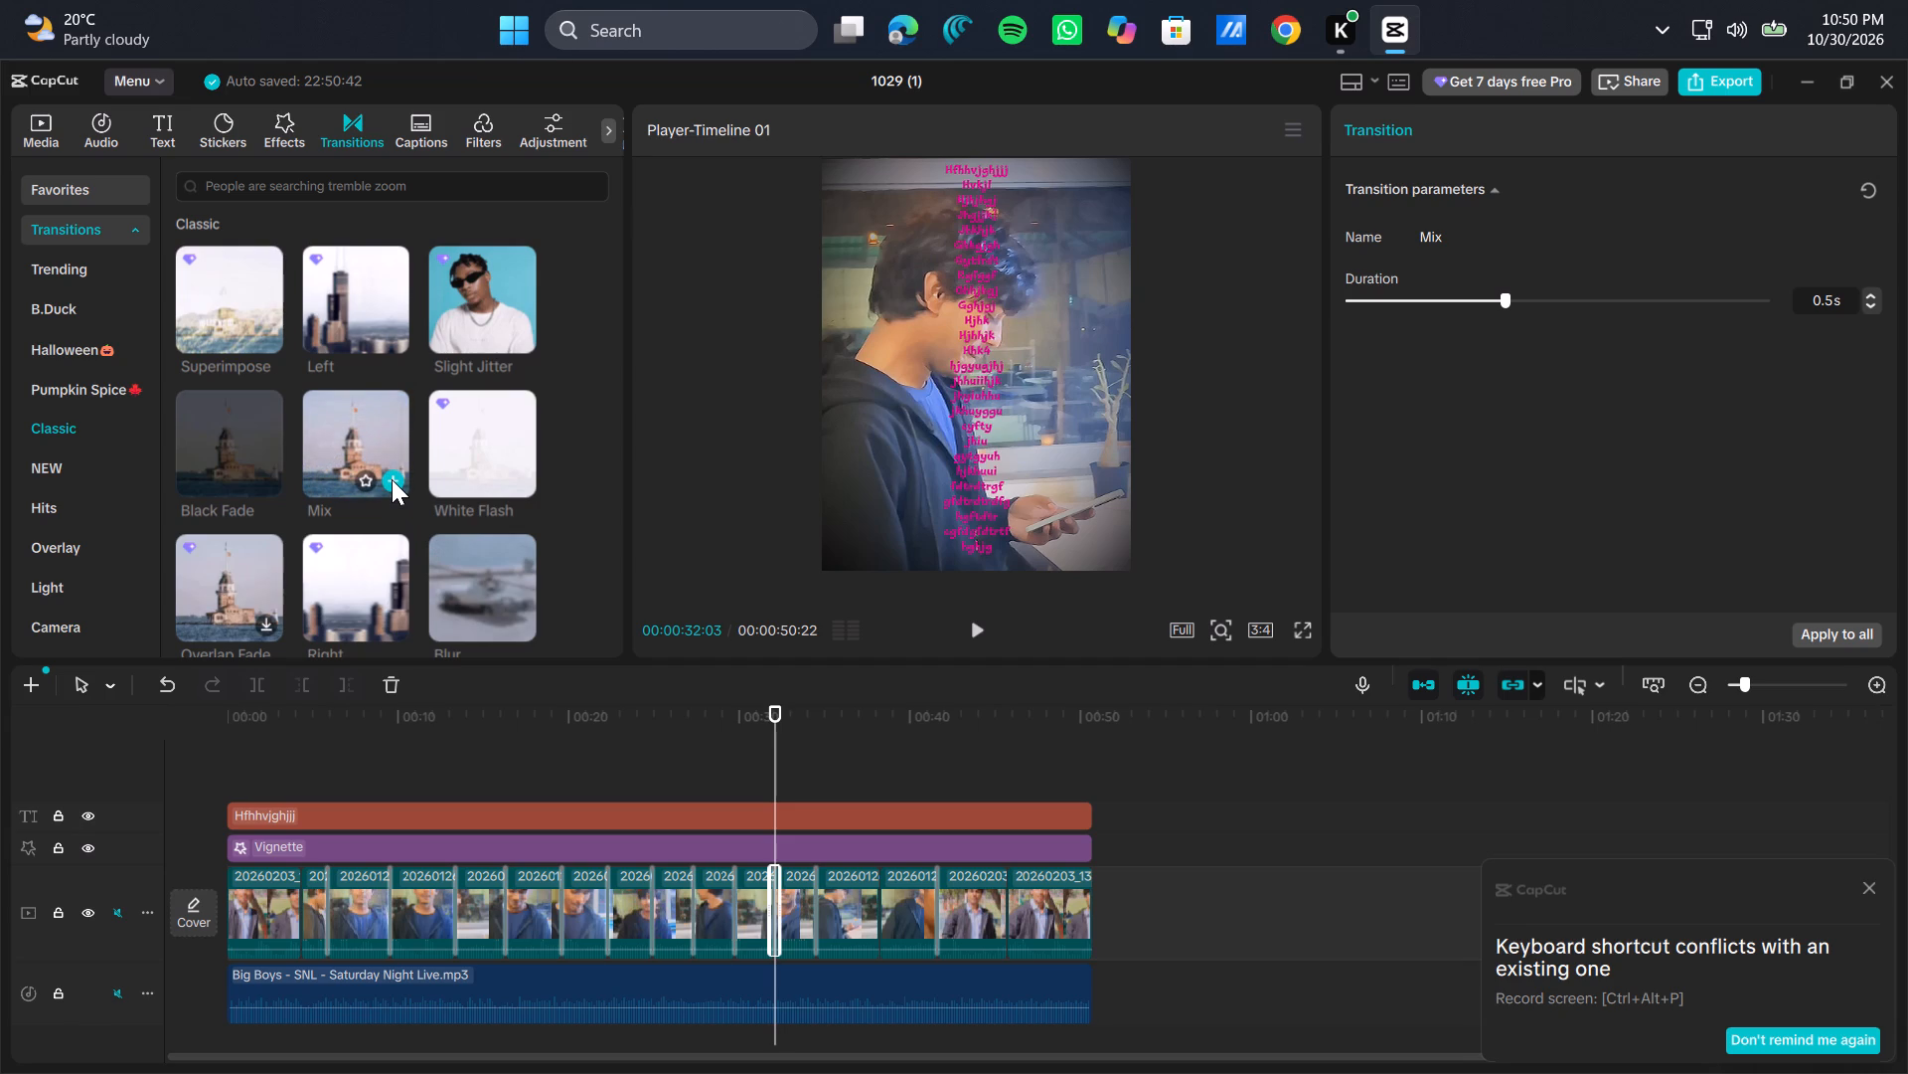
Add the Mix transition to the video cuts at 00:00:38:08 and 00:00:45:22.
{"action": "left_click", "coordinate": [891, 721]}
{"action": "left_click_drag", "start_coordinate": [891, 721], "coordinate": [874, 725]}
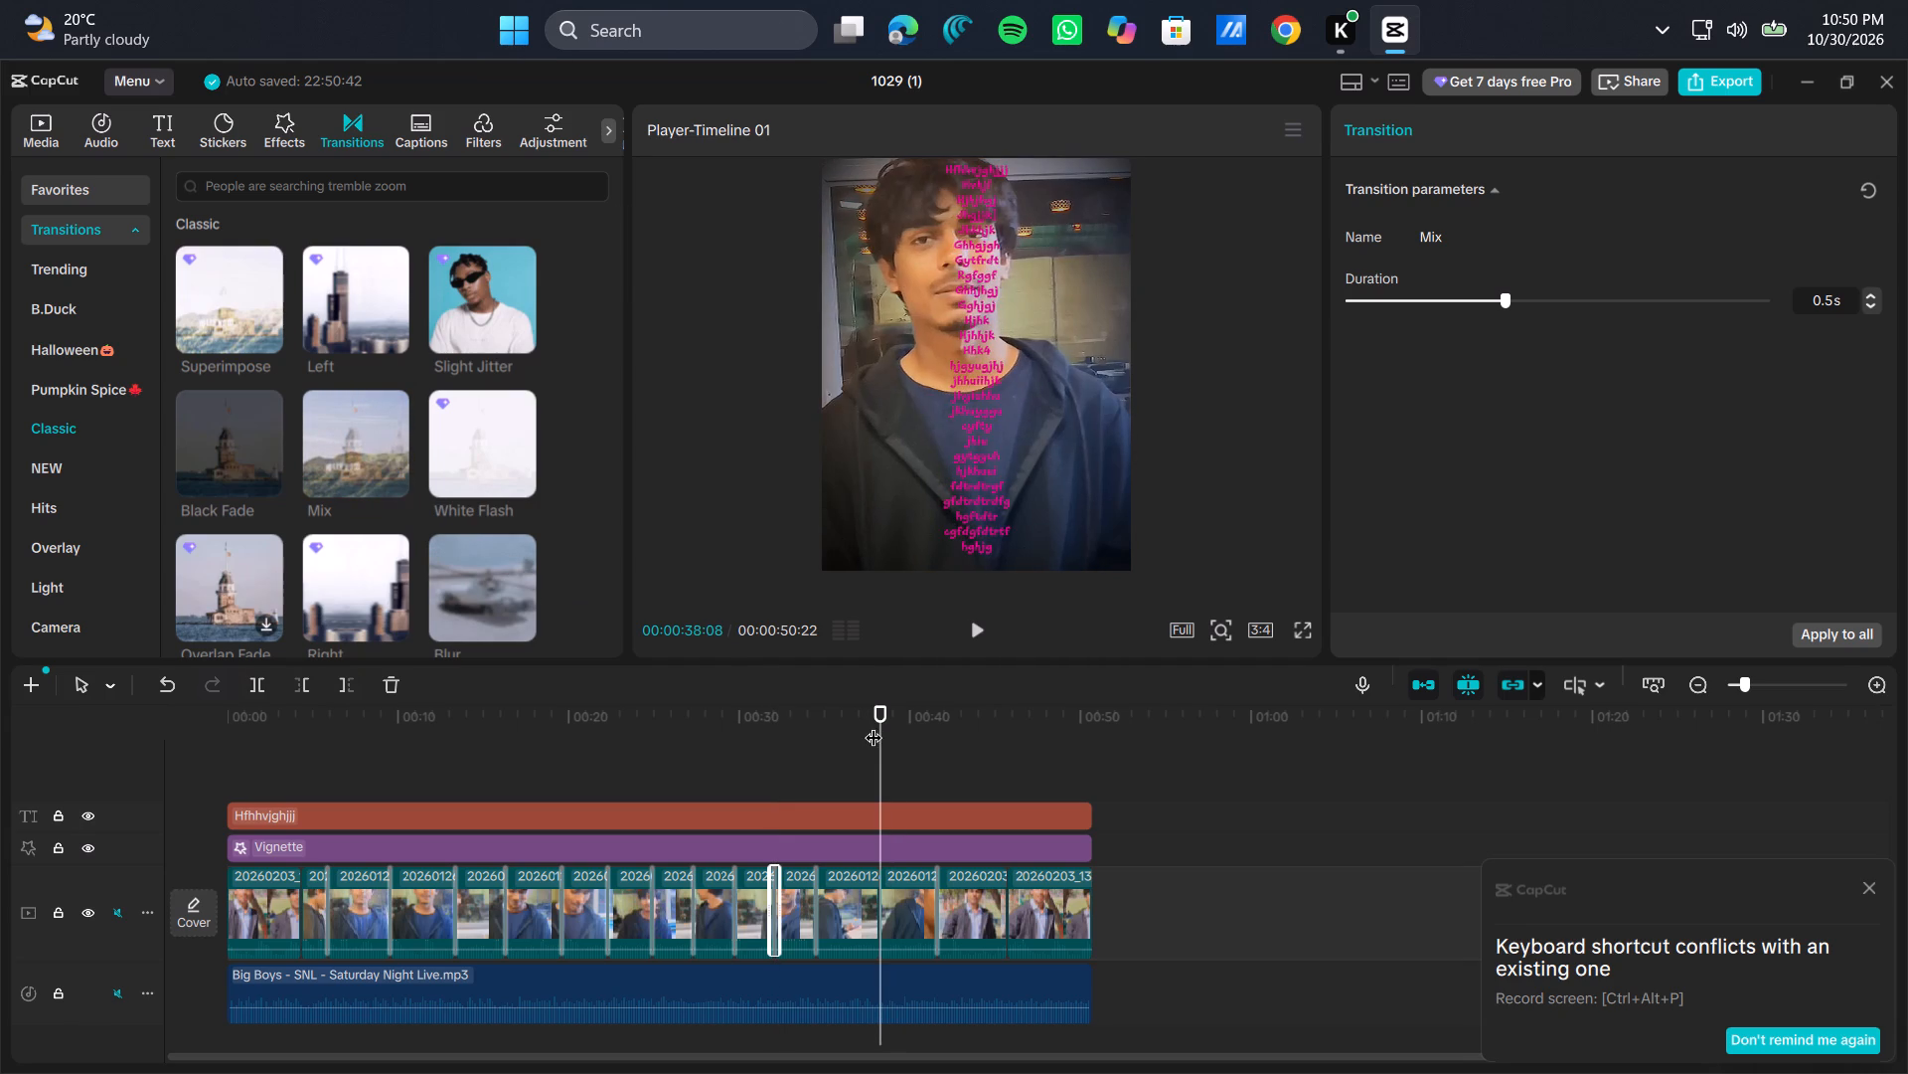
{"action": "left_click", "coordinate": [391, 479]}
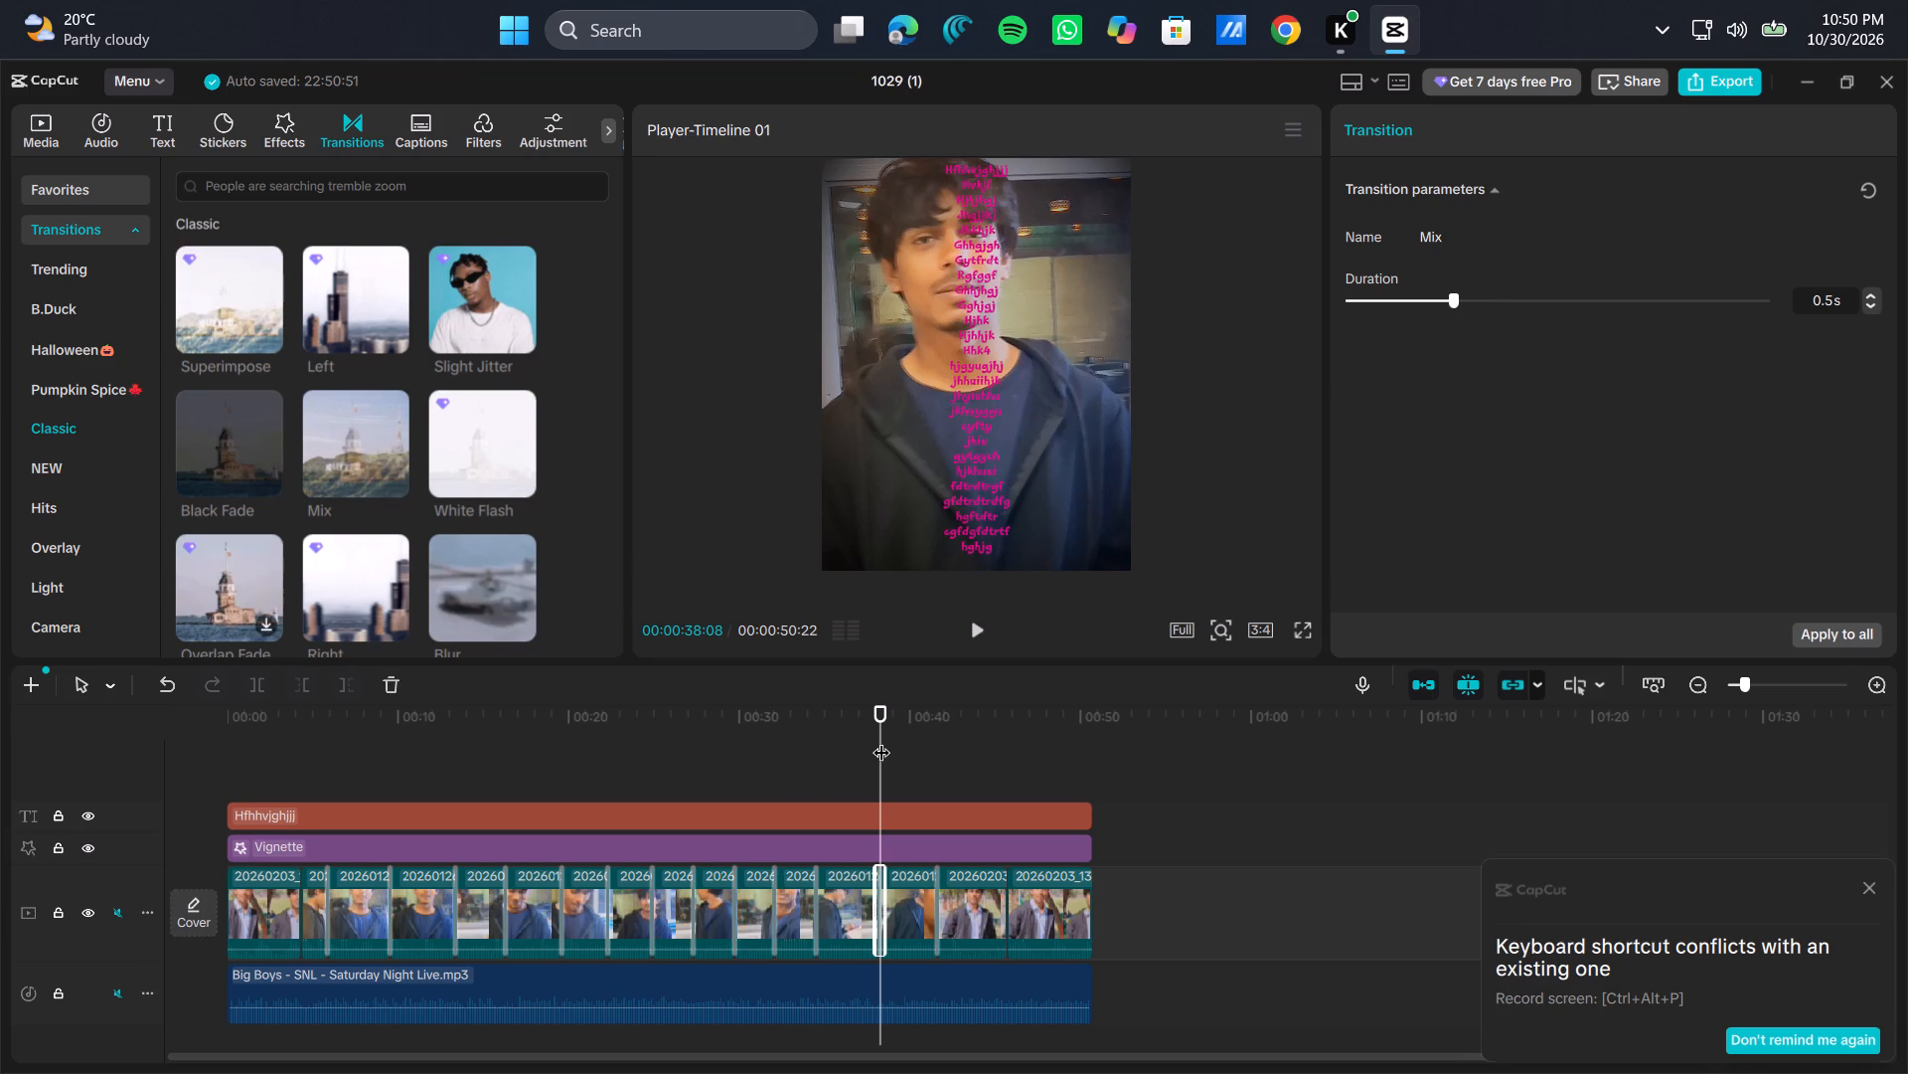
{"action": "left_click_drag", "start_coordinate": [881, 740], "coordinate": [1021, 745]}
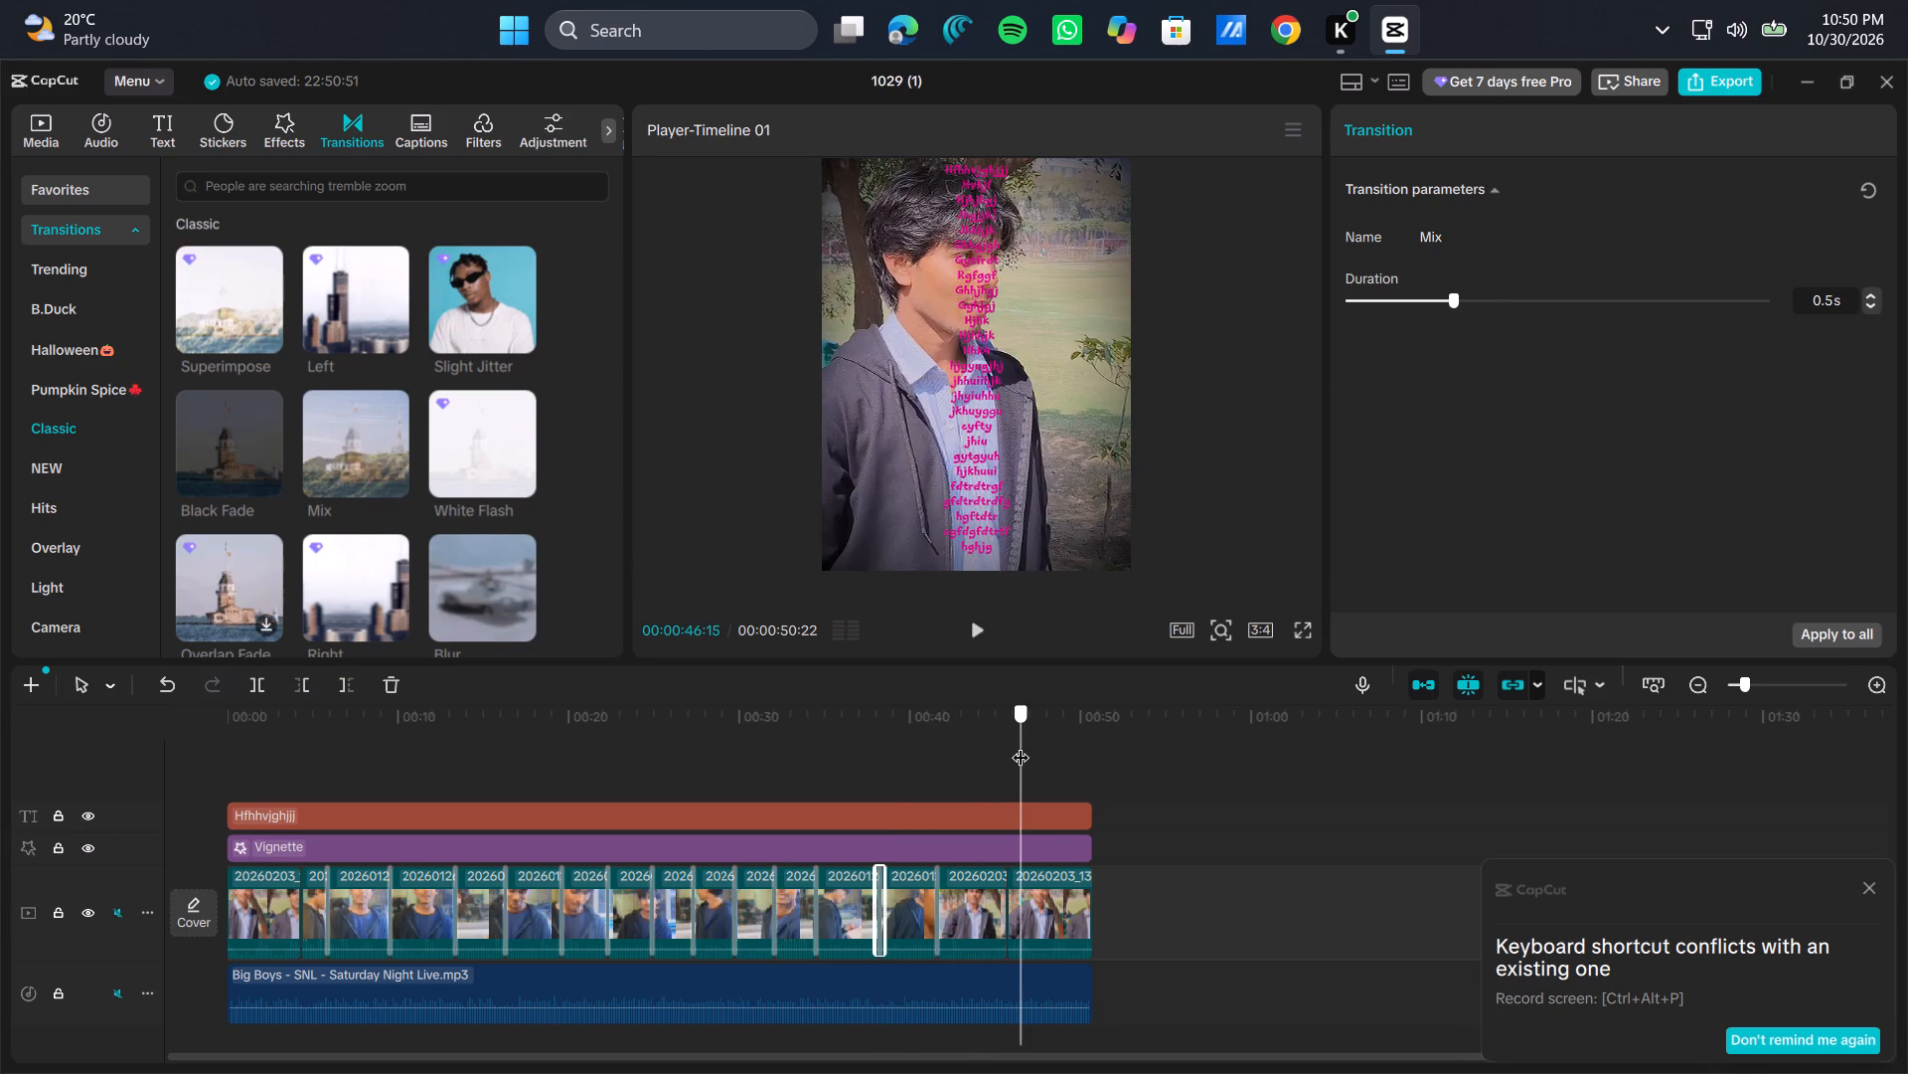
{"action": "left_click_drag", "start_coordinate": [1021, 745], "coordinate": [1006, 750]}
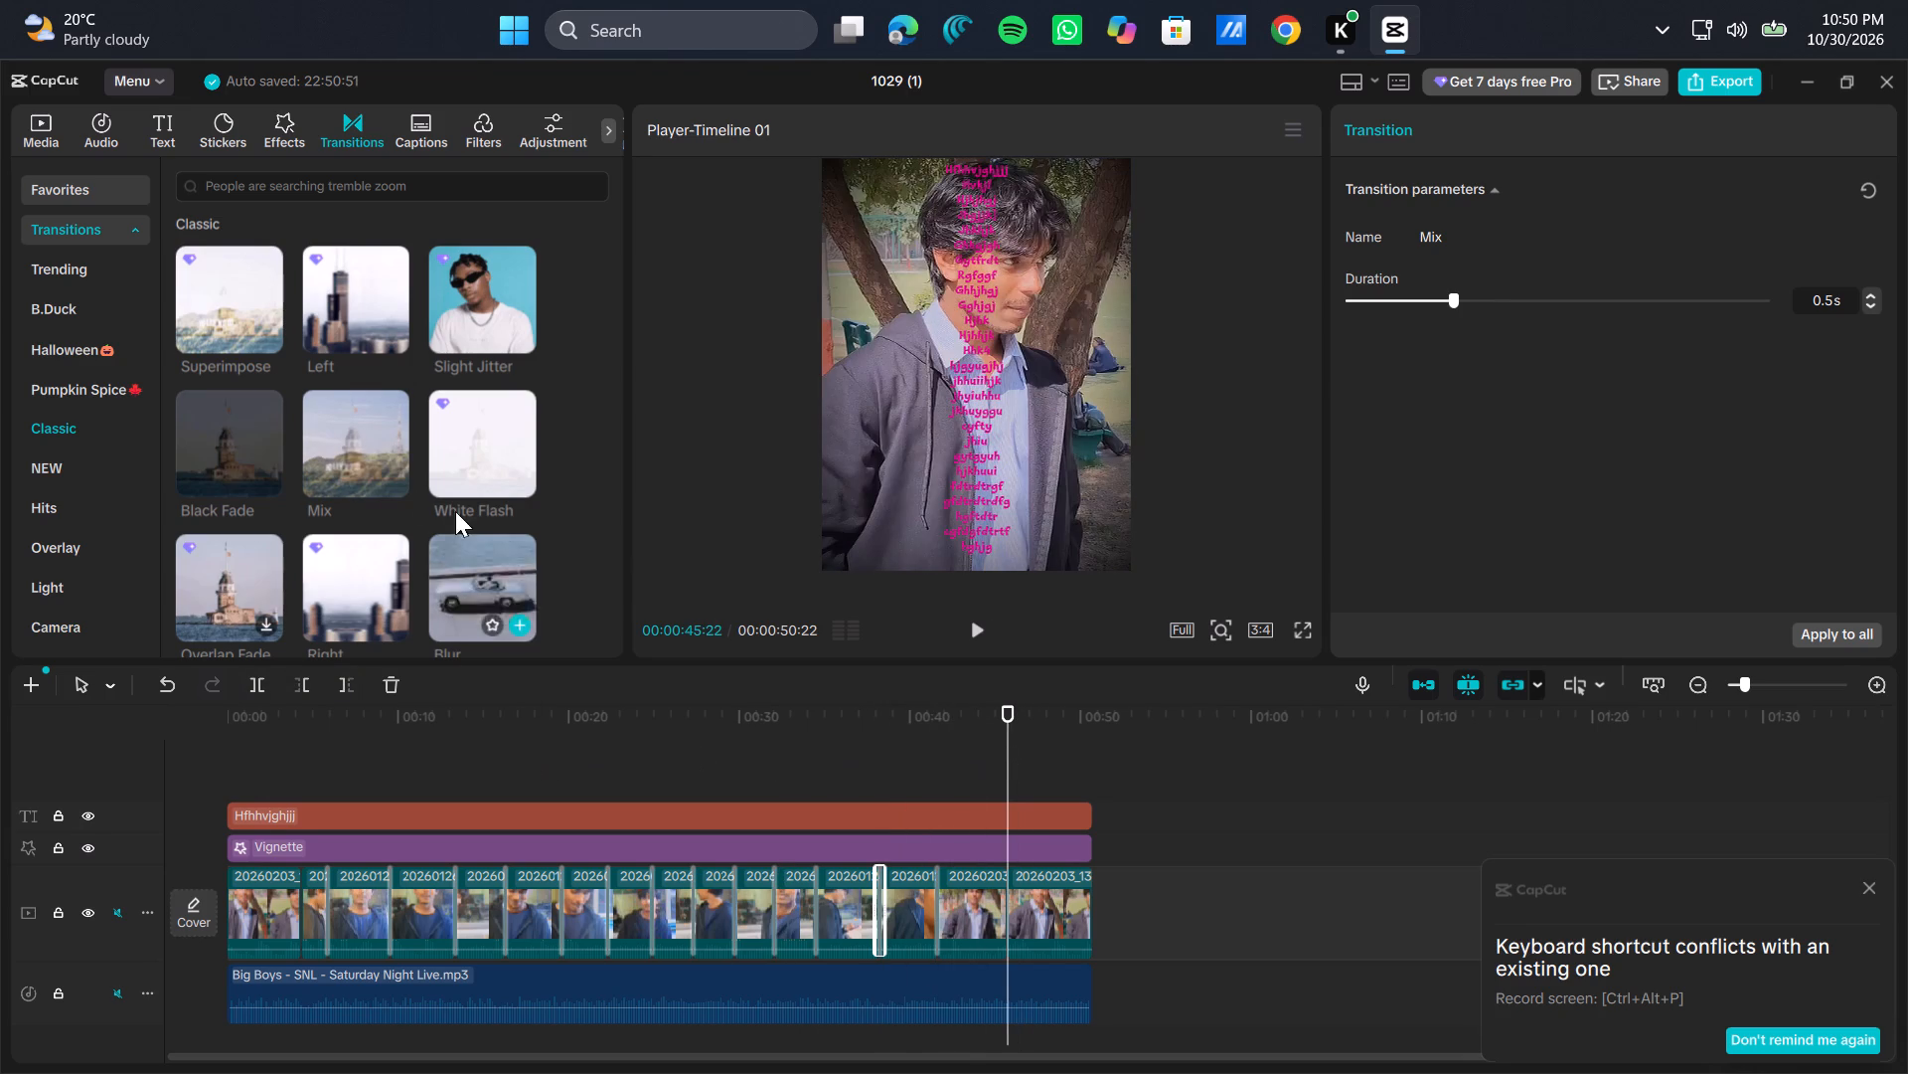
{"action": "left_click", "coordinate": [396, 480]}
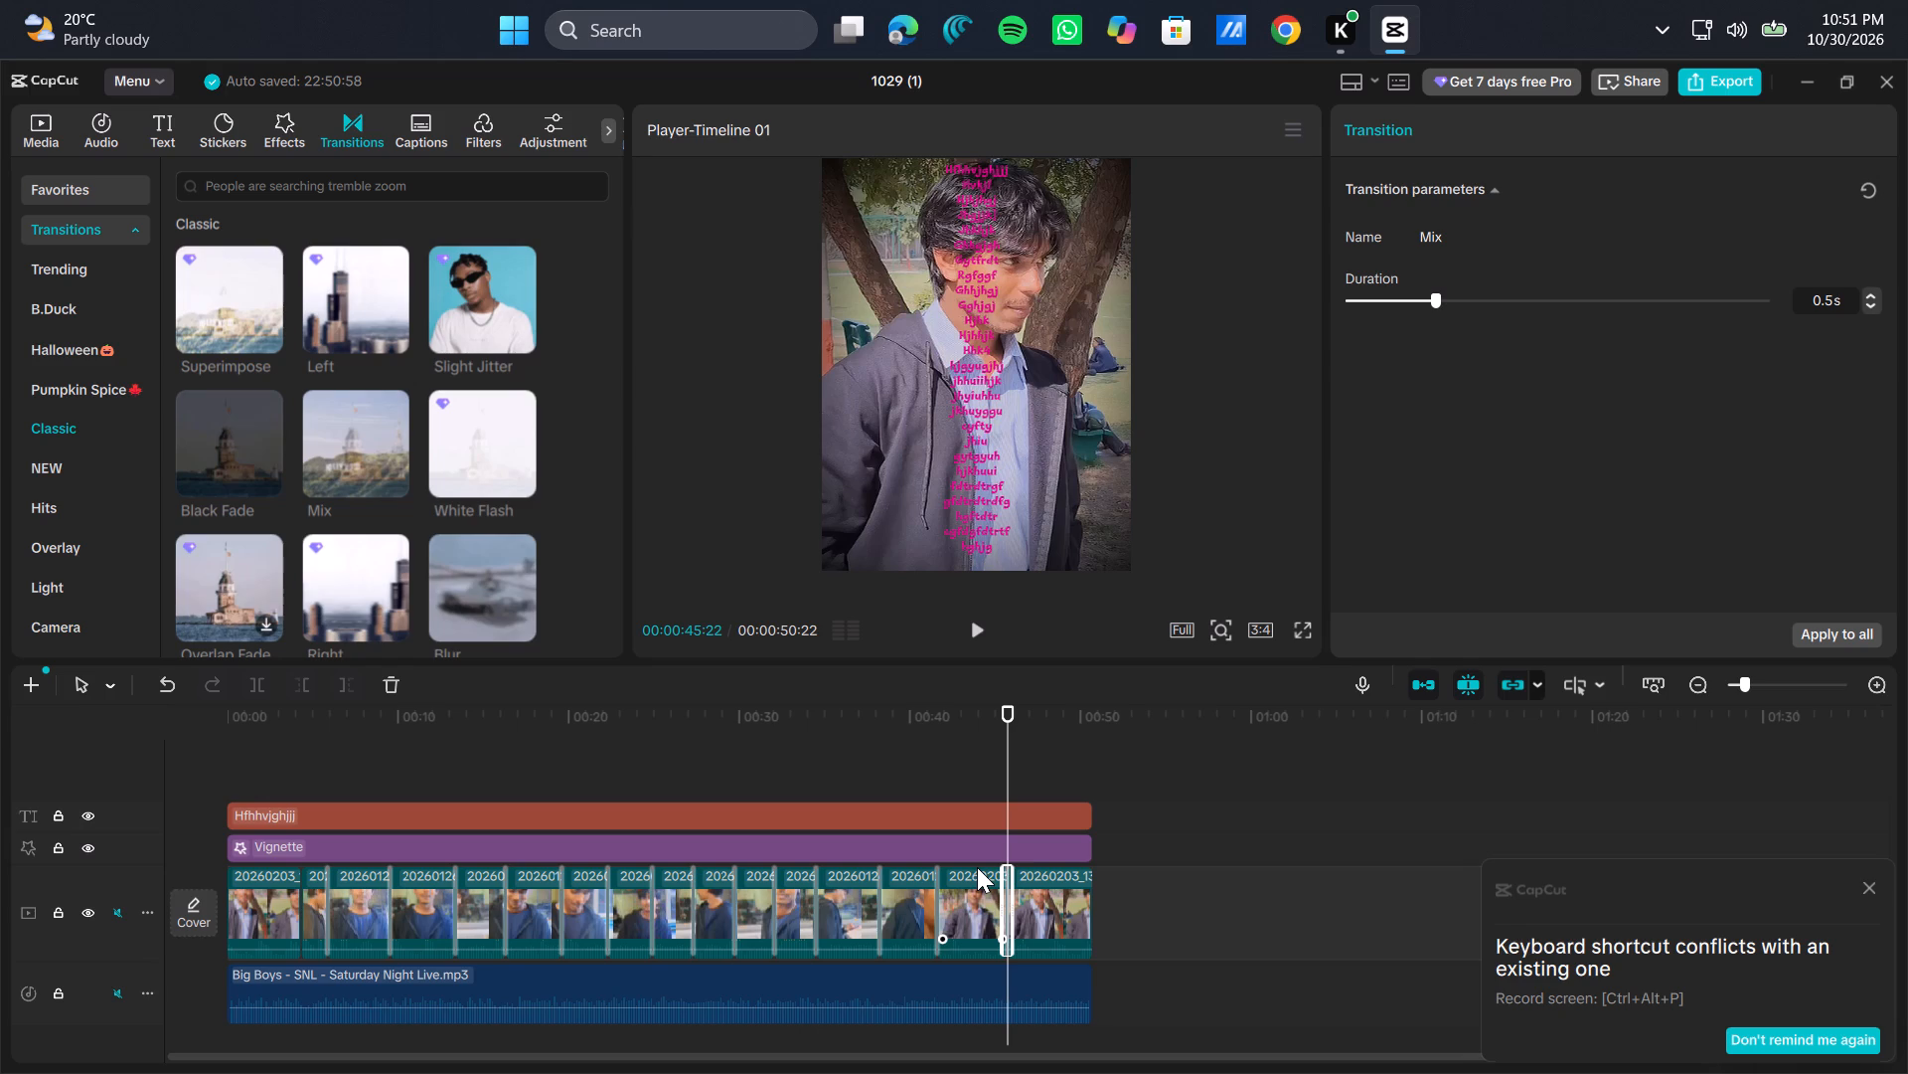
Play the edit through from the beginning to check the transitions, and look through the Classic transitions for alternatives.
{"action": "left_click", "coordinate": [974, 626]}
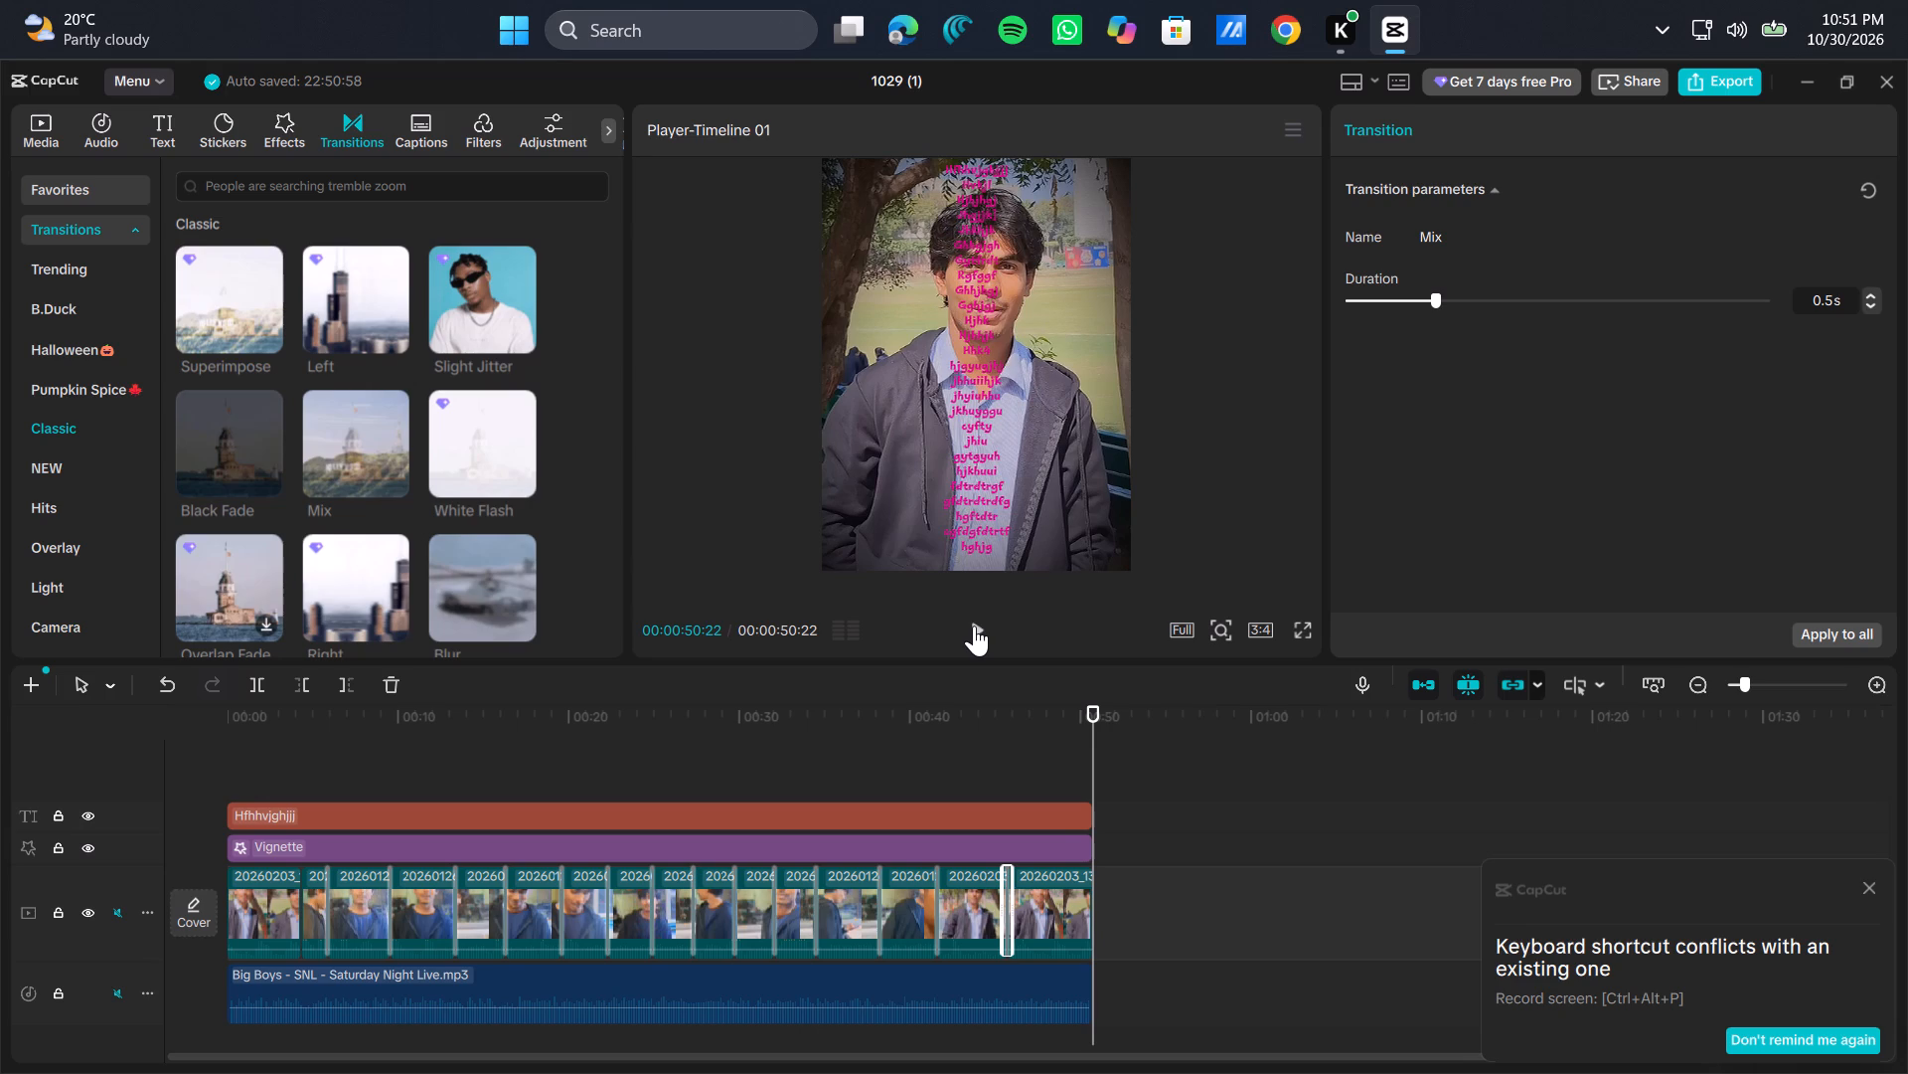
{"action": "left_click", "coordinate": [974, 626]}
{"action": "left_click", "coordinate": [506, 712]}
{"action": "left_click_drag", "start_coordinate": [506, 712], "coordinate": [172, 802]}
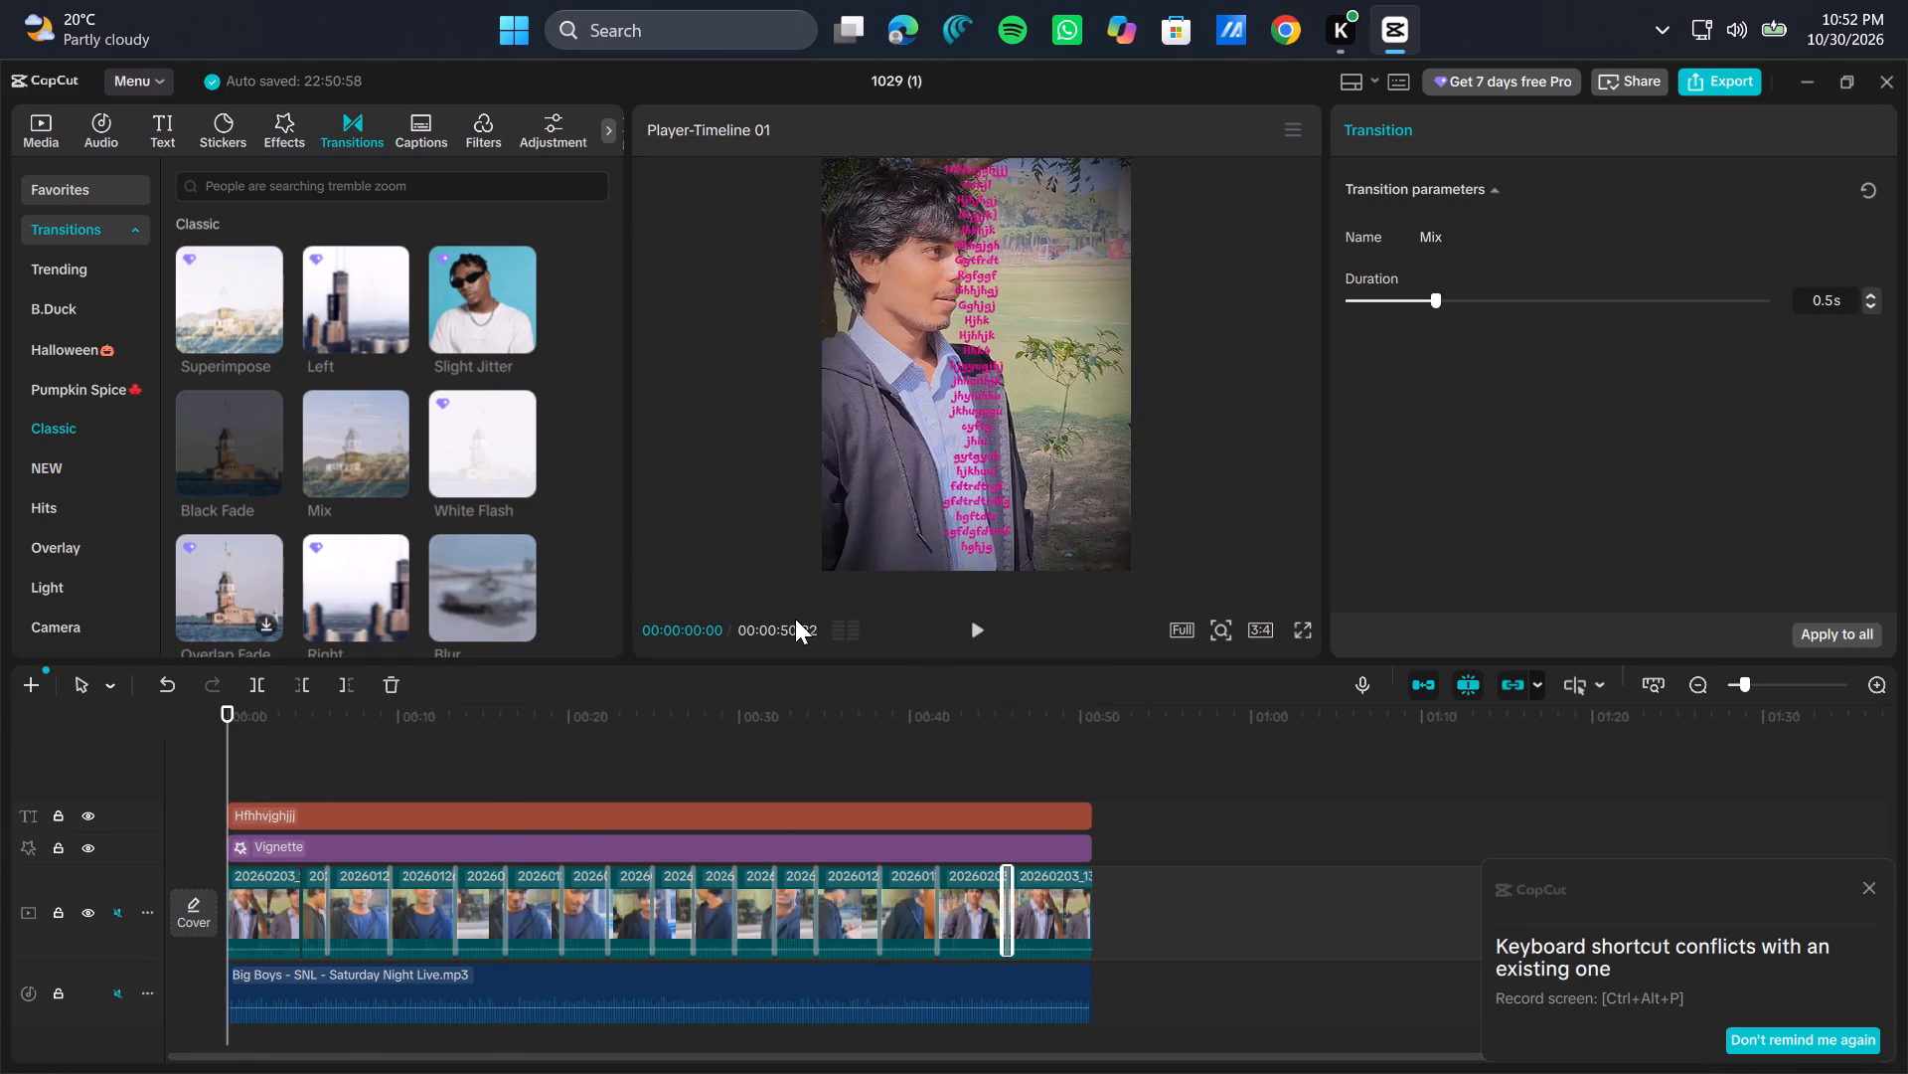
{"action": "left_click", "coordinate": [989, 632]}
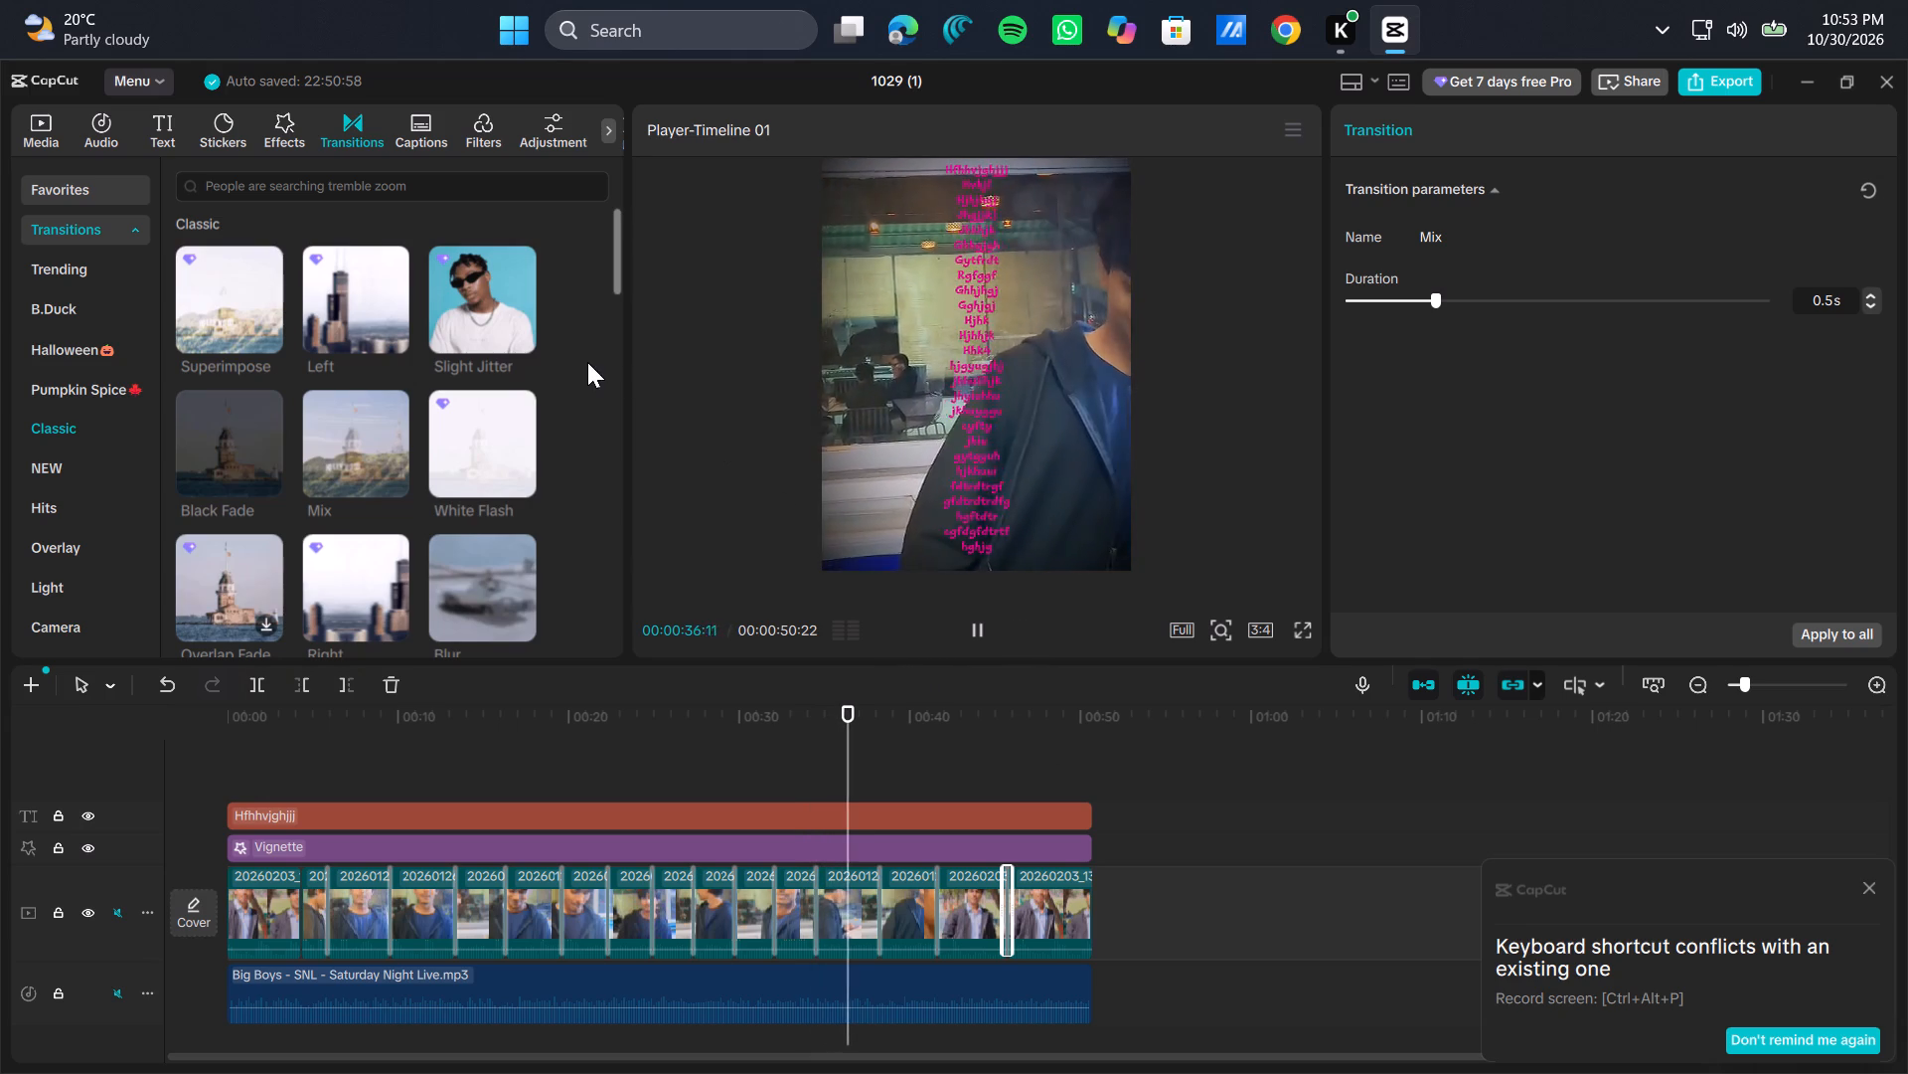
{"action": "scroll", "coordinate": [399, 469], "scroll_direction": "down", "scroll_amount": 1}
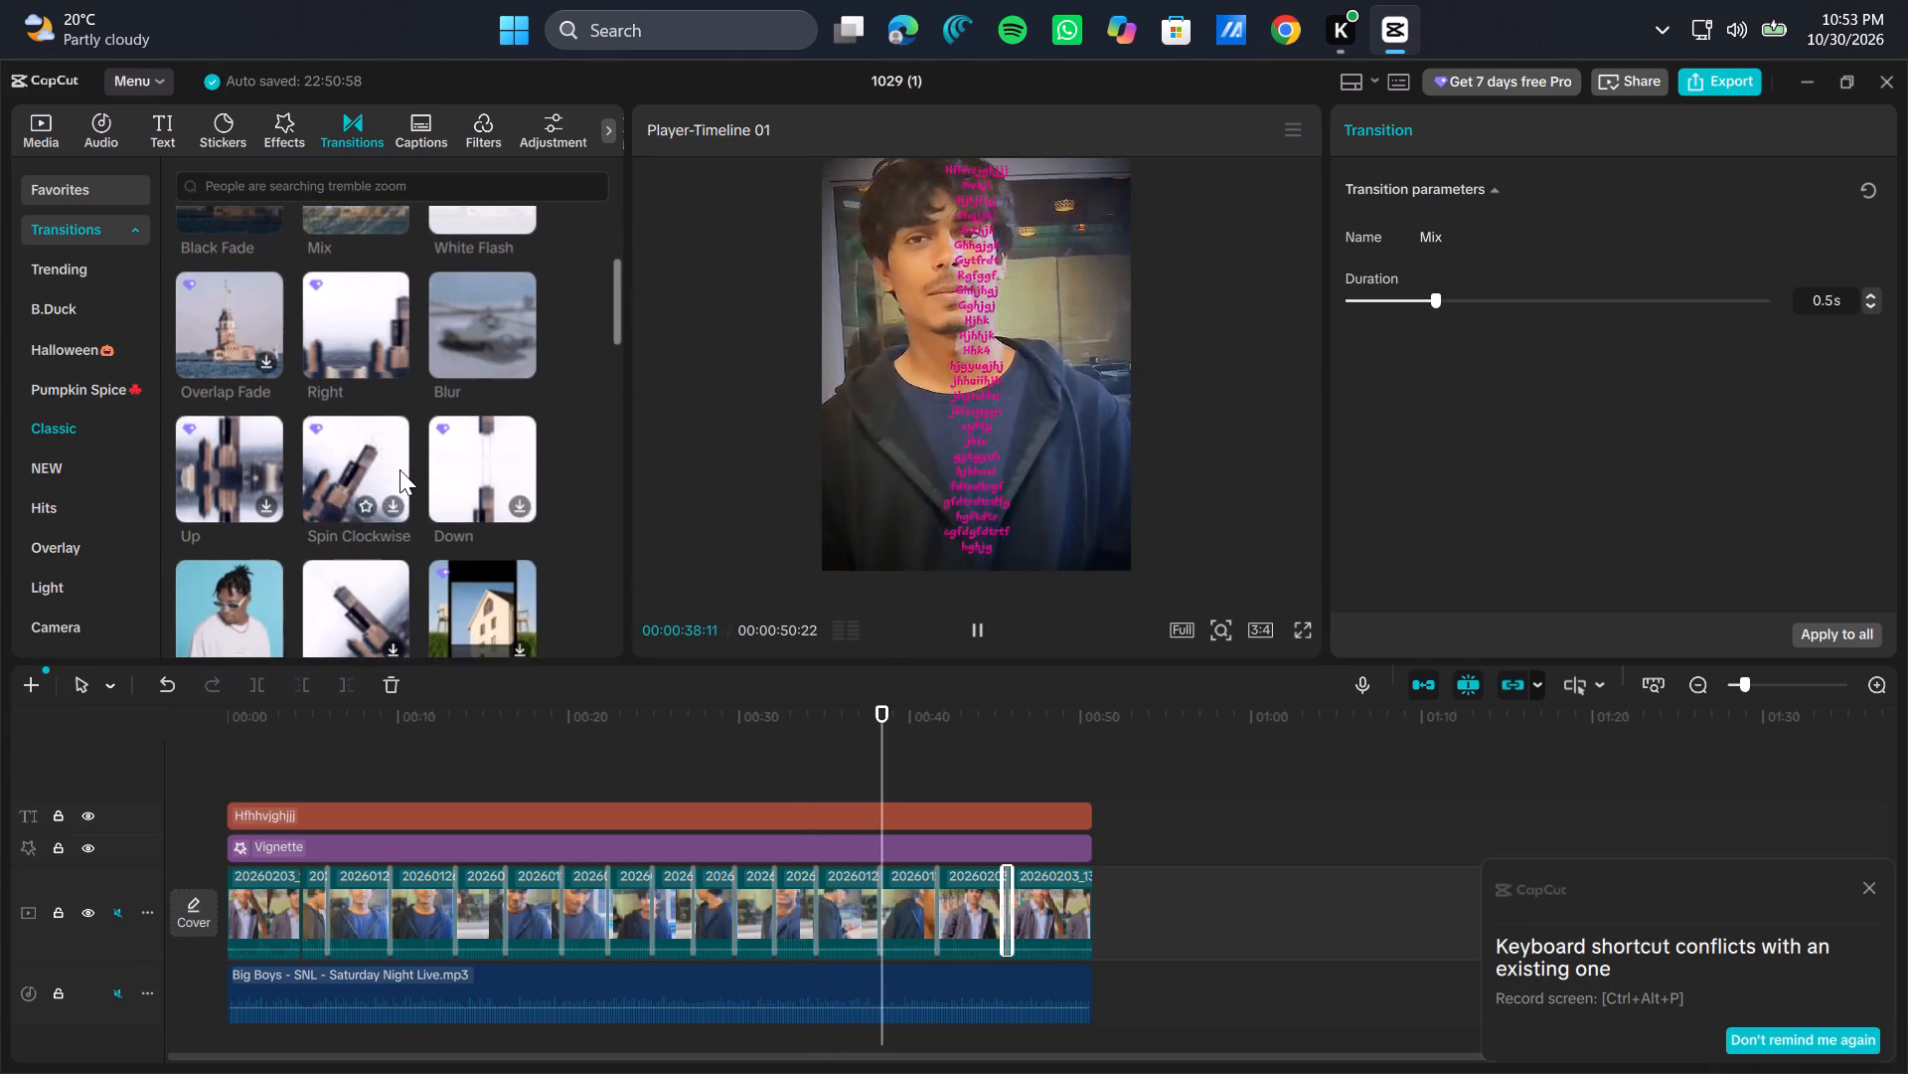
{"action": "scroll", "coordinate": [399, 469], "scroll_direction": "down", "scroll_amount": 1}
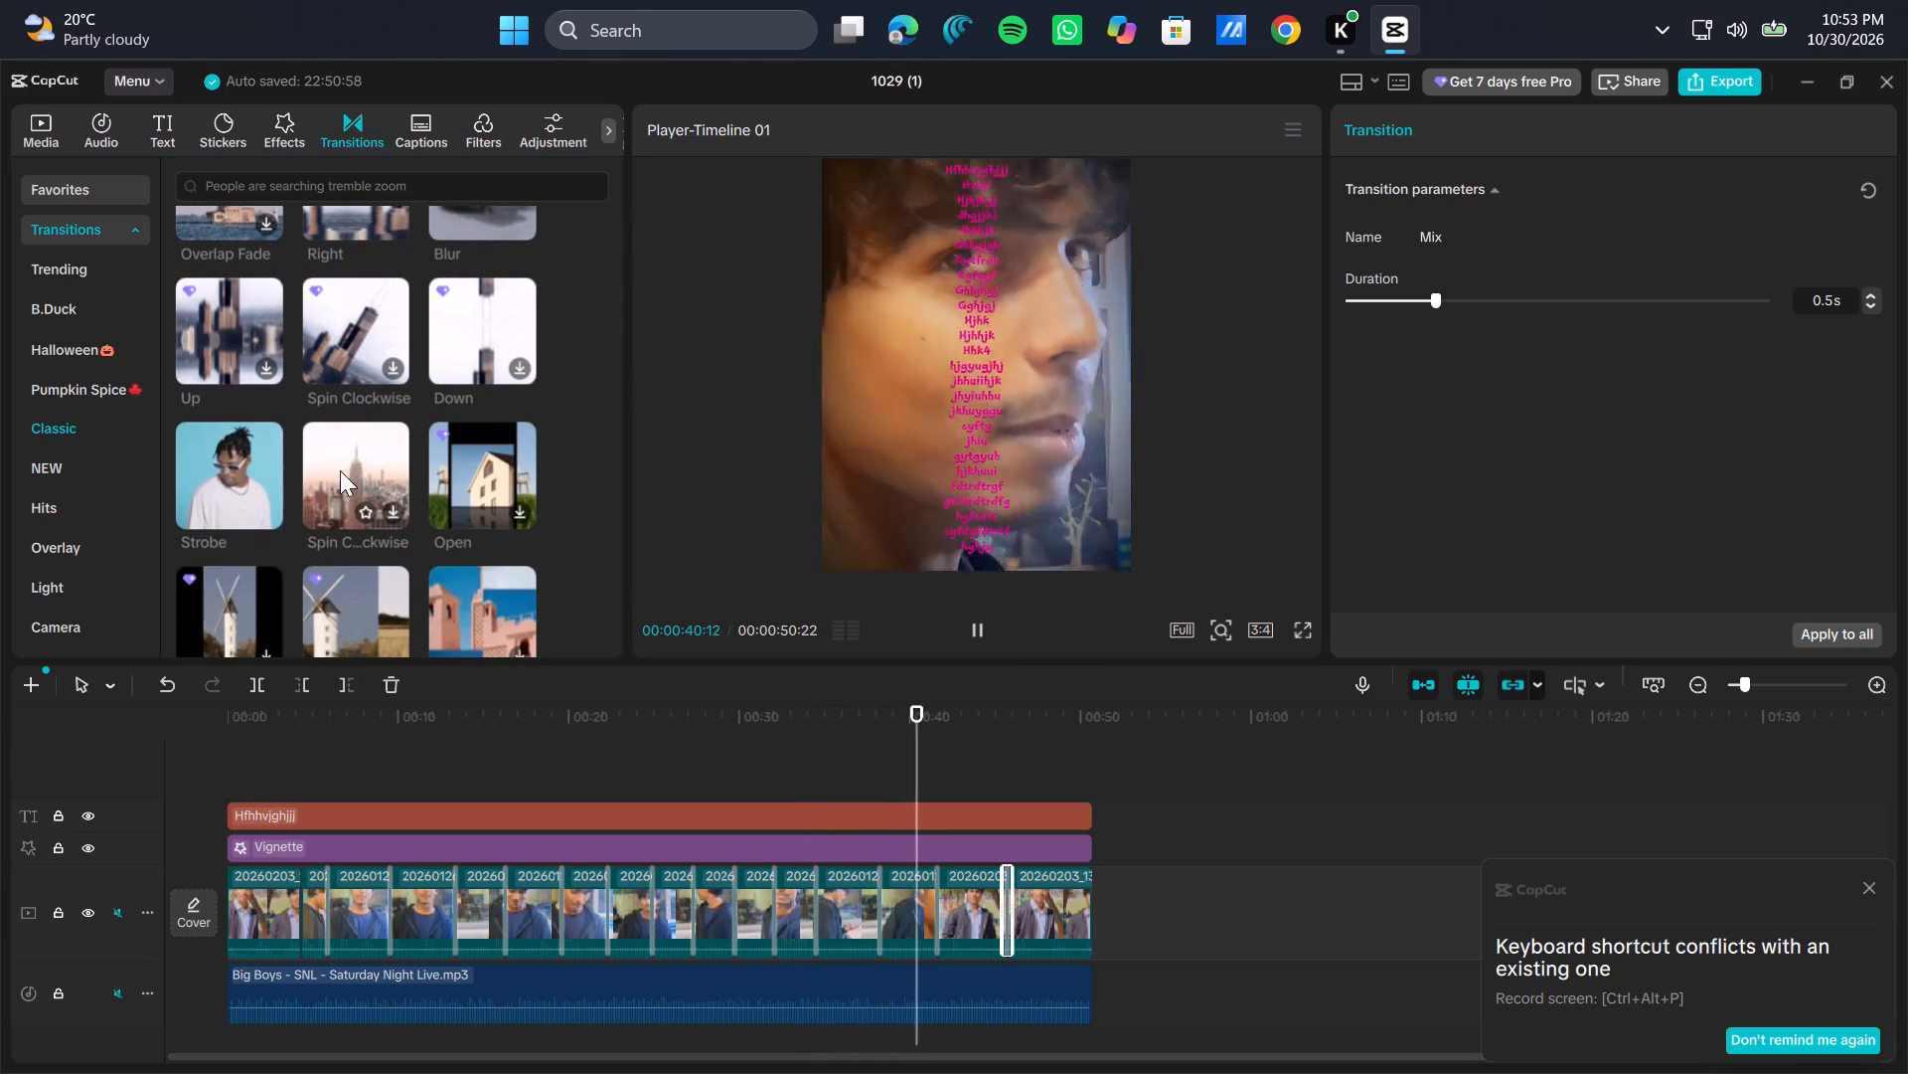
{"action": "scroll", "coordinate": [227, 476], "scroll_direction": "down", "scroll_amount": 2}
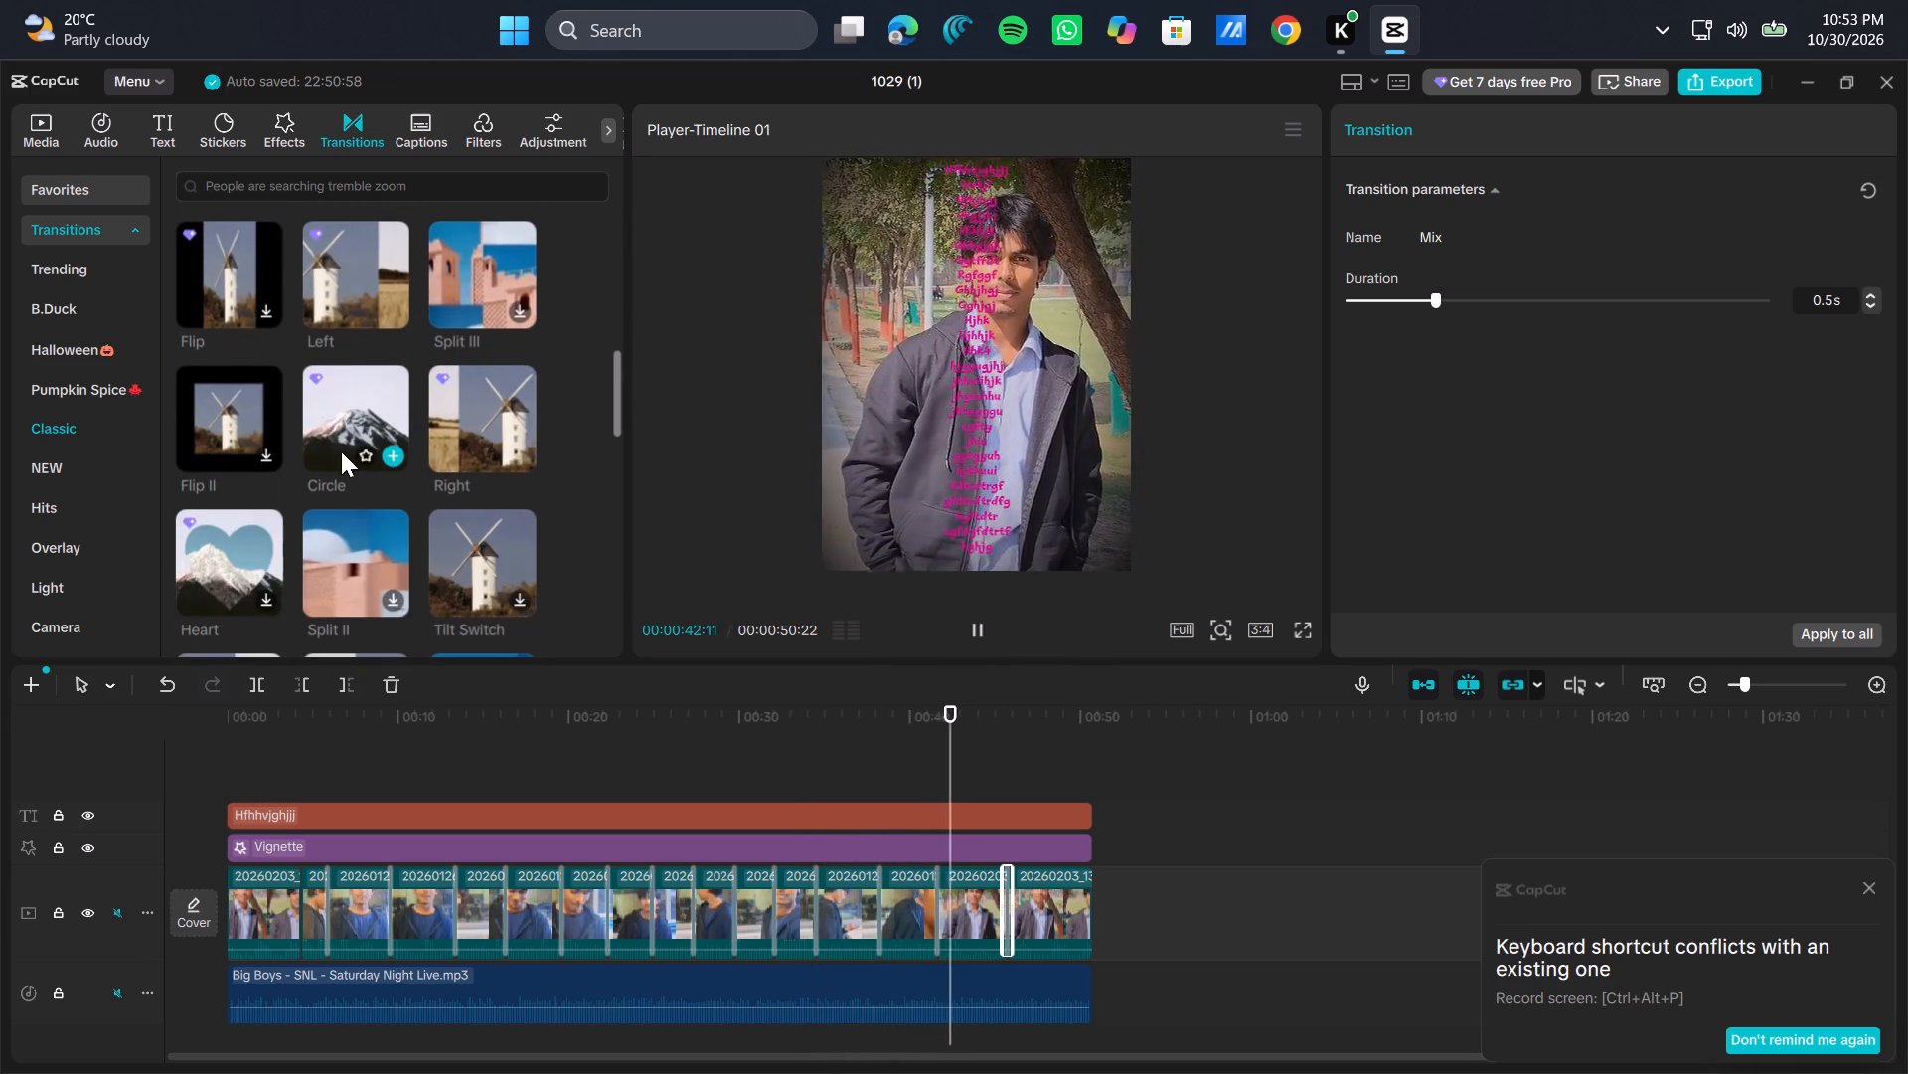
{"action": "scroll", "coordinate": [420, 481], "scroll_direction": "down", "scroll_amount": 1}
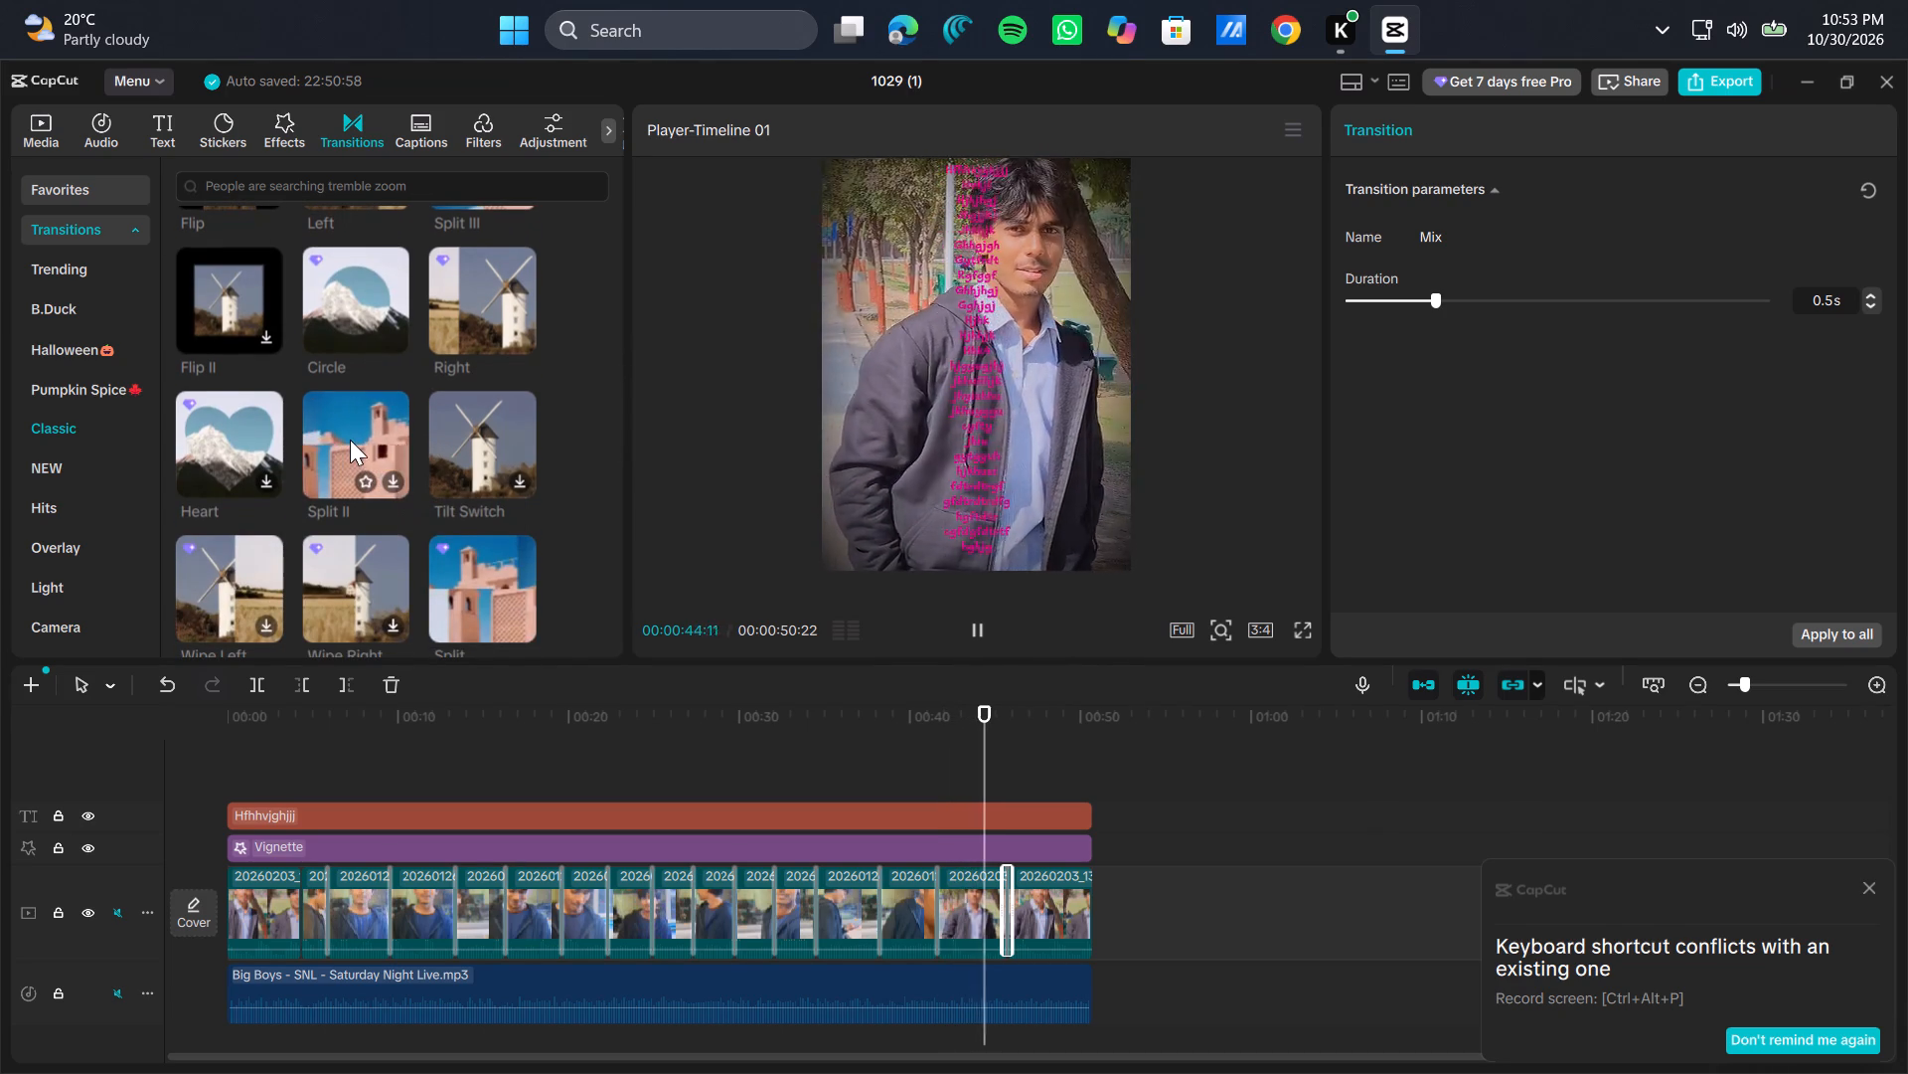
{"action": "scroll", "coordinate": [350, 440], "scroll_direction": "down", "scroll_amount": 1}
{"action": "scroll", "coordinate": [239, 471], "scroll_direction": "down", "scroll_amount": 1}
{"action": "scroll", "coordinate": [239, 471], "scroll_direction": "up", "scroll_amount": 1}
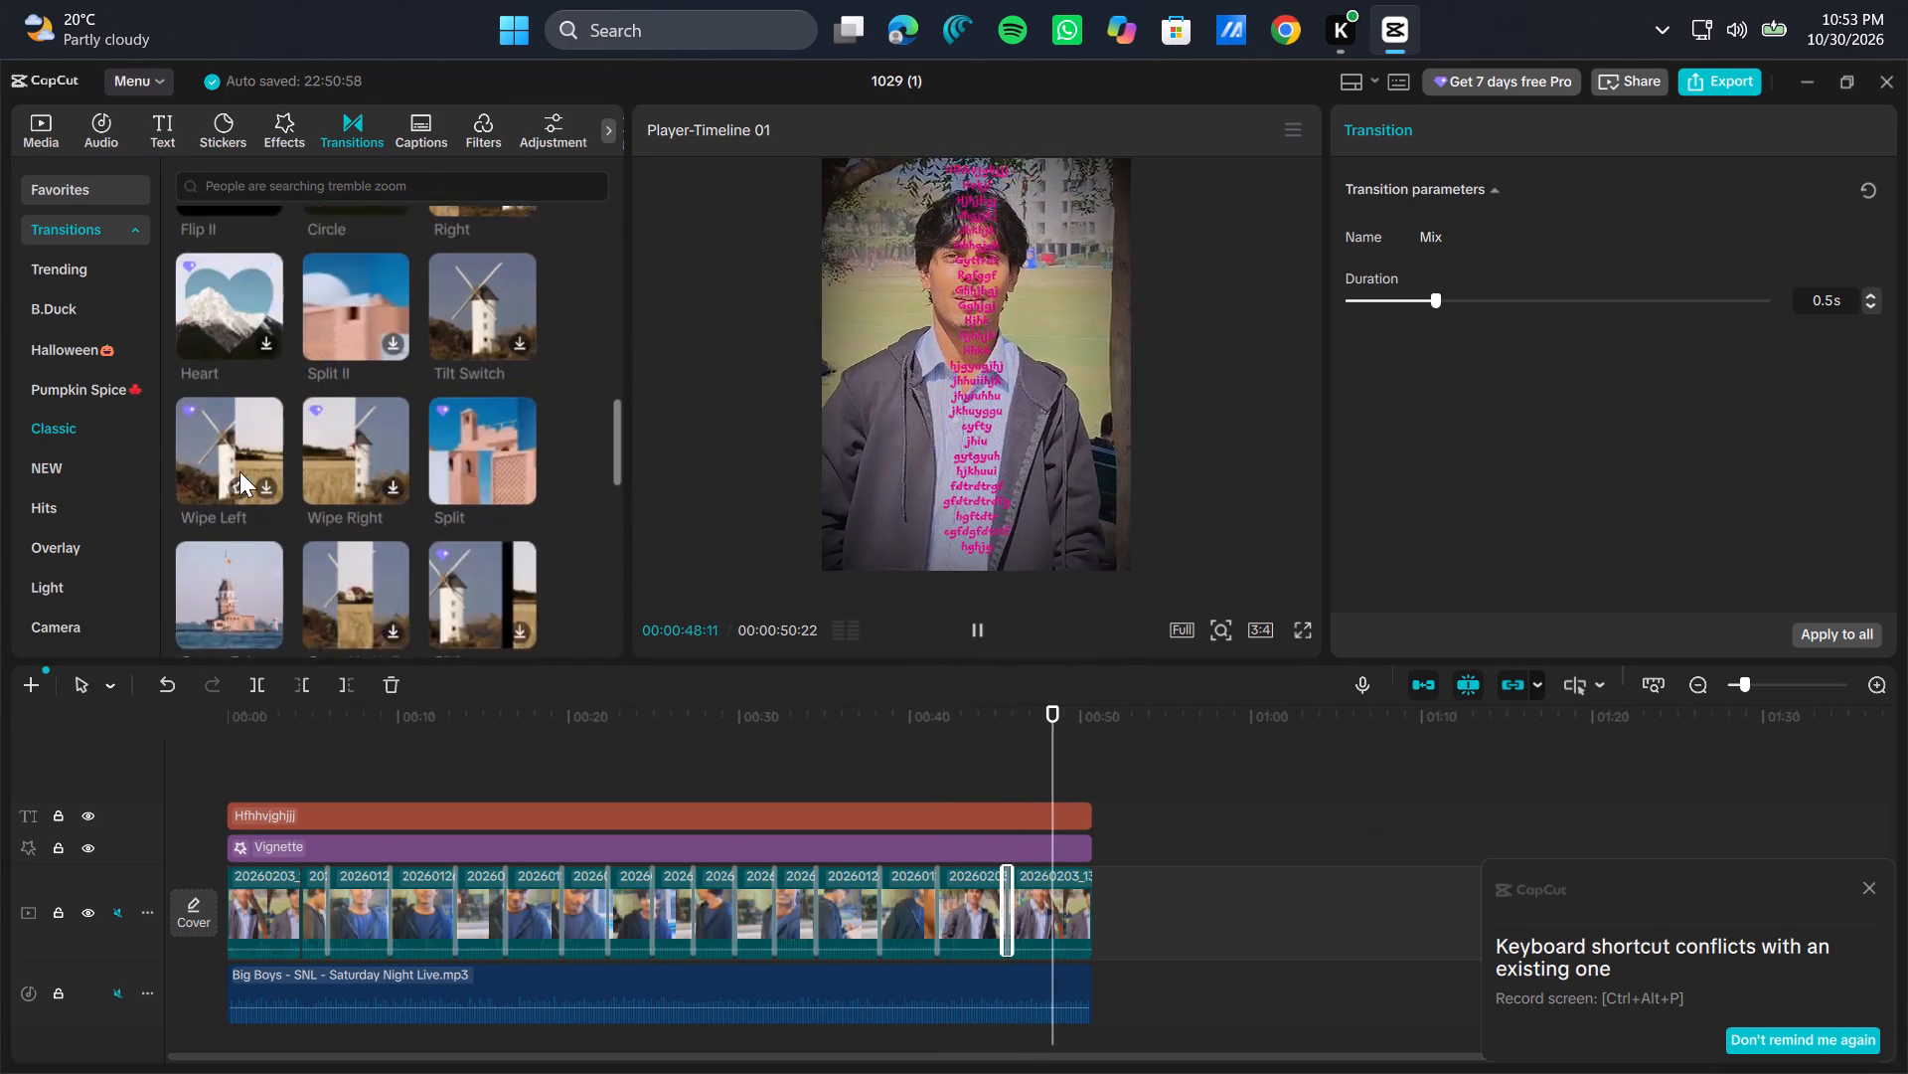
{"action": "scroll", "coordinate": [239, 471], "scroll_direction": "up", "scroll_amount": 1}
Delete the Mix transition between the second and third clips on the main track.
{"action": "left_click", "coordinate": [329, 896]}
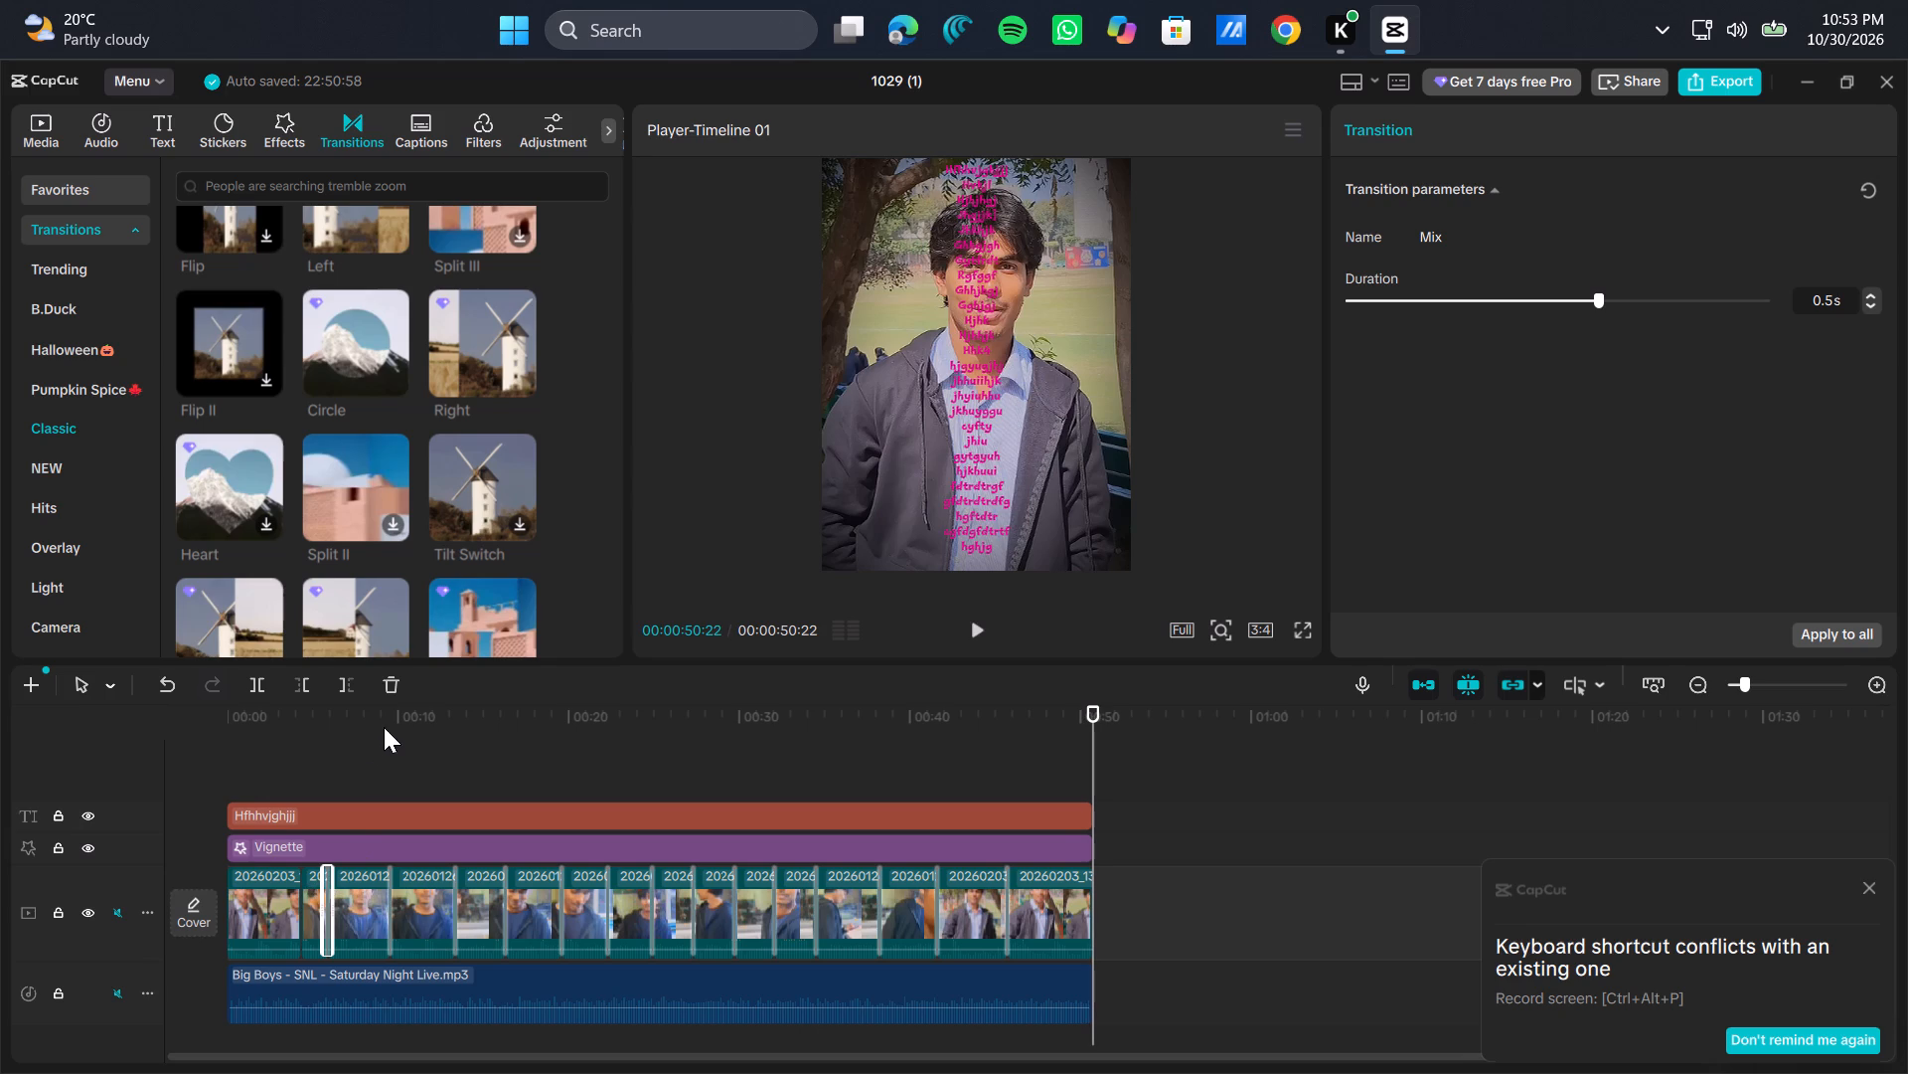
{"action": "left_click", "coordinate": [388, 691]}
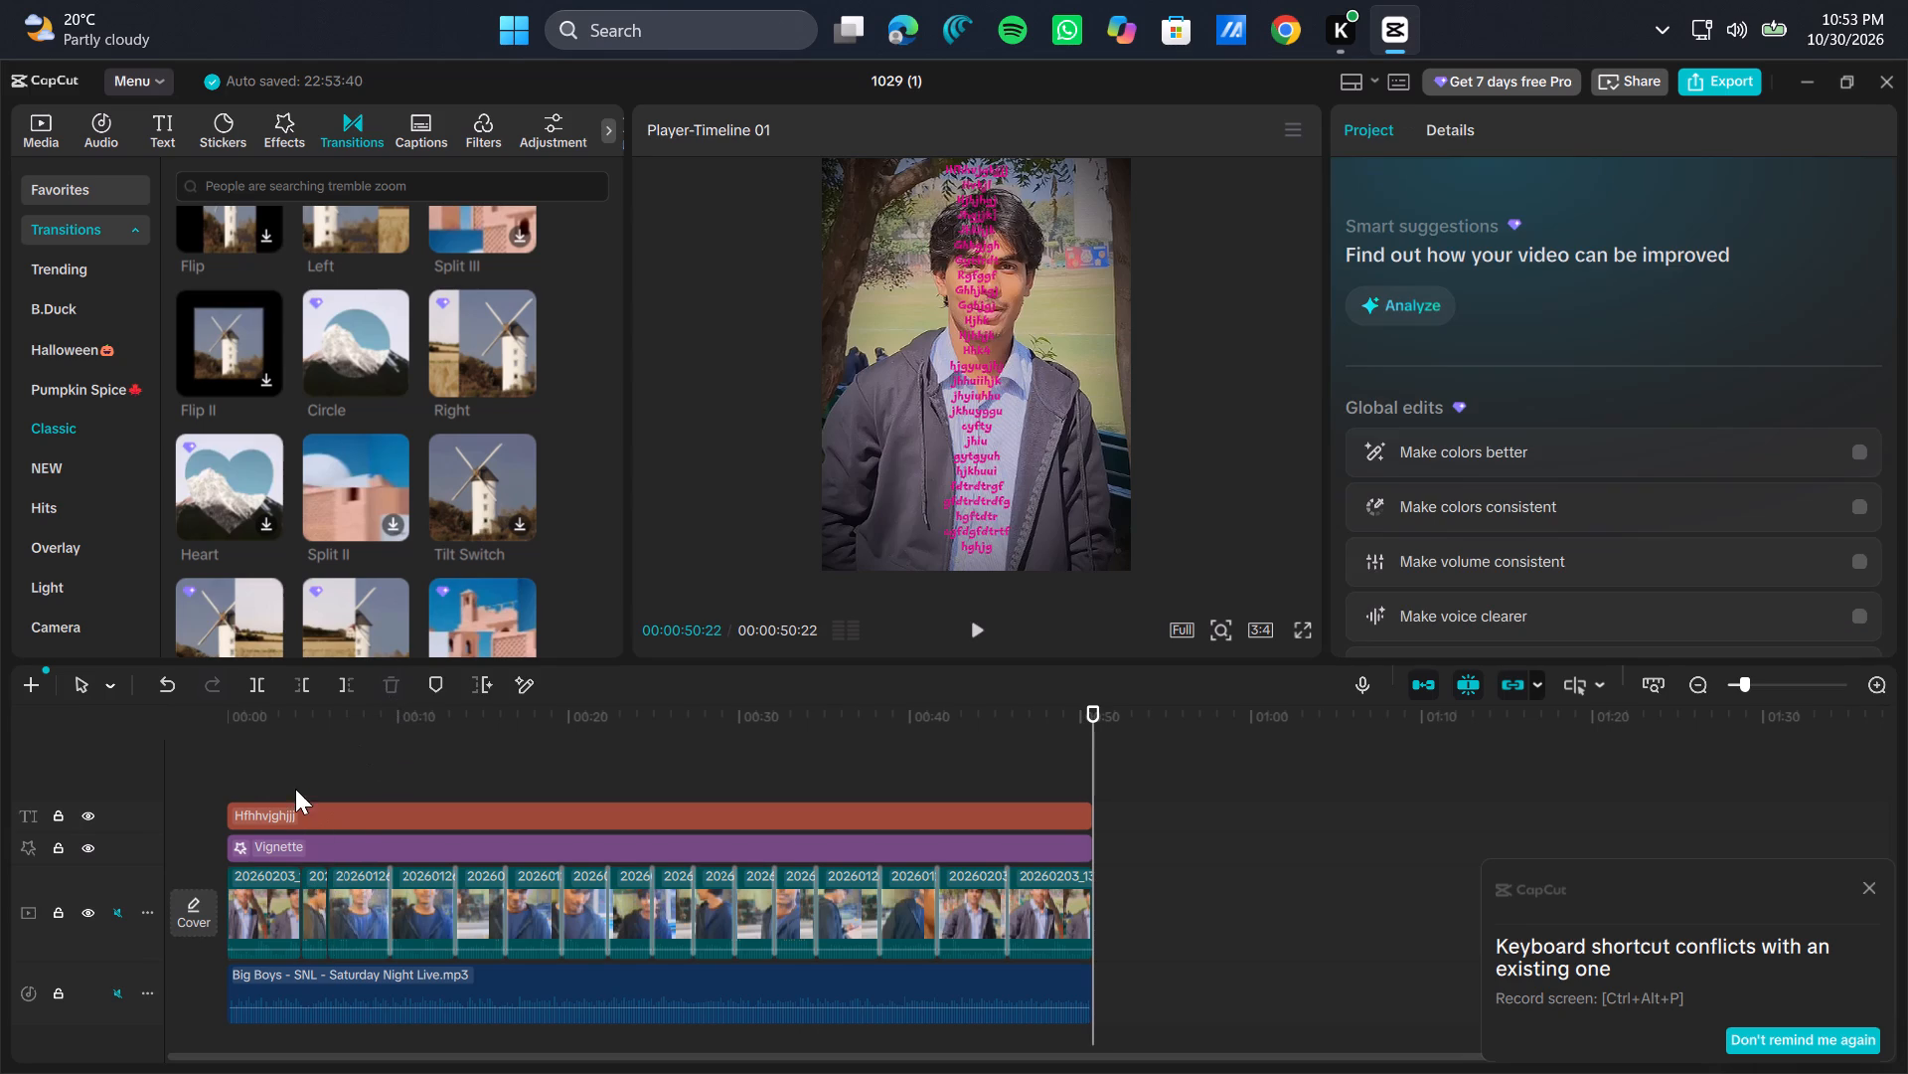
Add the Classic Center Enlarge transition to the video cut at 00:00:04:11, between the first and second clips.
{"action": "left_click", "coordinate": [300, 753]}
{"action": "right_click", "coordinate": [300, 753]}
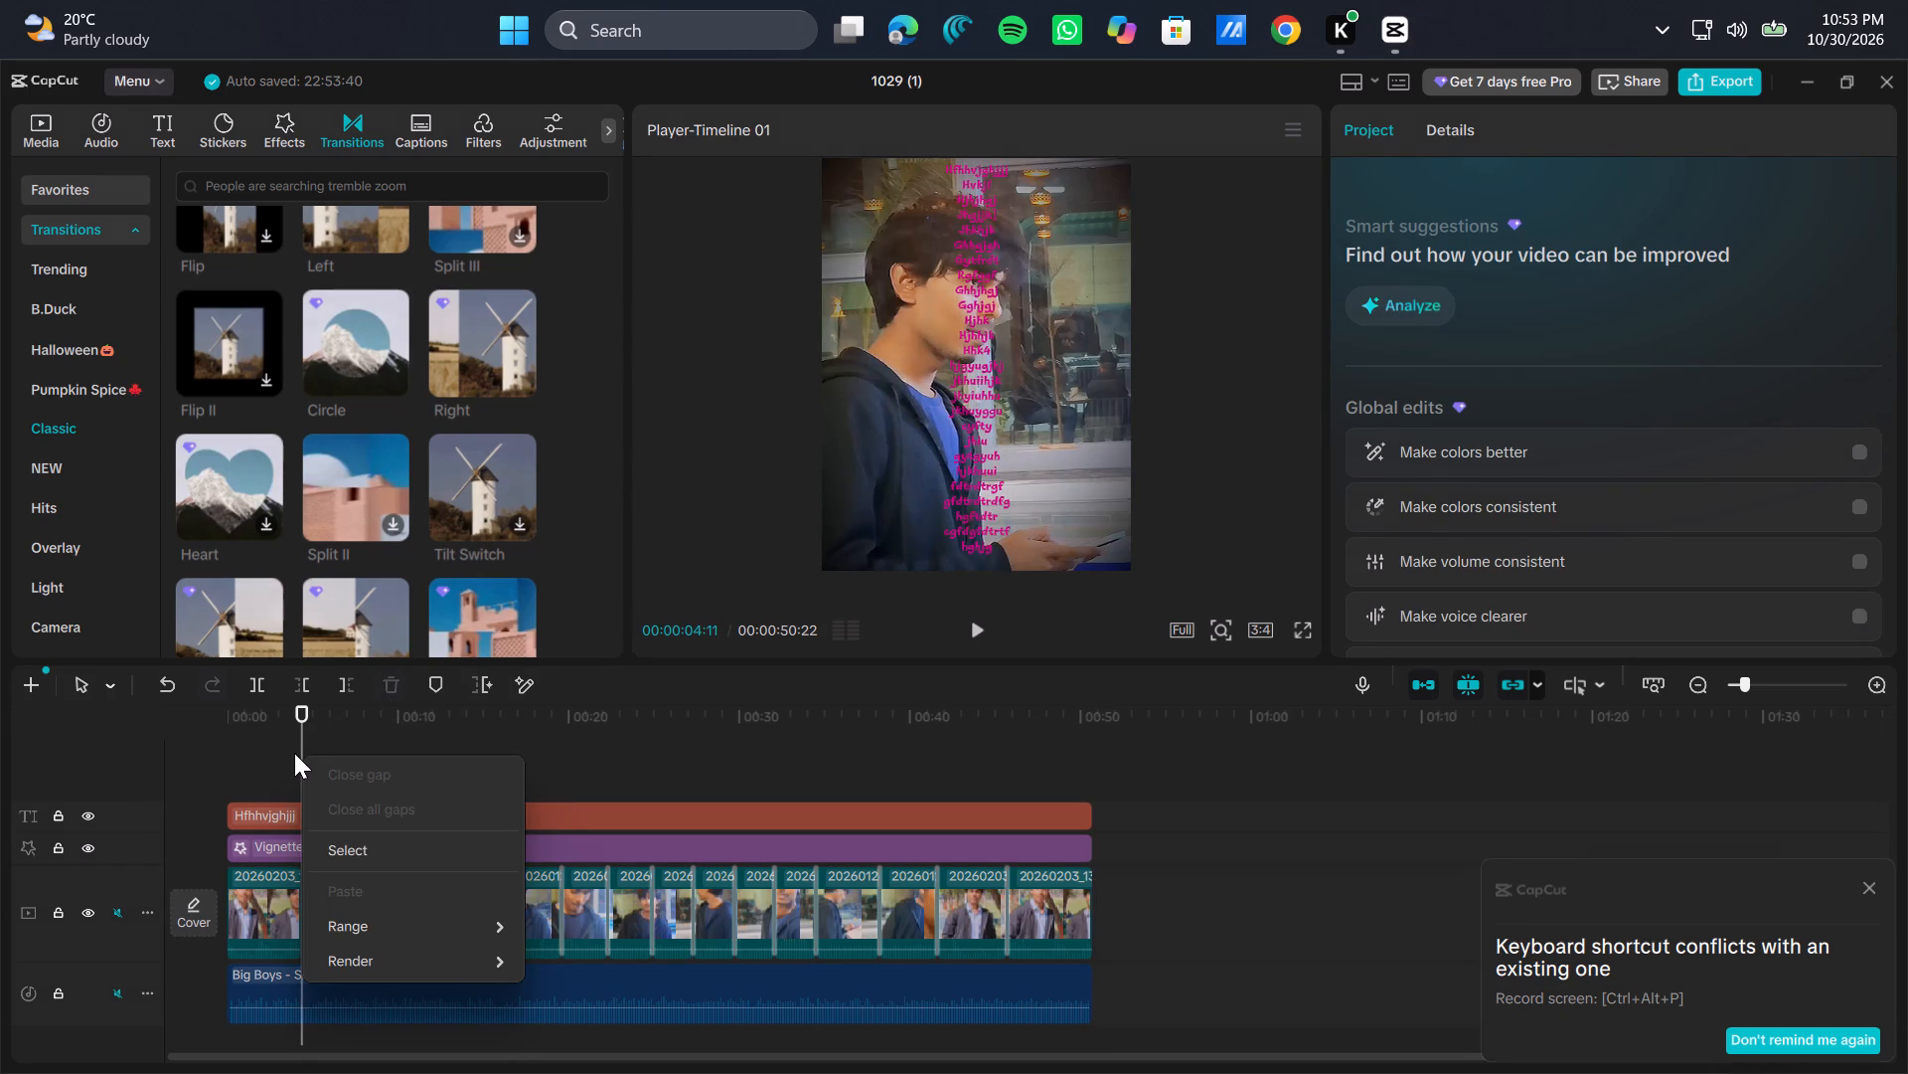
{"action": "left_click", "coordinate": [407, 744]}
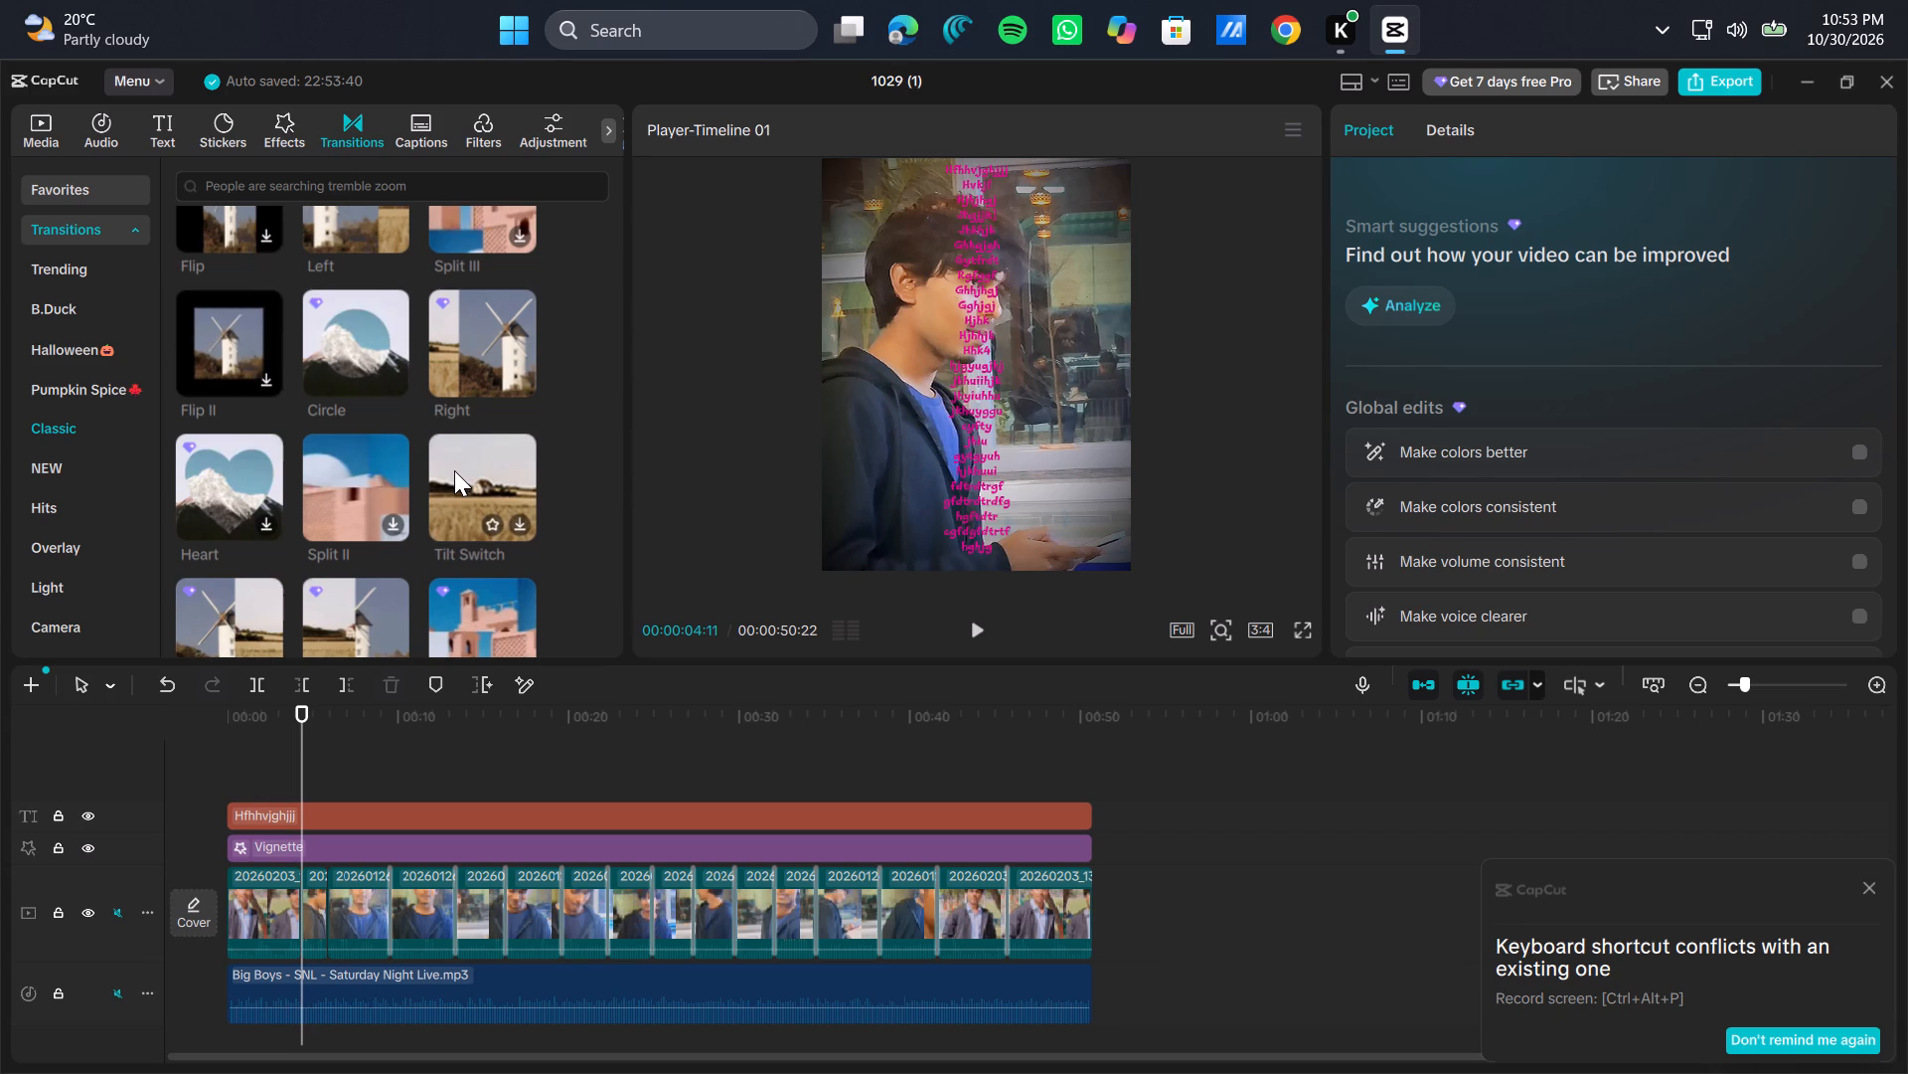
{"action": "scroll", "coordinate": [420, 396], "scroll_direction": "up", "scroll_amount": 1}
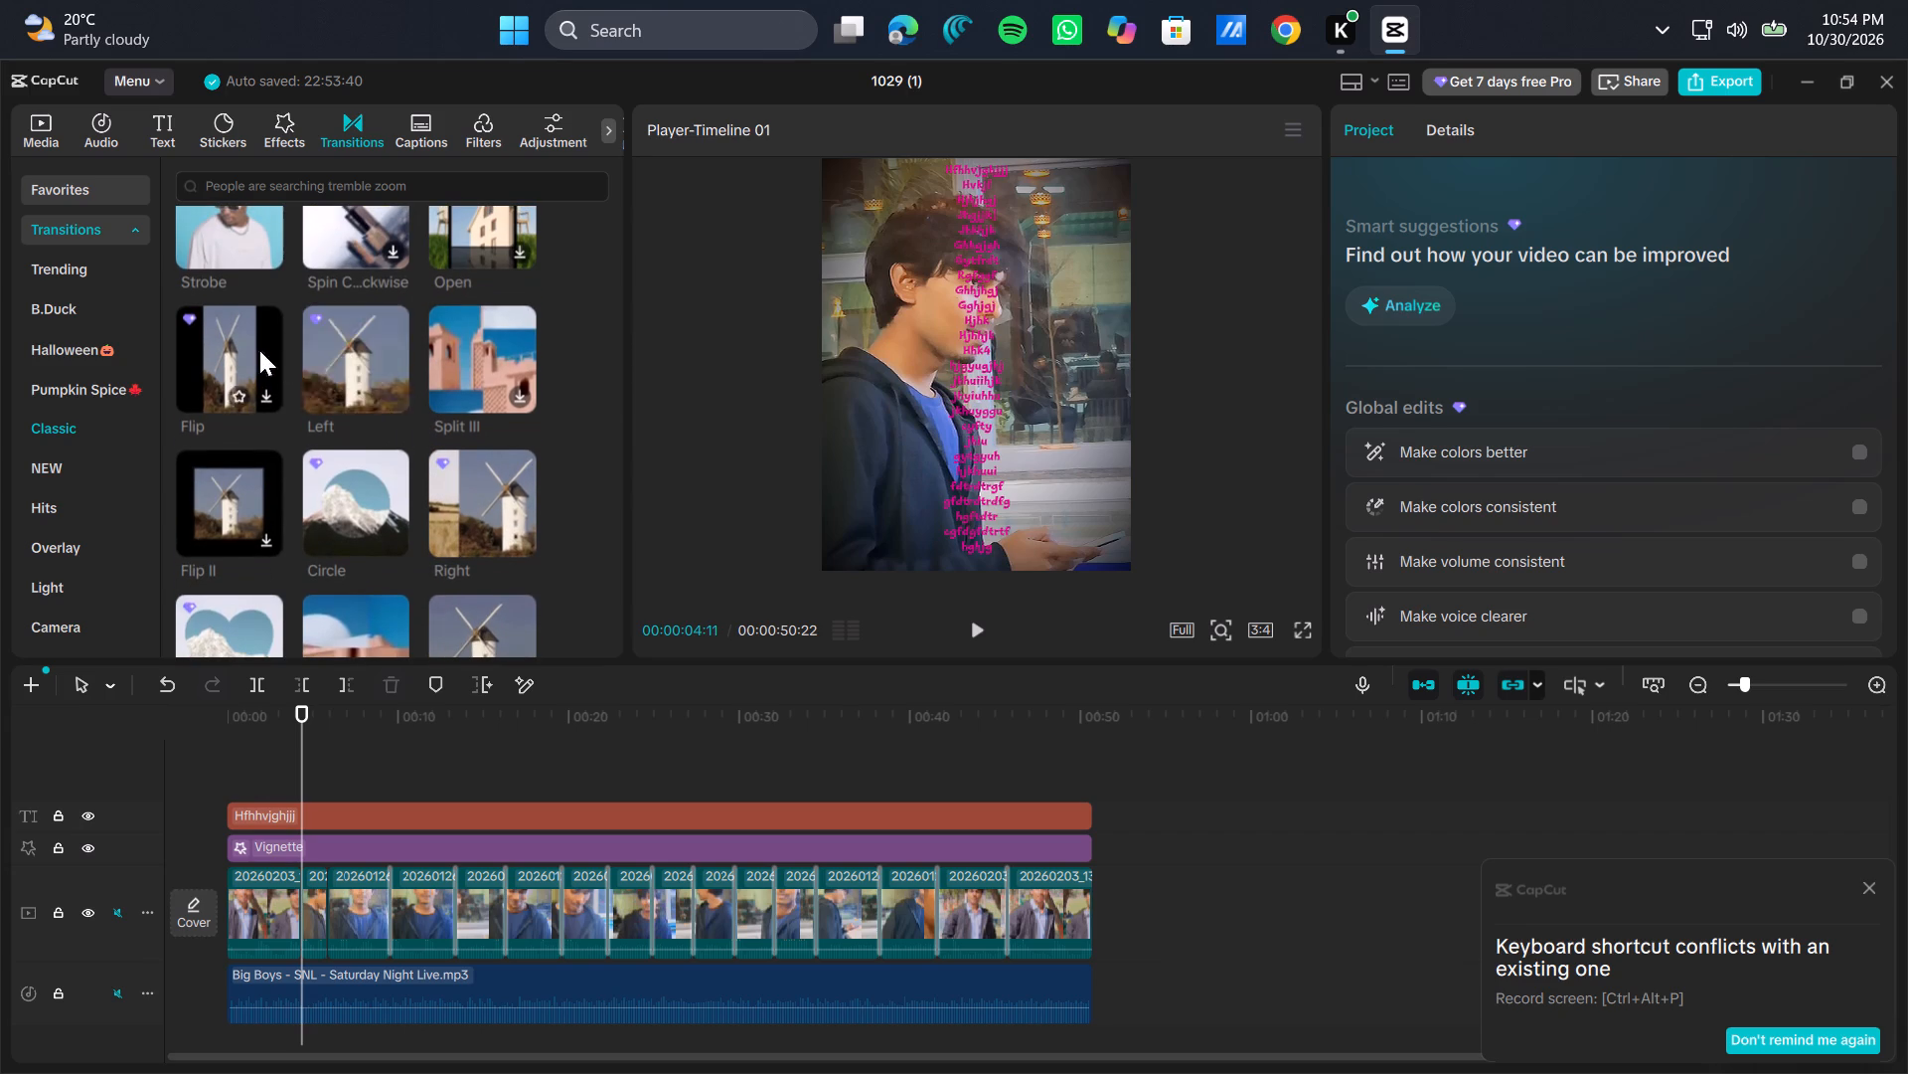
{"action": "scroll", "coordinate": [238, 347], "scroll_direction": "up", "scroll_amount": 1}
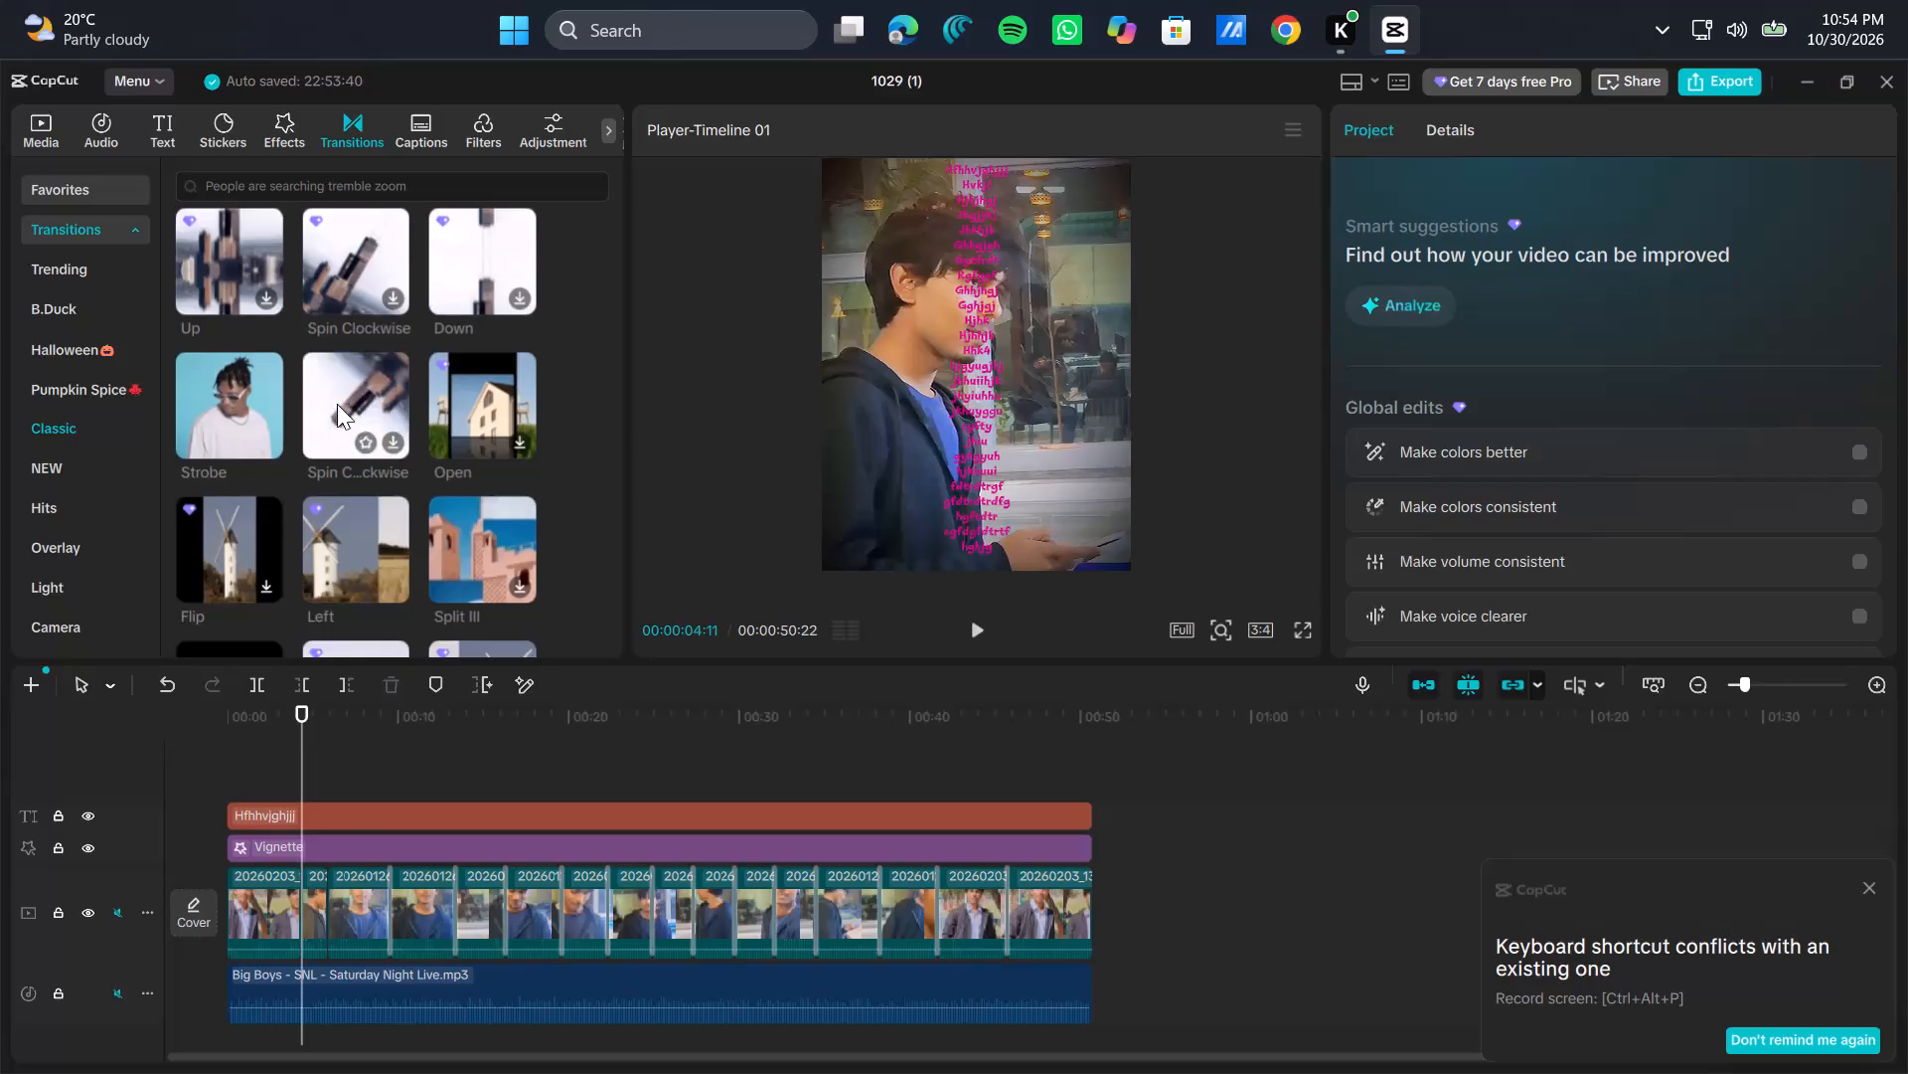
{"action": "scroll", "coordinate": [337, 404], "scroll_direction": "down", "scroll_amount": 2}
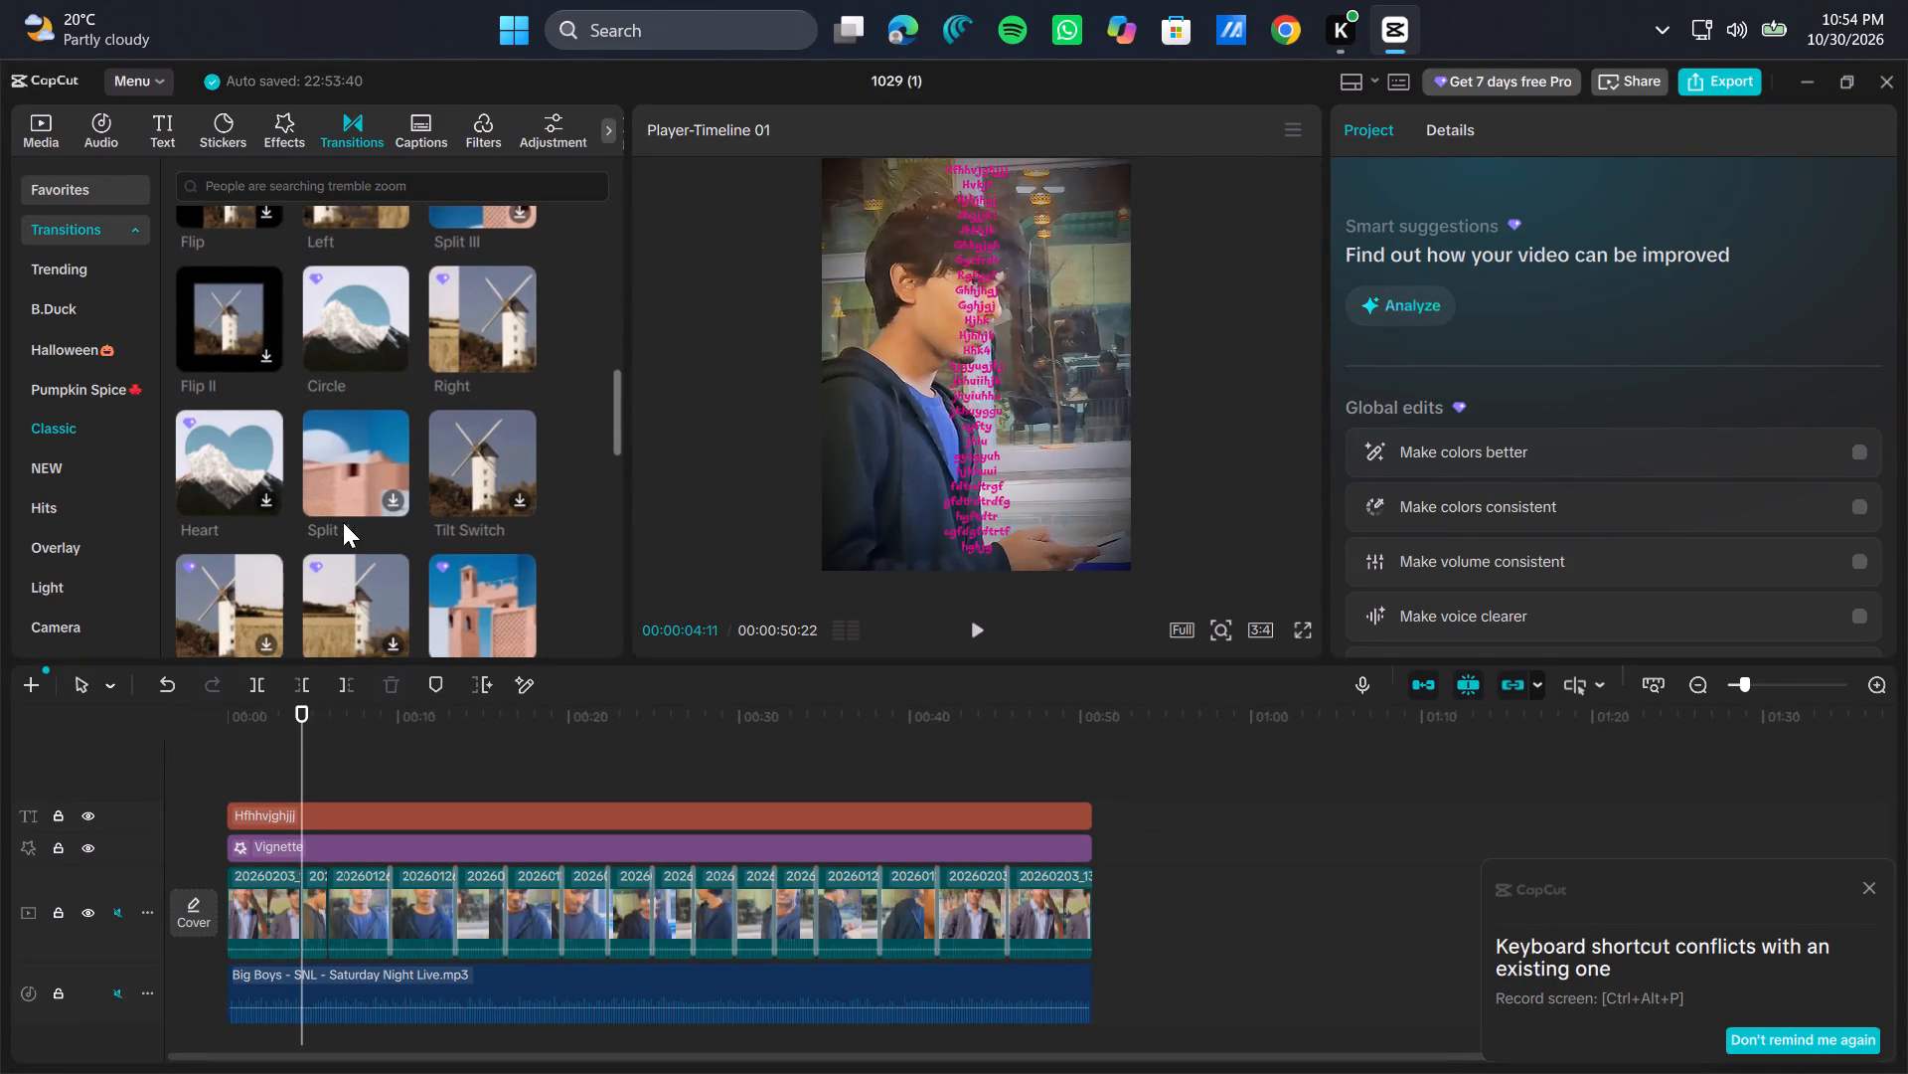
{"action": "scroll", "coordinate": [343, 522], "scroll_direction": "down", "scroll_amount": 1}
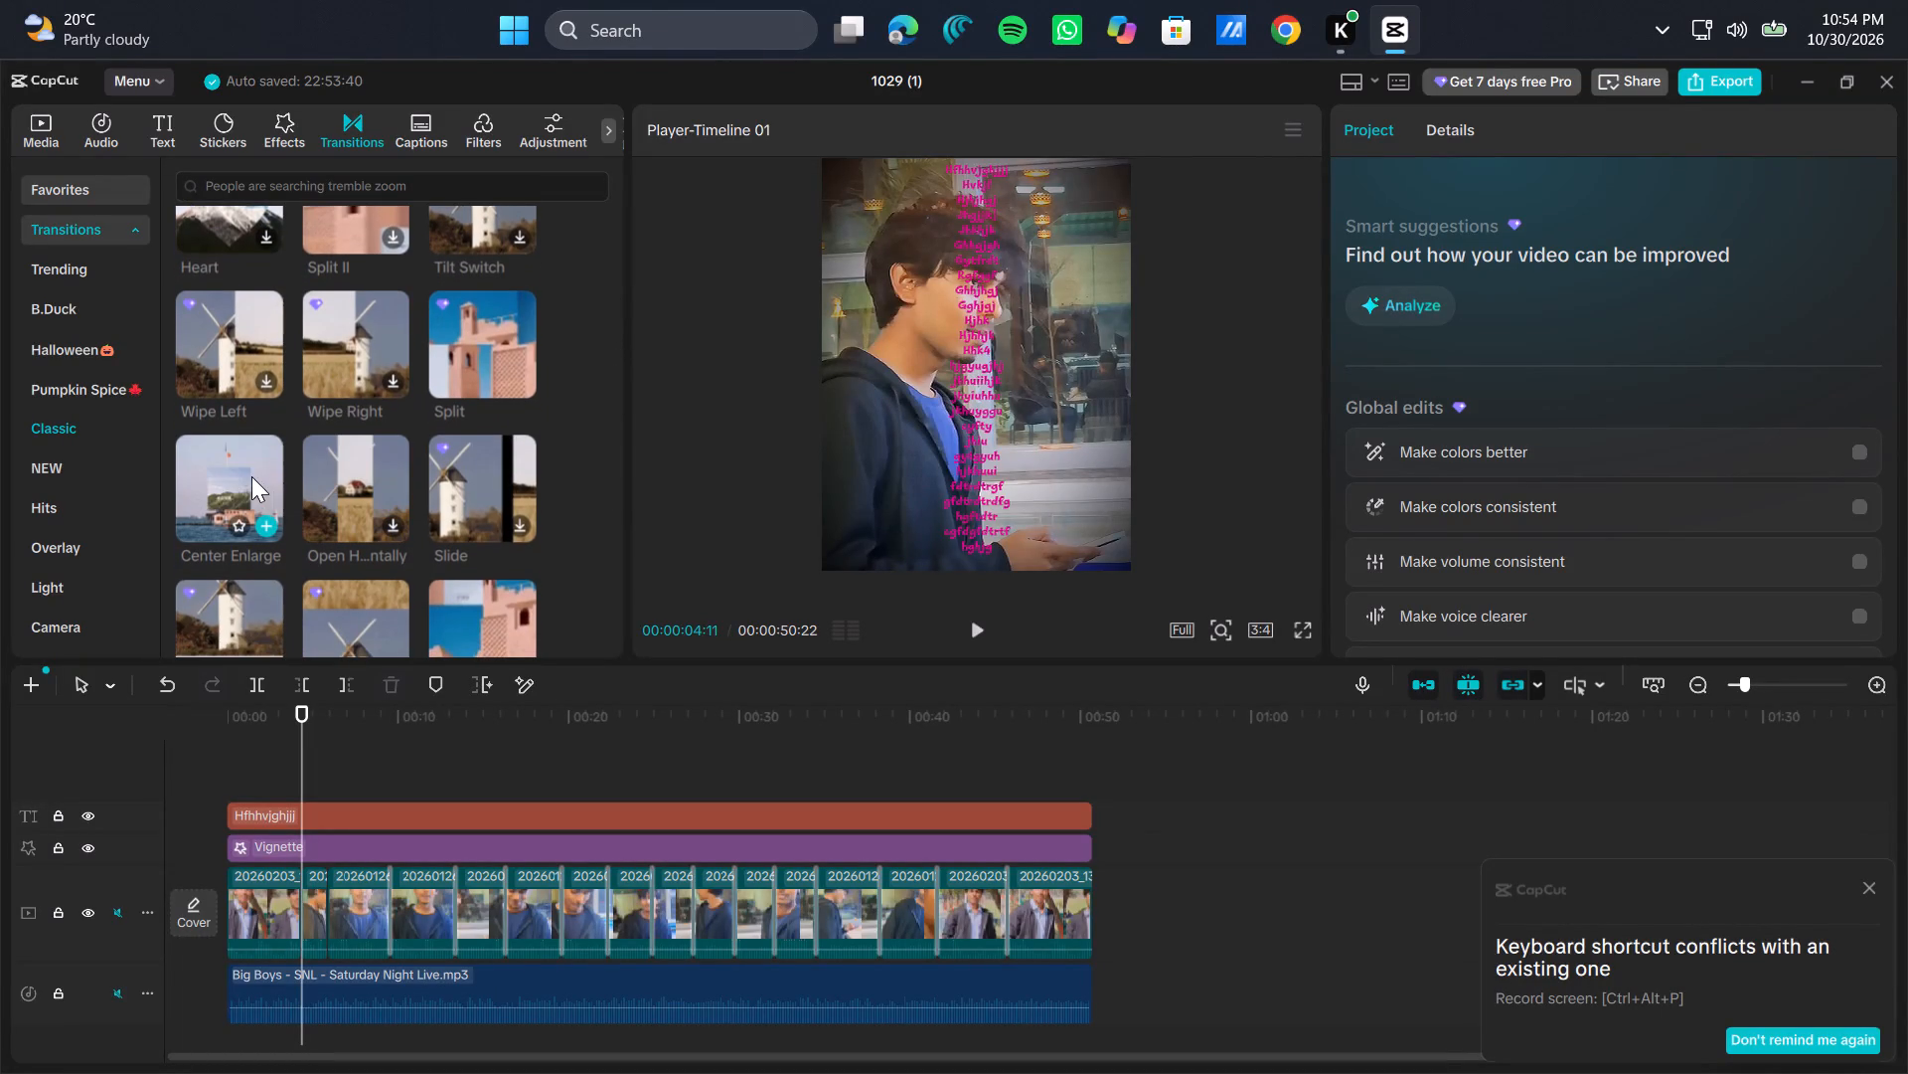
{"action": "left_click", "coordinate": [264, 527]}
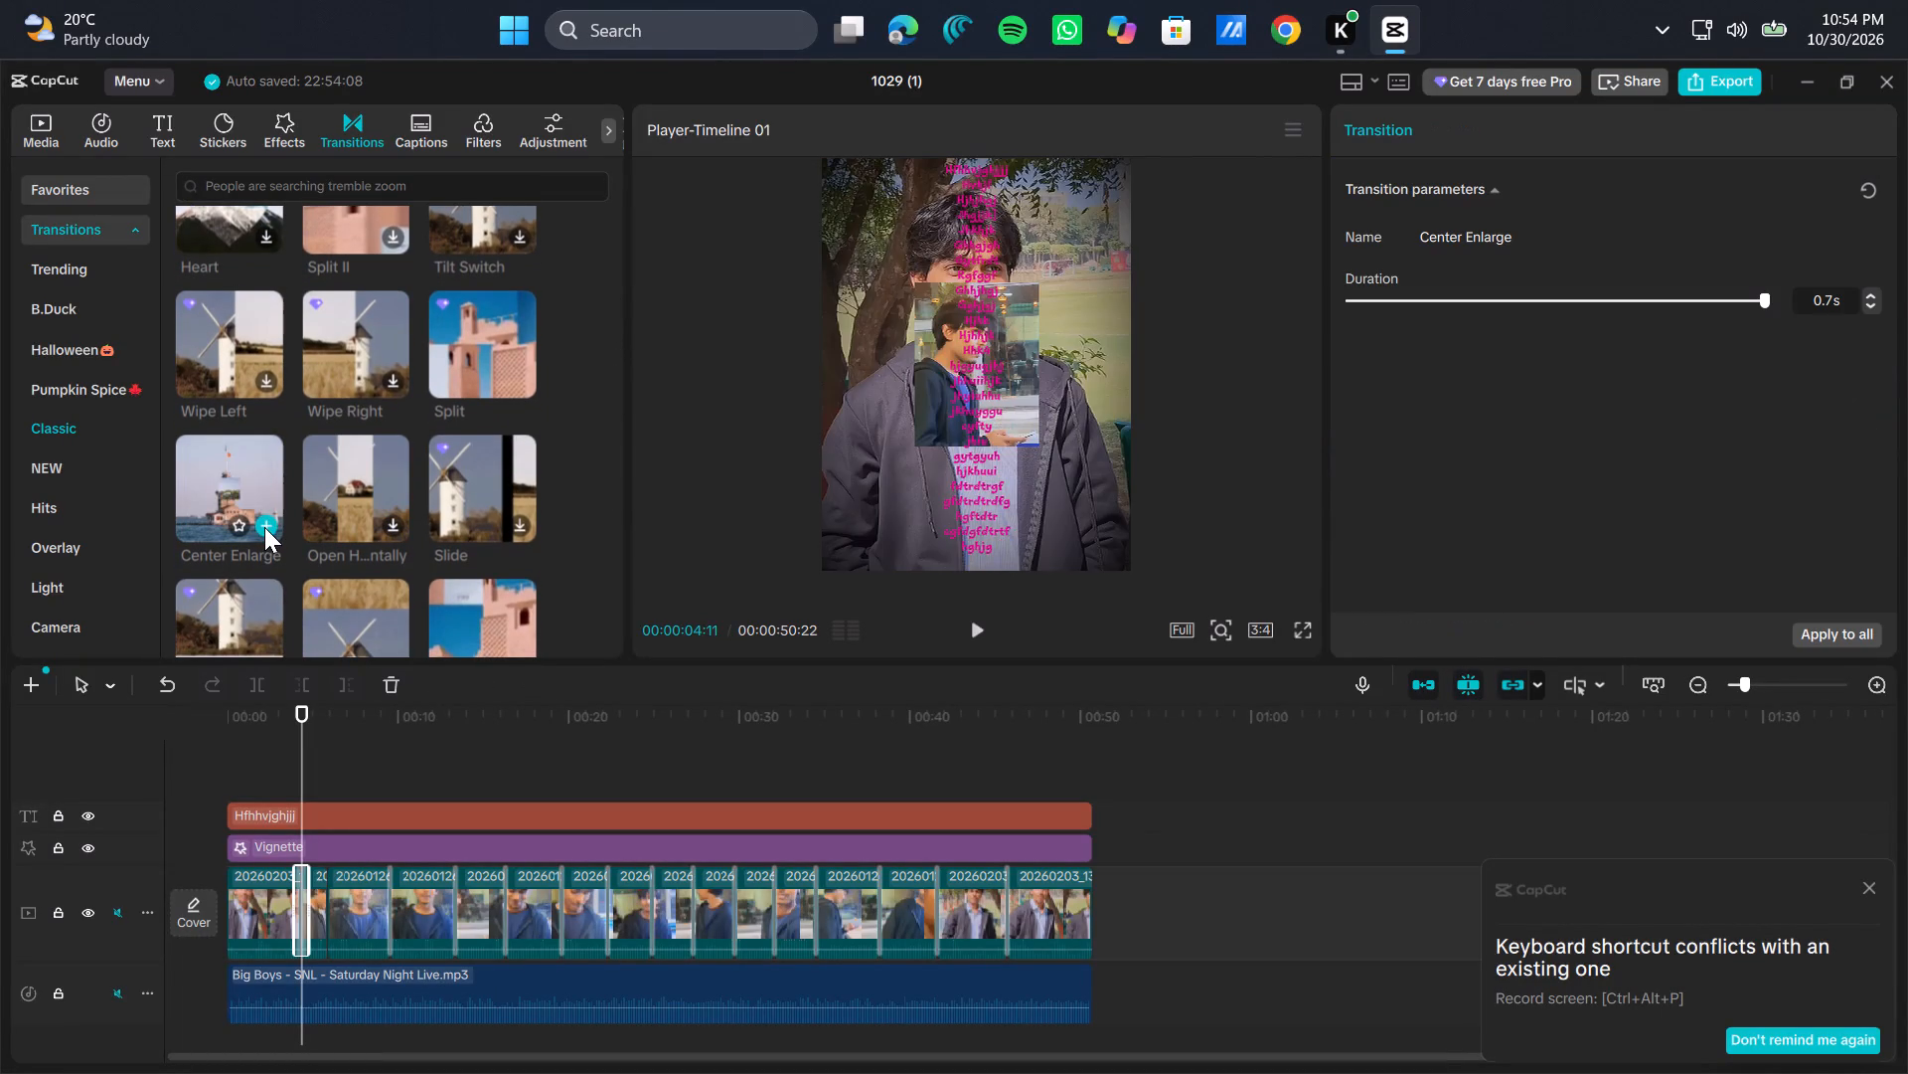
Play the edit from the beginning to review the Center Enlarge transition and the cuts after it, then return to the start.
{"action": "left_click_drag", "start_coordinate": [301, 768], "coordinate": [150, 822]}
{"action": "left_click", "coordinate": [971, 628]}
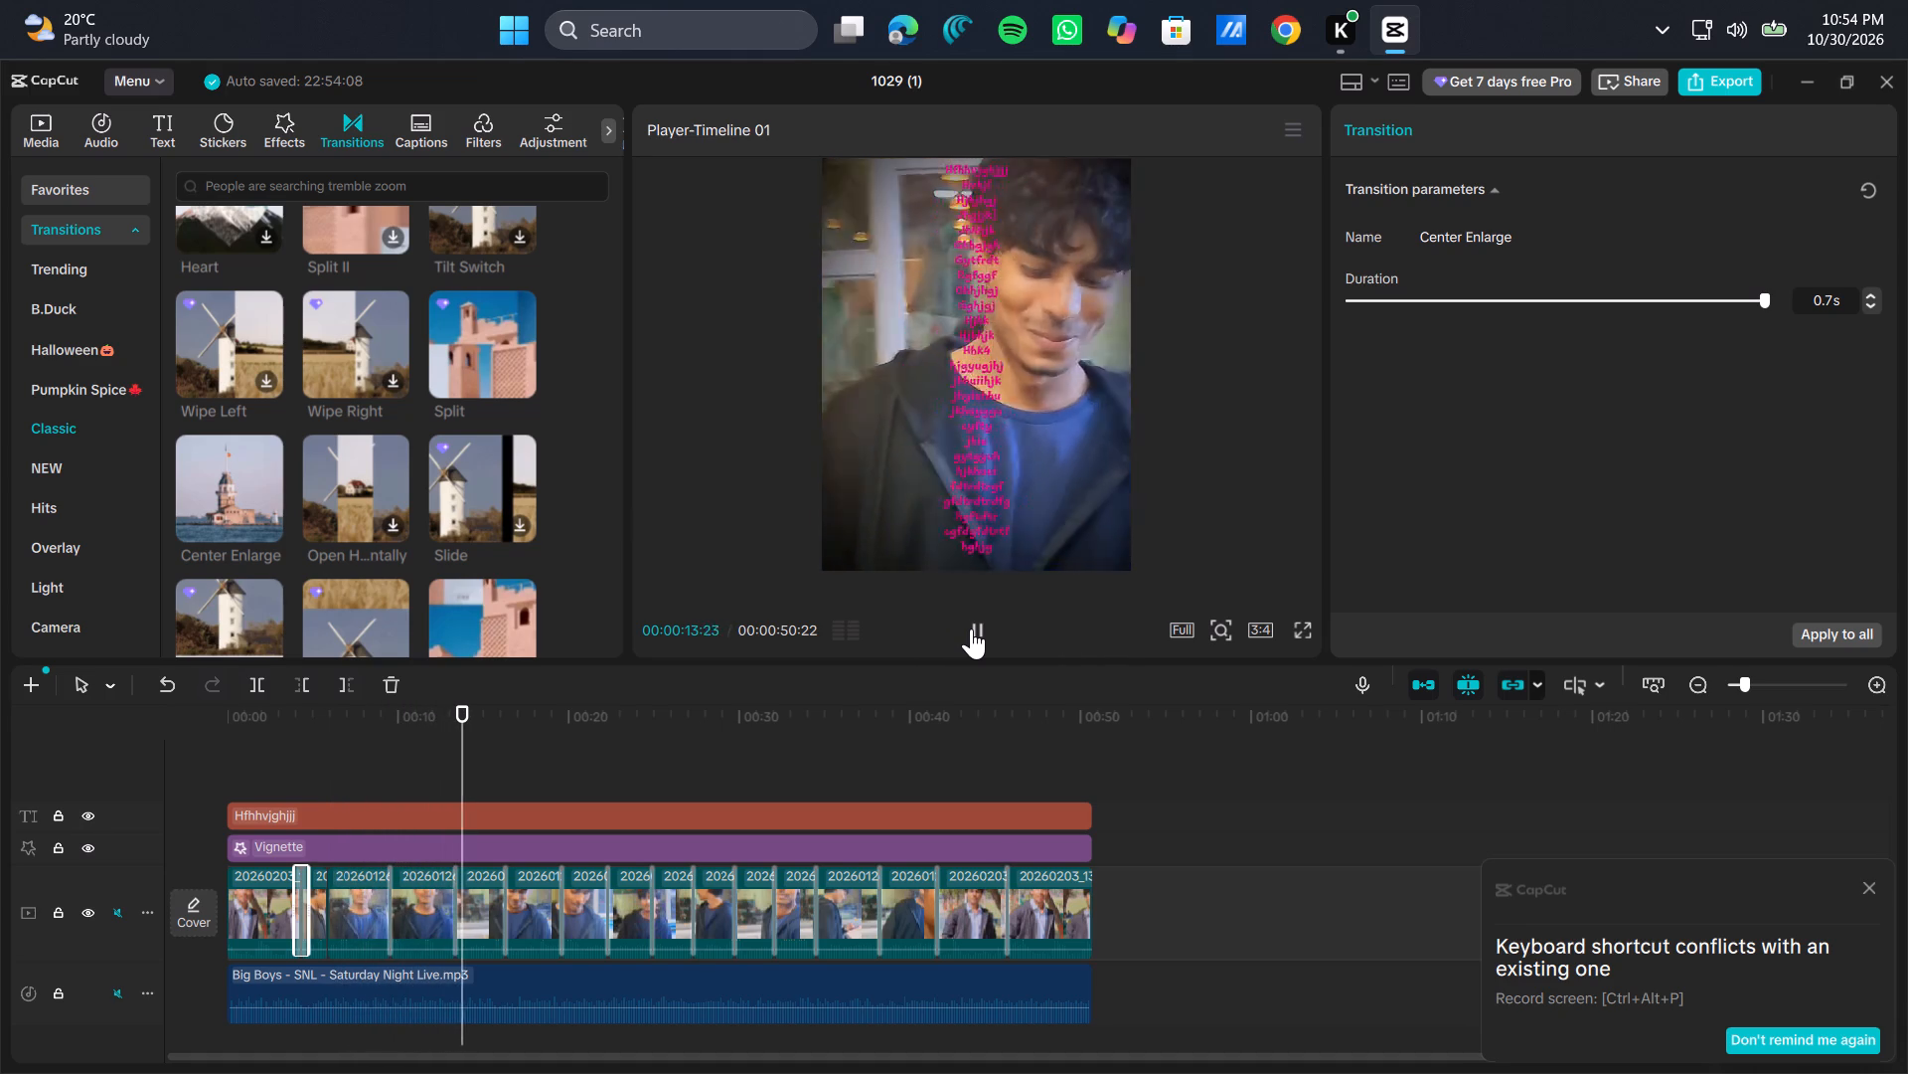
{"action": "left_click", "coordinate": [361, 723]}
{"action": "left_click_drag", "start_coordinate": [361, 740], "coordinate": [119, 841]}
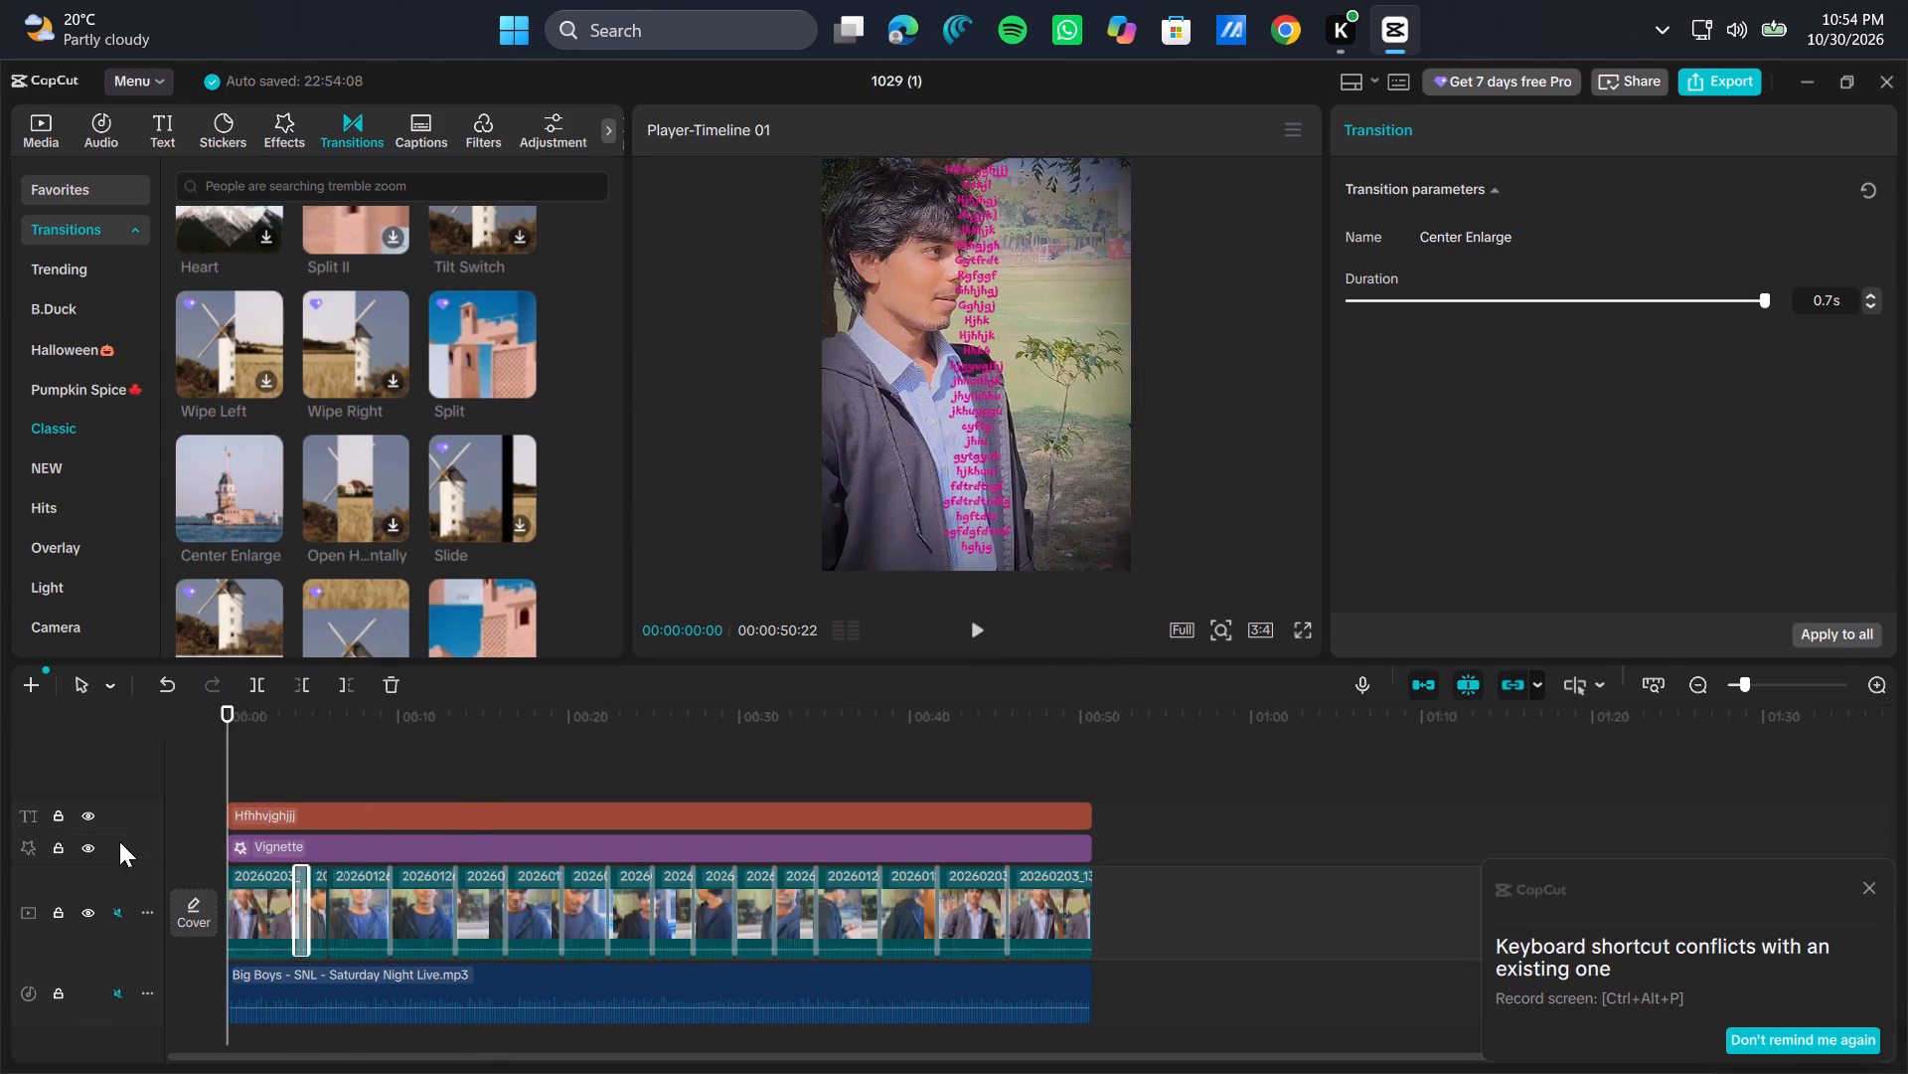
{"action": "left_click", "coordinate": [972, 623]}
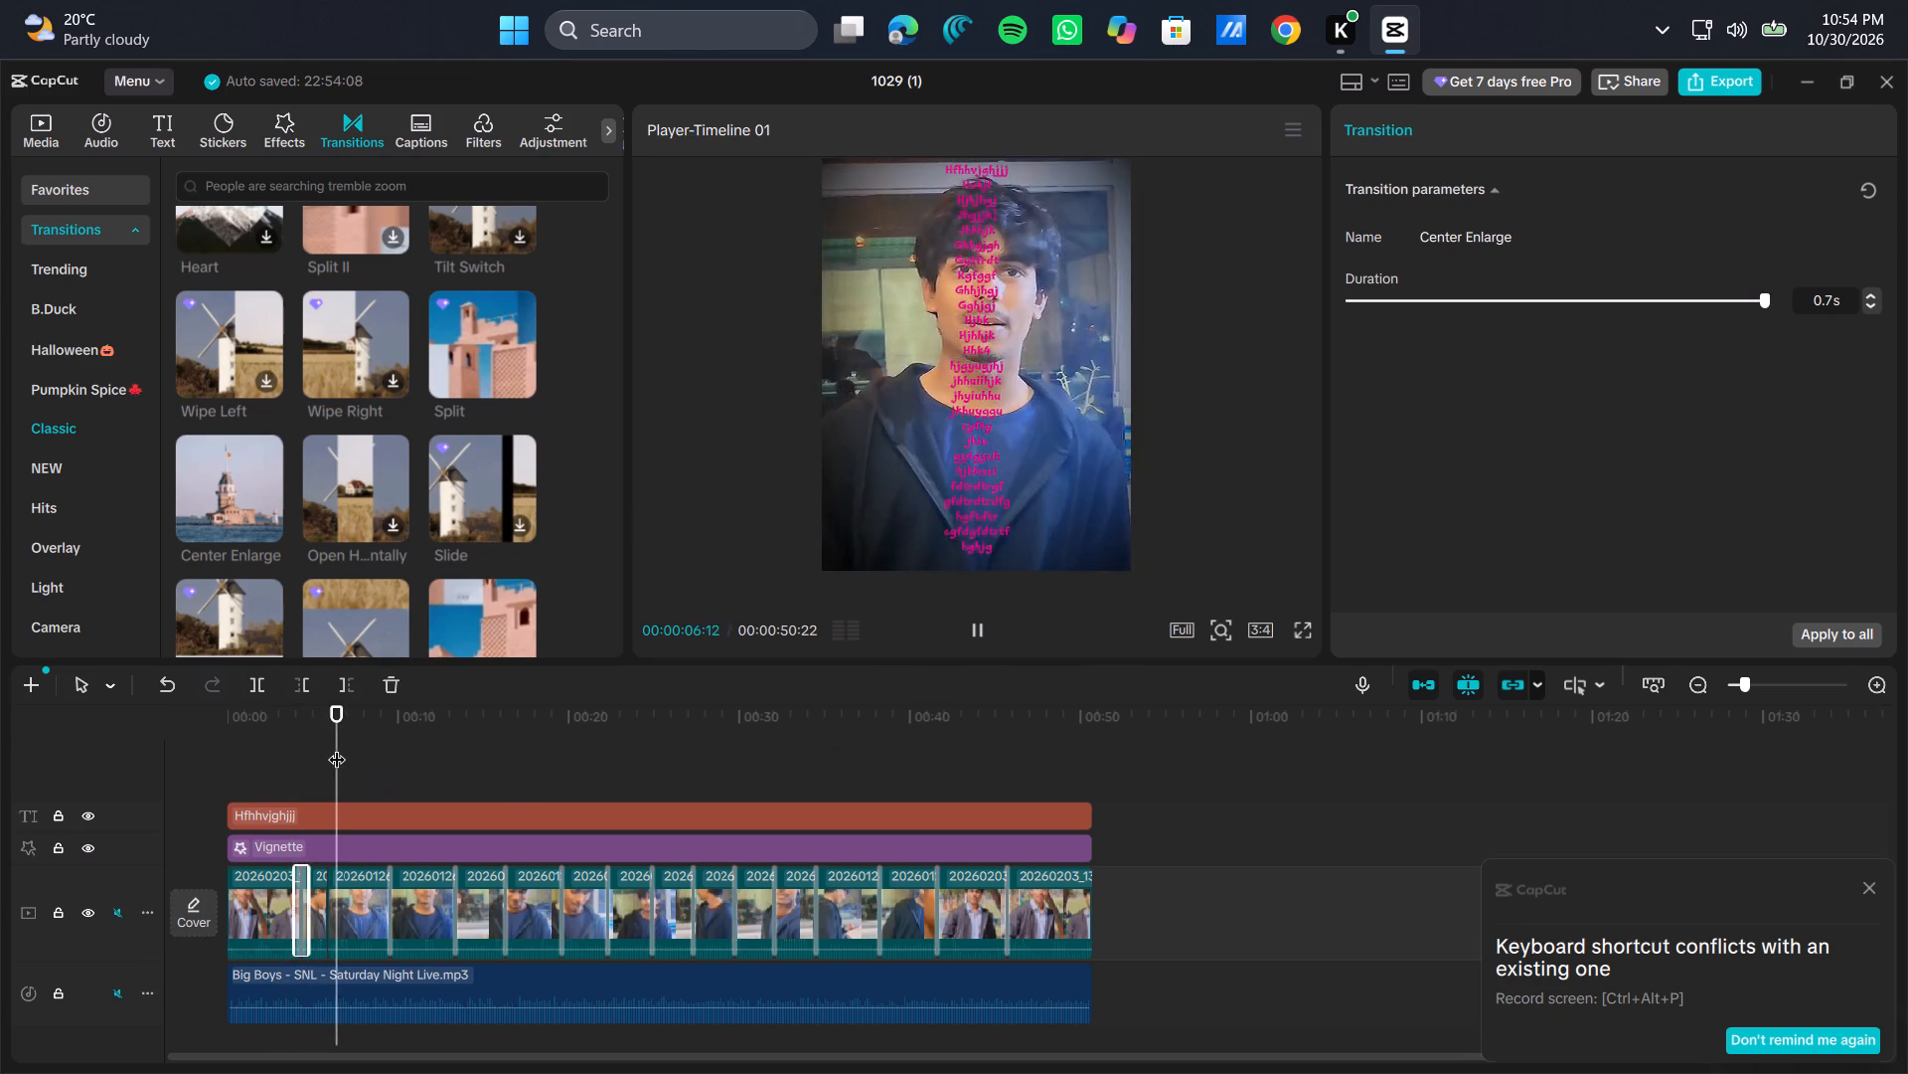
{"action": "left_click_drag", "start_coordinate": [337, 747], "coordinate": [117, 828]}
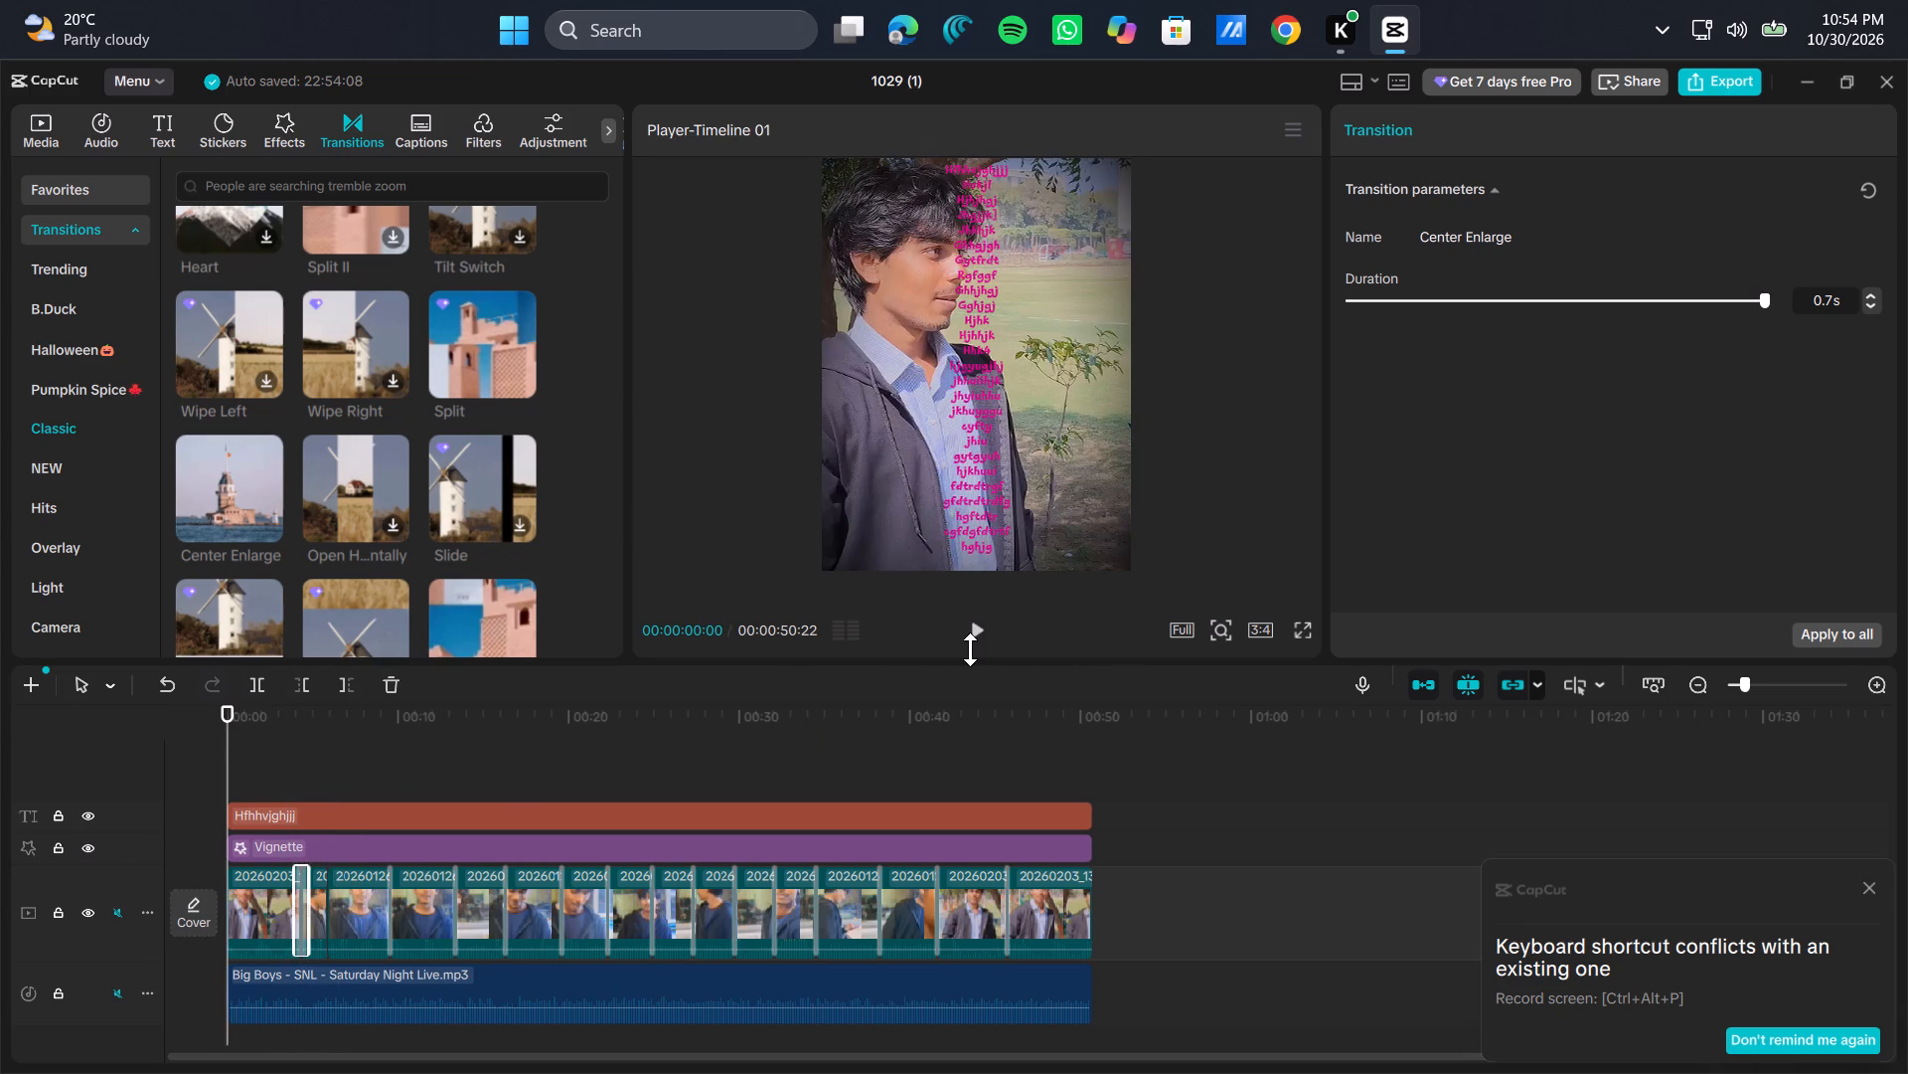
{"action": "left_click", "coordinate": [974, 636]}
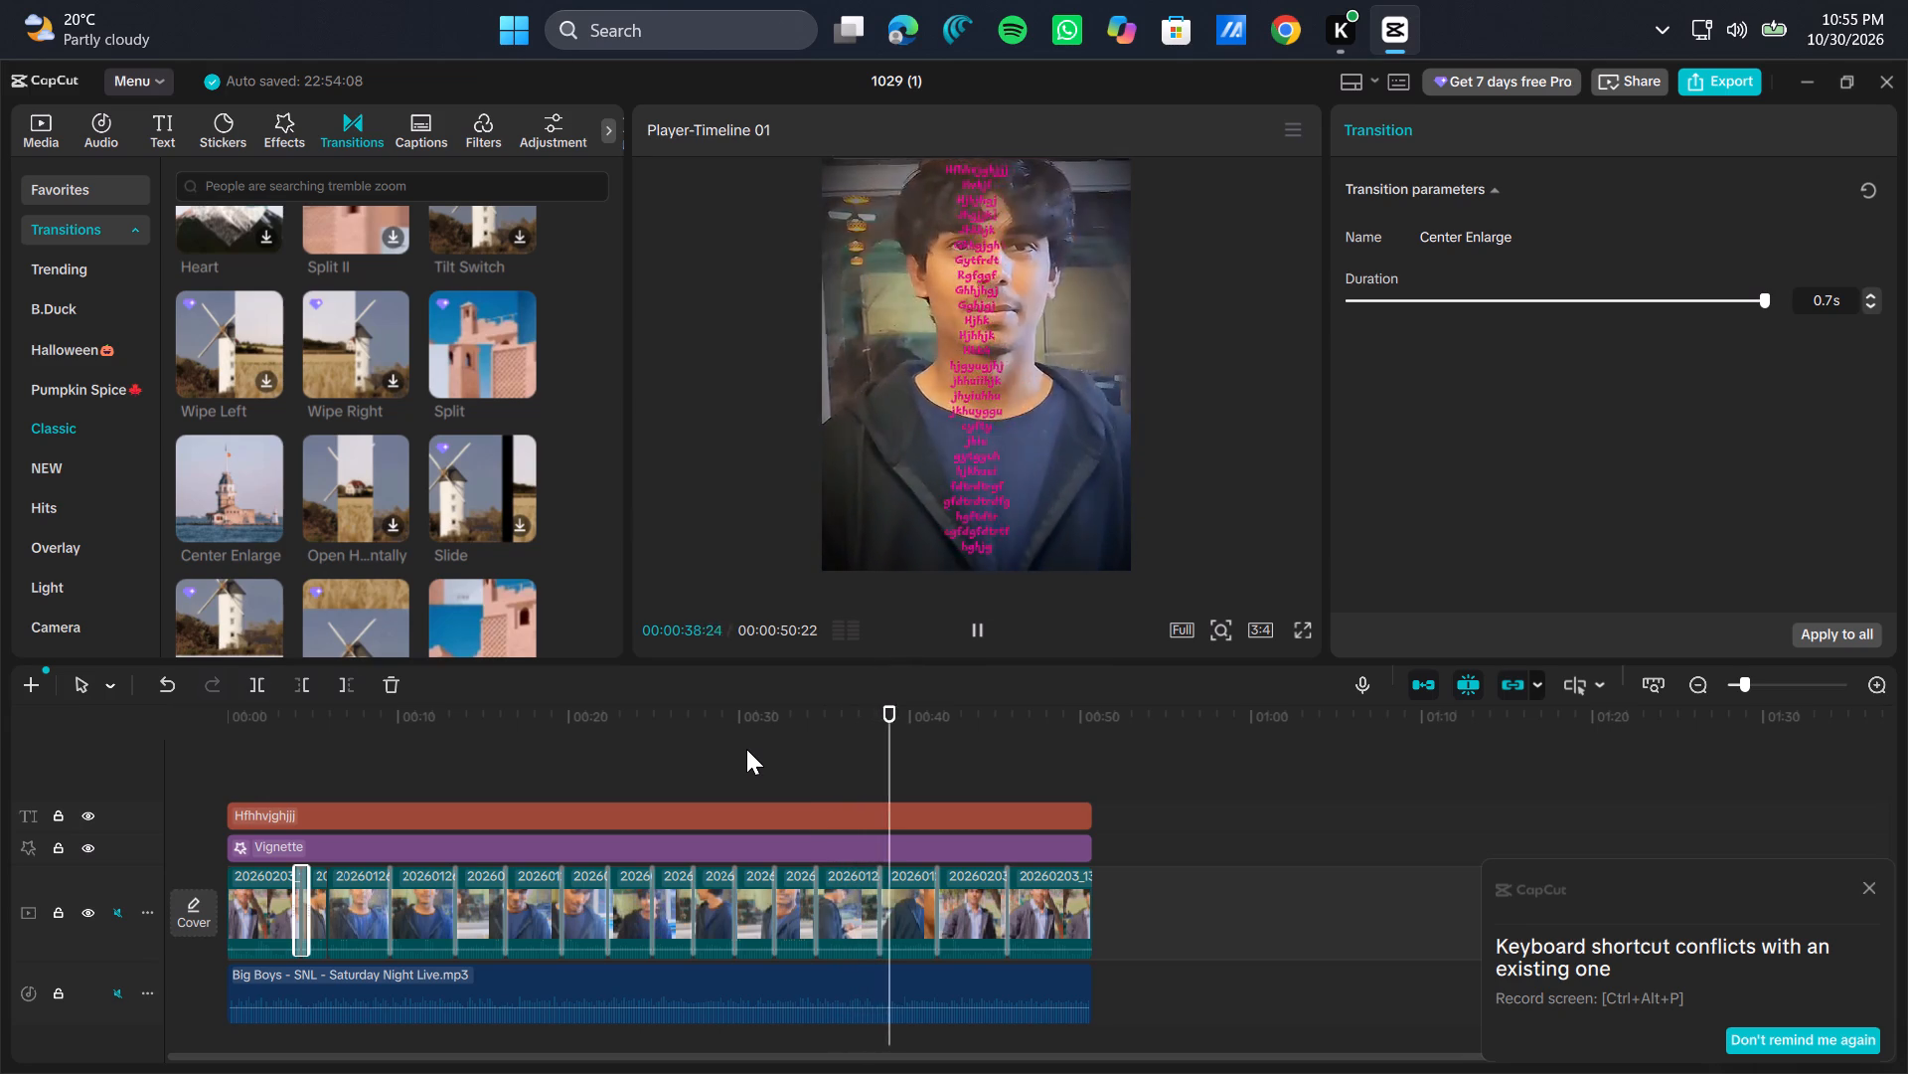
{"action": "left_click", "coordinate": [902, 760]}
{"action": "left_click_drag", "start_coordinate": [902, 760], "coordinate": [409, 821]}
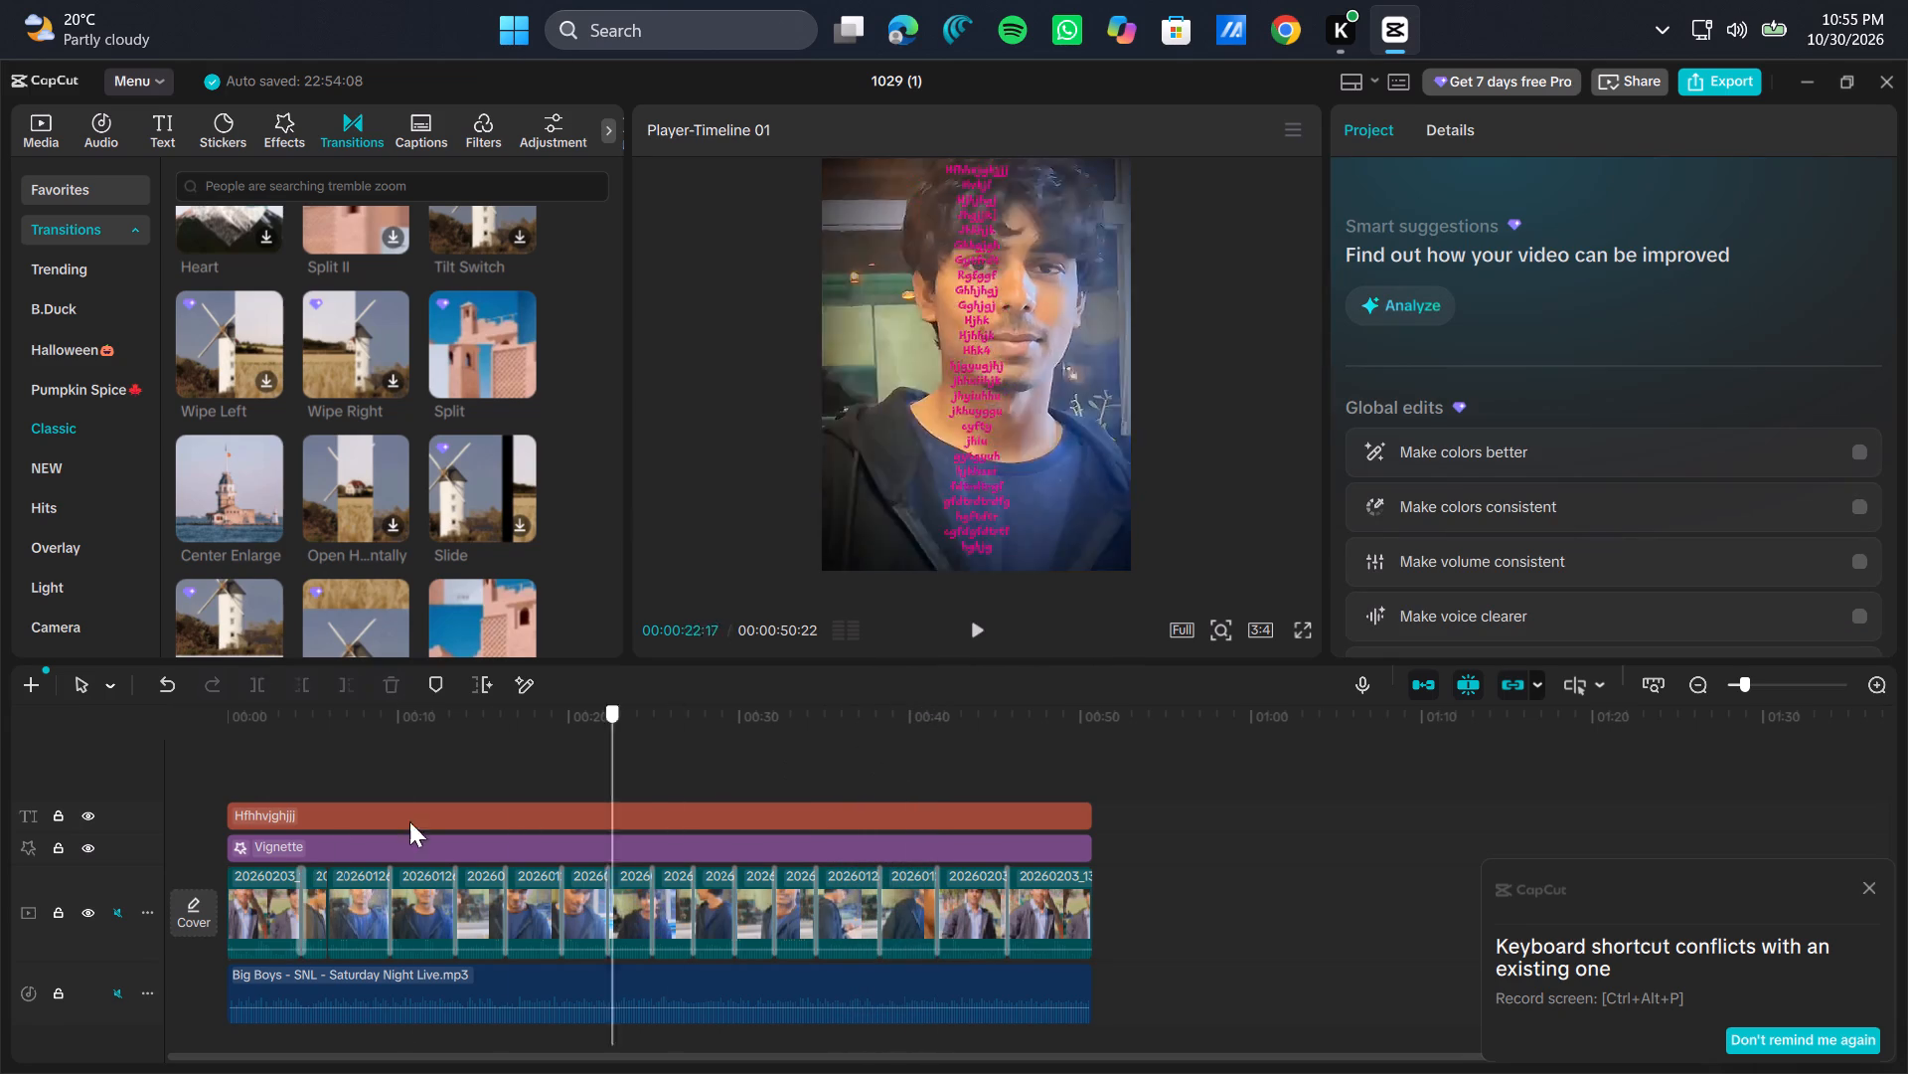
{"action": "left_click_drag", "start_coordinate": [409, 821], "coordinate": [16, 1003]}
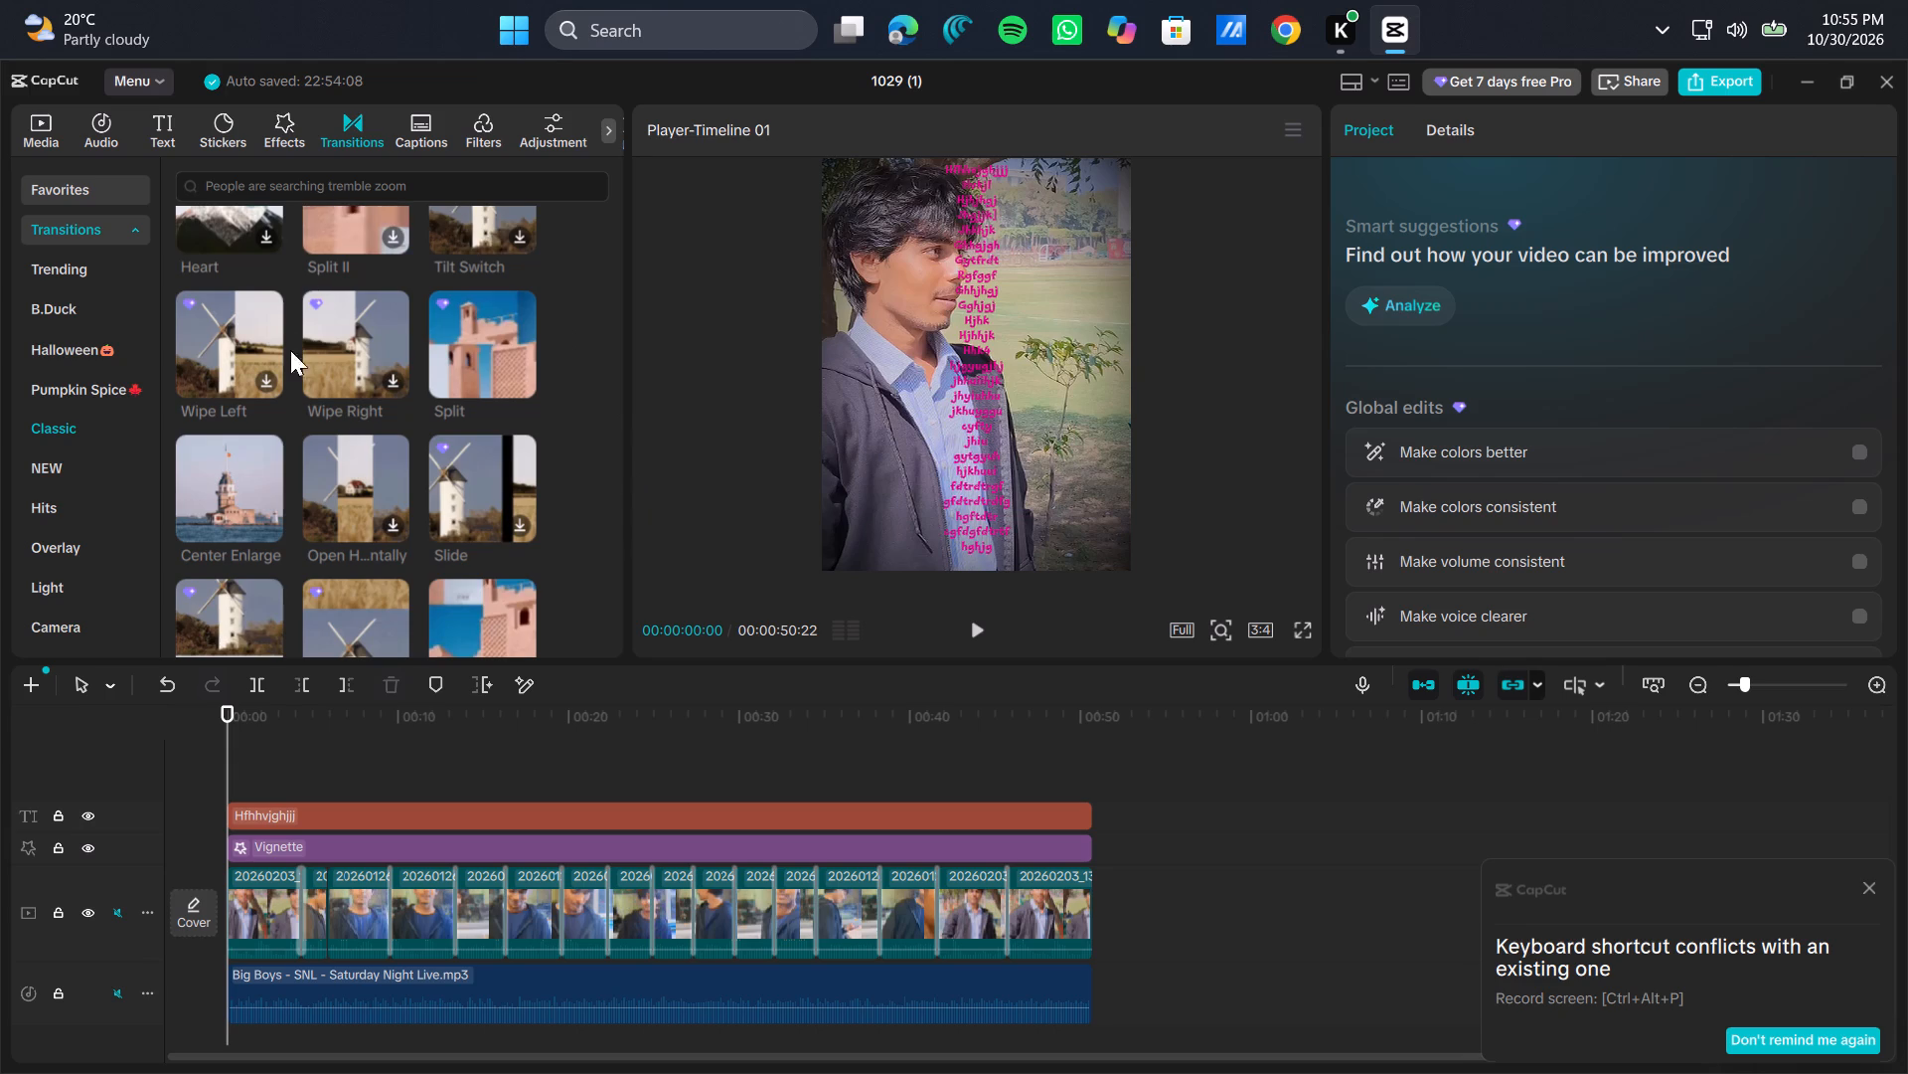
Look through the Trending stickers for one that suits the video.
{"action": "scroll", "coordinate": [344, 427], "scroll_direction": "up", "scroll_amount": 6}
{"action": "left_click", "coordinate": [282, 130]}
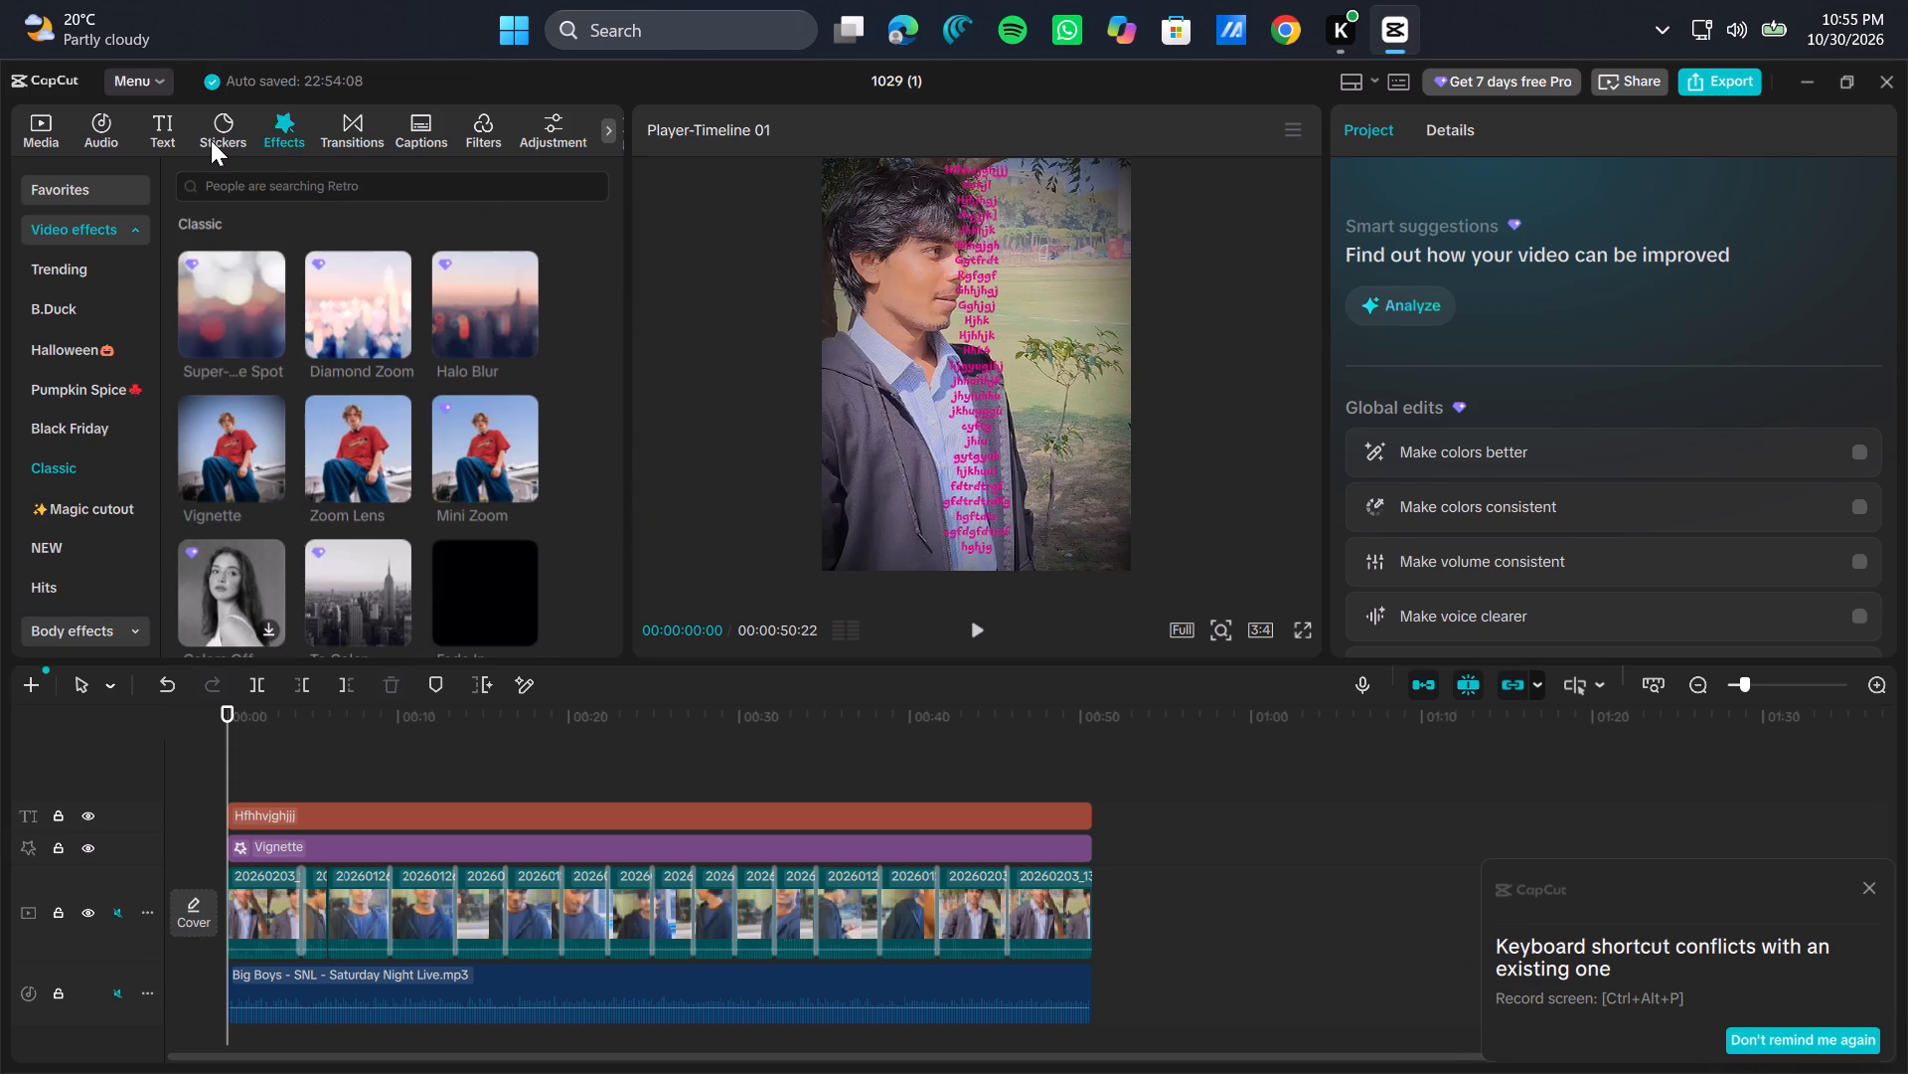
{"action": "left_click", "coordinate": [207, 140]}
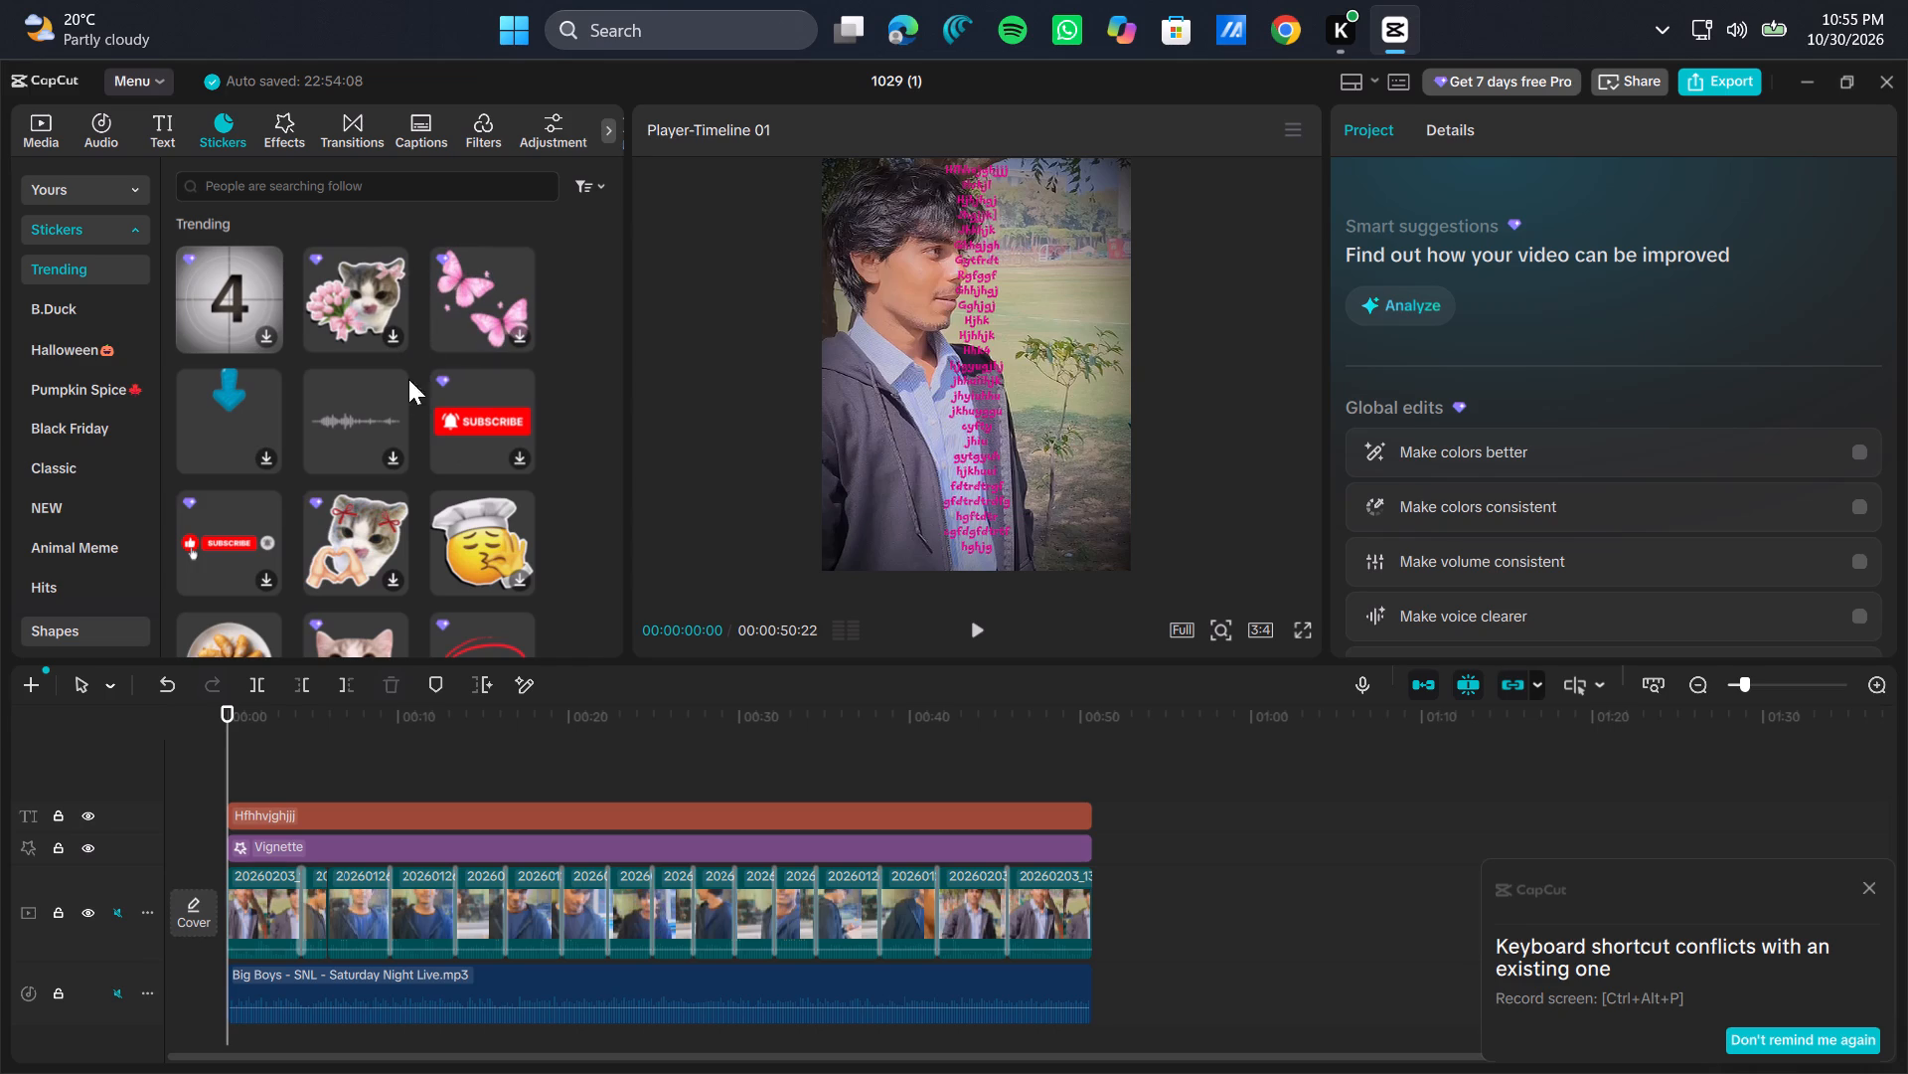
{"action": "scroll", "coordinate": [366, 448], "scroll_direction": "down", "scroll_amount": 1}
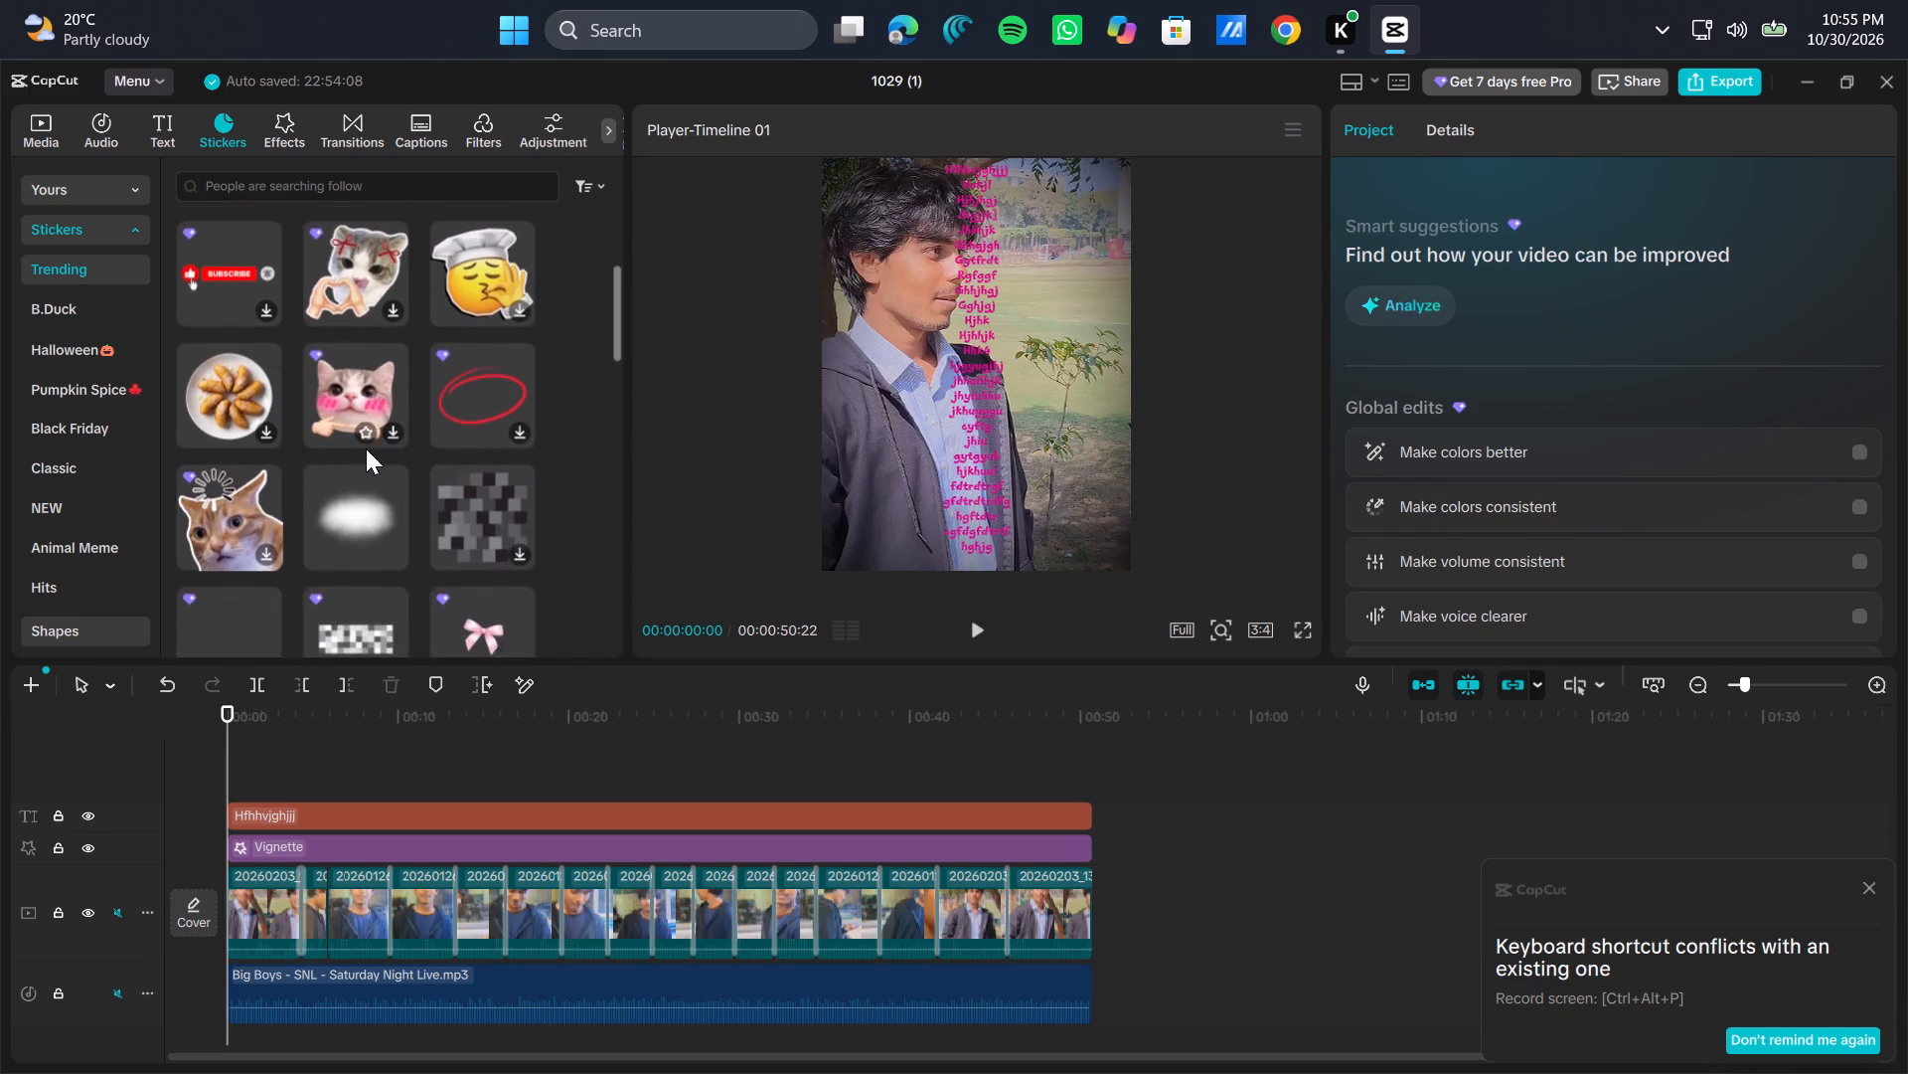
{"action": "scroll", "coordinate": [366, 448], "scroll_direction": "down", "scroll_amount": 2}
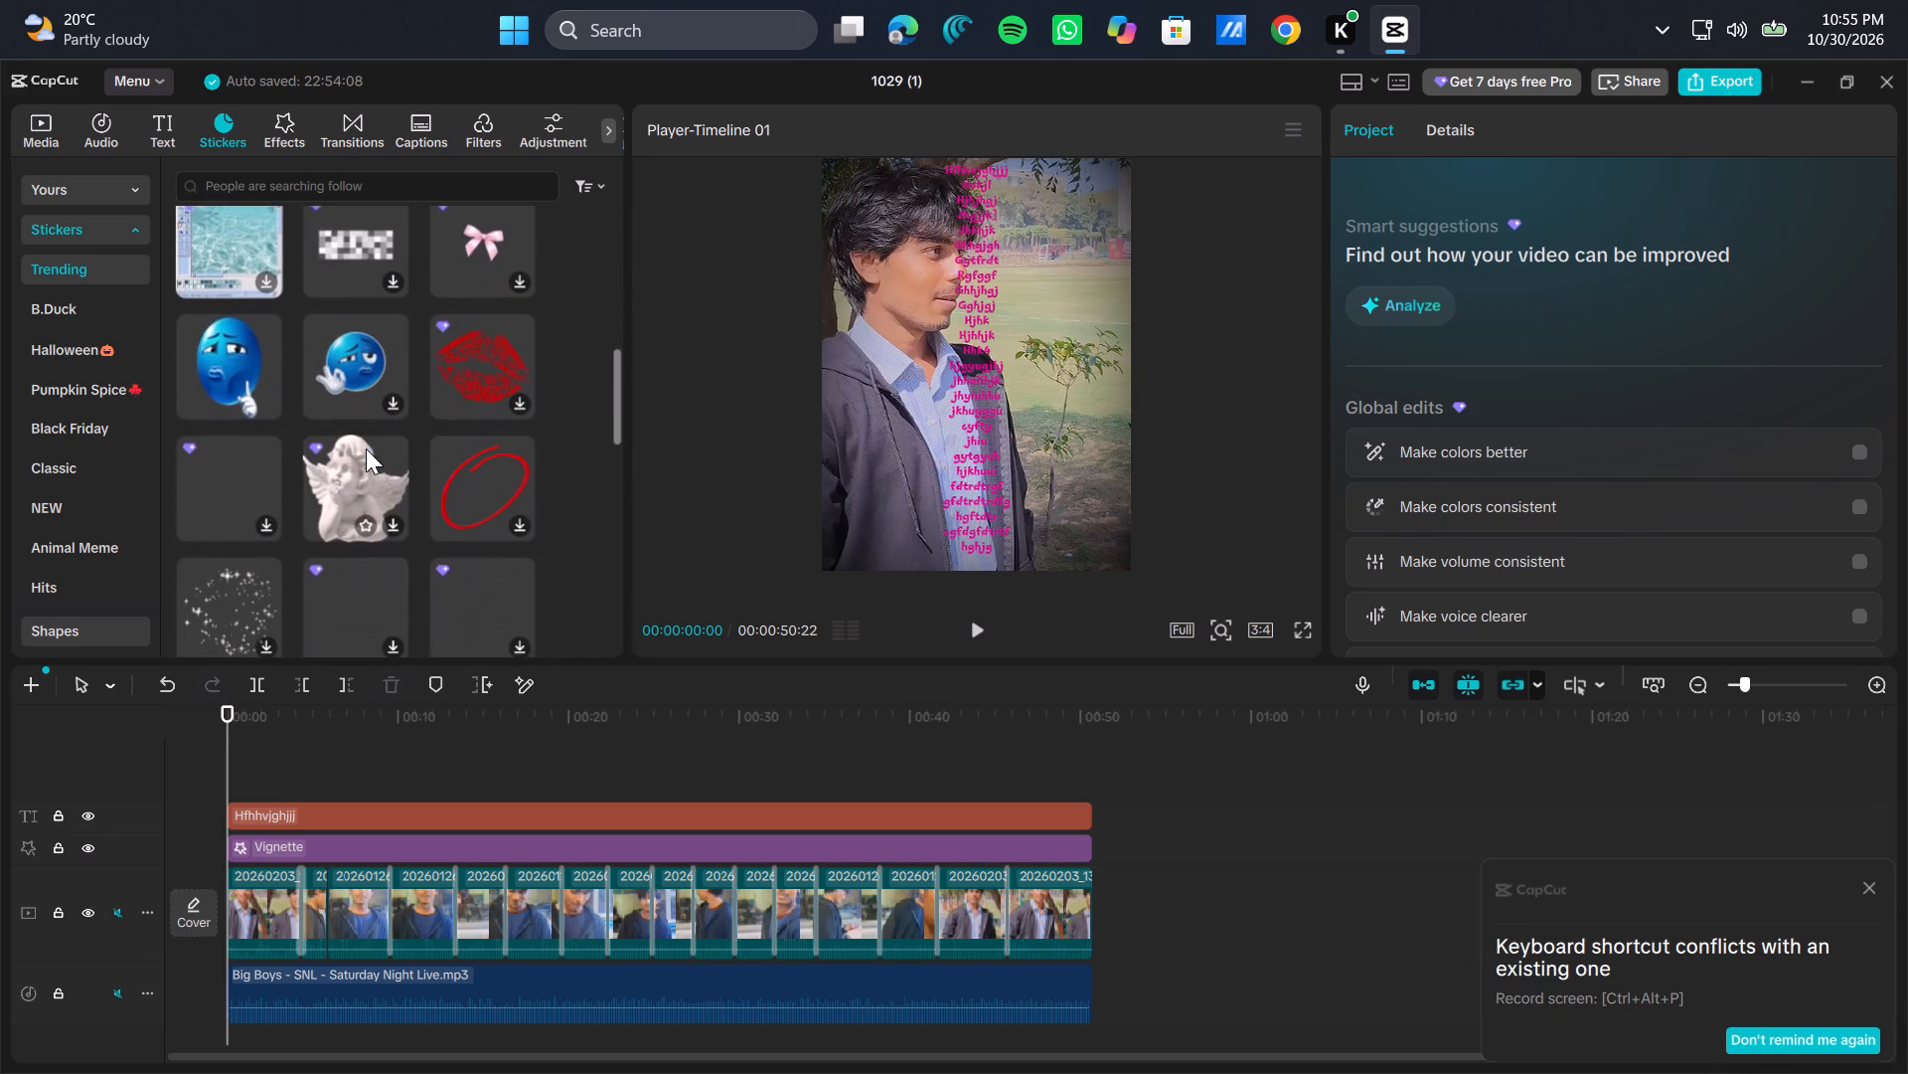
{"action": "scroll", "coordinate": [366, 448], "scroll_direction": "down", "scroll_amount": 2}
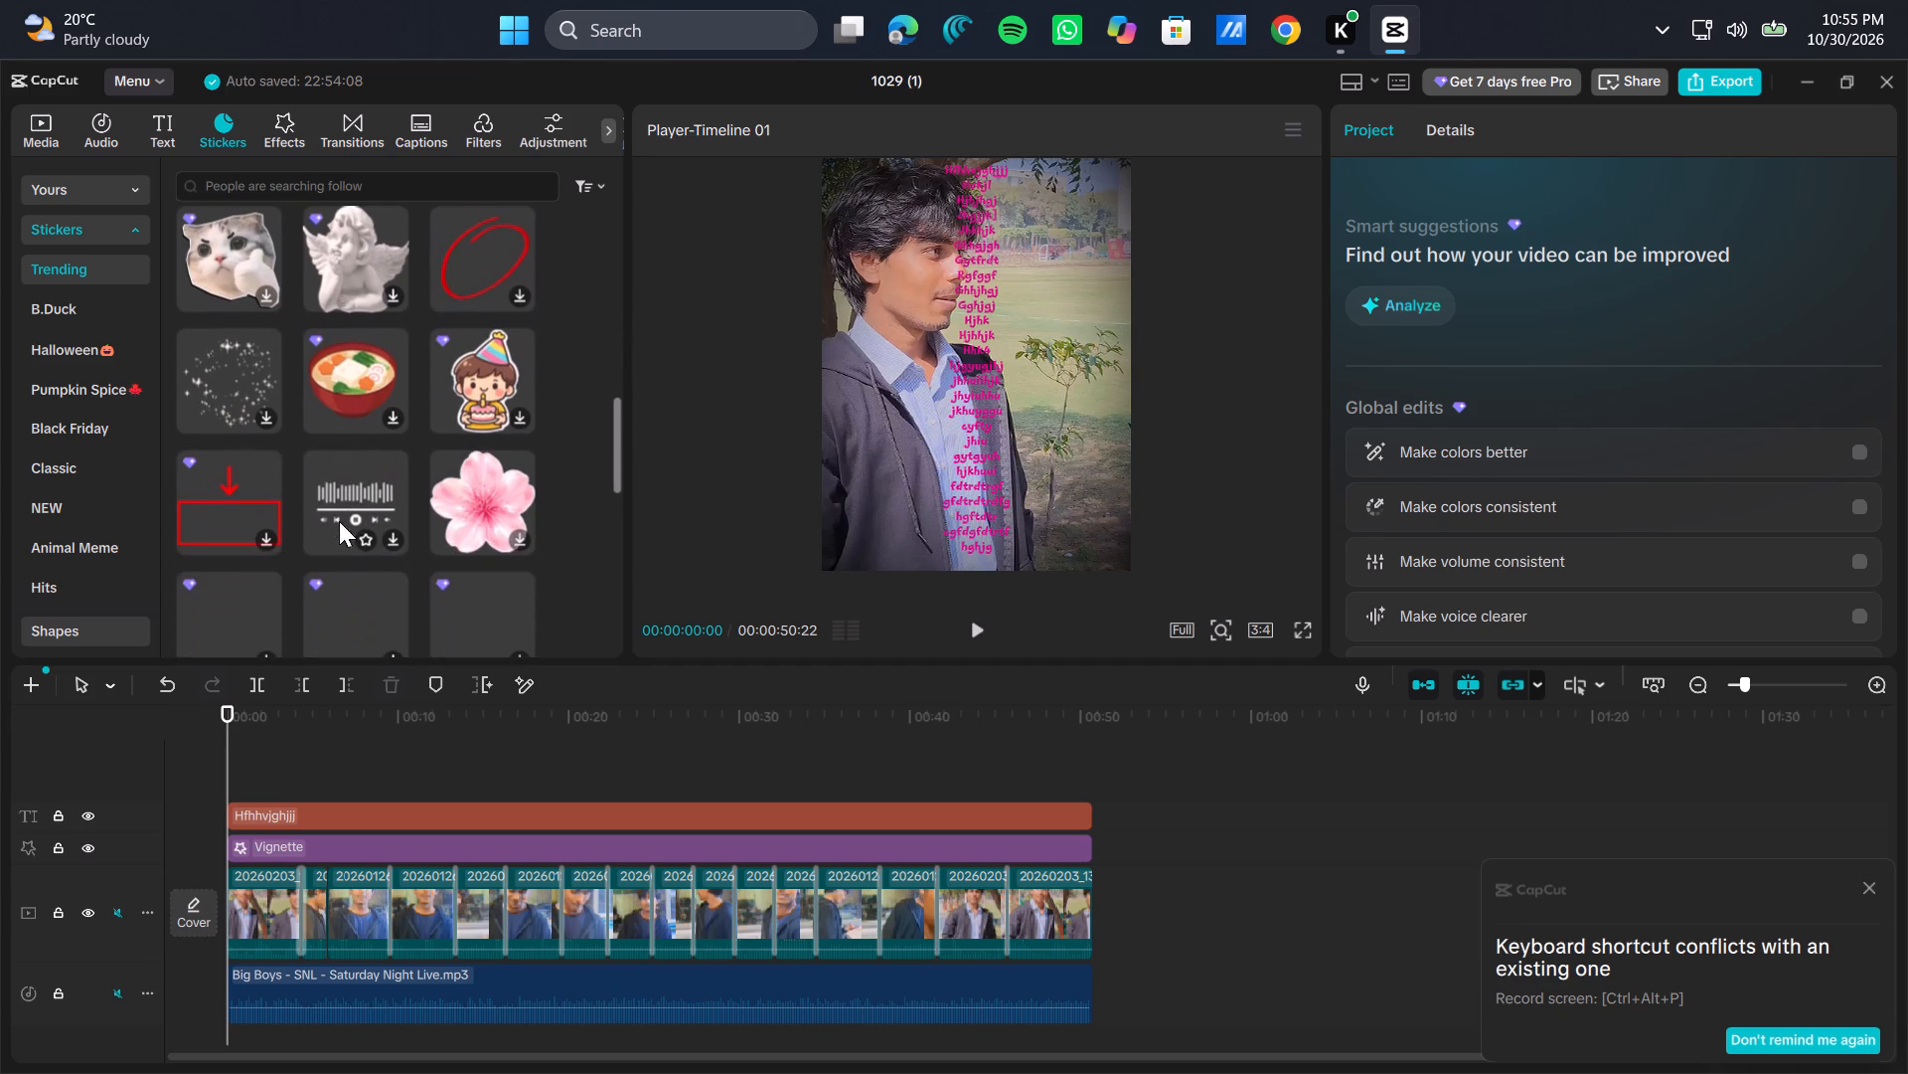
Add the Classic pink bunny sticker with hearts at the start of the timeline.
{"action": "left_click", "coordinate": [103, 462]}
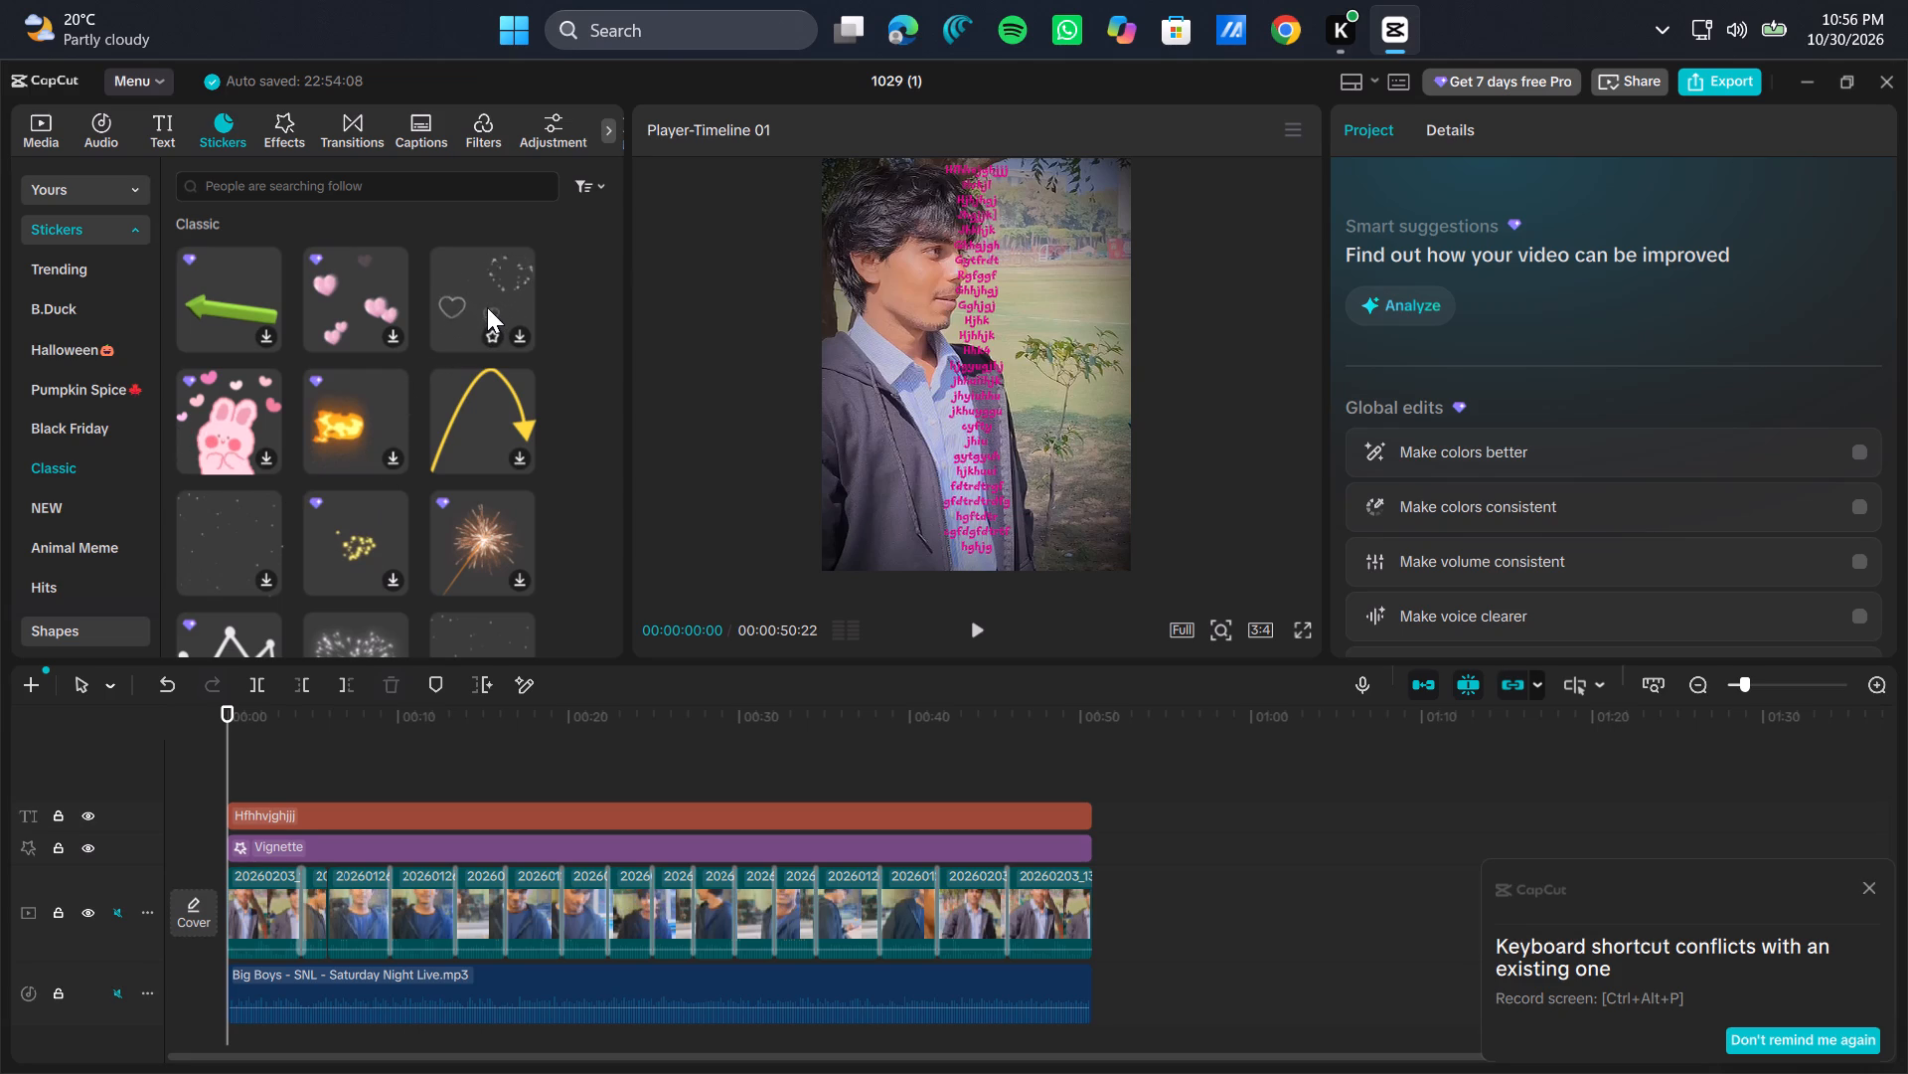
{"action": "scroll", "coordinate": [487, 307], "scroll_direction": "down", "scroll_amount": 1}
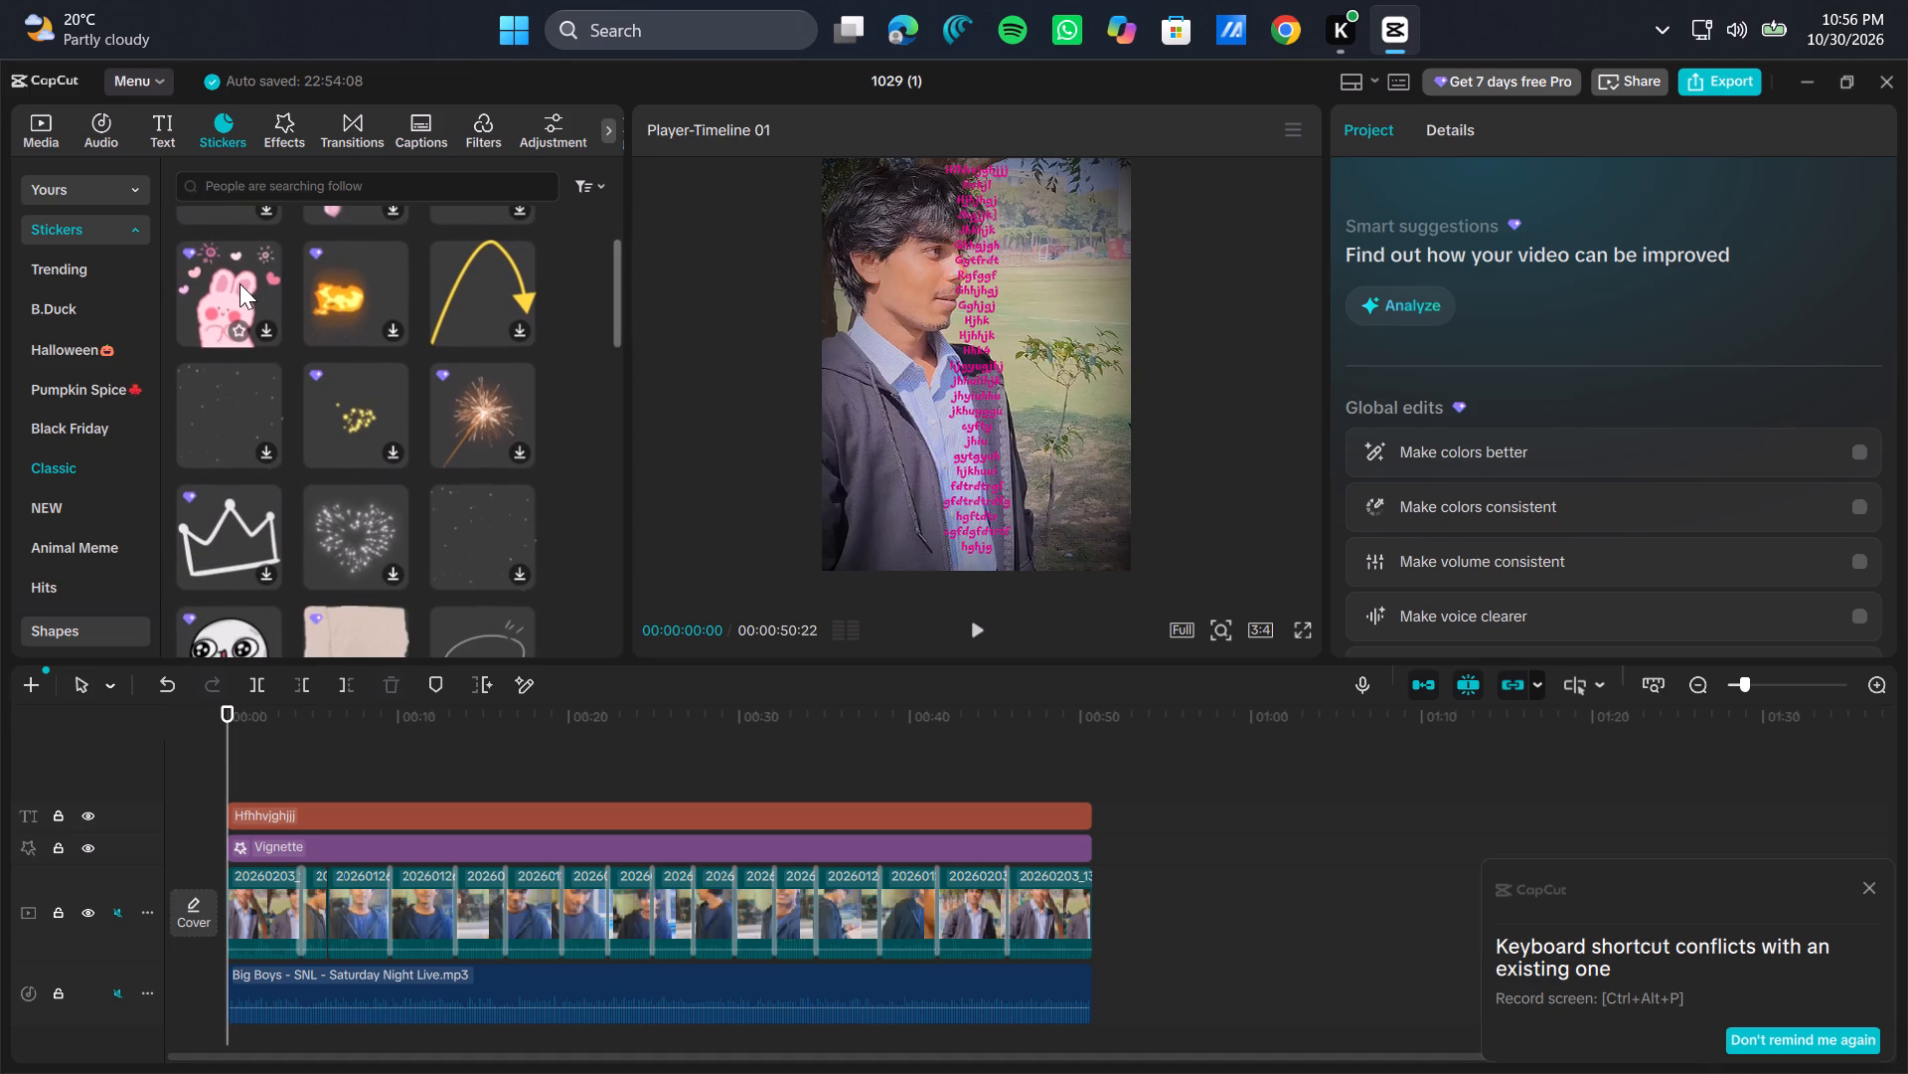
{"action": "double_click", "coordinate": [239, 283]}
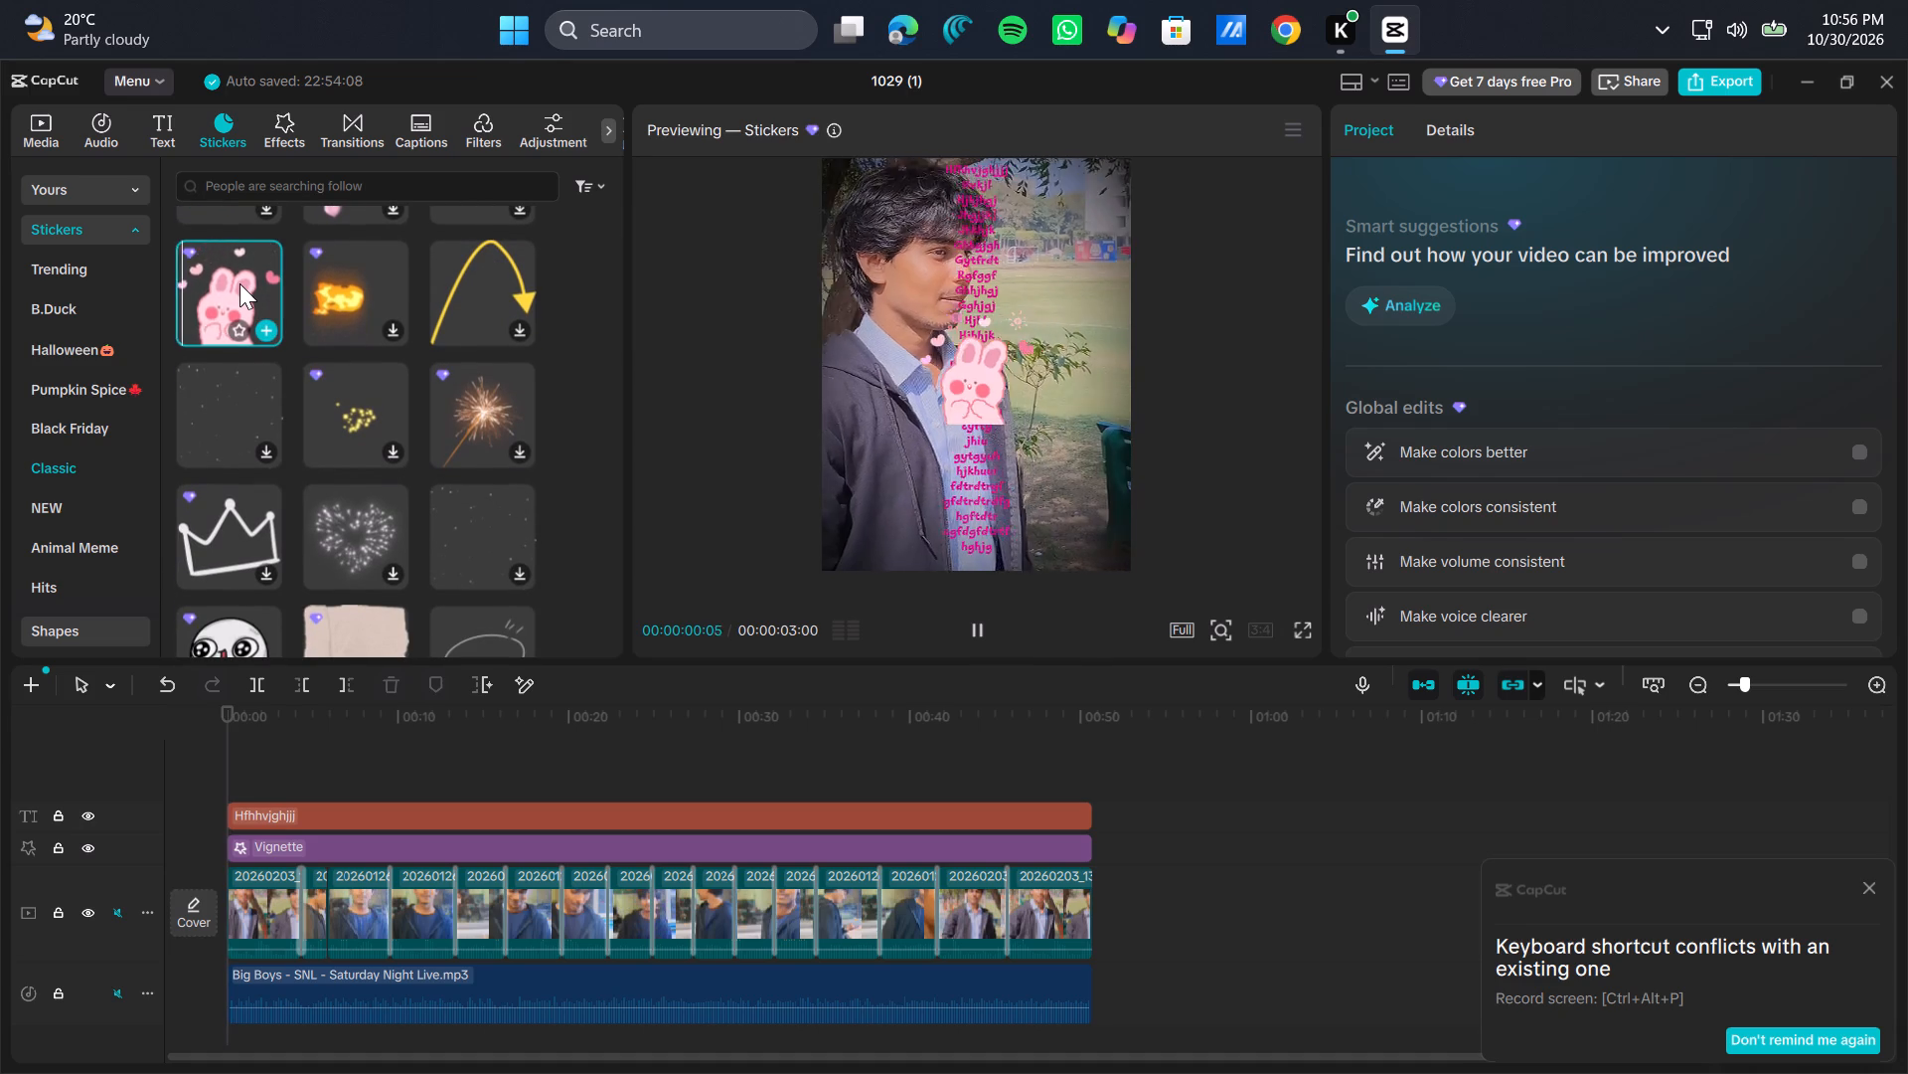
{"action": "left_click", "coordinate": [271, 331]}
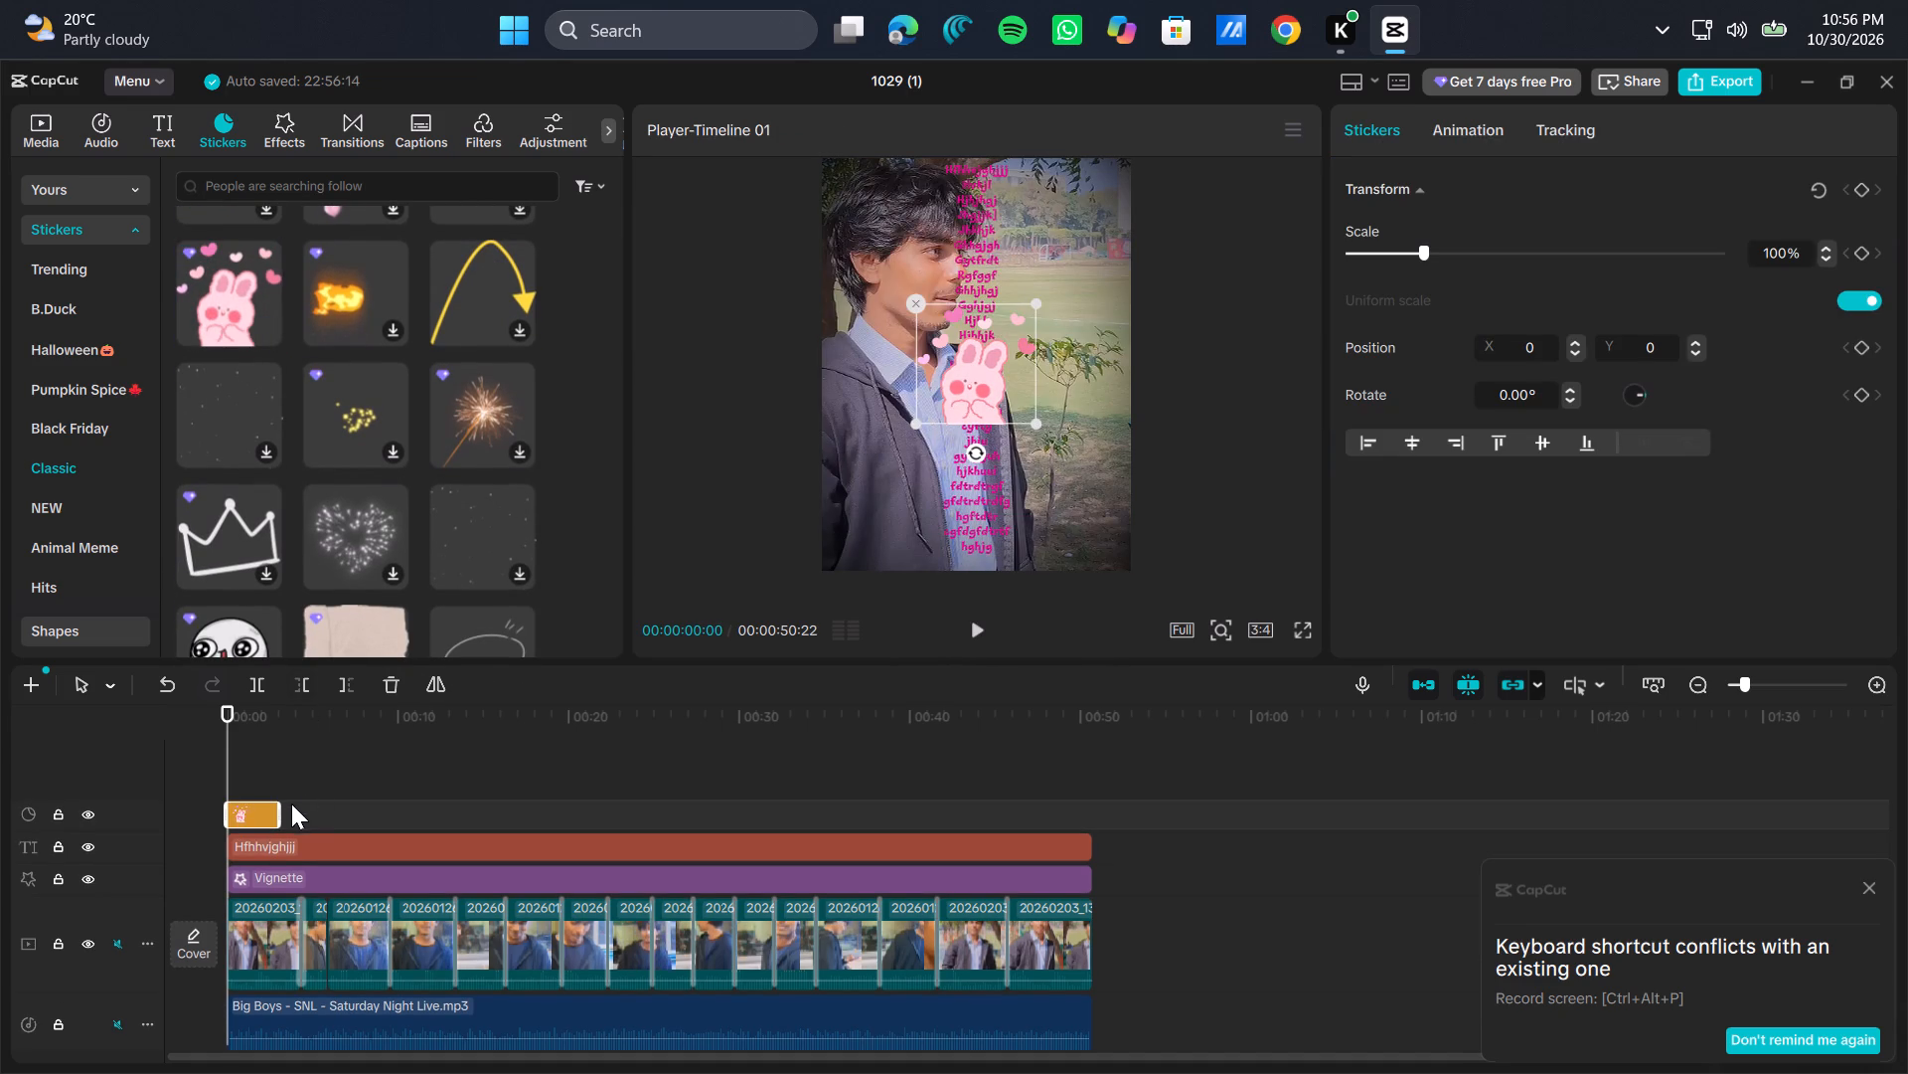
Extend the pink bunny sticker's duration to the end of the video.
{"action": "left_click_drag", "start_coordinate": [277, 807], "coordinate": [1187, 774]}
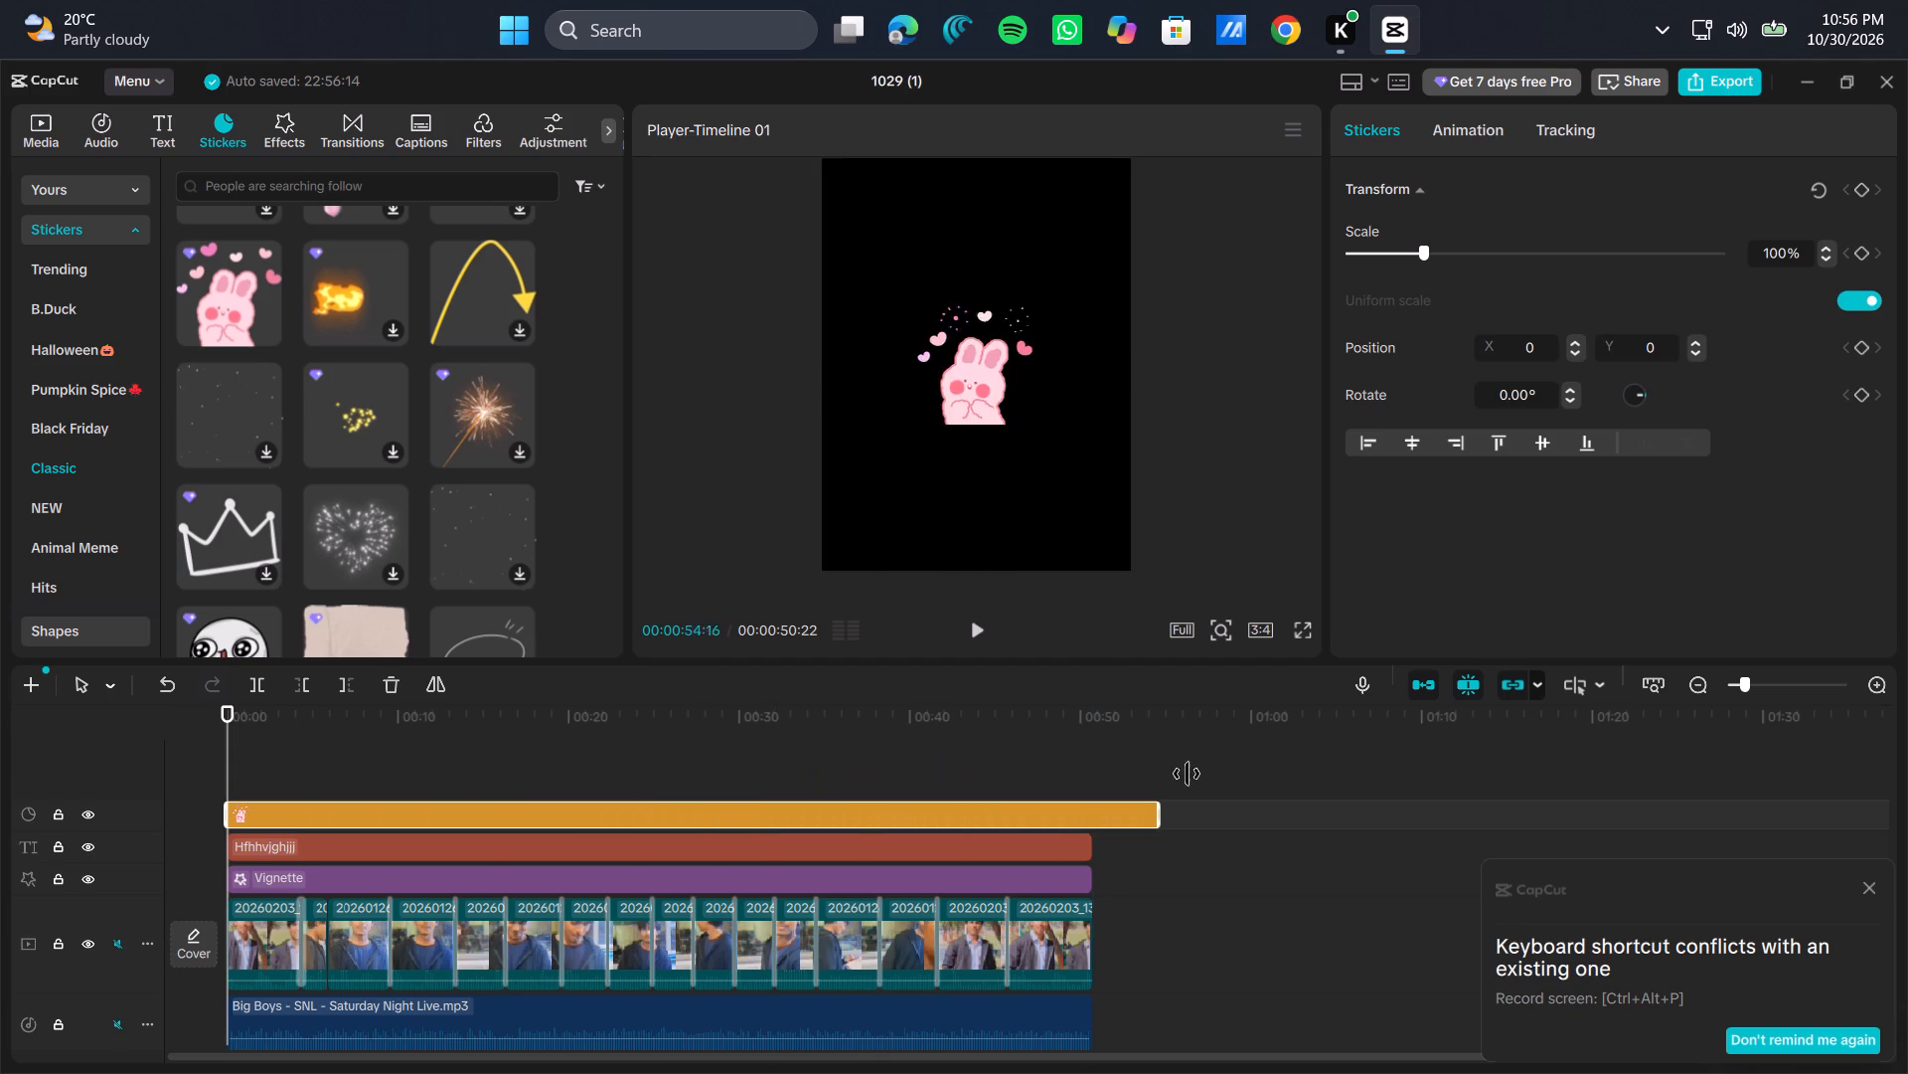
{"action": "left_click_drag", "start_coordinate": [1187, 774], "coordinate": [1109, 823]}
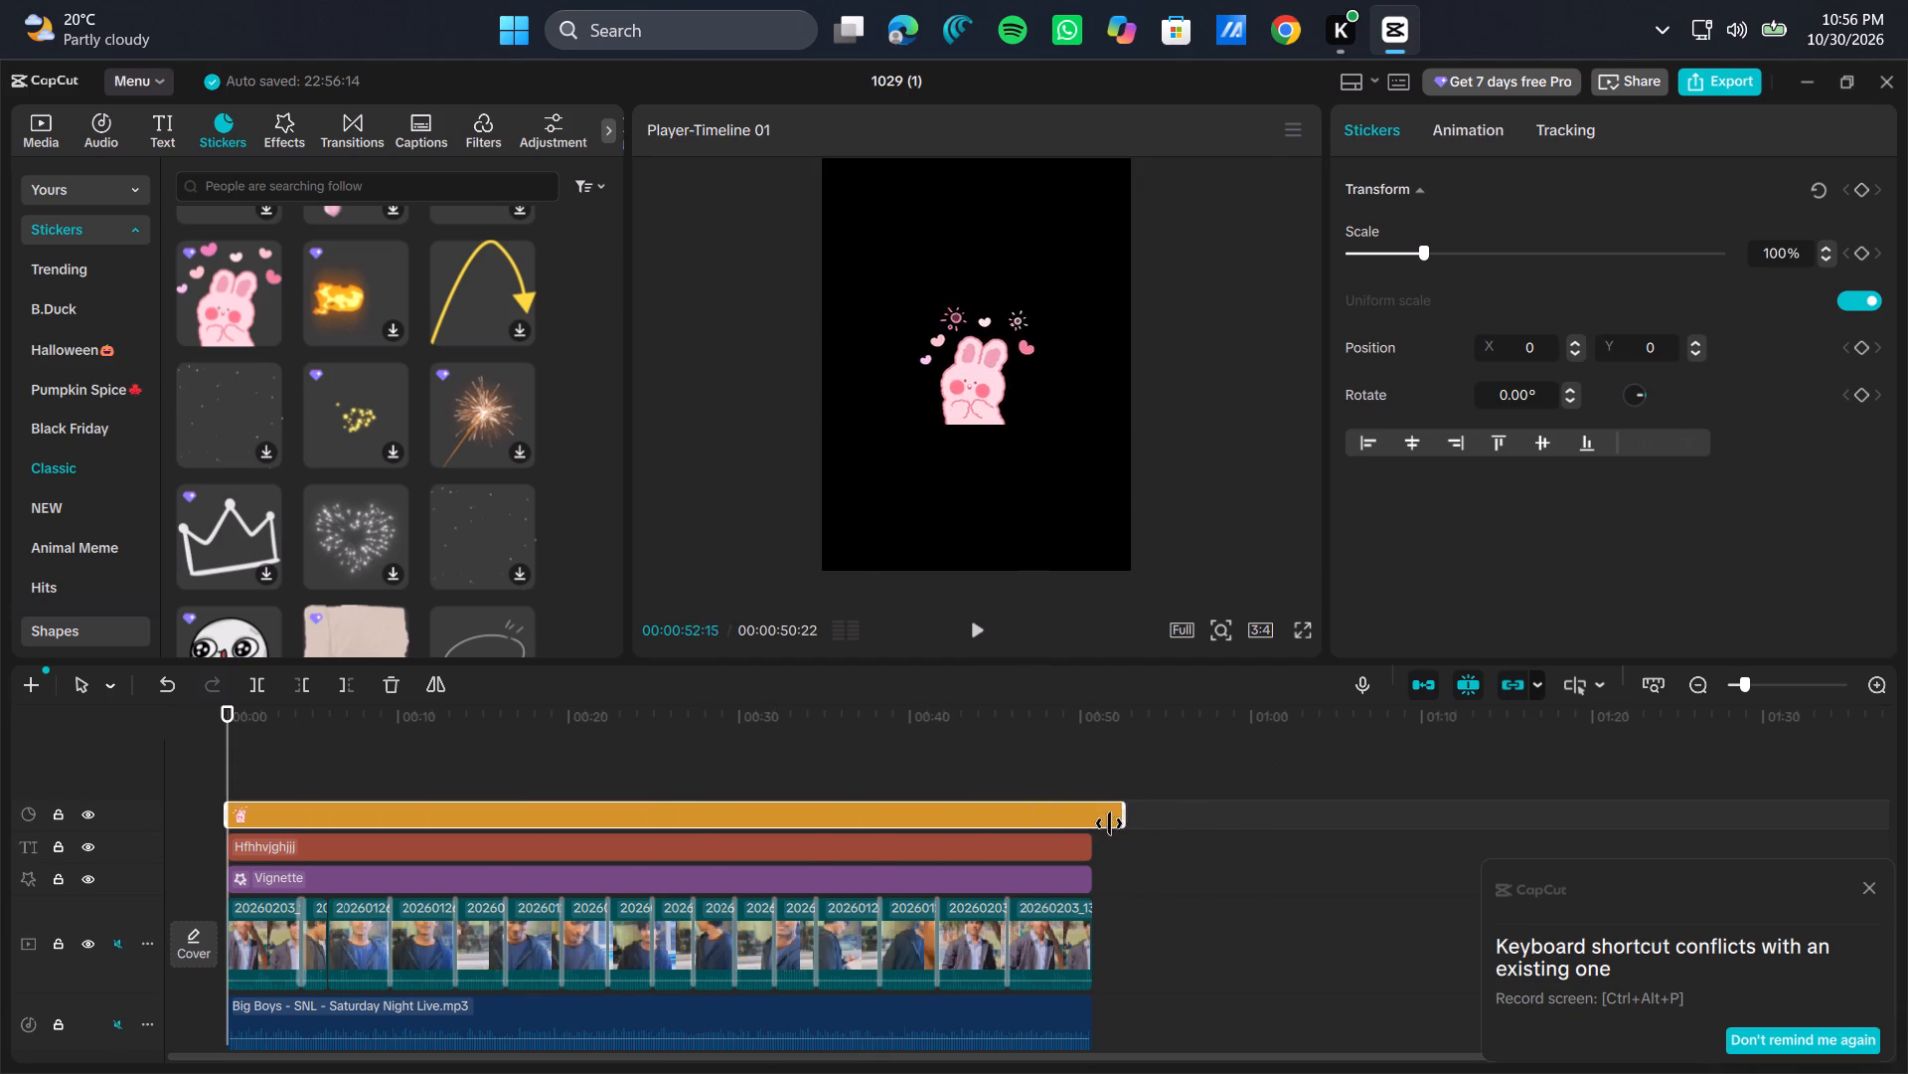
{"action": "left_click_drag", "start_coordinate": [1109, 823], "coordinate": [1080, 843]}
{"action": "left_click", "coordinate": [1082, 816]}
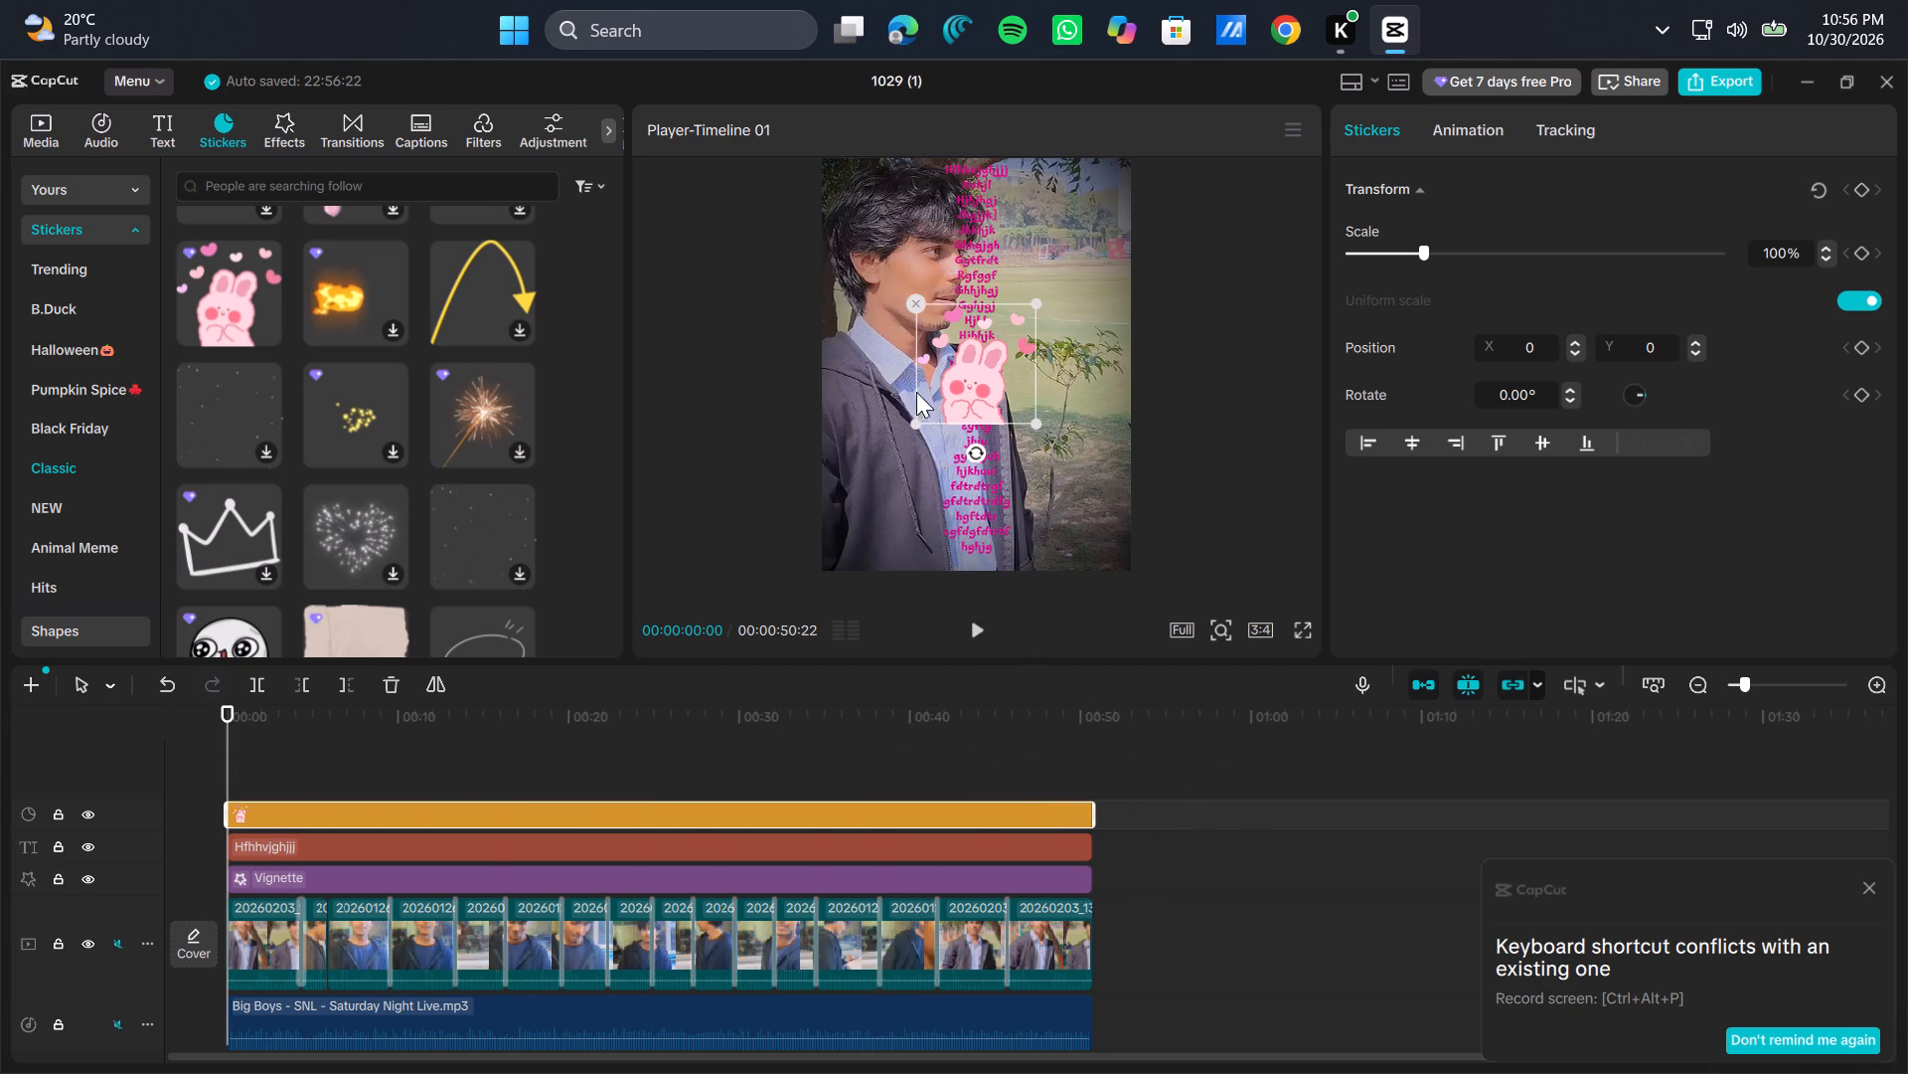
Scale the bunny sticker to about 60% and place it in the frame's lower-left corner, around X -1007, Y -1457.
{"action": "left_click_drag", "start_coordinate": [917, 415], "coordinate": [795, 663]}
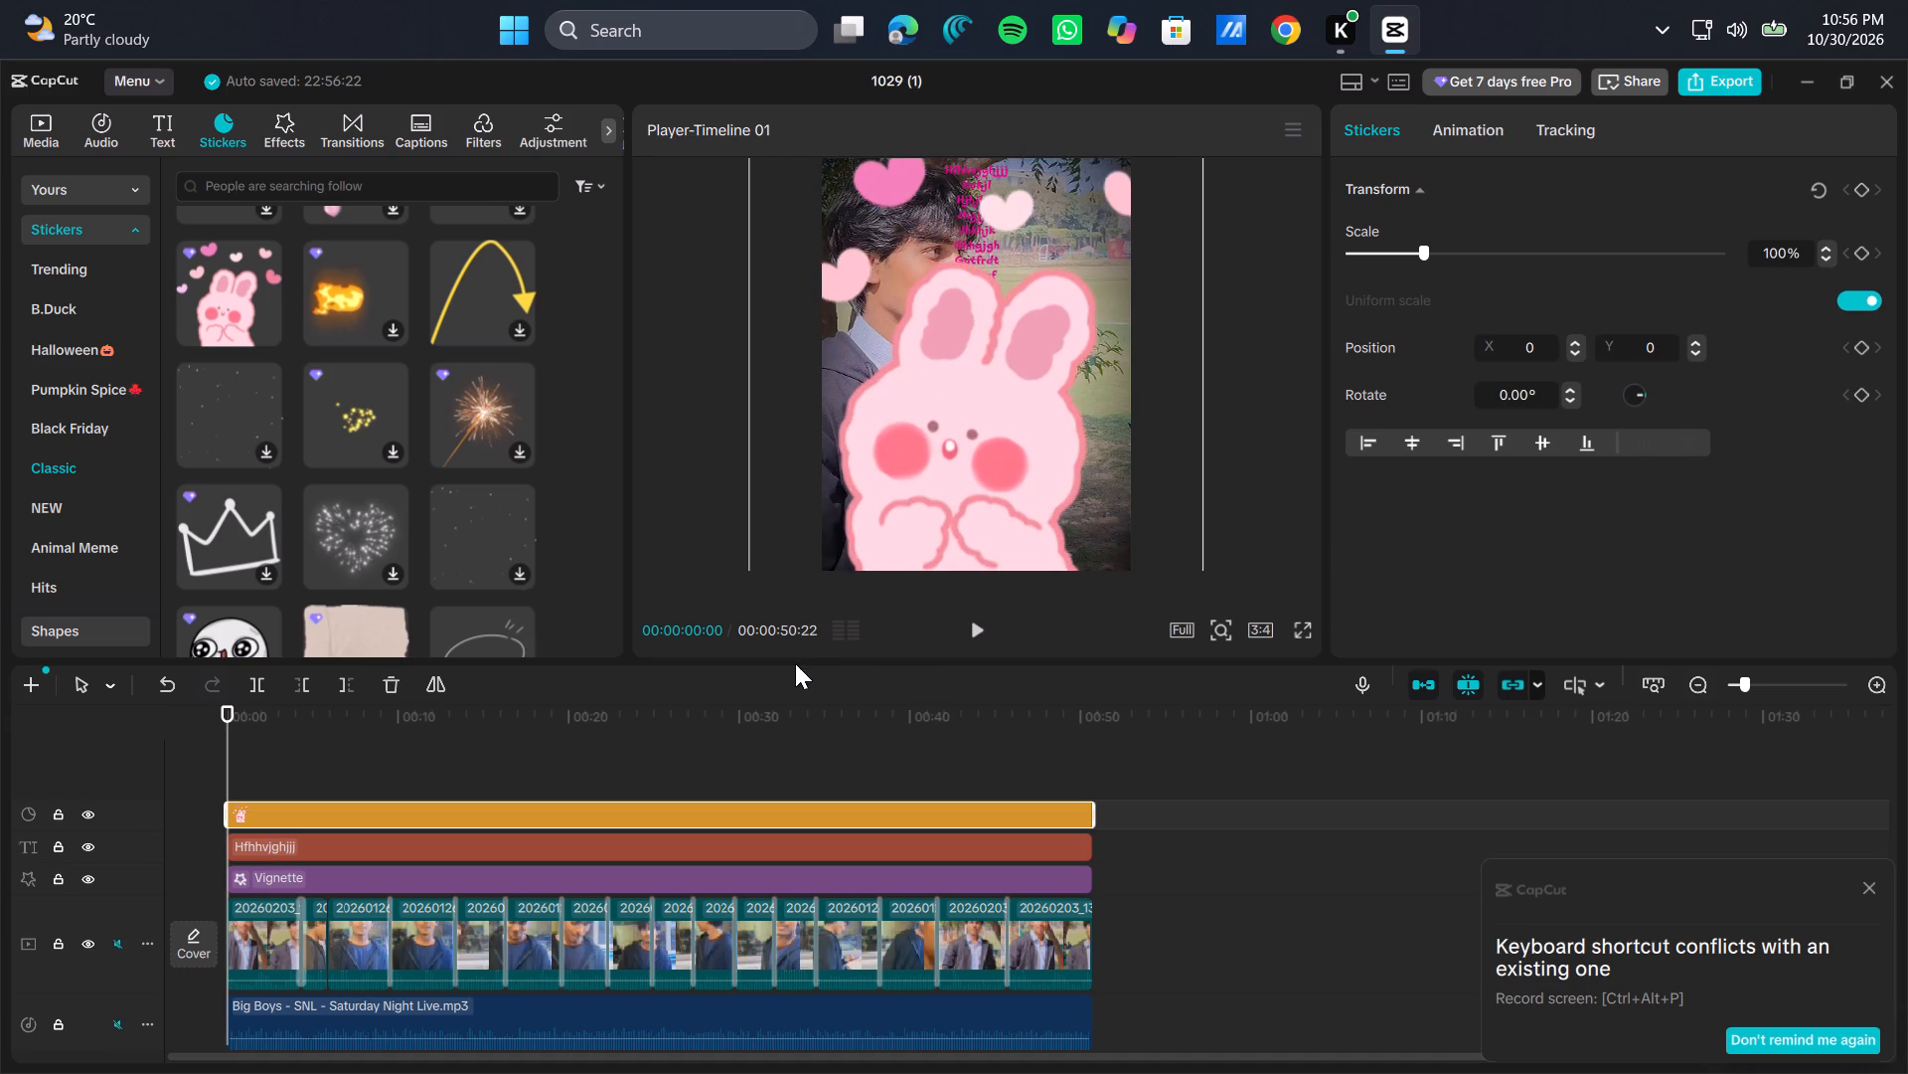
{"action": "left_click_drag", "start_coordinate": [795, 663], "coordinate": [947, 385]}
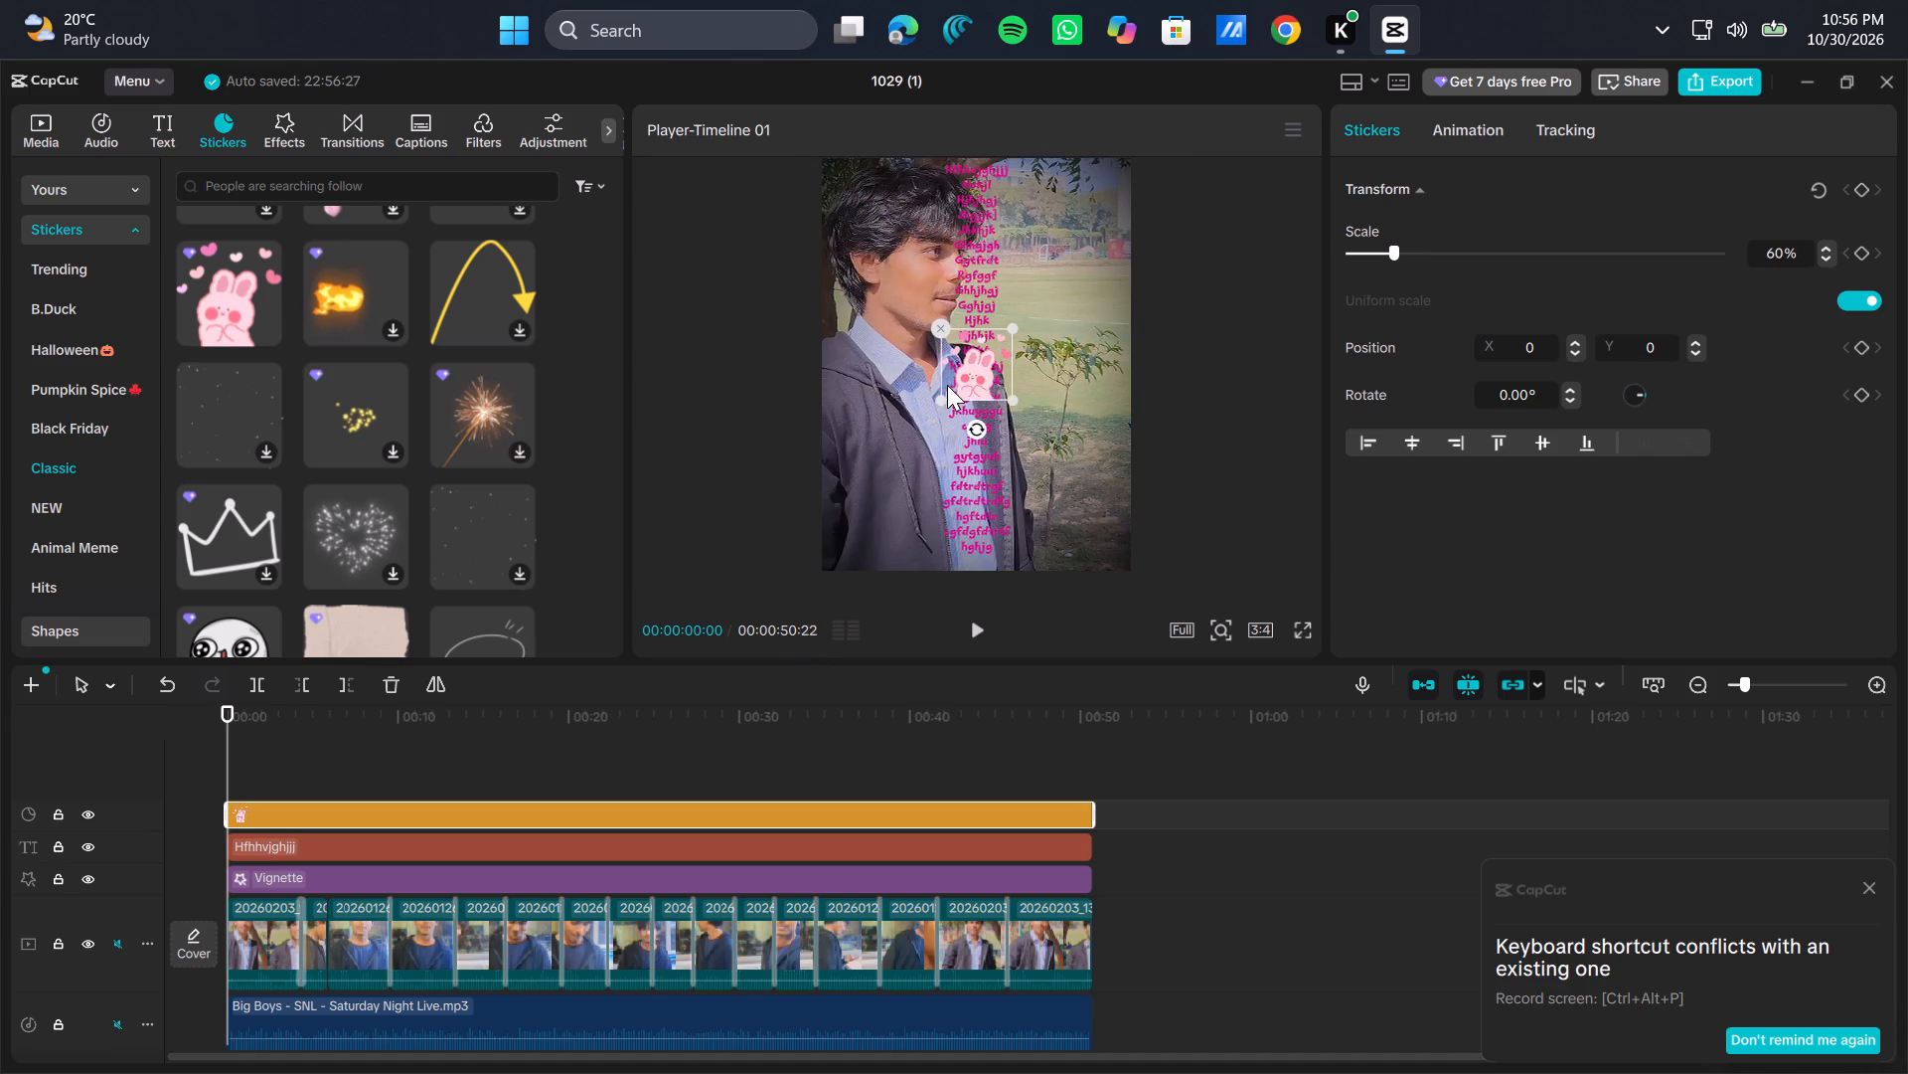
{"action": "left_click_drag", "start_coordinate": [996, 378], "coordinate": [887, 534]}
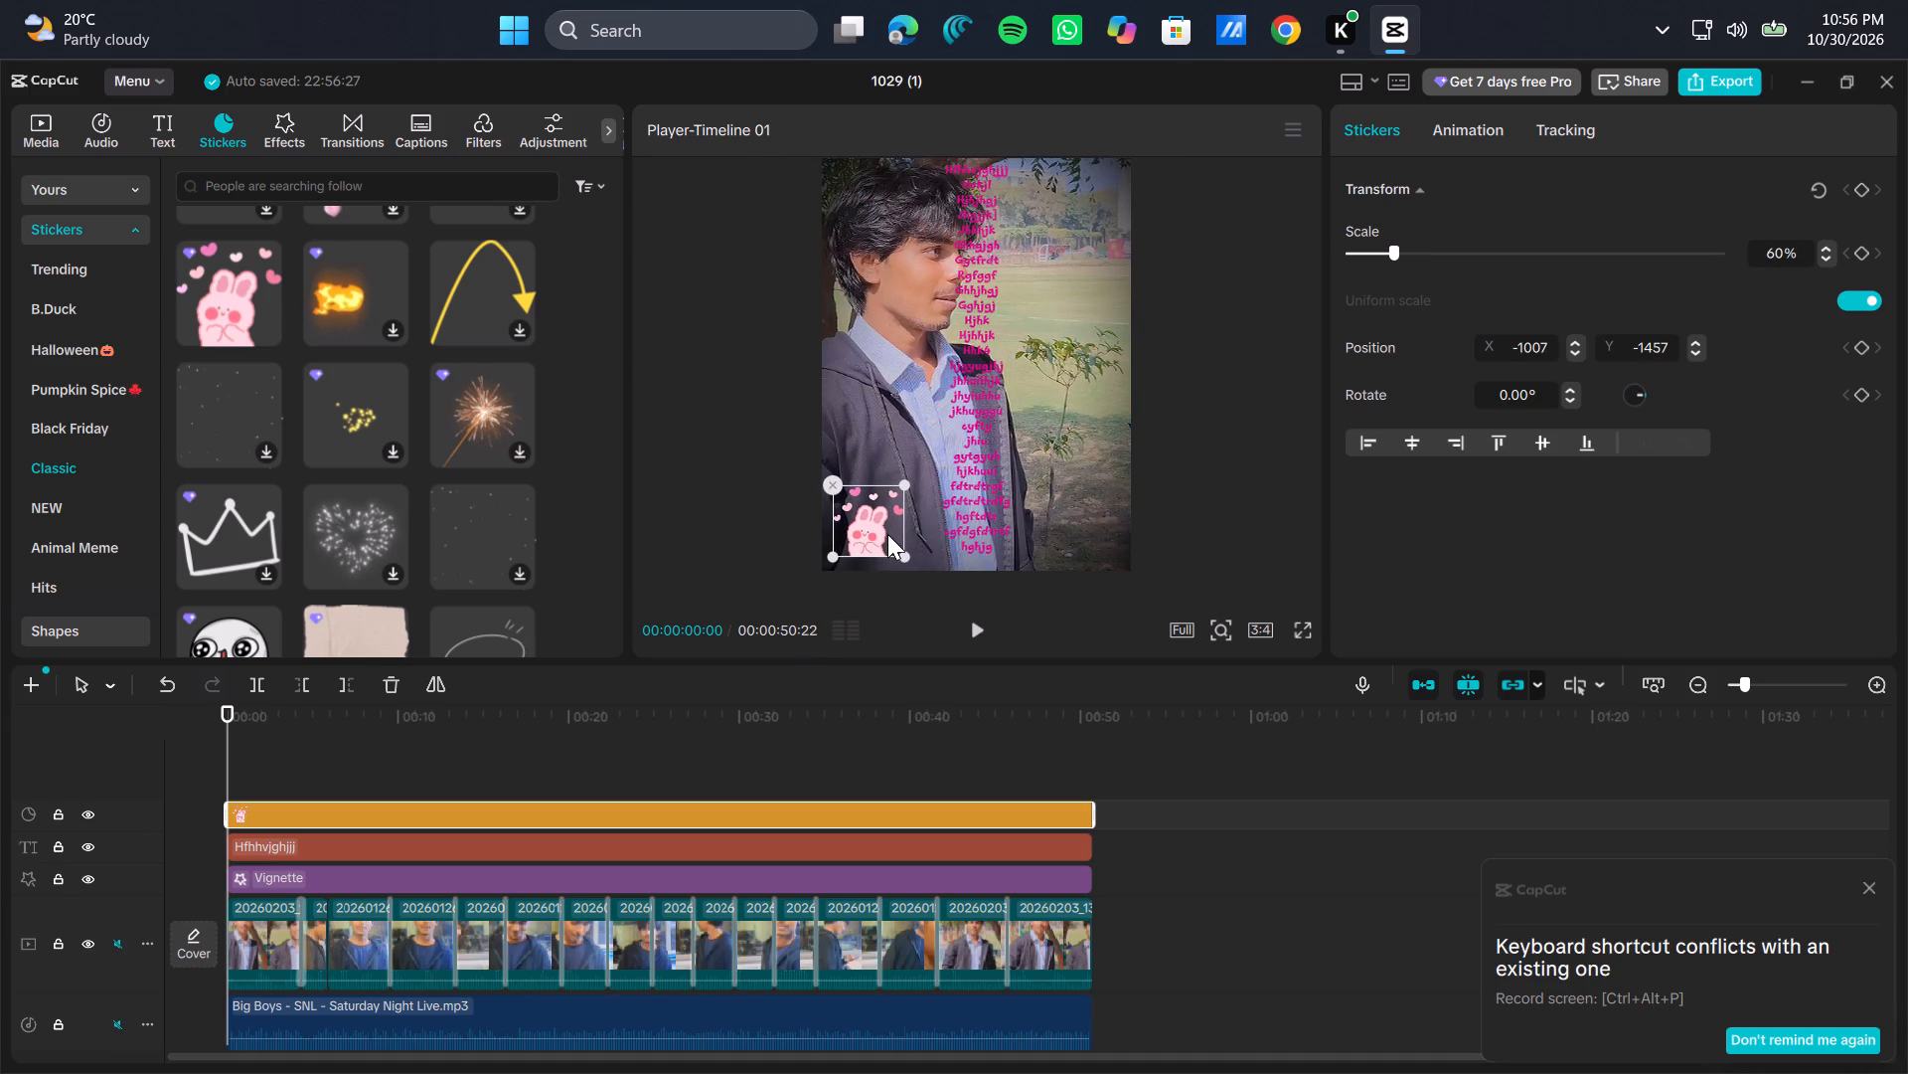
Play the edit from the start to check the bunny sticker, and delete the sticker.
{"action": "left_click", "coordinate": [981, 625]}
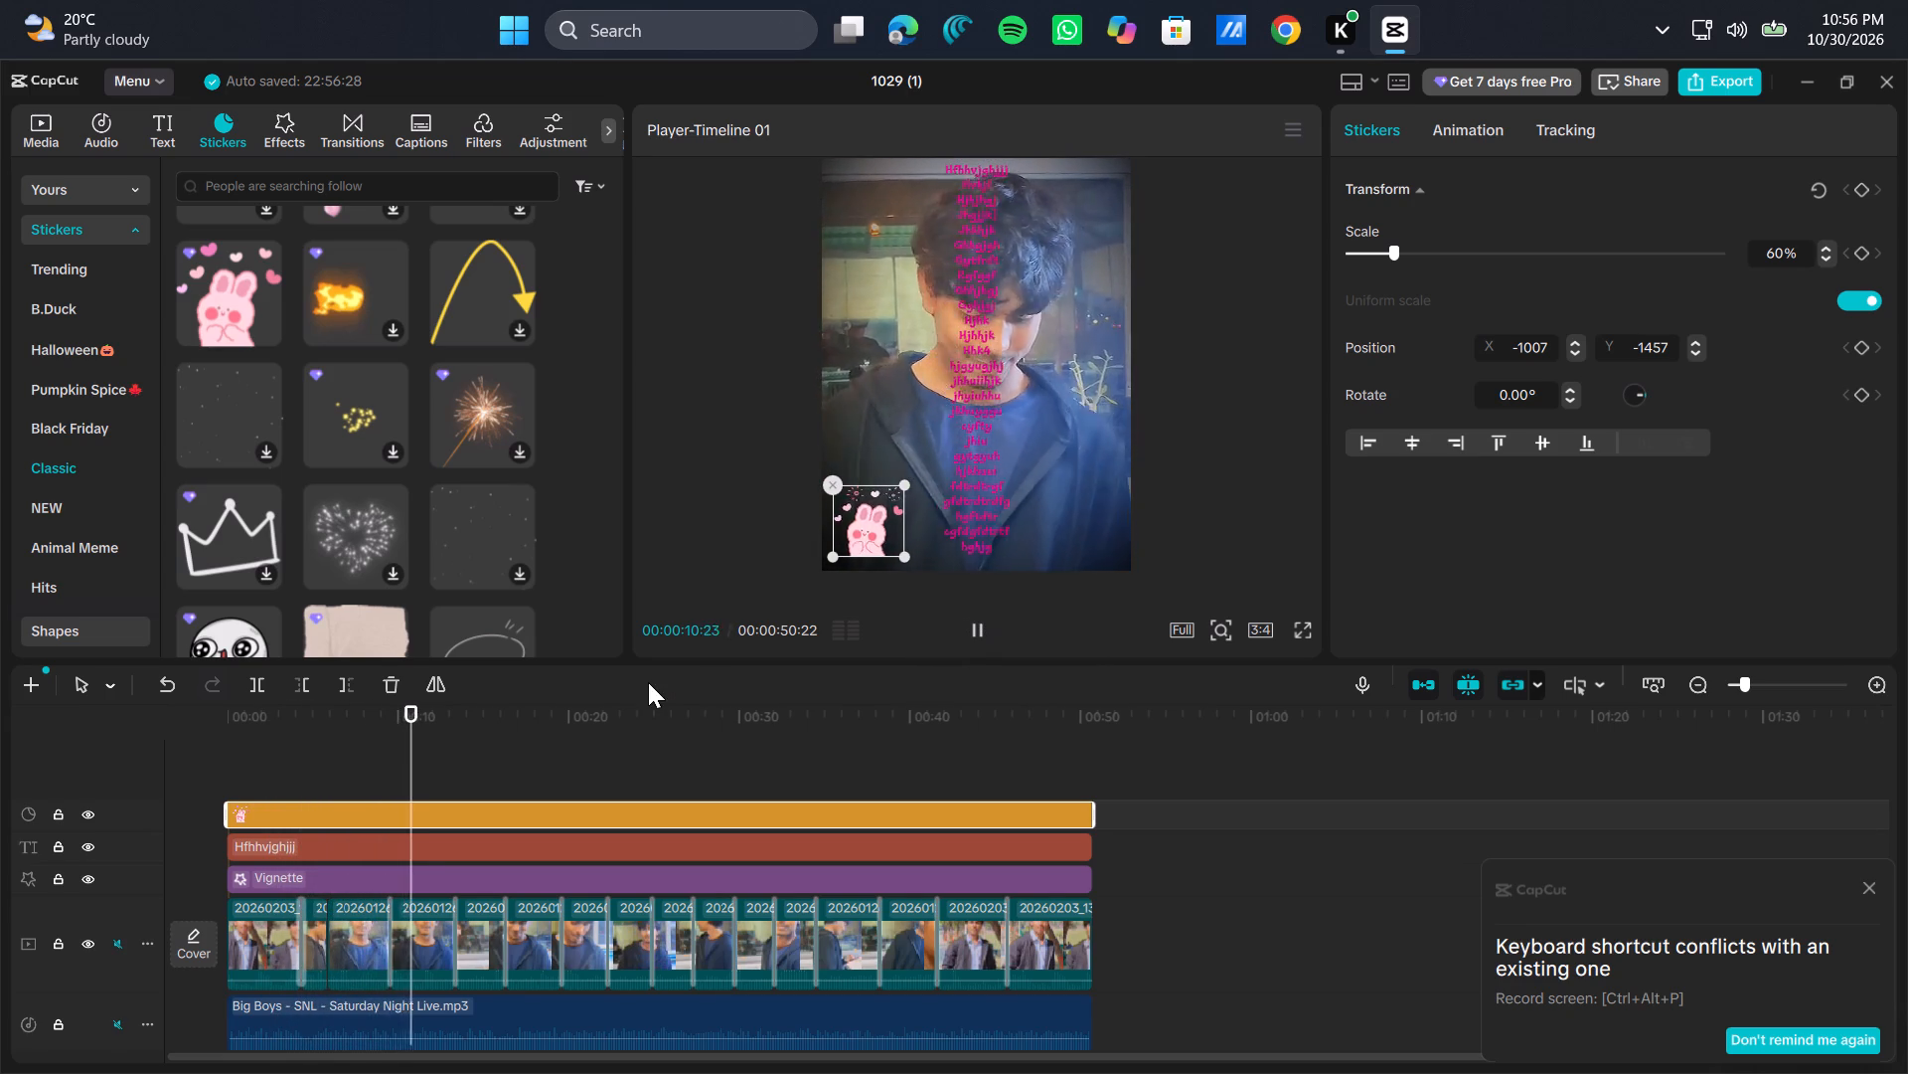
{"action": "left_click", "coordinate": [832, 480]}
Look through the Classic, NEW, B.Duck and Halloween stickers for a replacement.
{"action": "scroll", "coordinate": [383, 441], "scroll_direction": "down", "scroll_amount": 1}
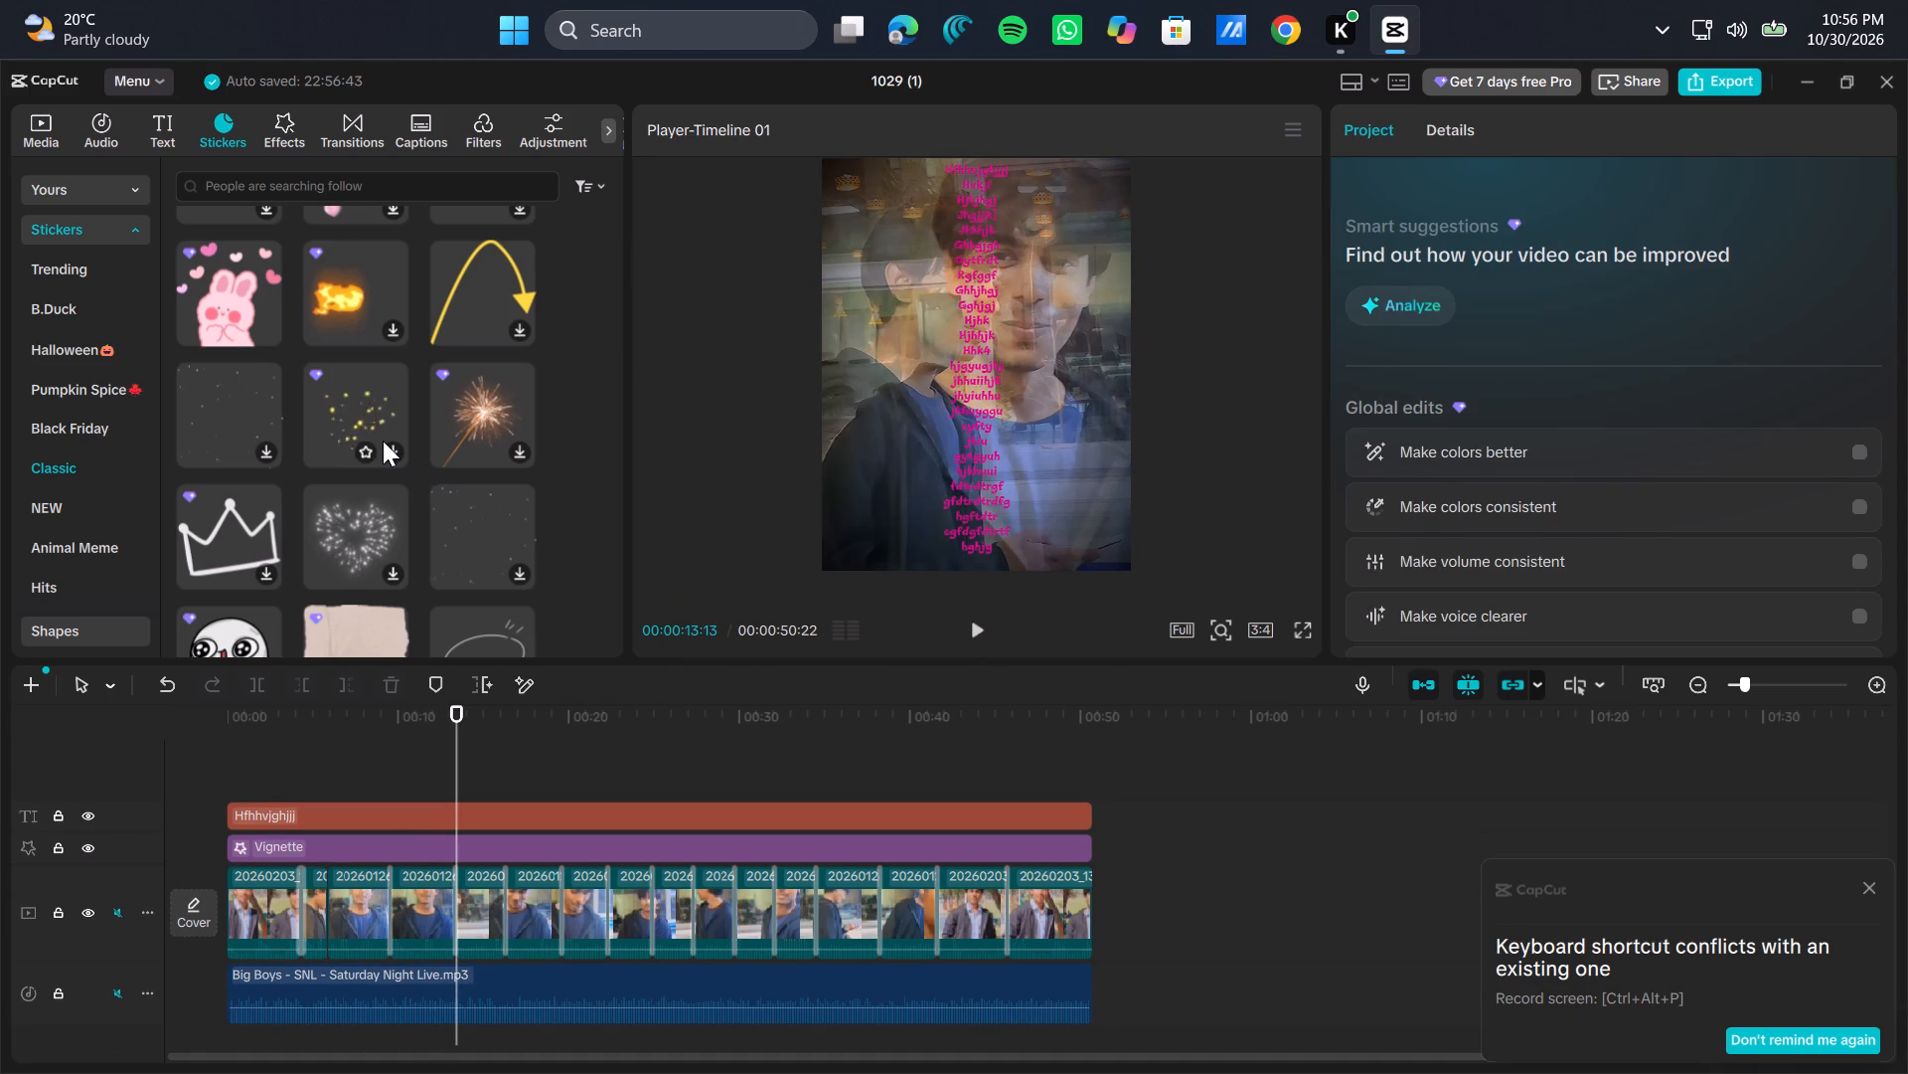
{"action": "scroll", "coordinate": [383, 441], "scroll_direction": "down", "scroll_amount": 2}
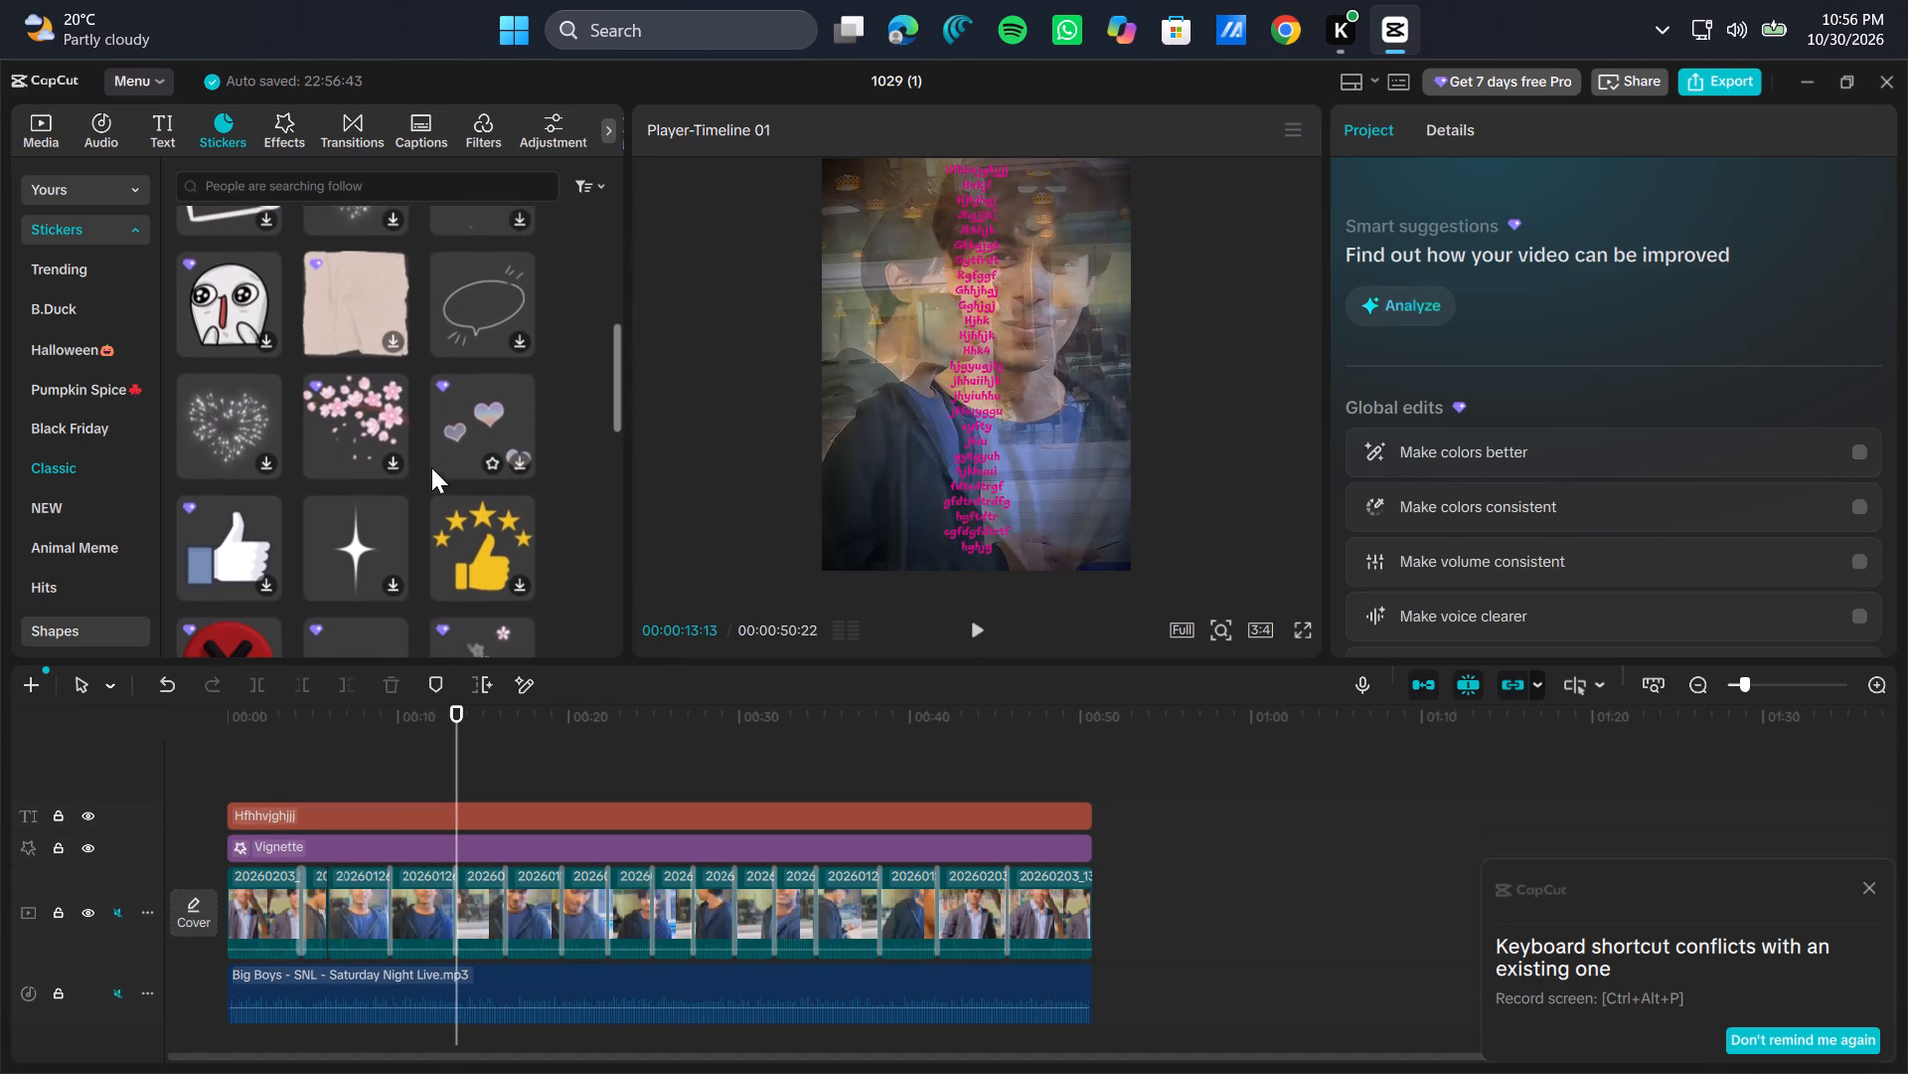
{"action": "scroll", "coordinate": [431, 467], "scroll_direction": "down", "scroll_amount": 3}
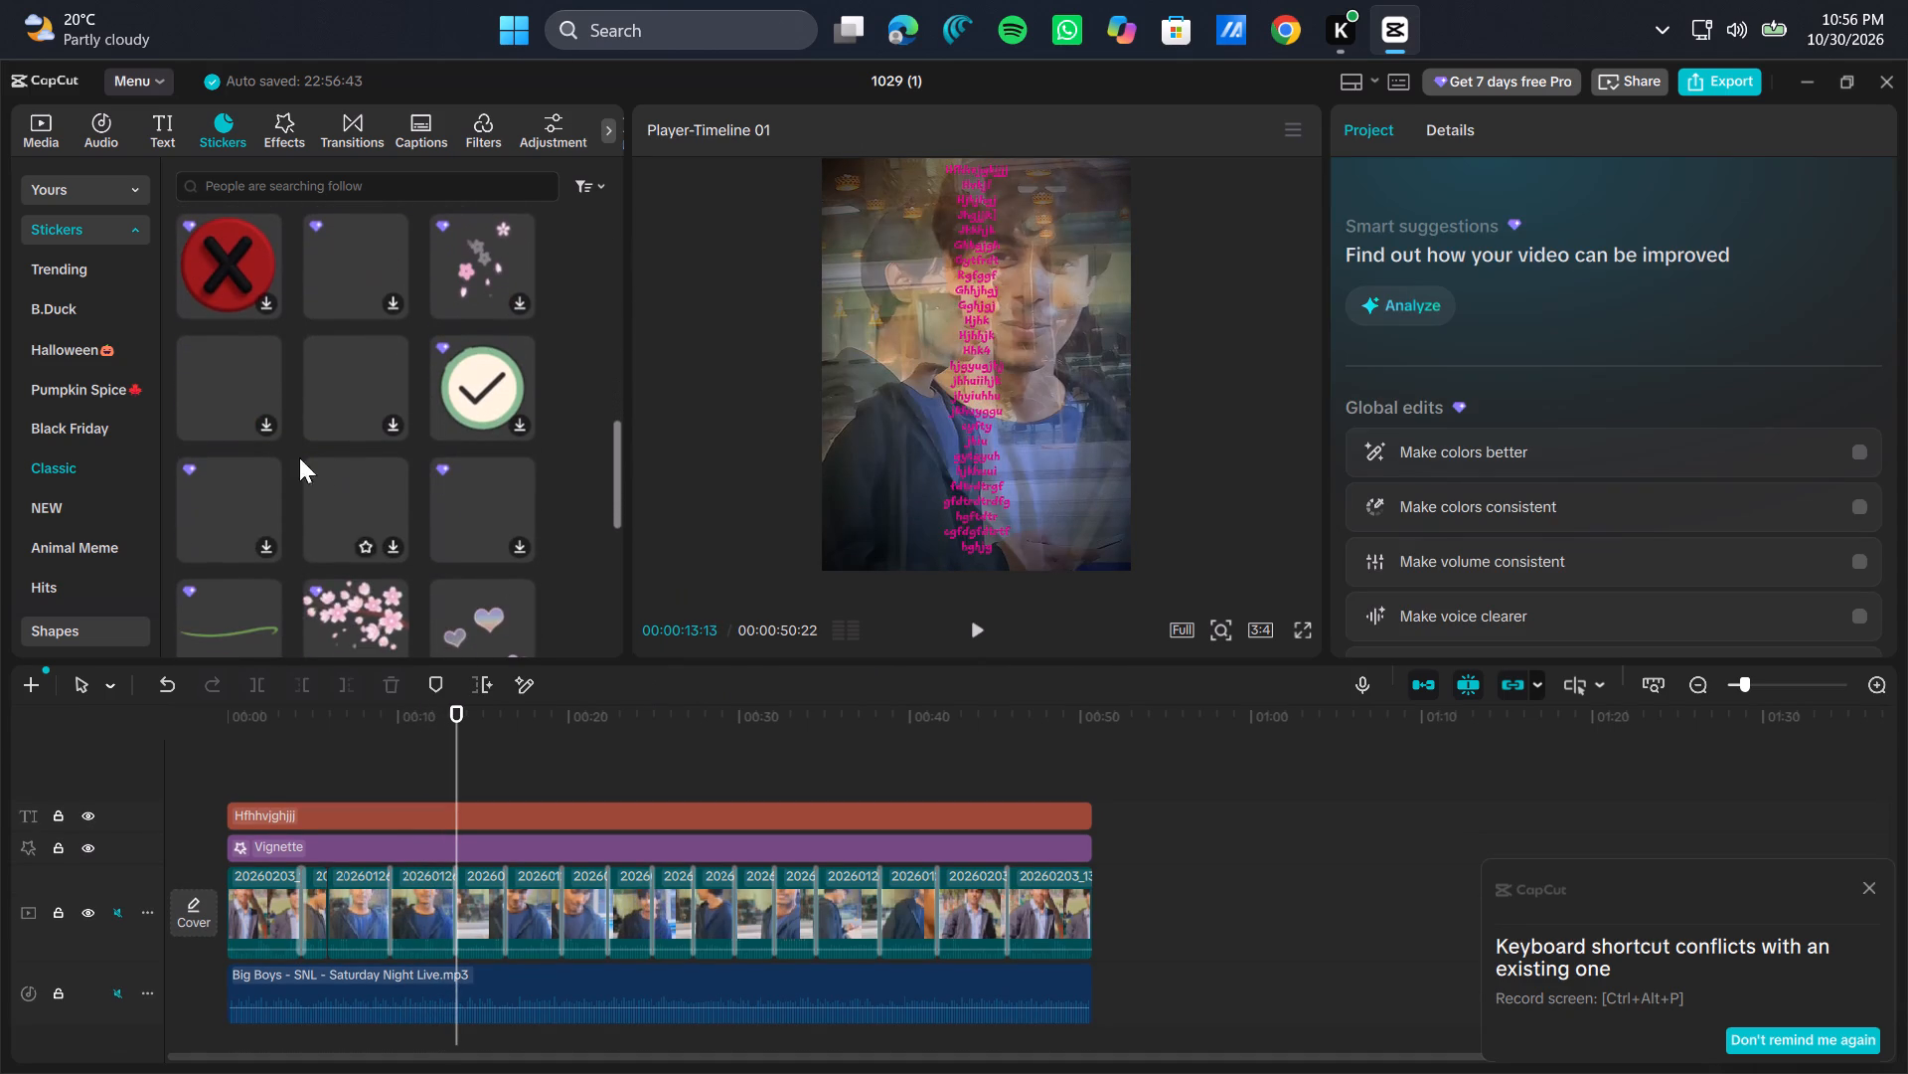
{"action": "left_click", "coordinate": [73, 510]}
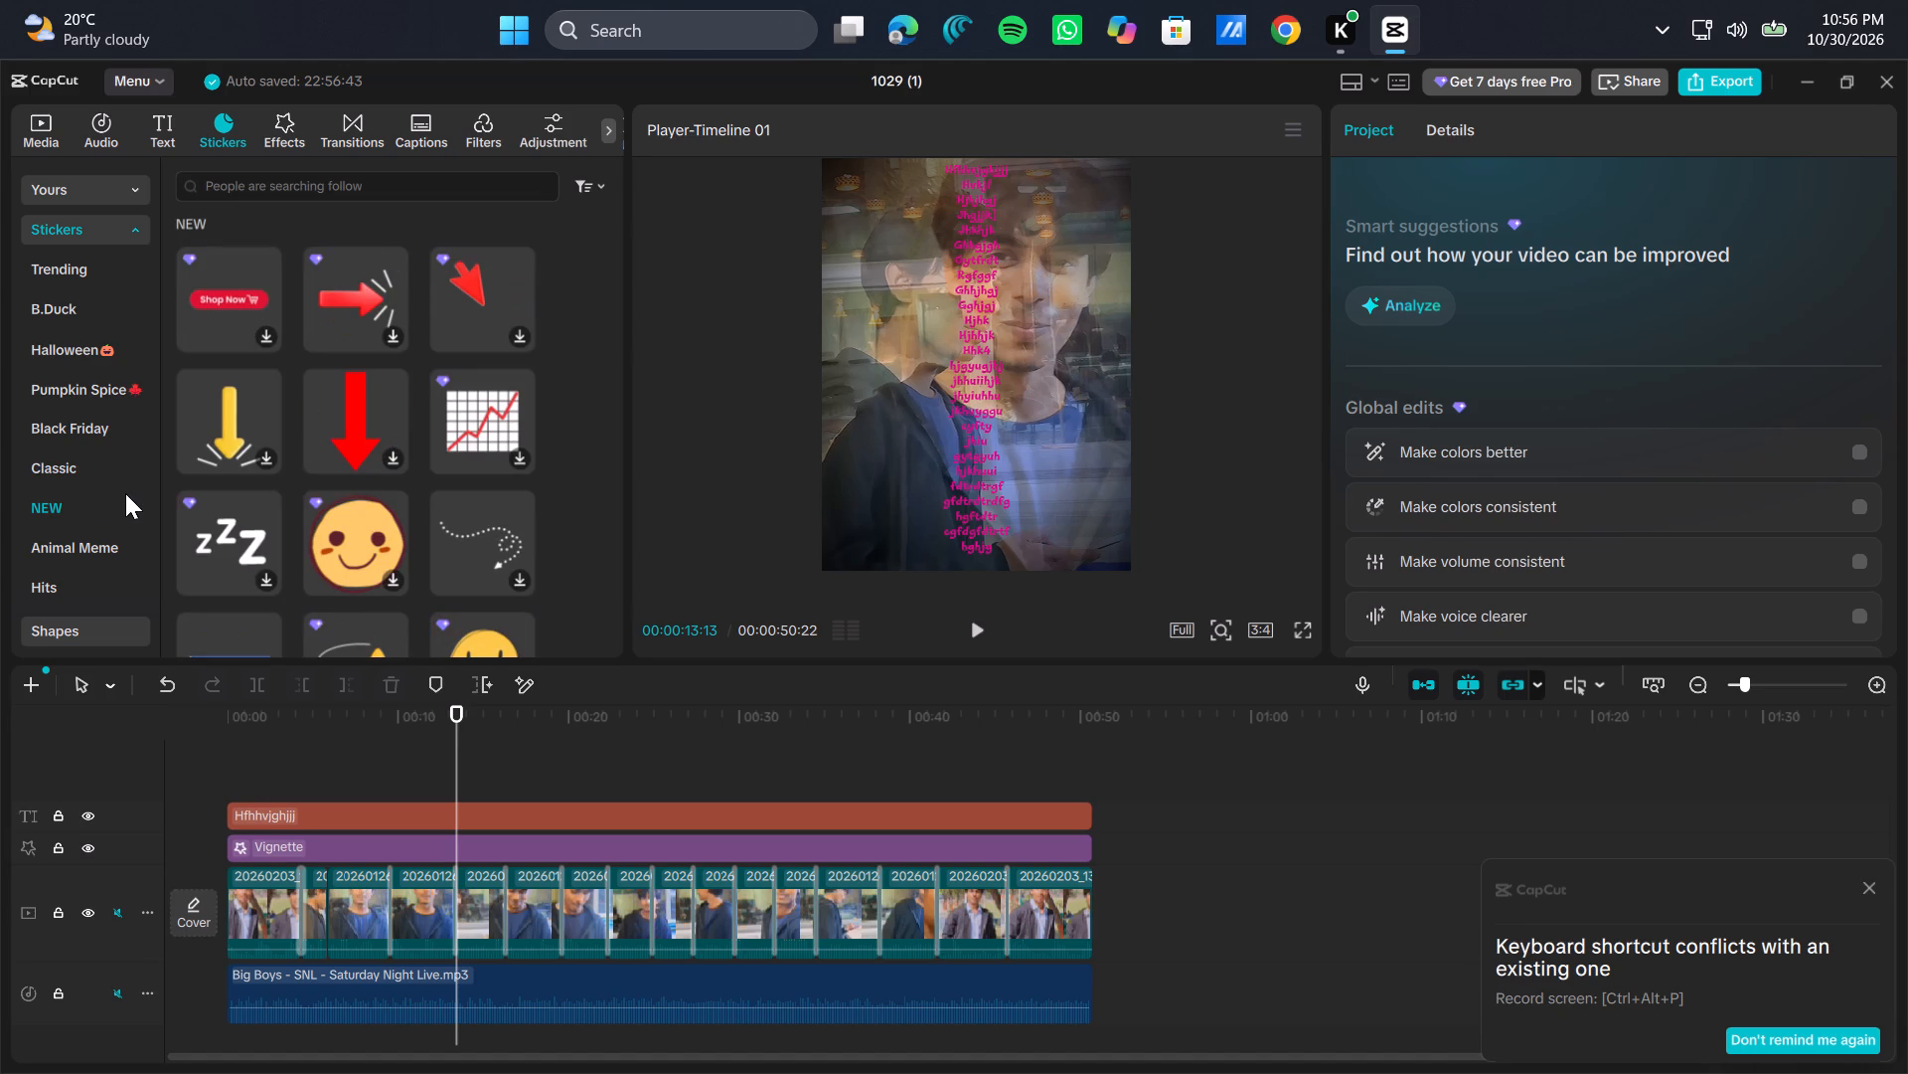
{"action": "left_click", "coordinate": [77, 311]}
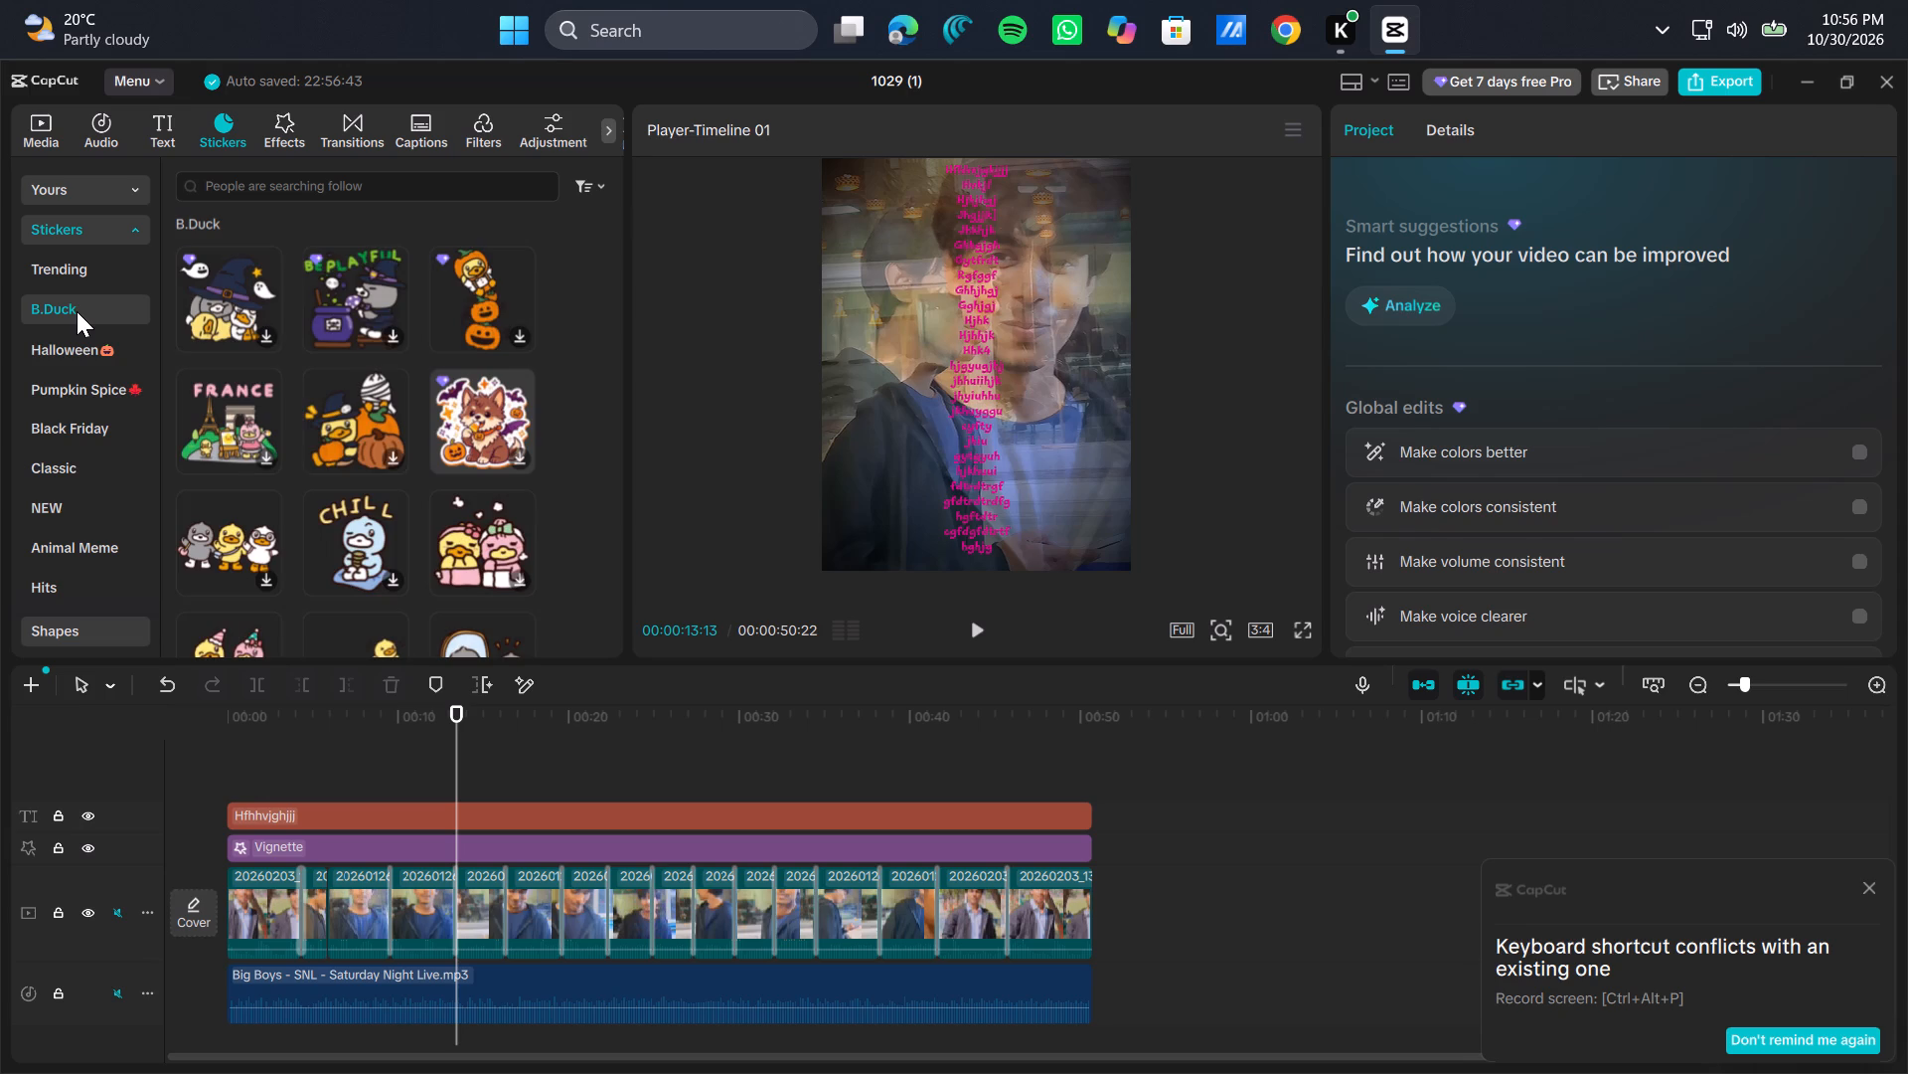
{"action": "left_click", "coordinate": [77, 361]}
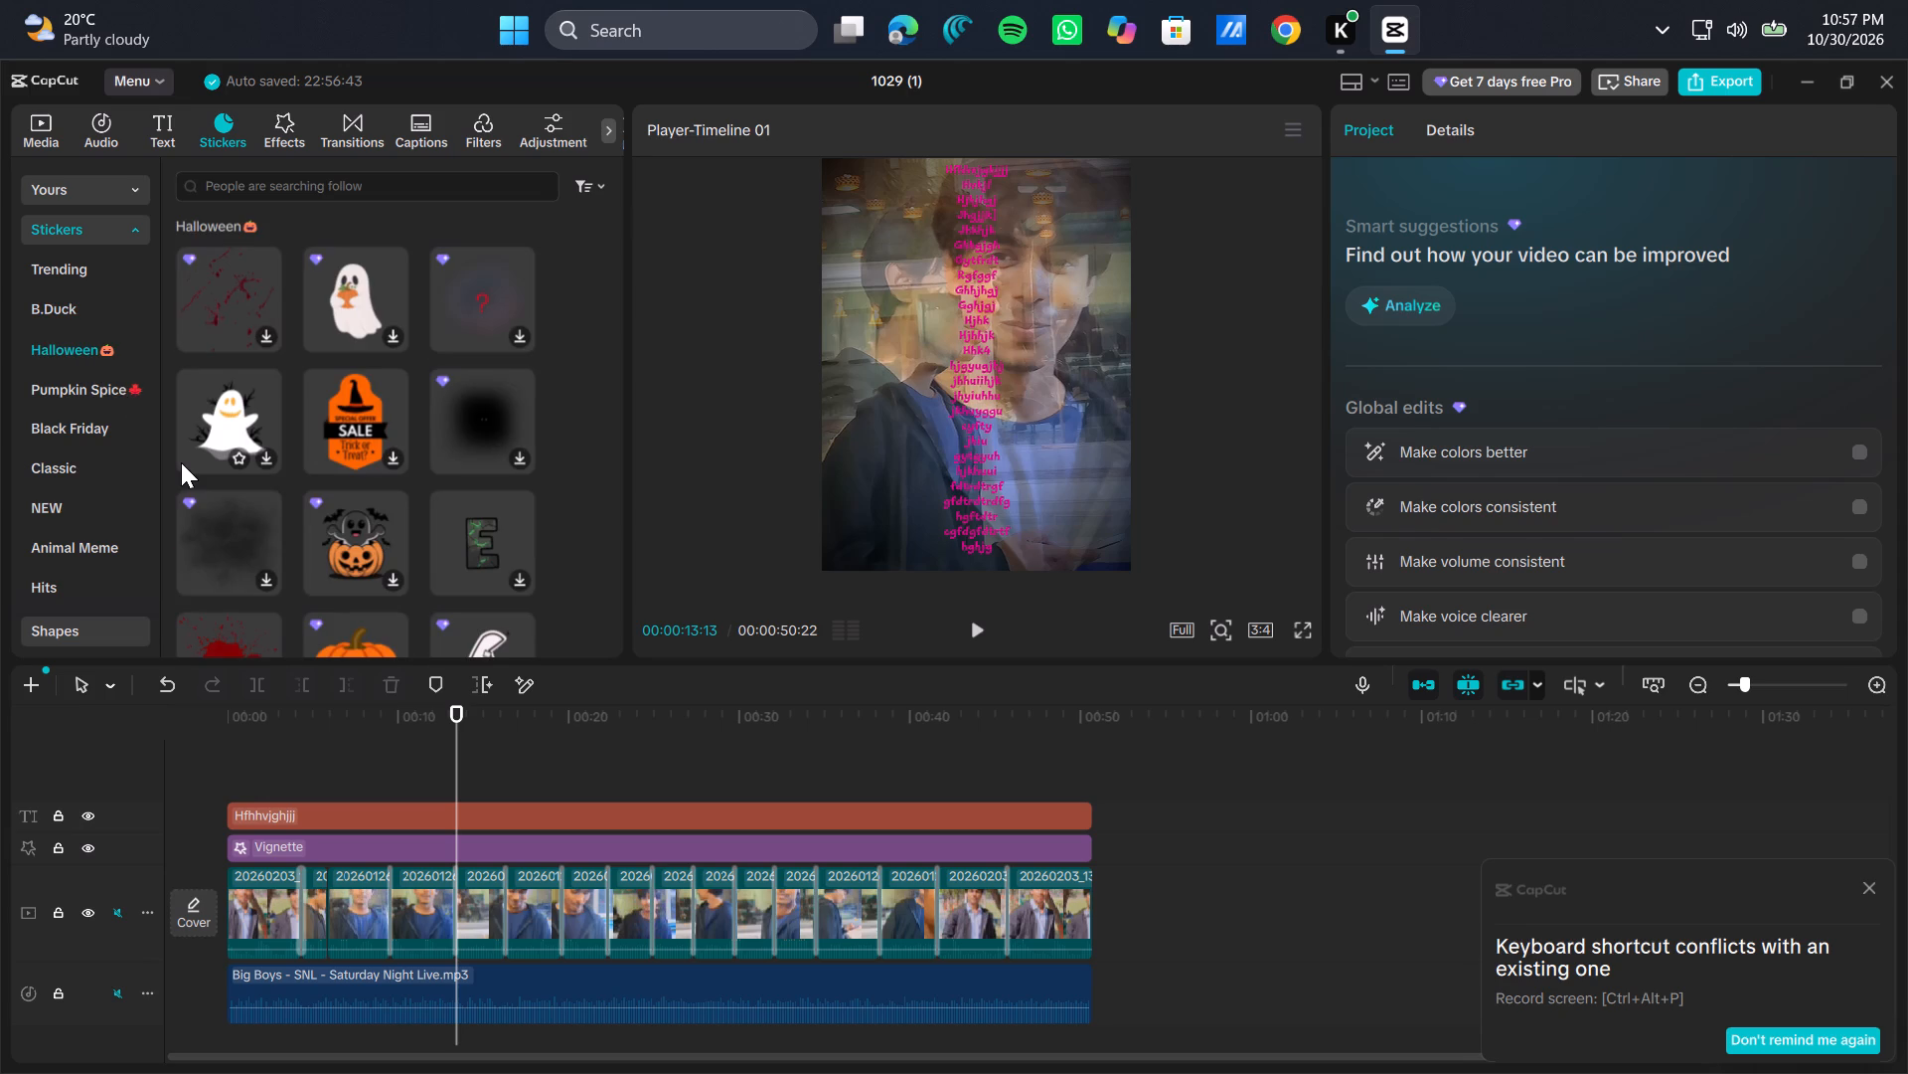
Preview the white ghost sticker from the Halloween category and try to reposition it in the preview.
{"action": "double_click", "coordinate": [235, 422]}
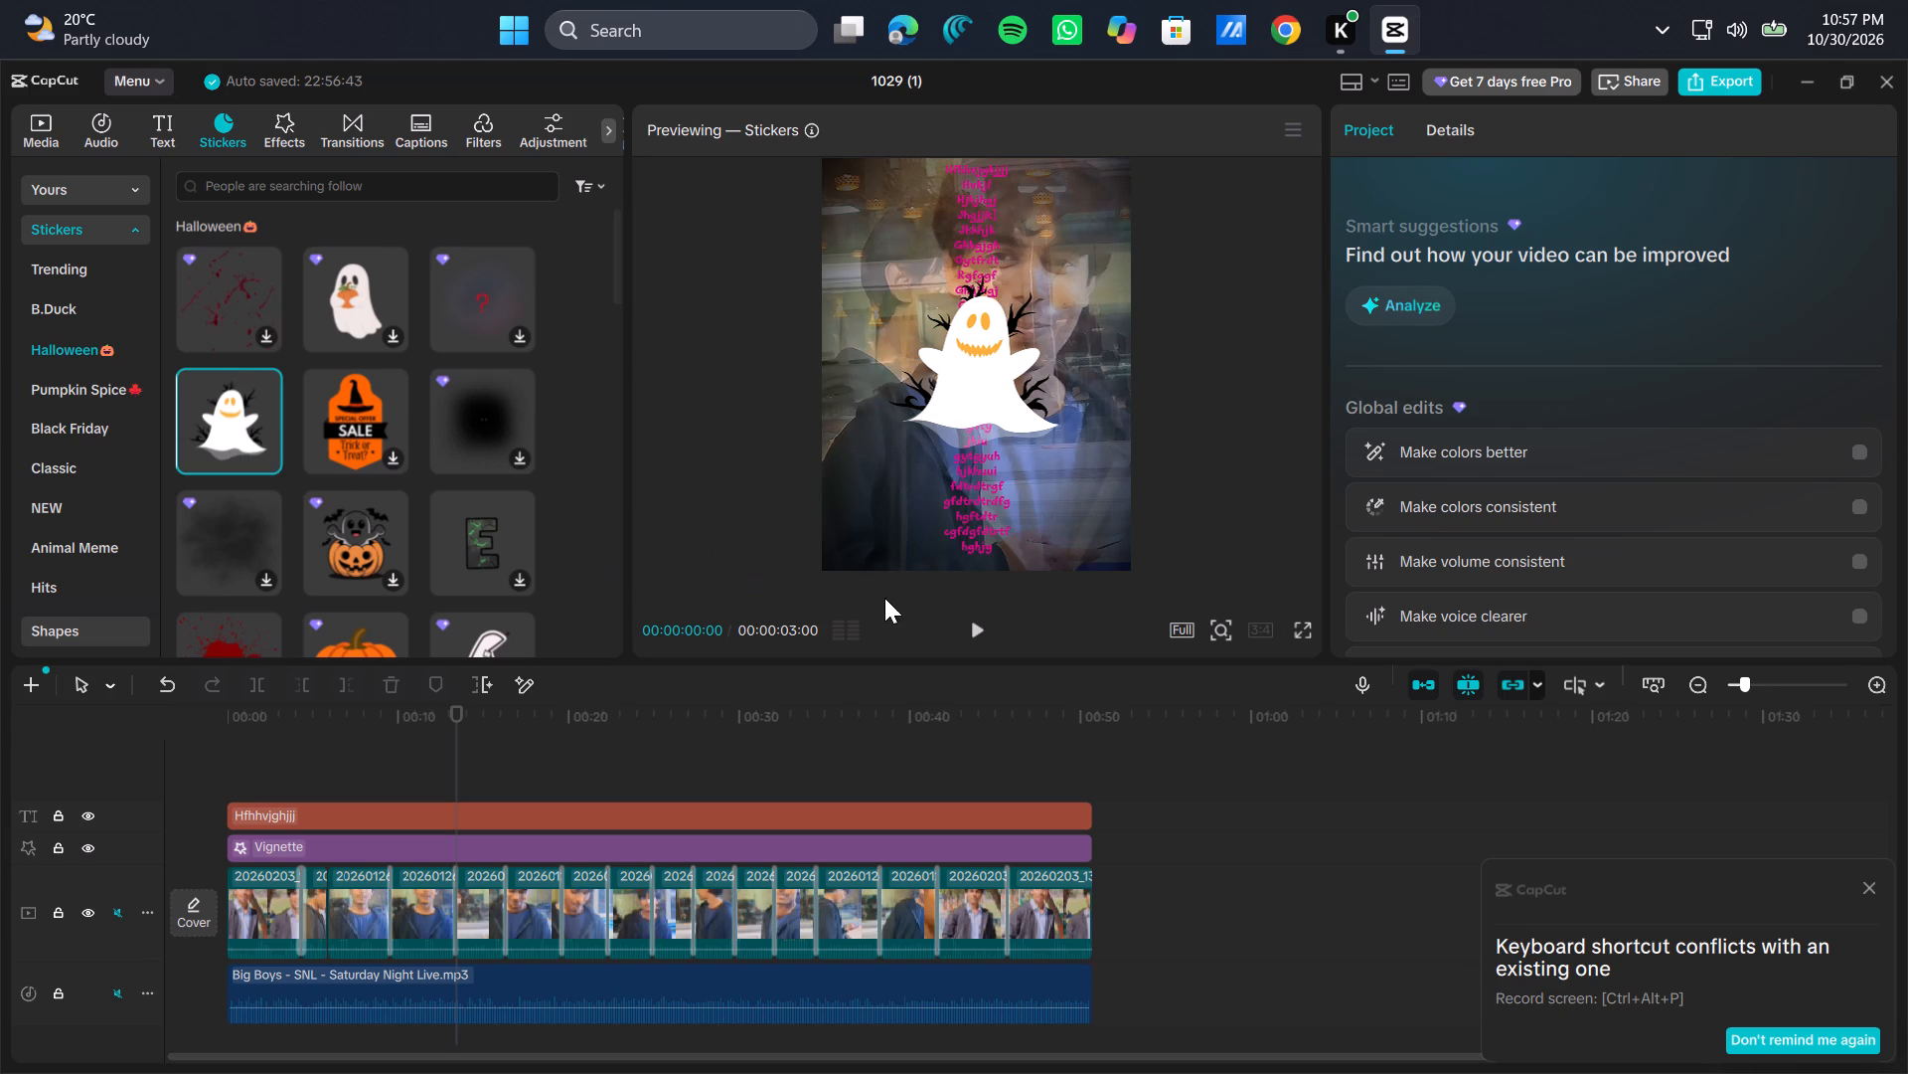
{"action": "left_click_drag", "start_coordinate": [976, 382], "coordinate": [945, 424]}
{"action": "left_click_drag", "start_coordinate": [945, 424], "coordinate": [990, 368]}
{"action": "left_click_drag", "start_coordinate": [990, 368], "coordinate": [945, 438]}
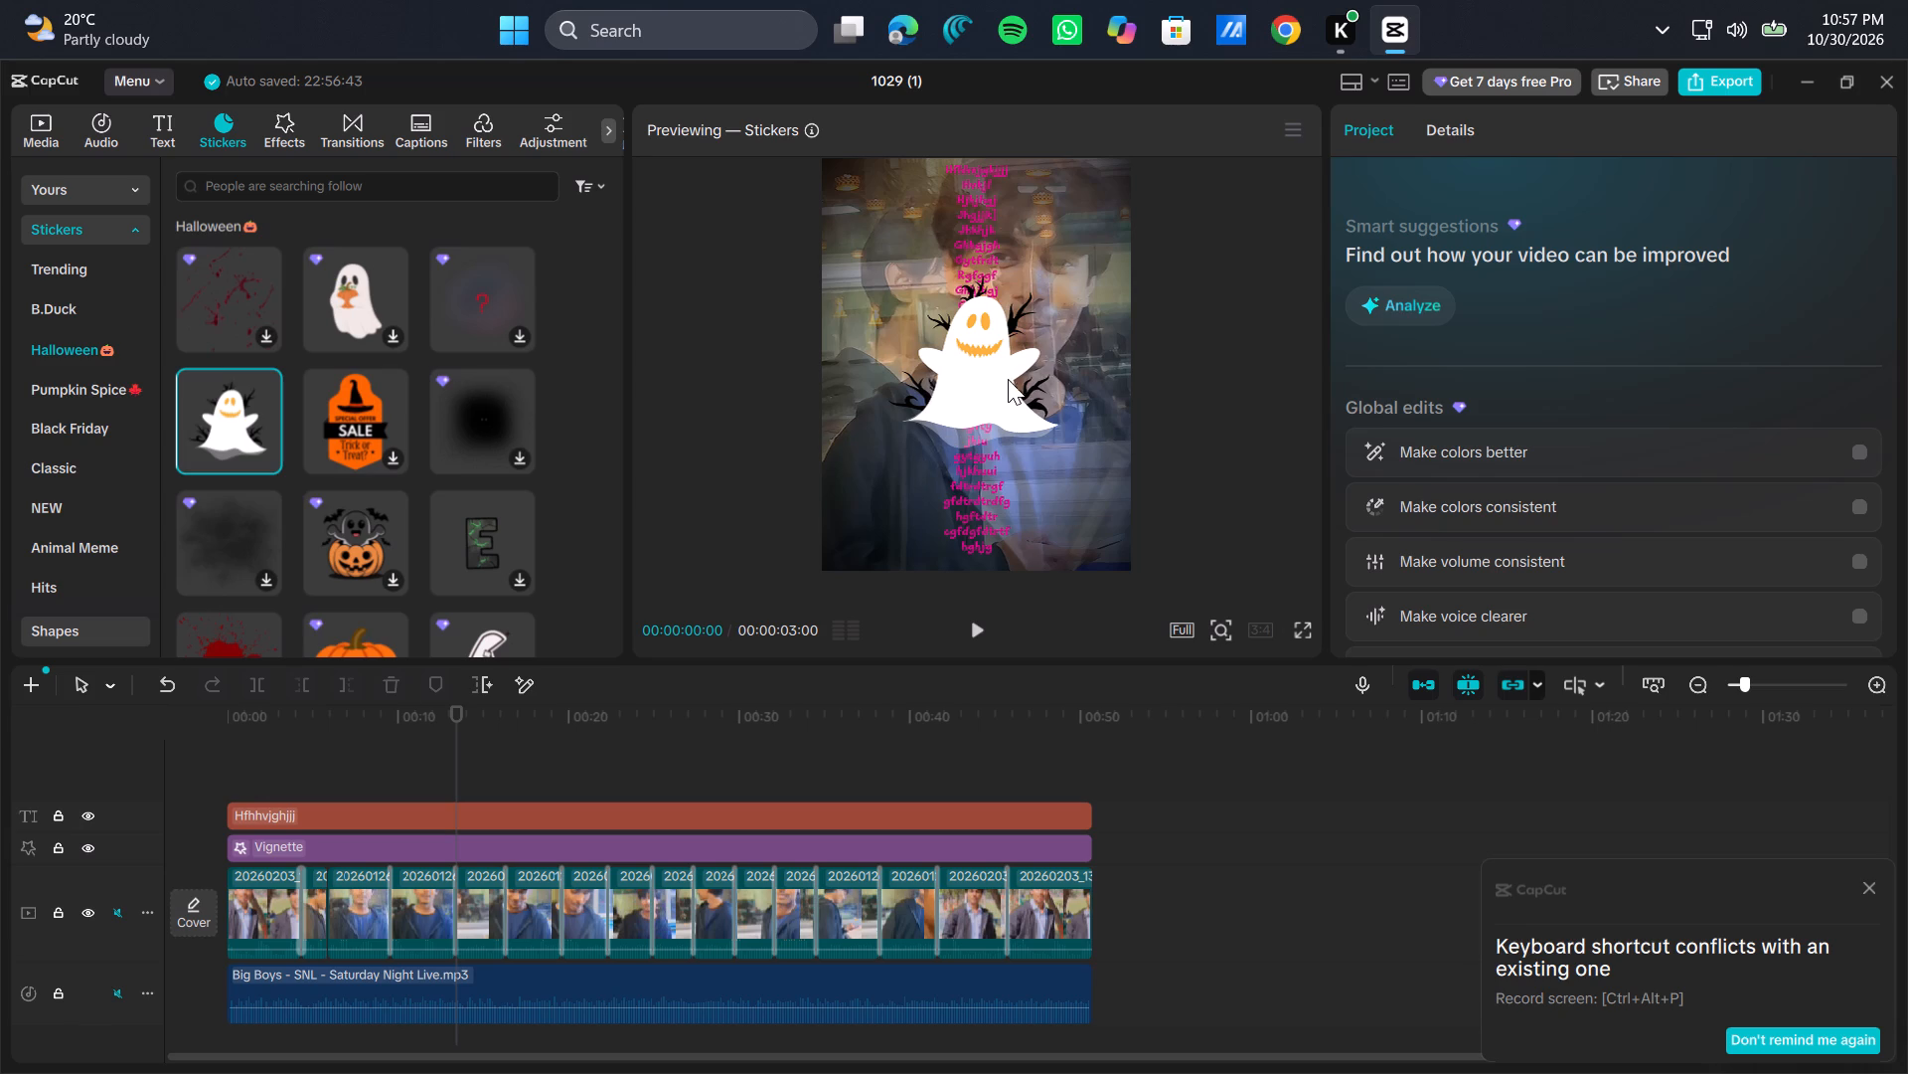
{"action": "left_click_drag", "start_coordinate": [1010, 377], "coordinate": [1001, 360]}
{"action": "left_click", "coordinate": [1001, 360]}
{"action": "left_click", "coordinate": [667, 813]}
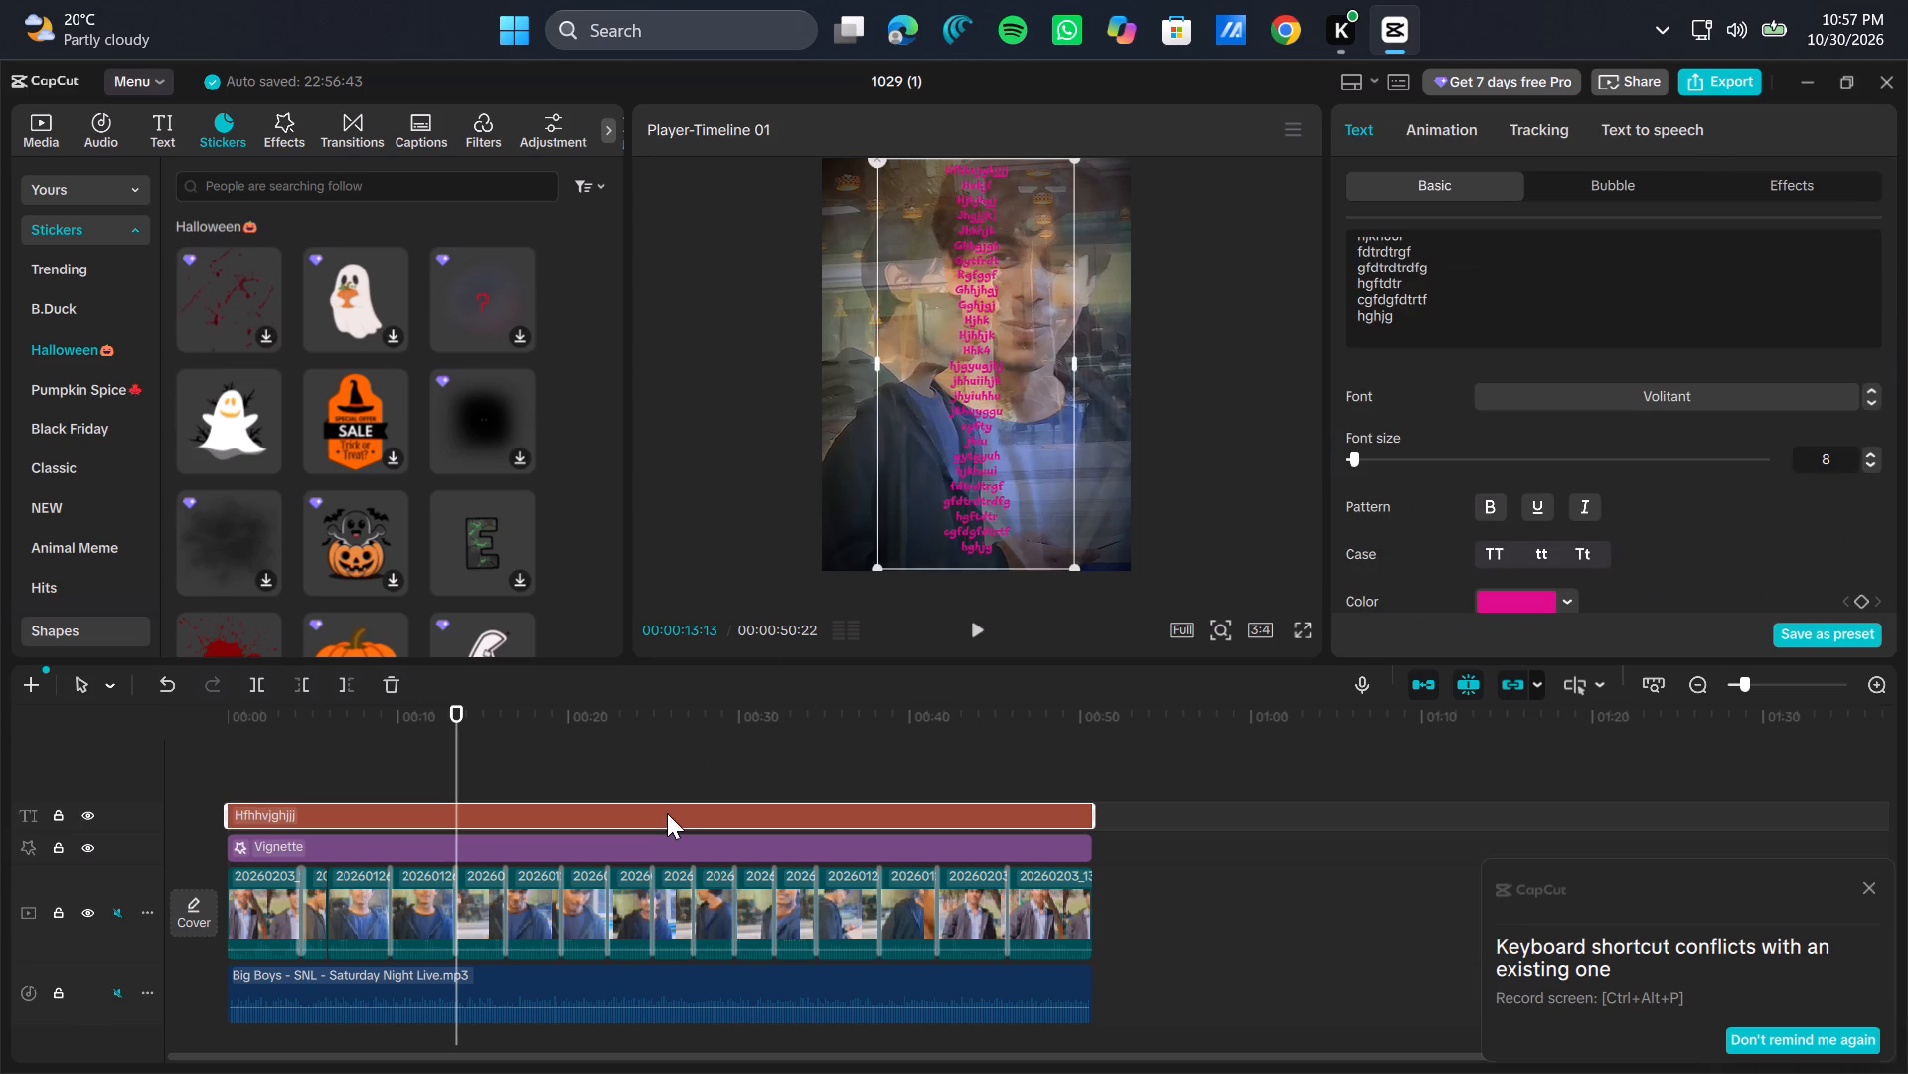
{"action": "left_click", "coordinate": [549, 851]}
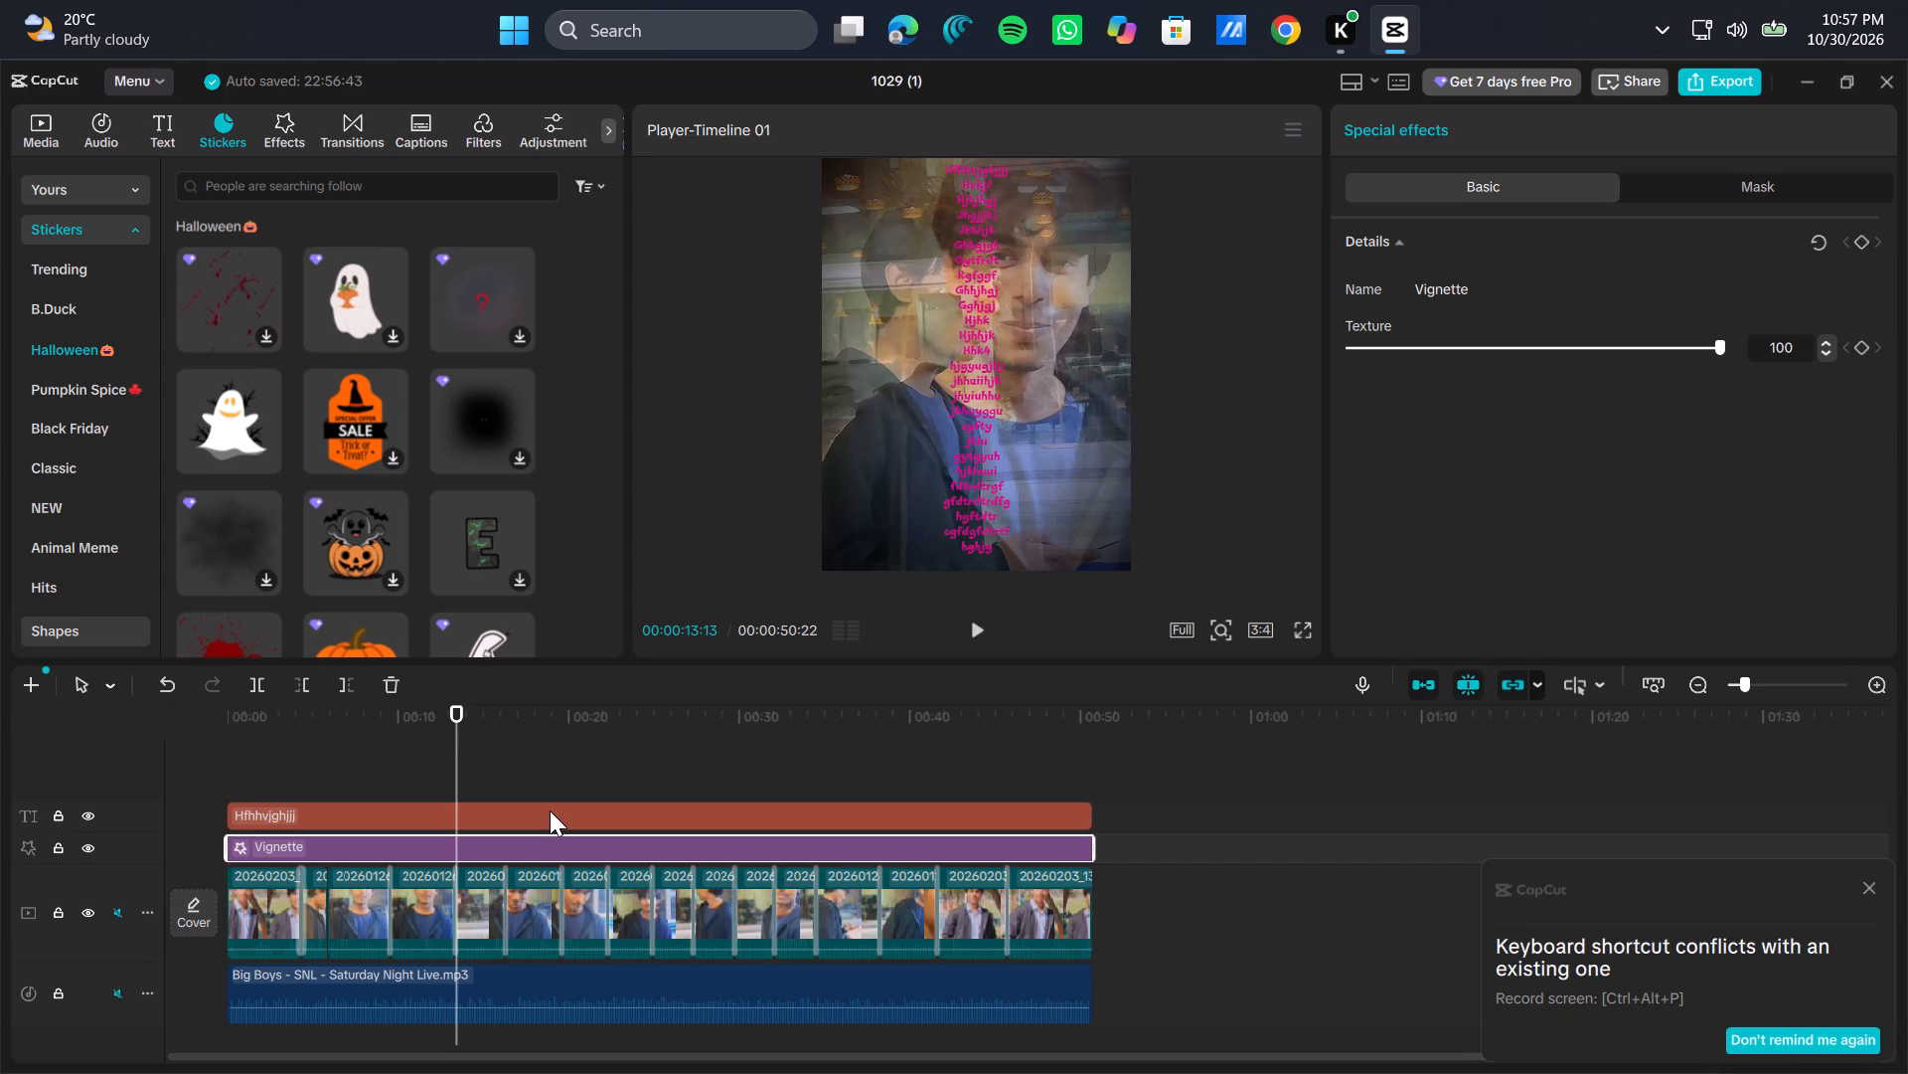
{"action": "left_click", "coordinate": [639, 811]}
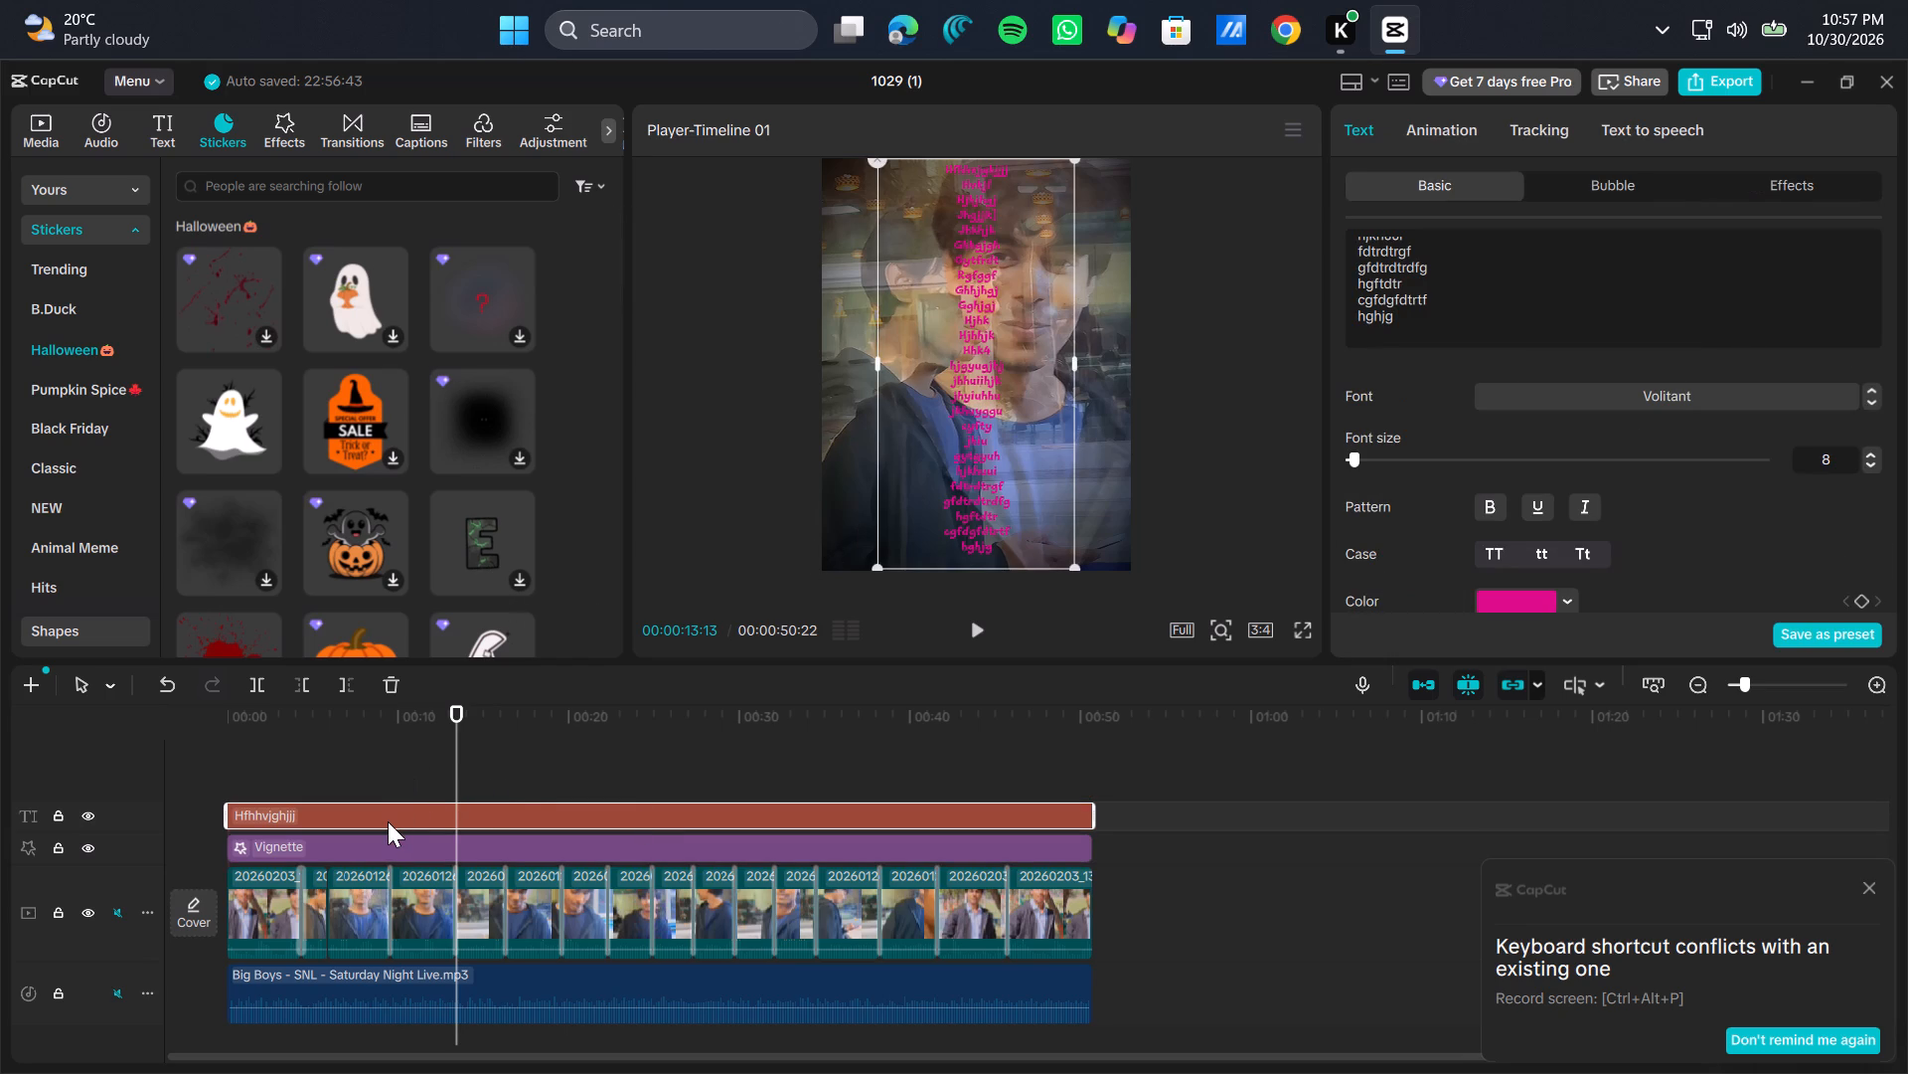
Return to 00:00:00:00 and add the Halloween white ghost sticker to the timeline there.
{"action": "left_click_drag", "start_coordinate": [465, 741], "coordinate": [158, 794]}
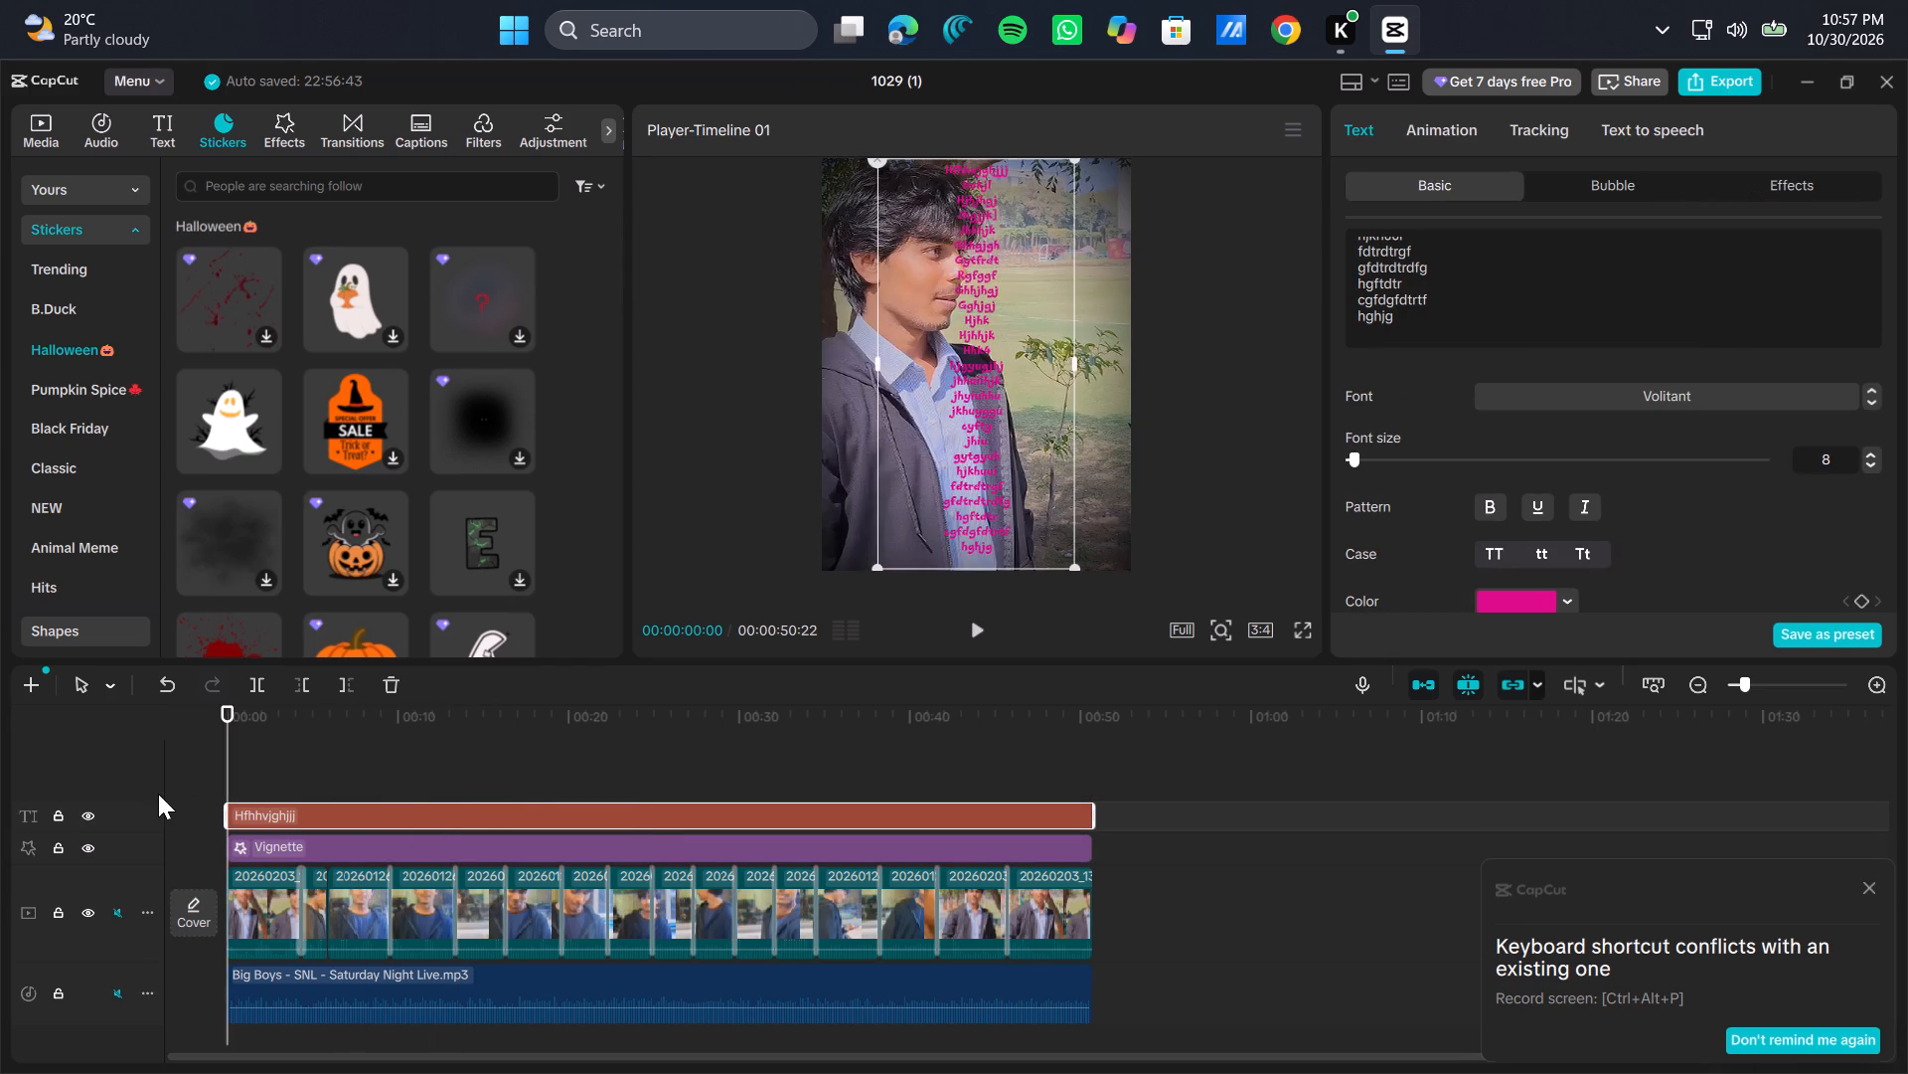
{"action": "double_click", "coordinate": [249, 436]}
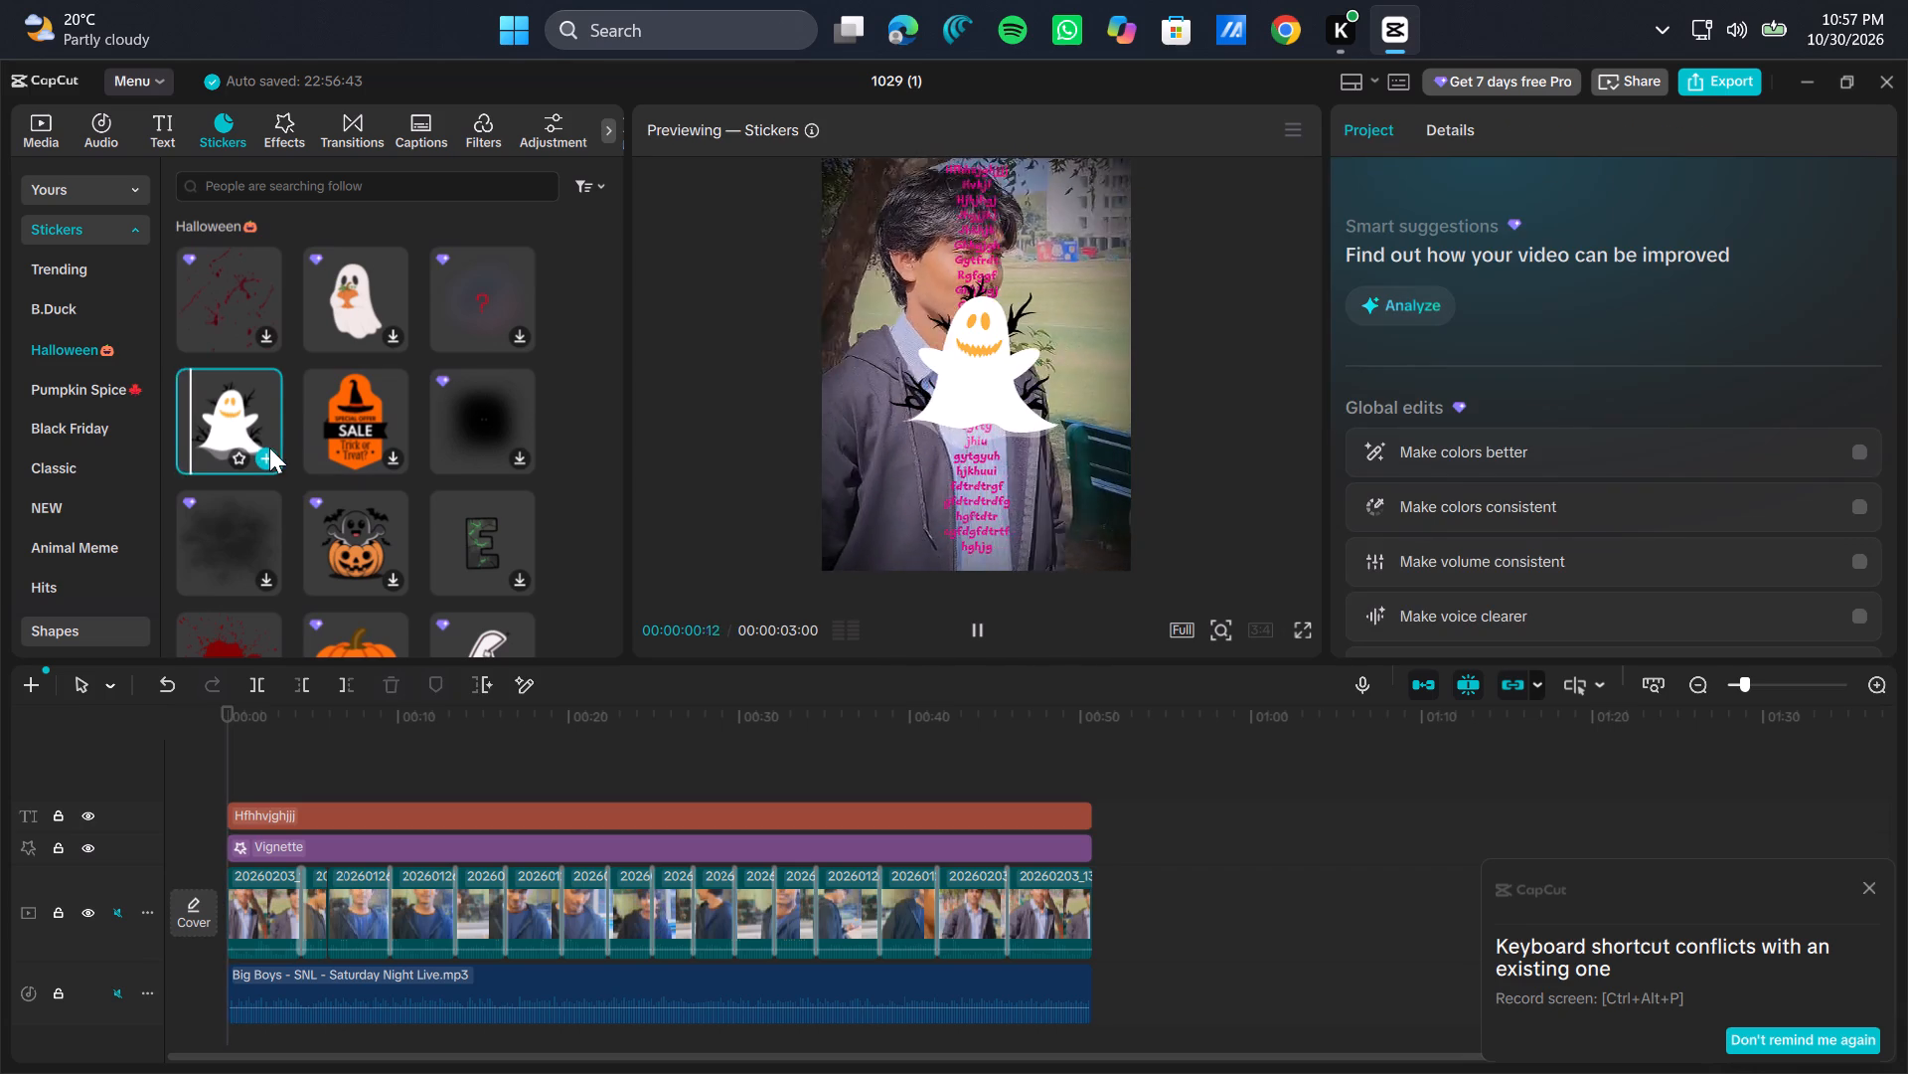
{"action": "left_click", "coordinate": [268, 454]}
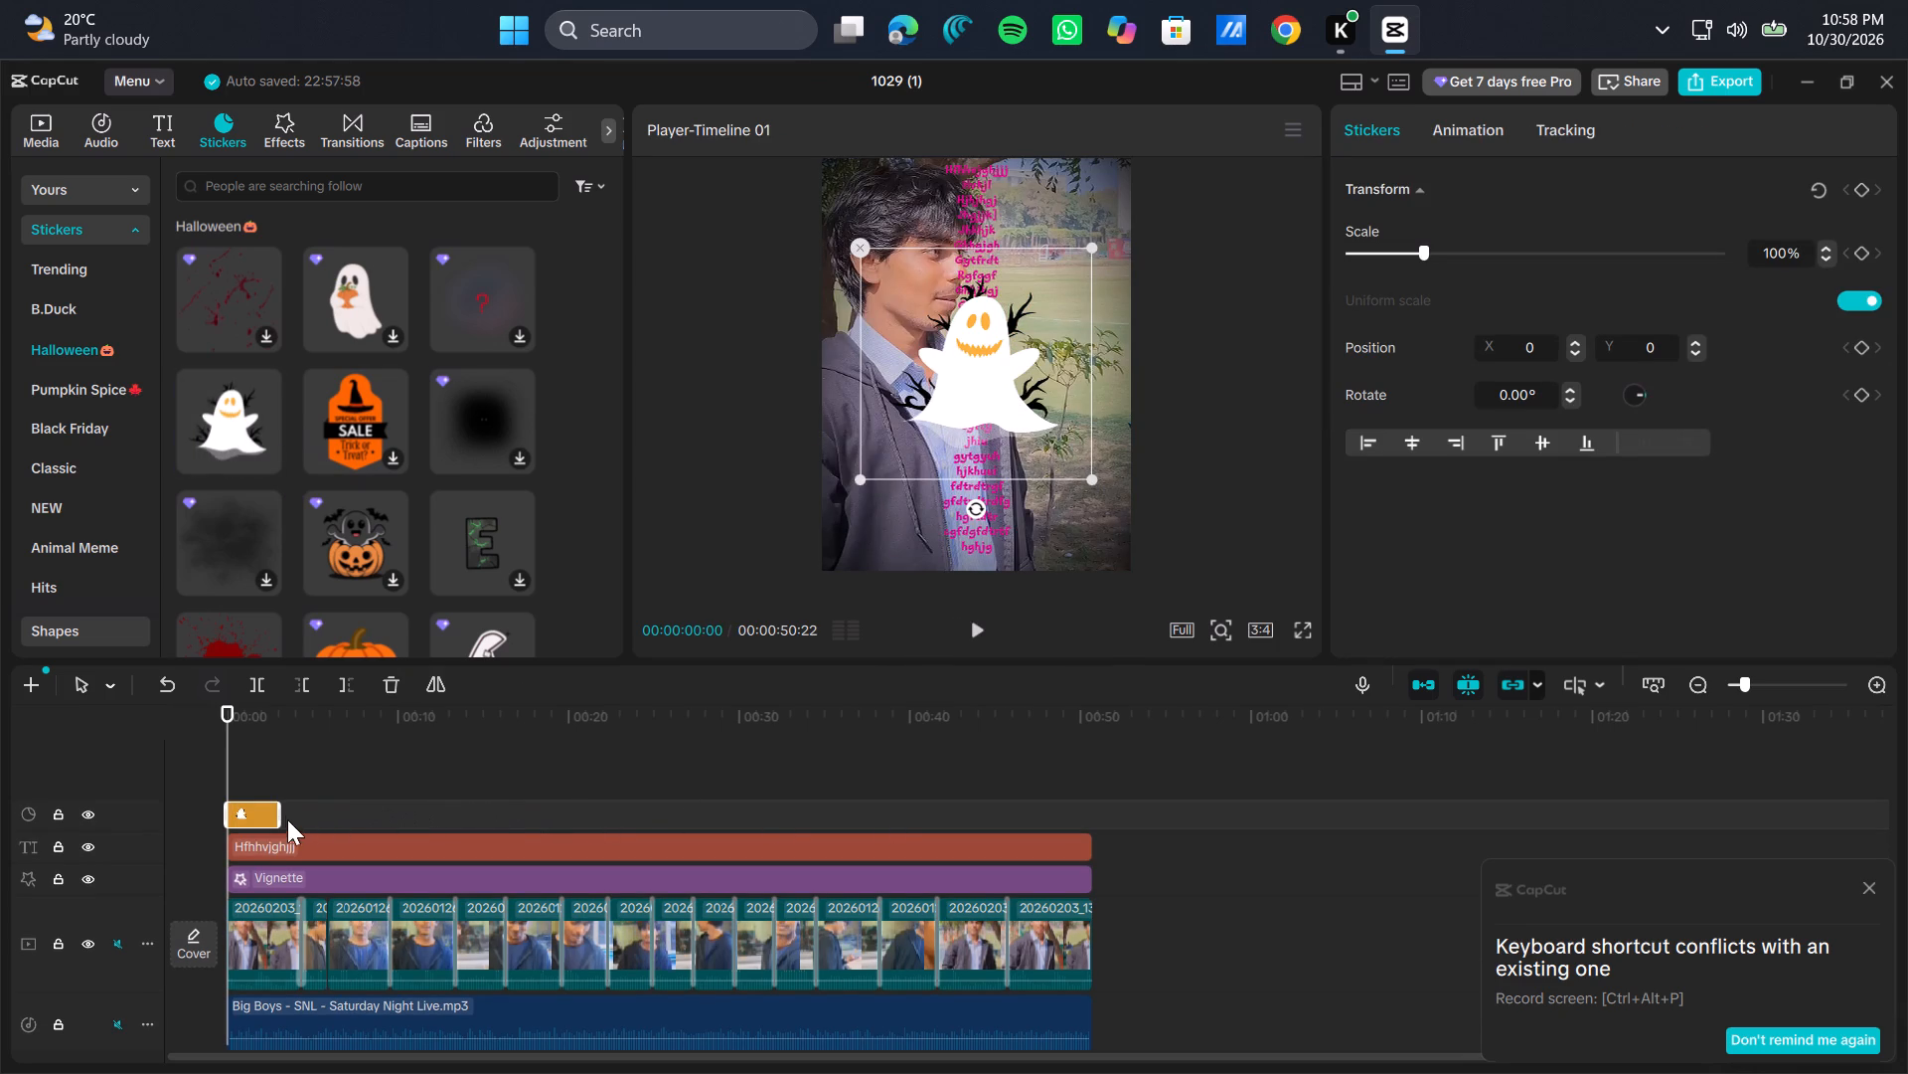
Extend the ghost sticker's duration to the end of the video.
{"action": "left_click_drag", "start_coordinate": [277, 813], "coordinate": [1070, 767]}
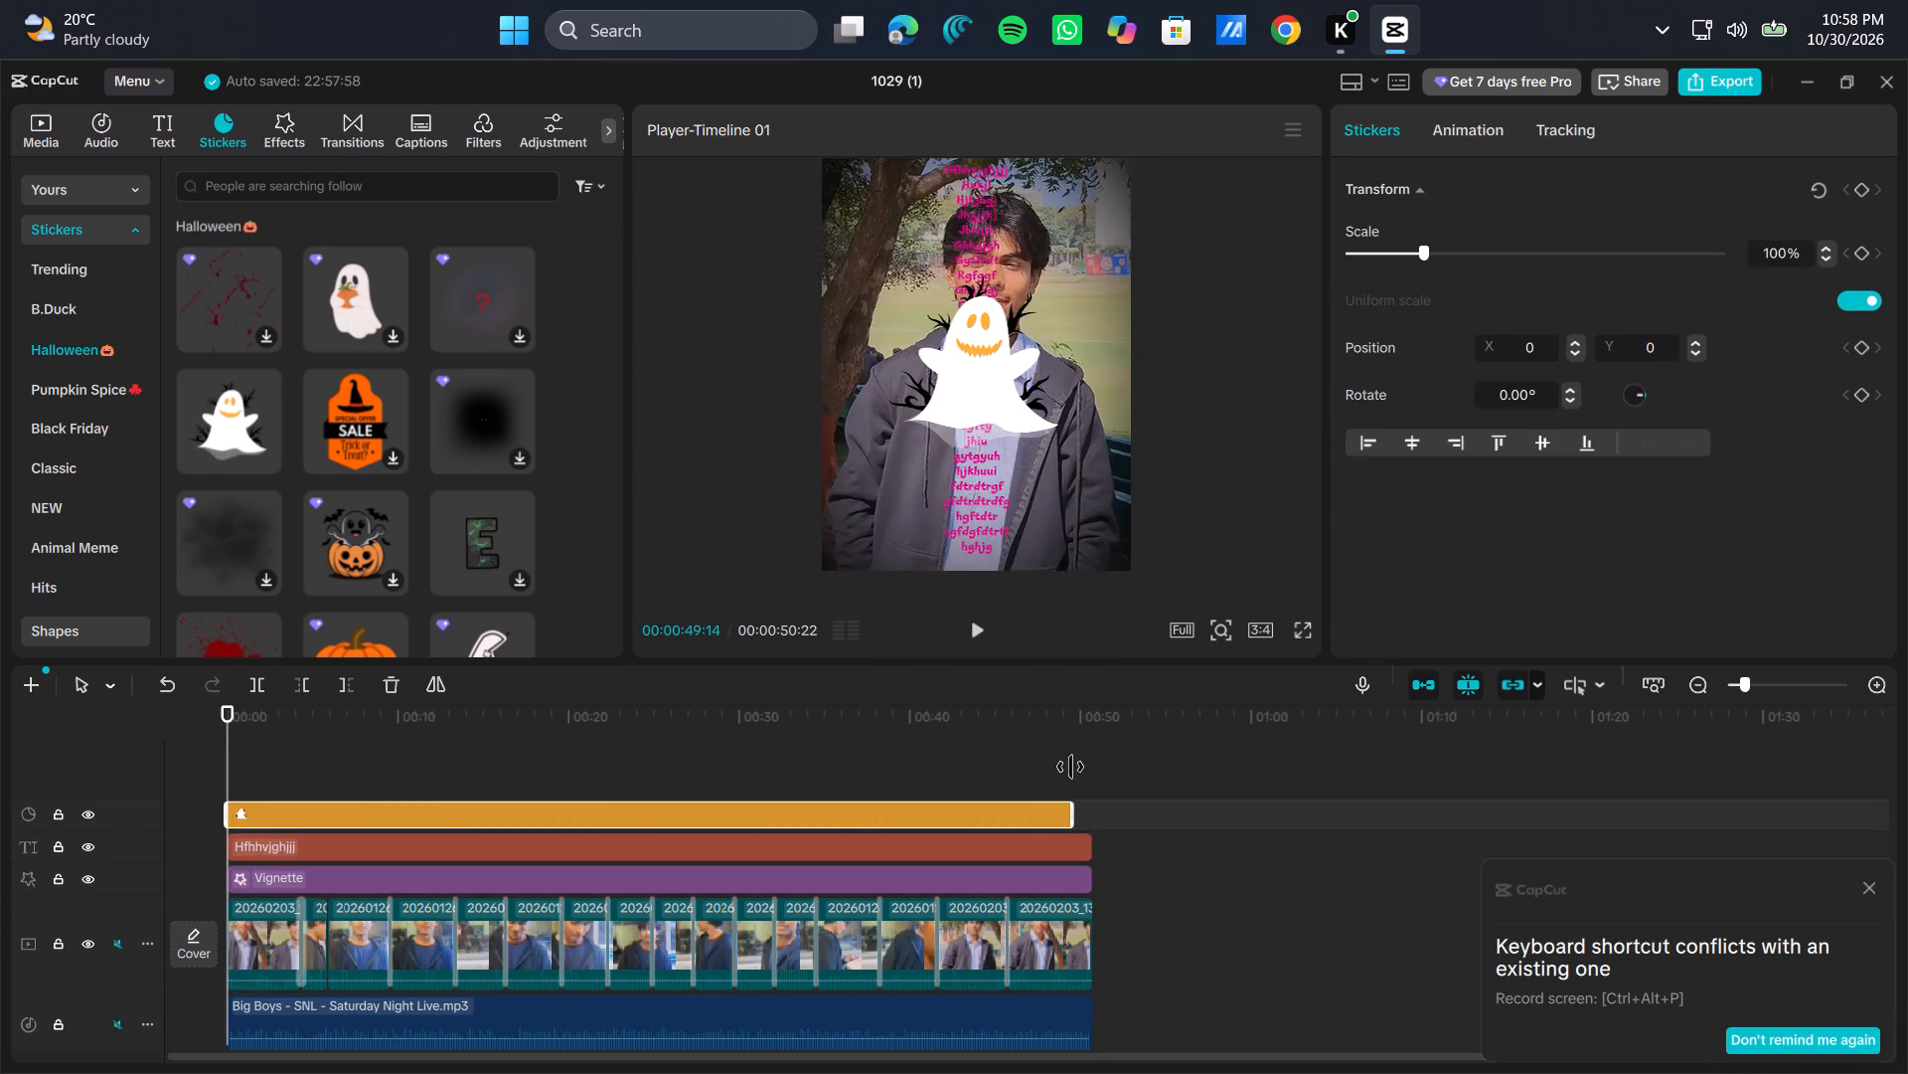
{"action": "left_click_drag", "start_coordinate": [1070, 767], "coordinate": [1088, 764]}
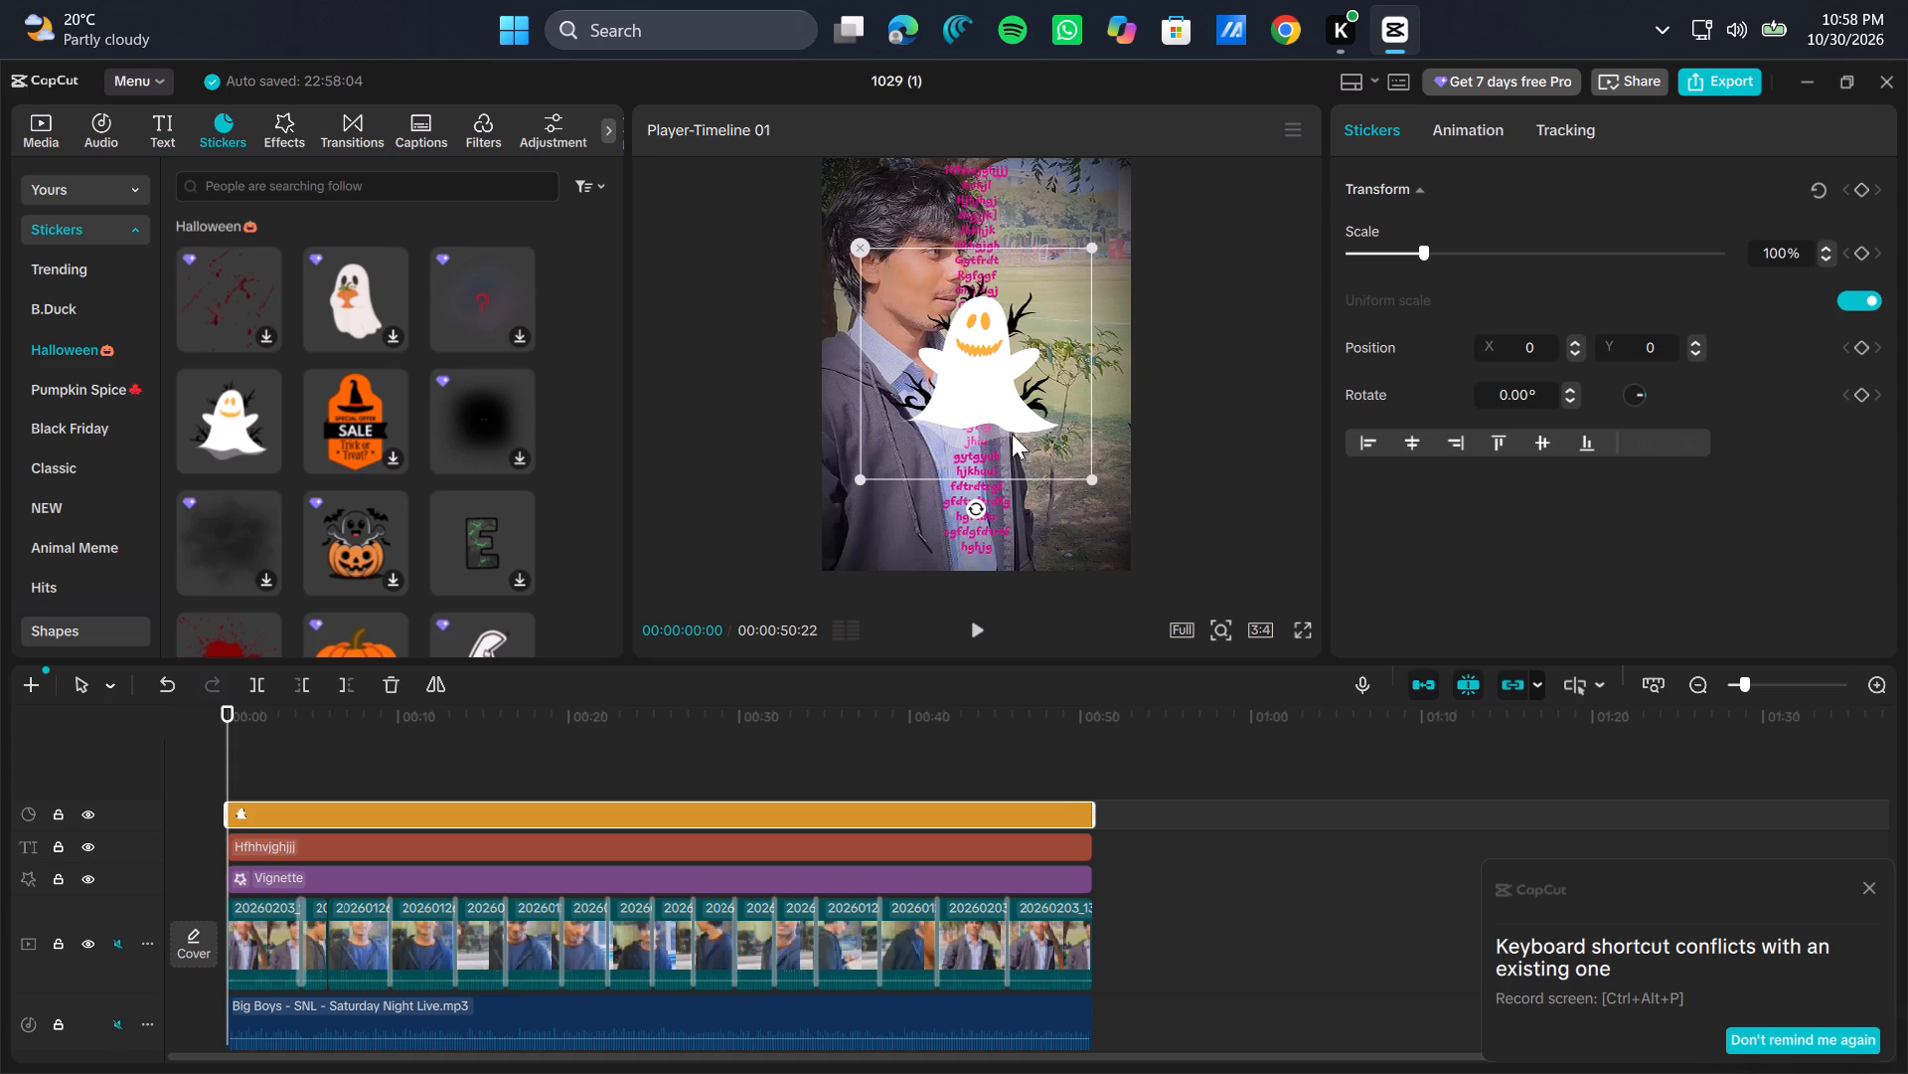
Scale the ghost sticker down to 31% and place it in the frame's bottom-left corner at X -1108, Y -1588.
{"action": "left_click_drag", "start_coordinate": [970, 373], "coordinate": [957, 451]}
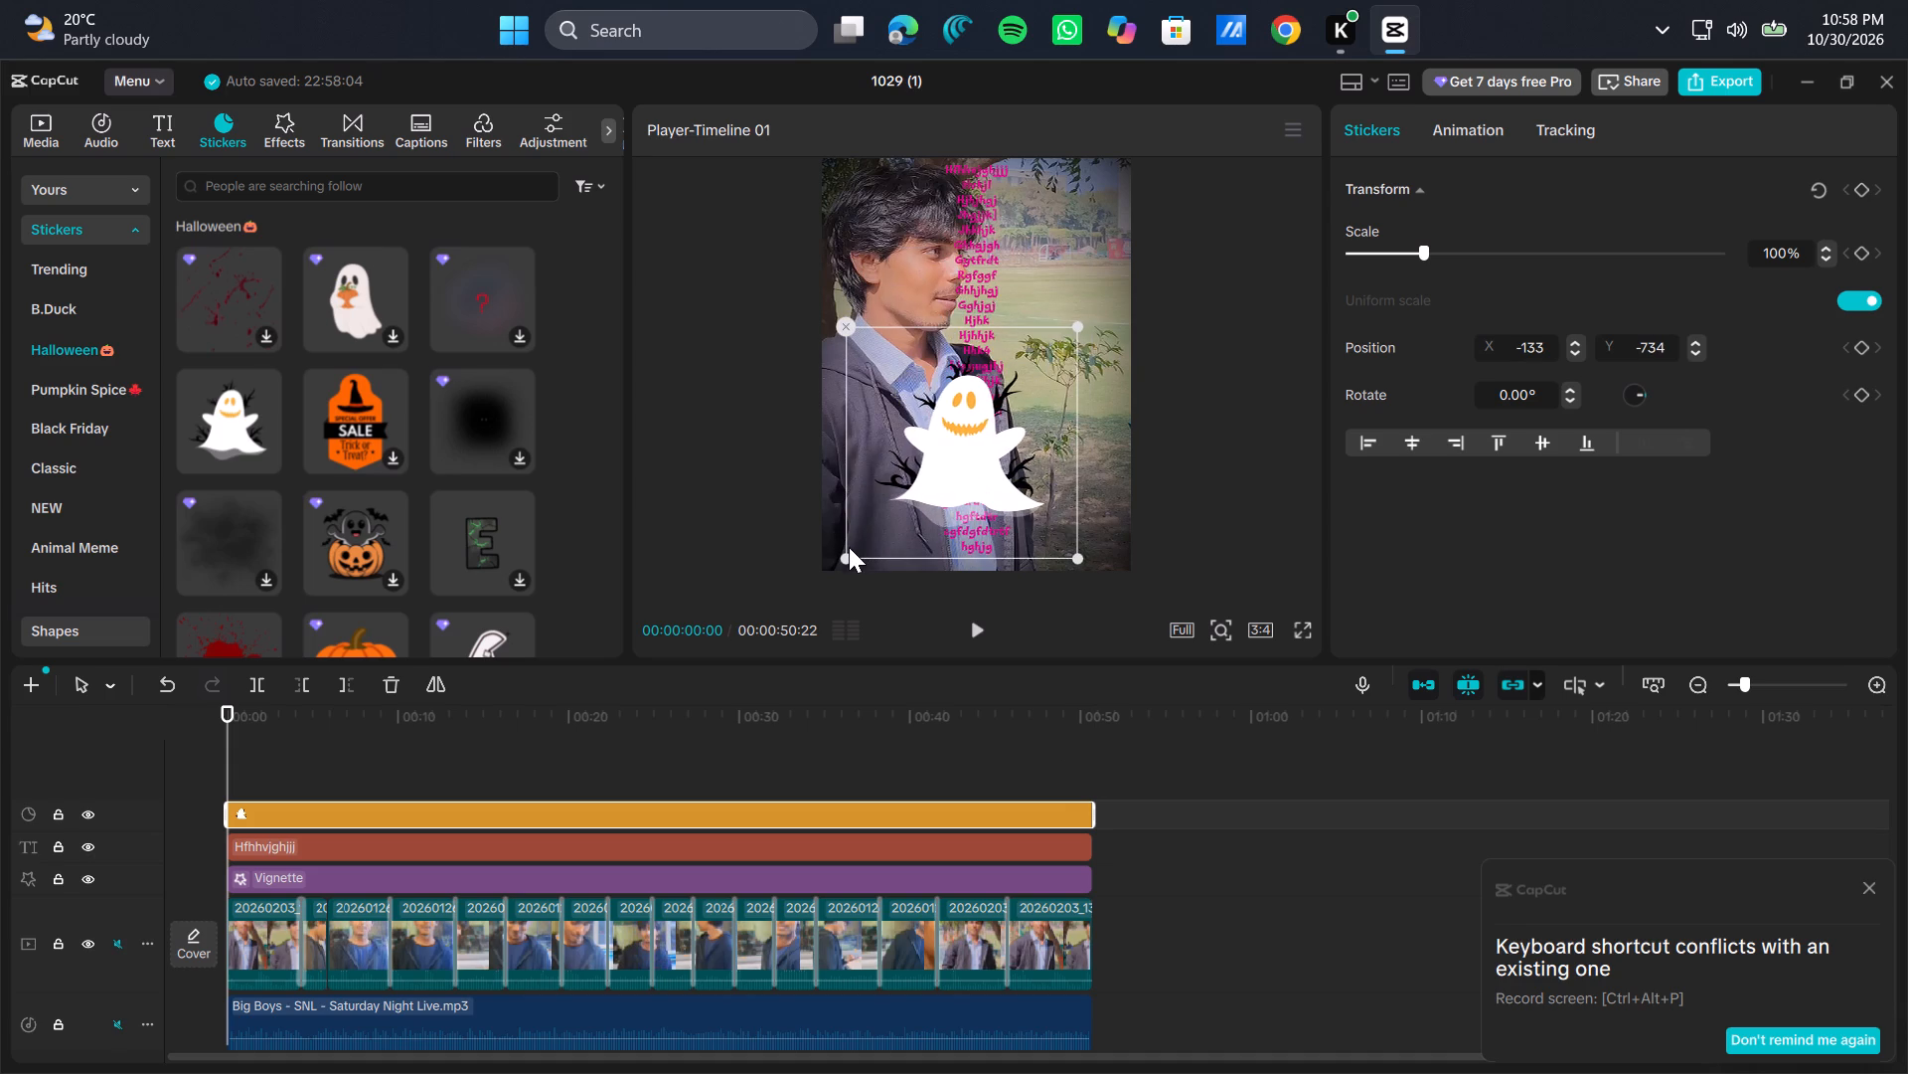
{"action": "left_click_drag", "start_coordinate": [841, 556], "coordinate": [945, 459]}
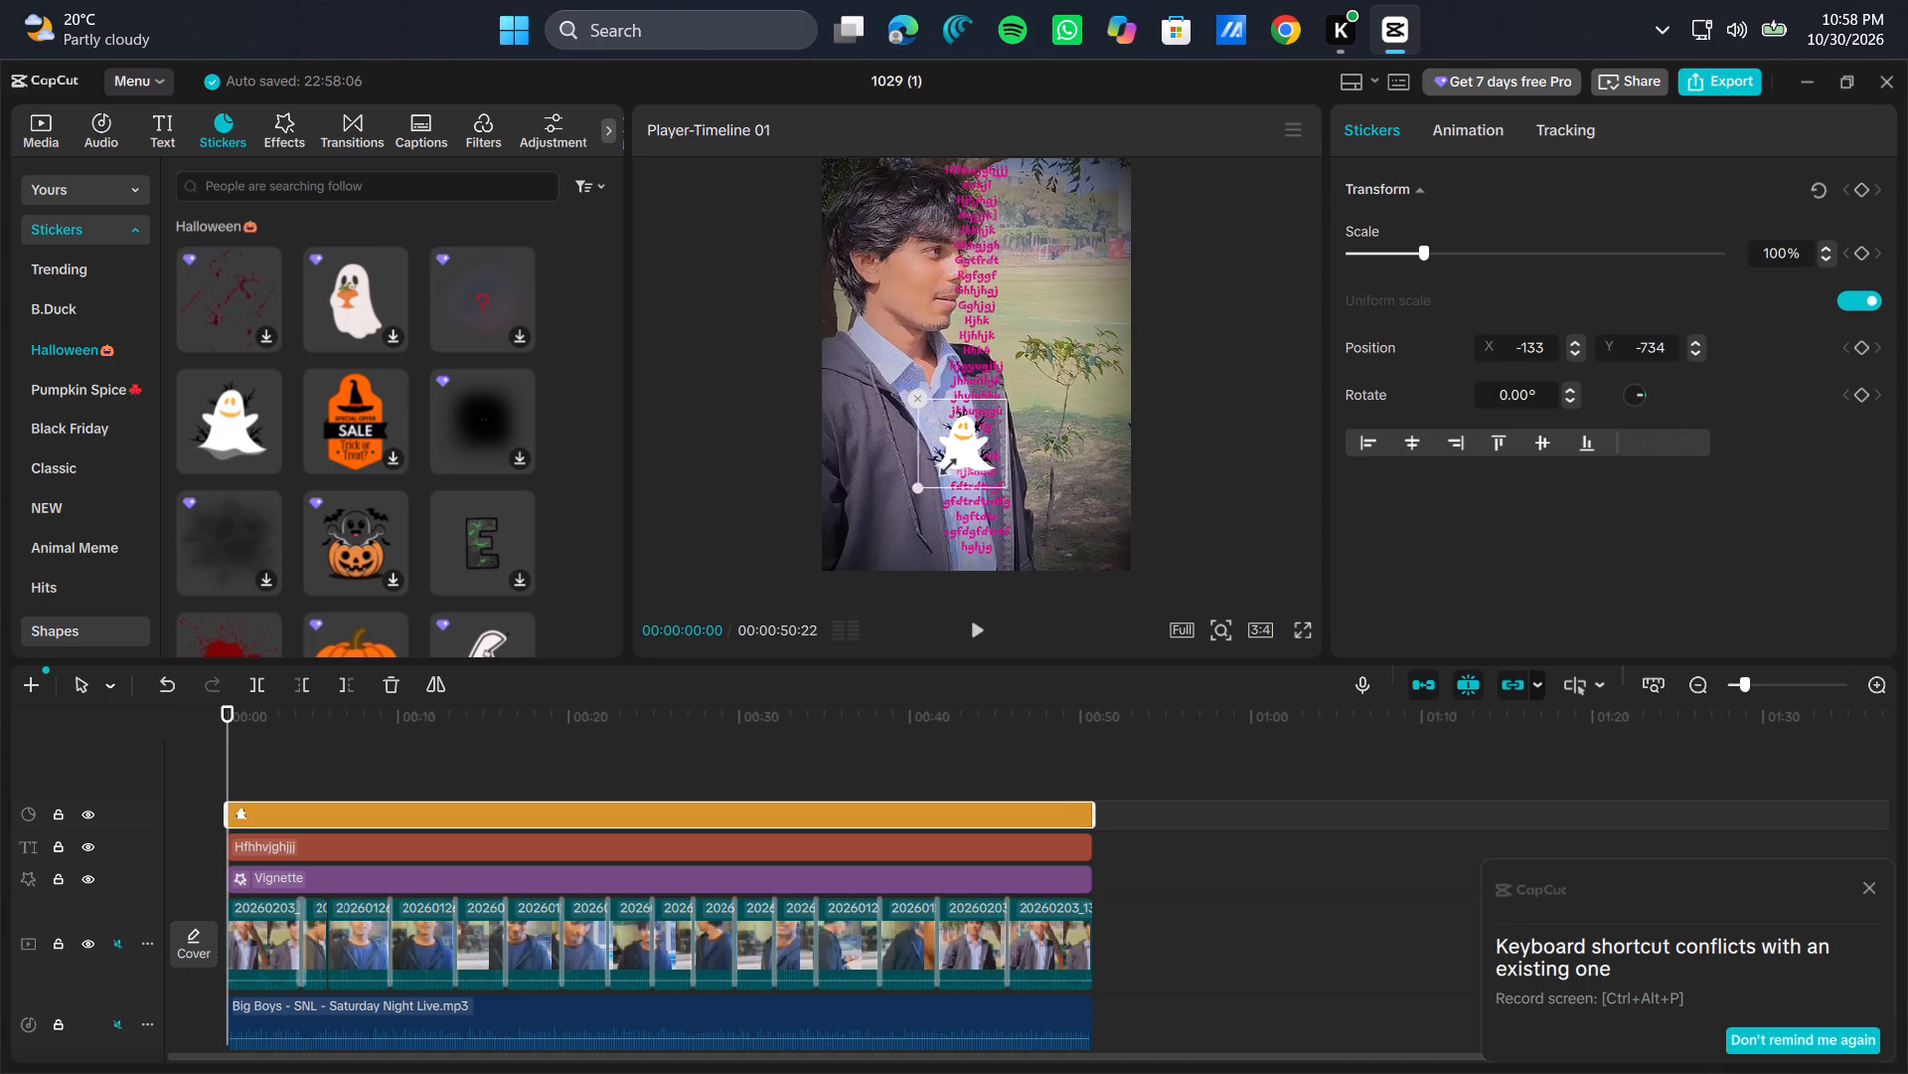
{"action": "left_click_drag", "start_coordinate": [945, 459], "coordinate": [954, 449]}
{"action": "left_click_drag", "start_coordinate": [968, 436], "coordinate": [890, 507]}
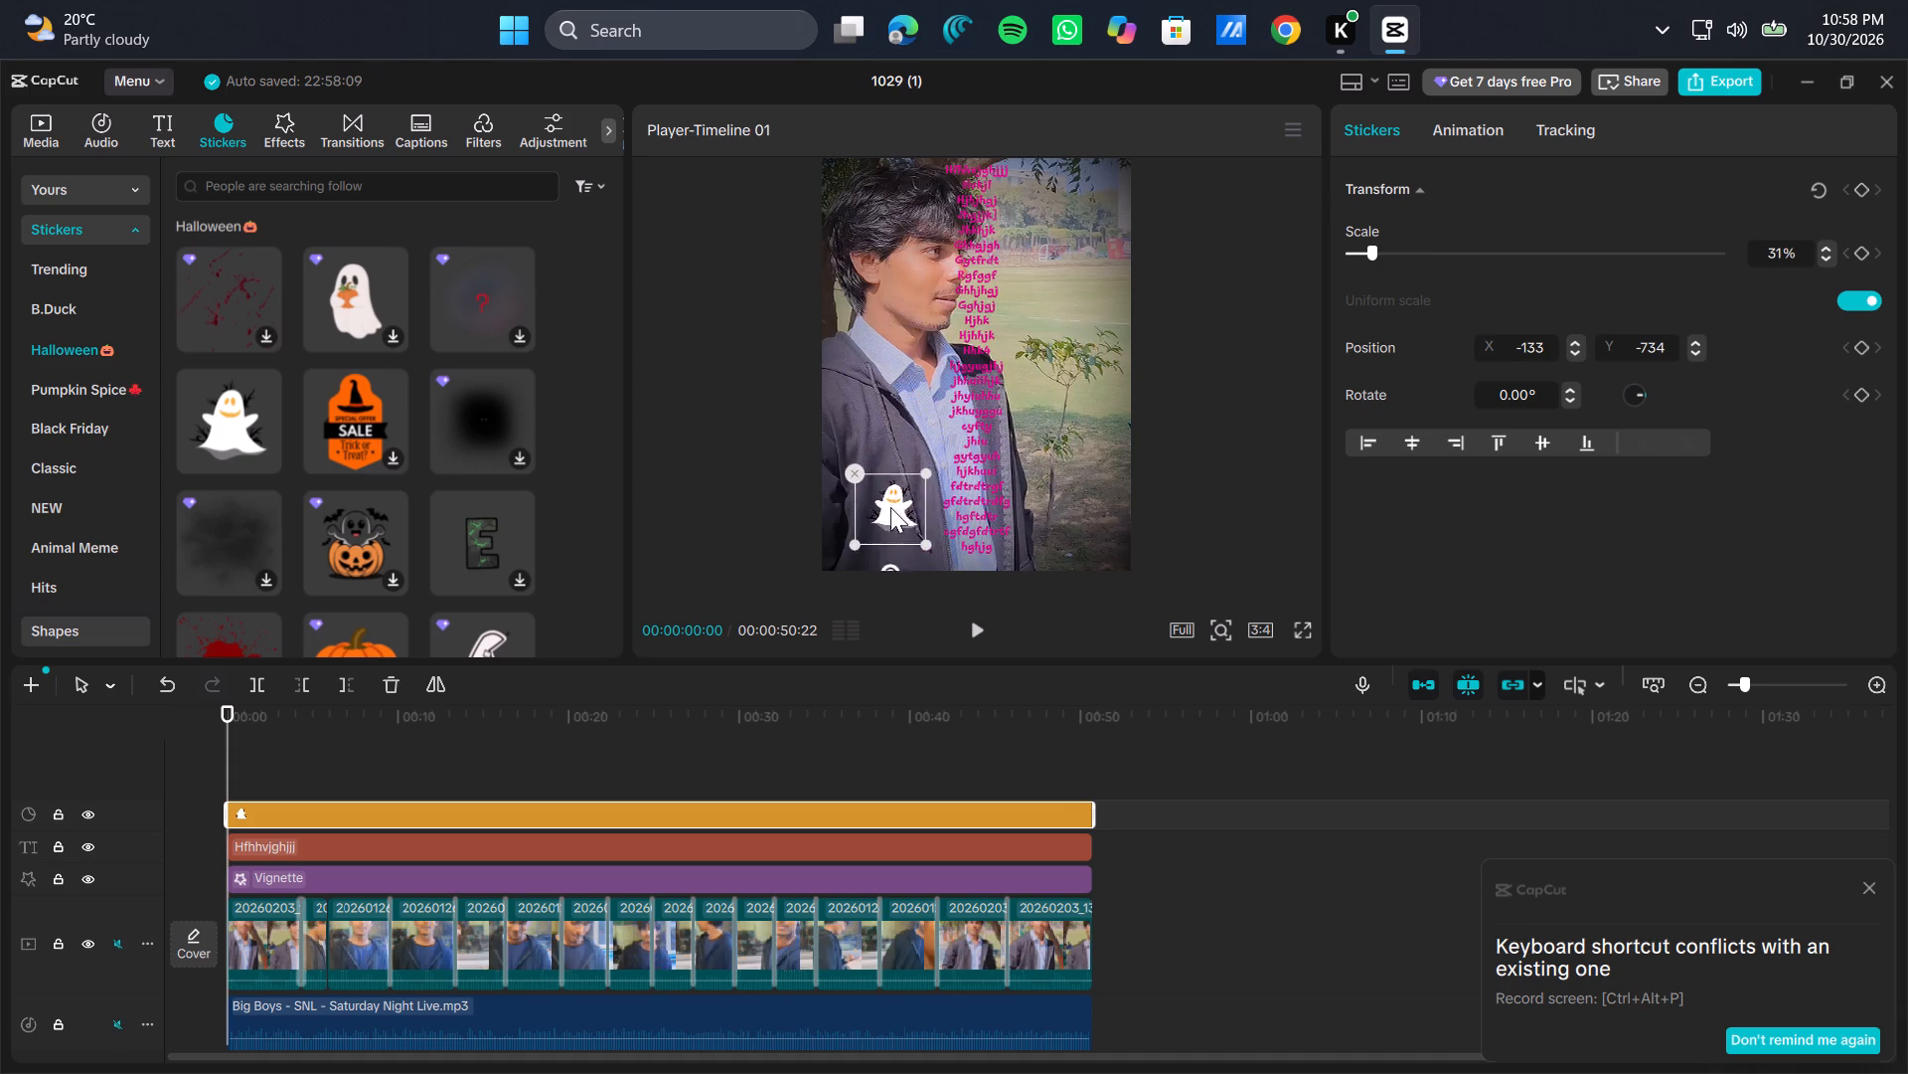
{"action": "left_click_drag", "start_coordinate": [890, 507], "coordinate": [867, 531]}
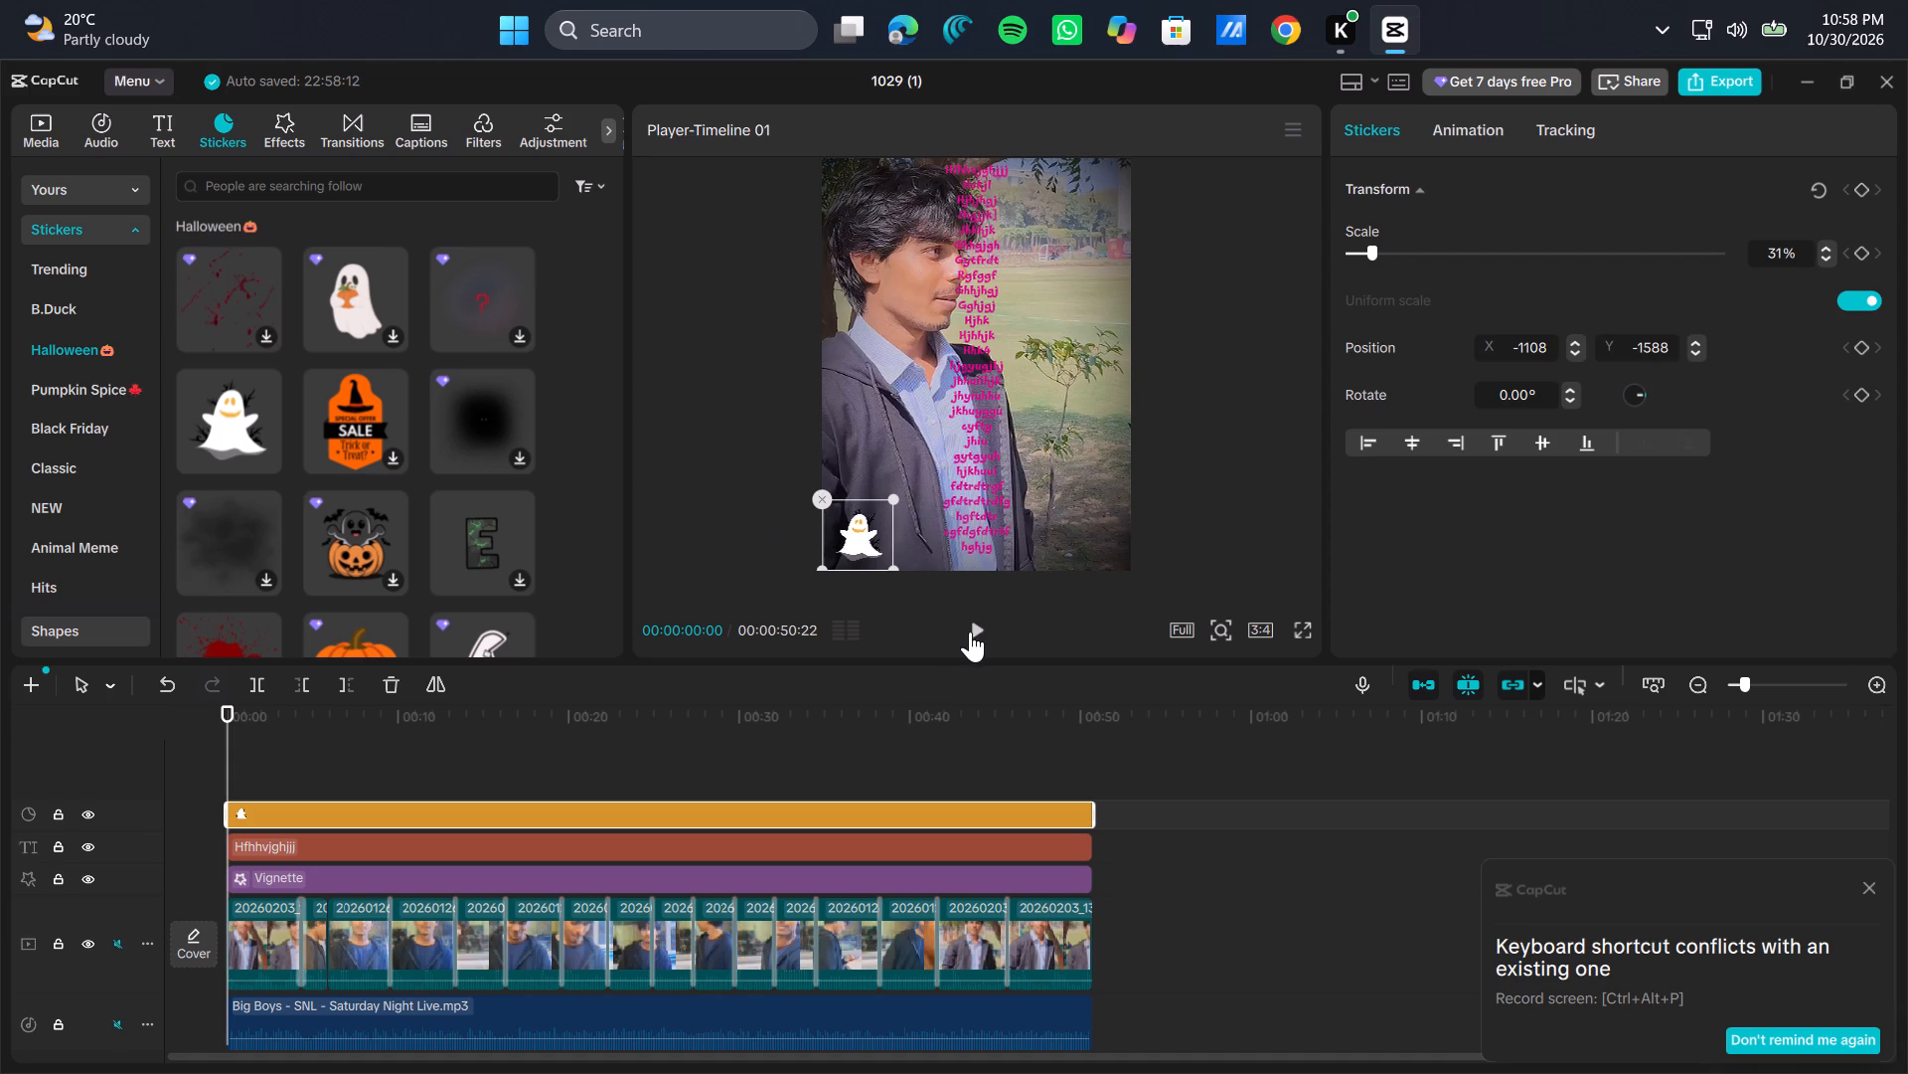
Shorten the ghost sticker's clip on the timeline so it ends at about 6 seconds.
{"action": "left_click", "coordinate": [1076, 822]}
{"action": "left_click_drag", "start_coordinate": [1096, 811], "coordinate": [359, 824]}
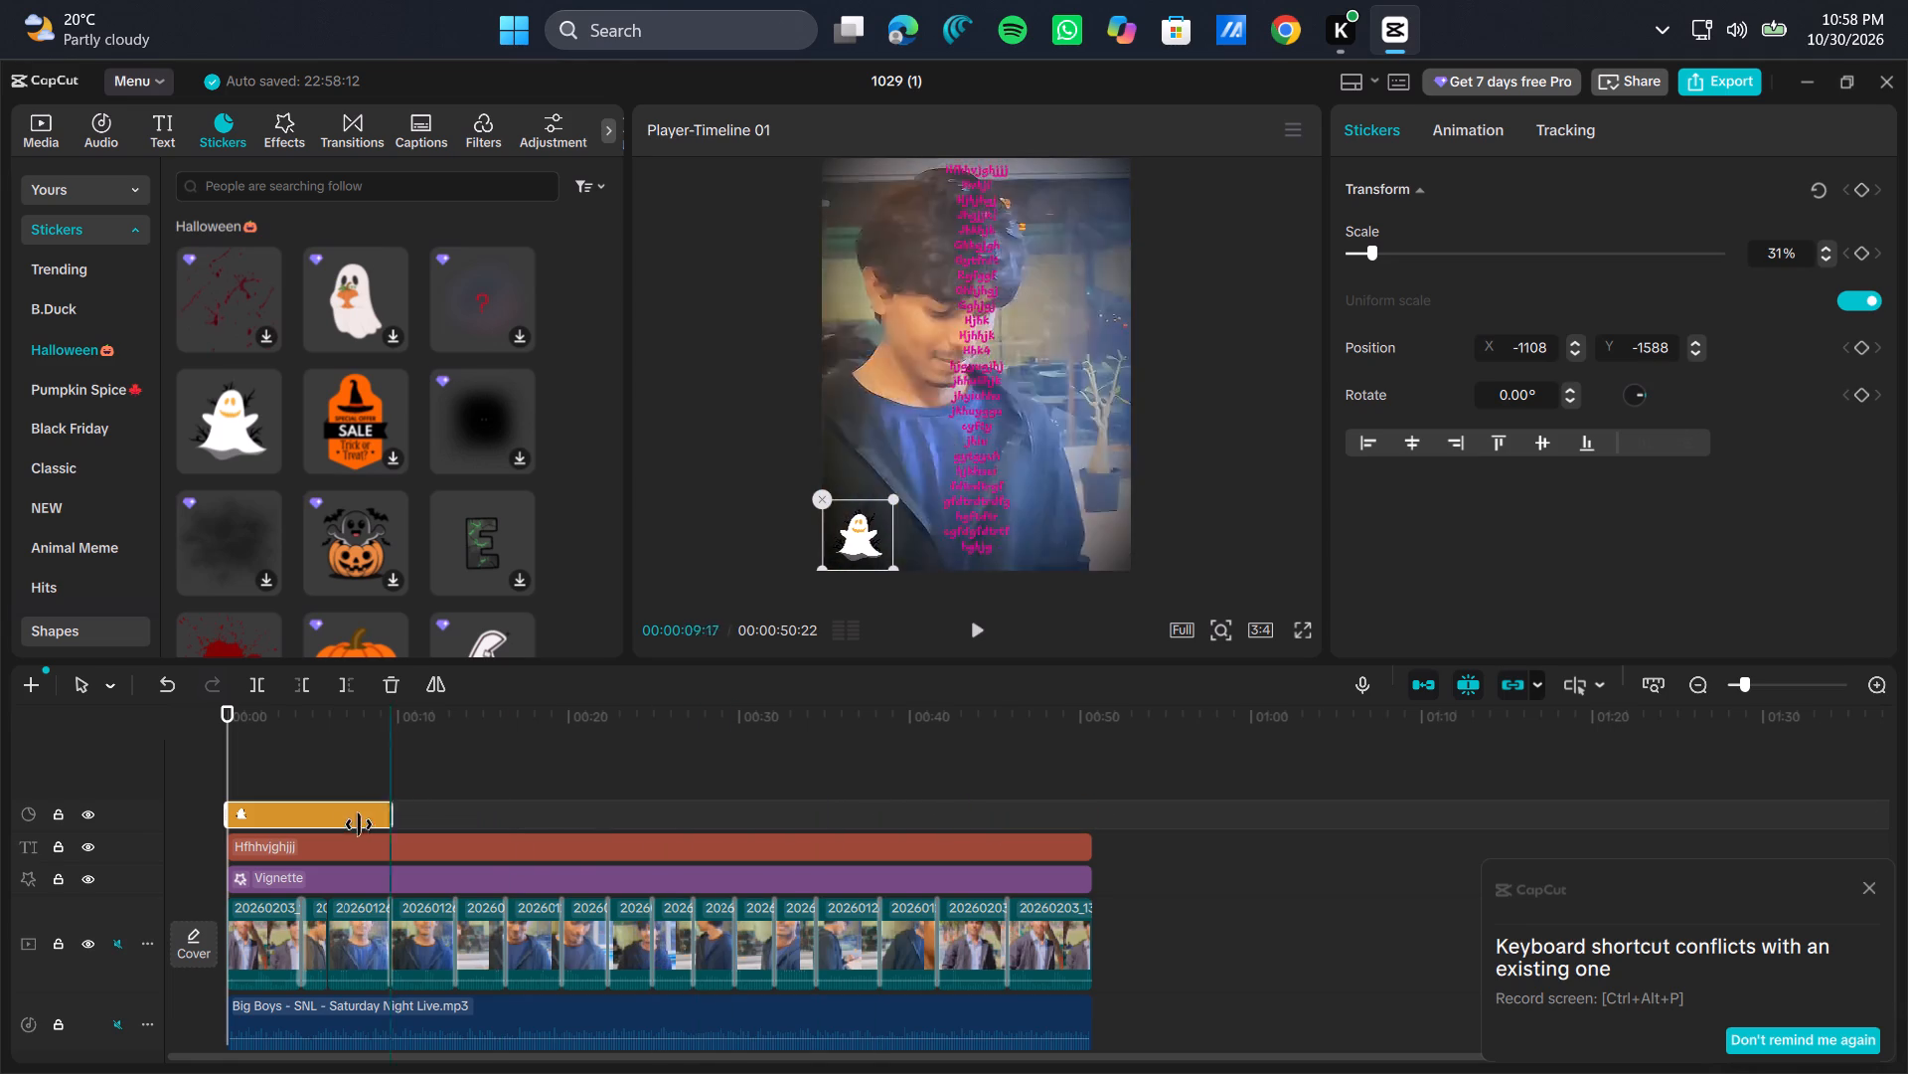
{"action": "left_click_drag", "start_coordinate": [359, 824], "coordinate": [318, 831]}
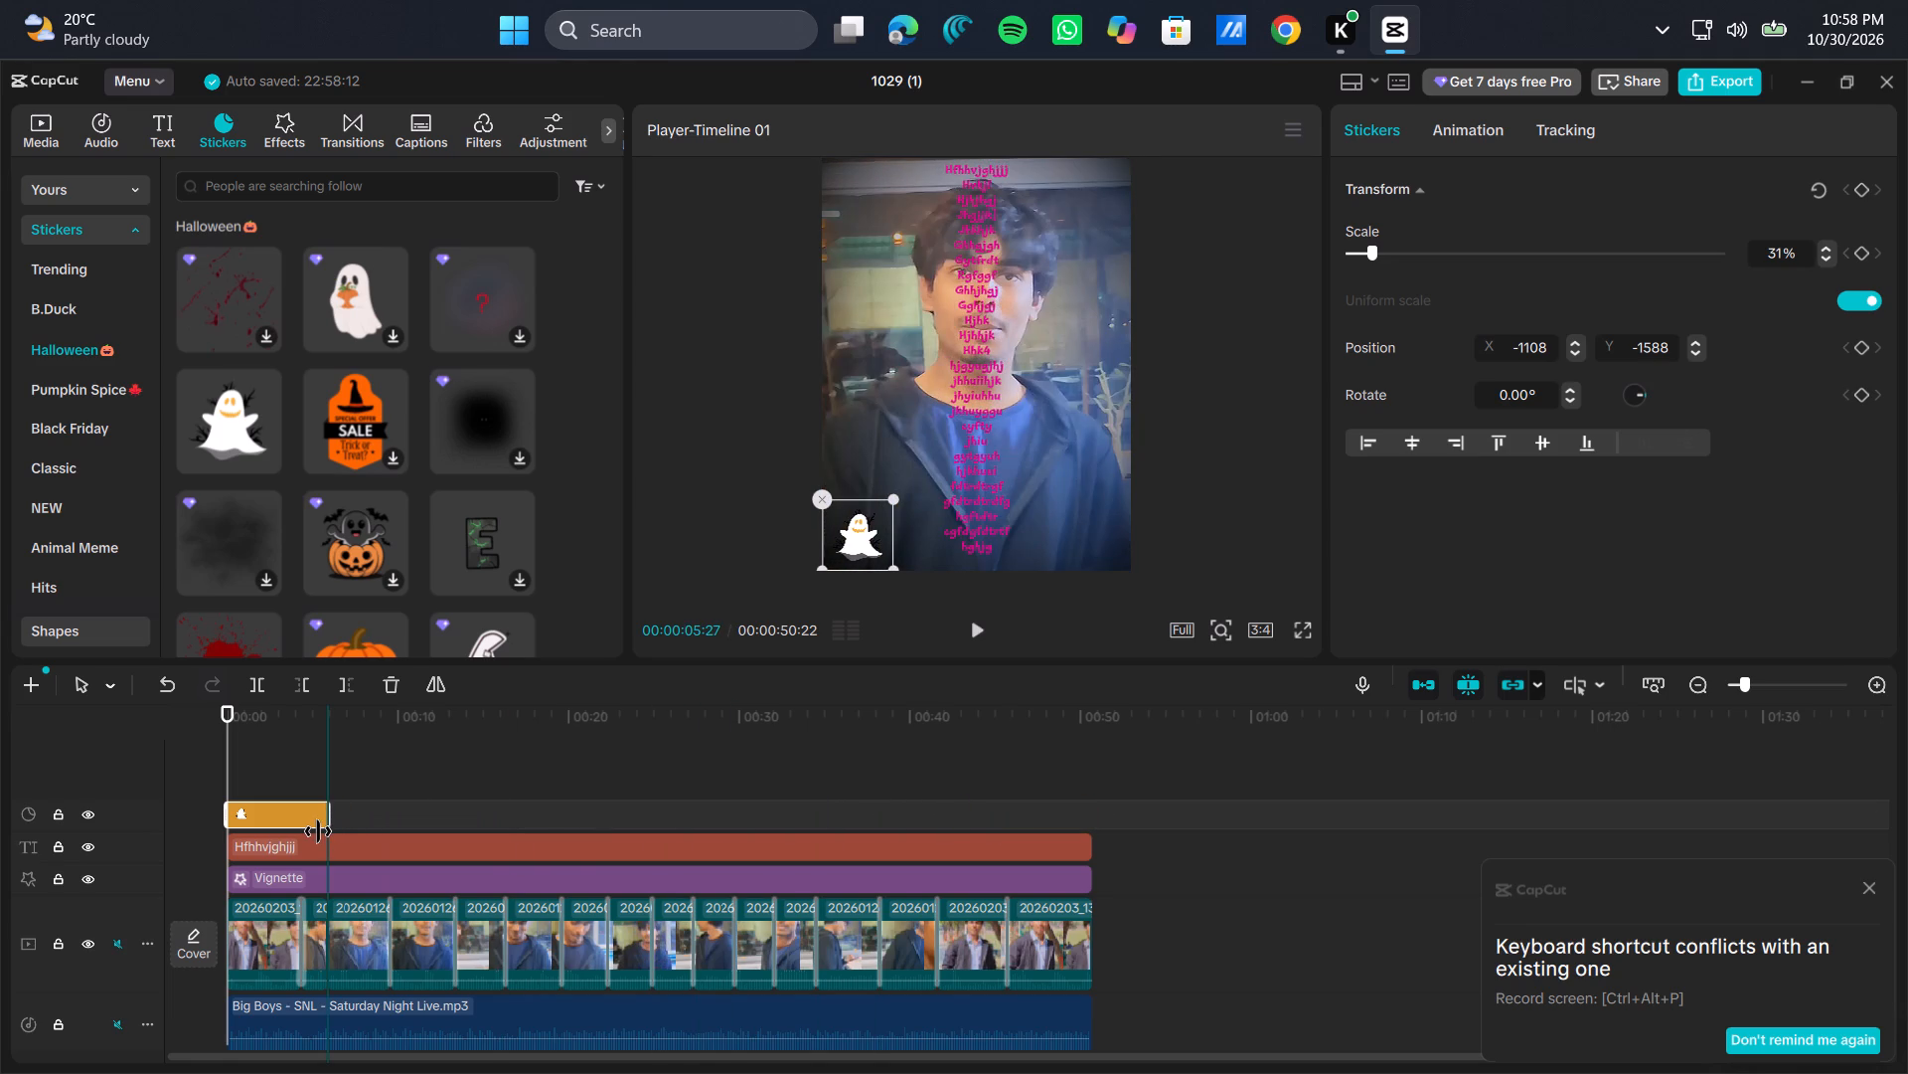
{"action": "left_click_drag", "start_coordinate": [318, 831], "coordinate": [320, 831]}
Find the black spider sticker in the Halloween category, preview it, and add it at the start of the timeline.
{"action": "scroll", "coordinate": [370, 463], "scroll_direction": "down", "scroll_amount": 1}
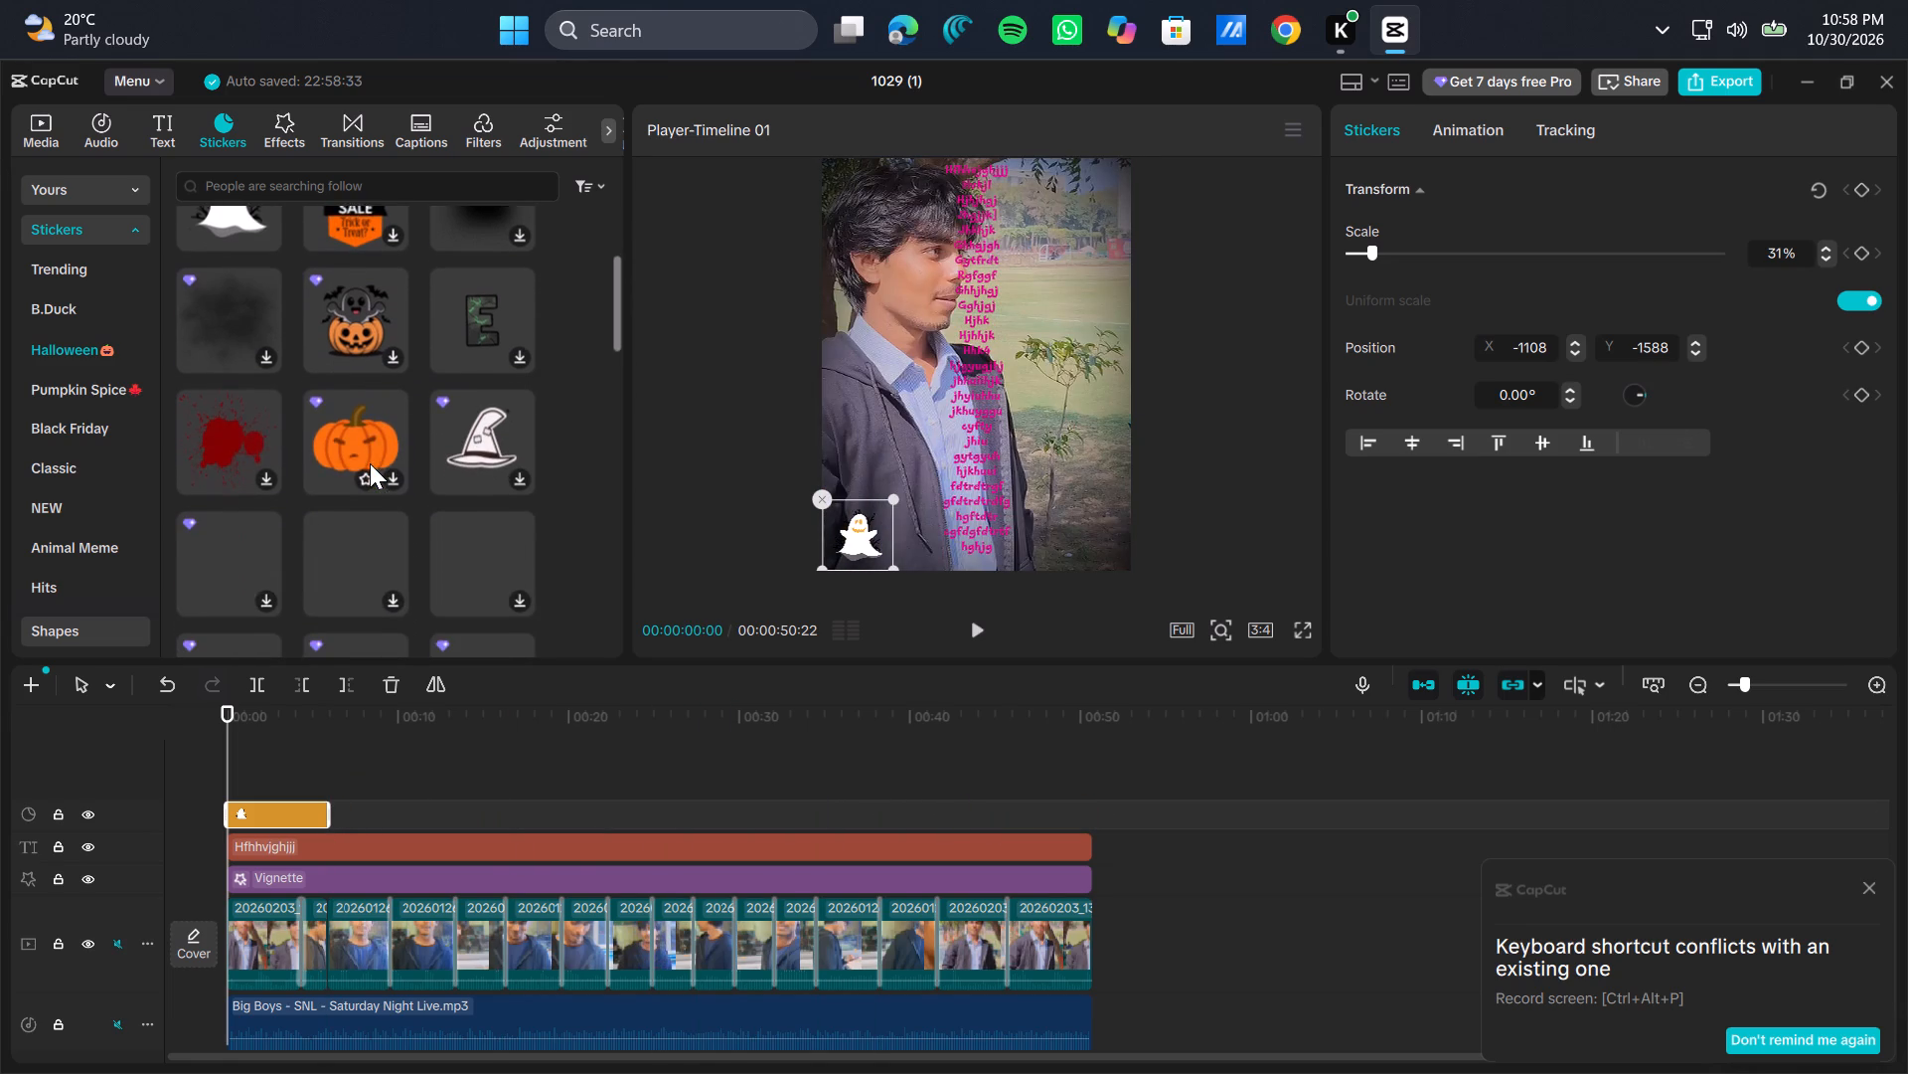
{"action": "scroll", "coordinate": [370, 463], "scroll_direction": "down", "scroll_amount": 3}
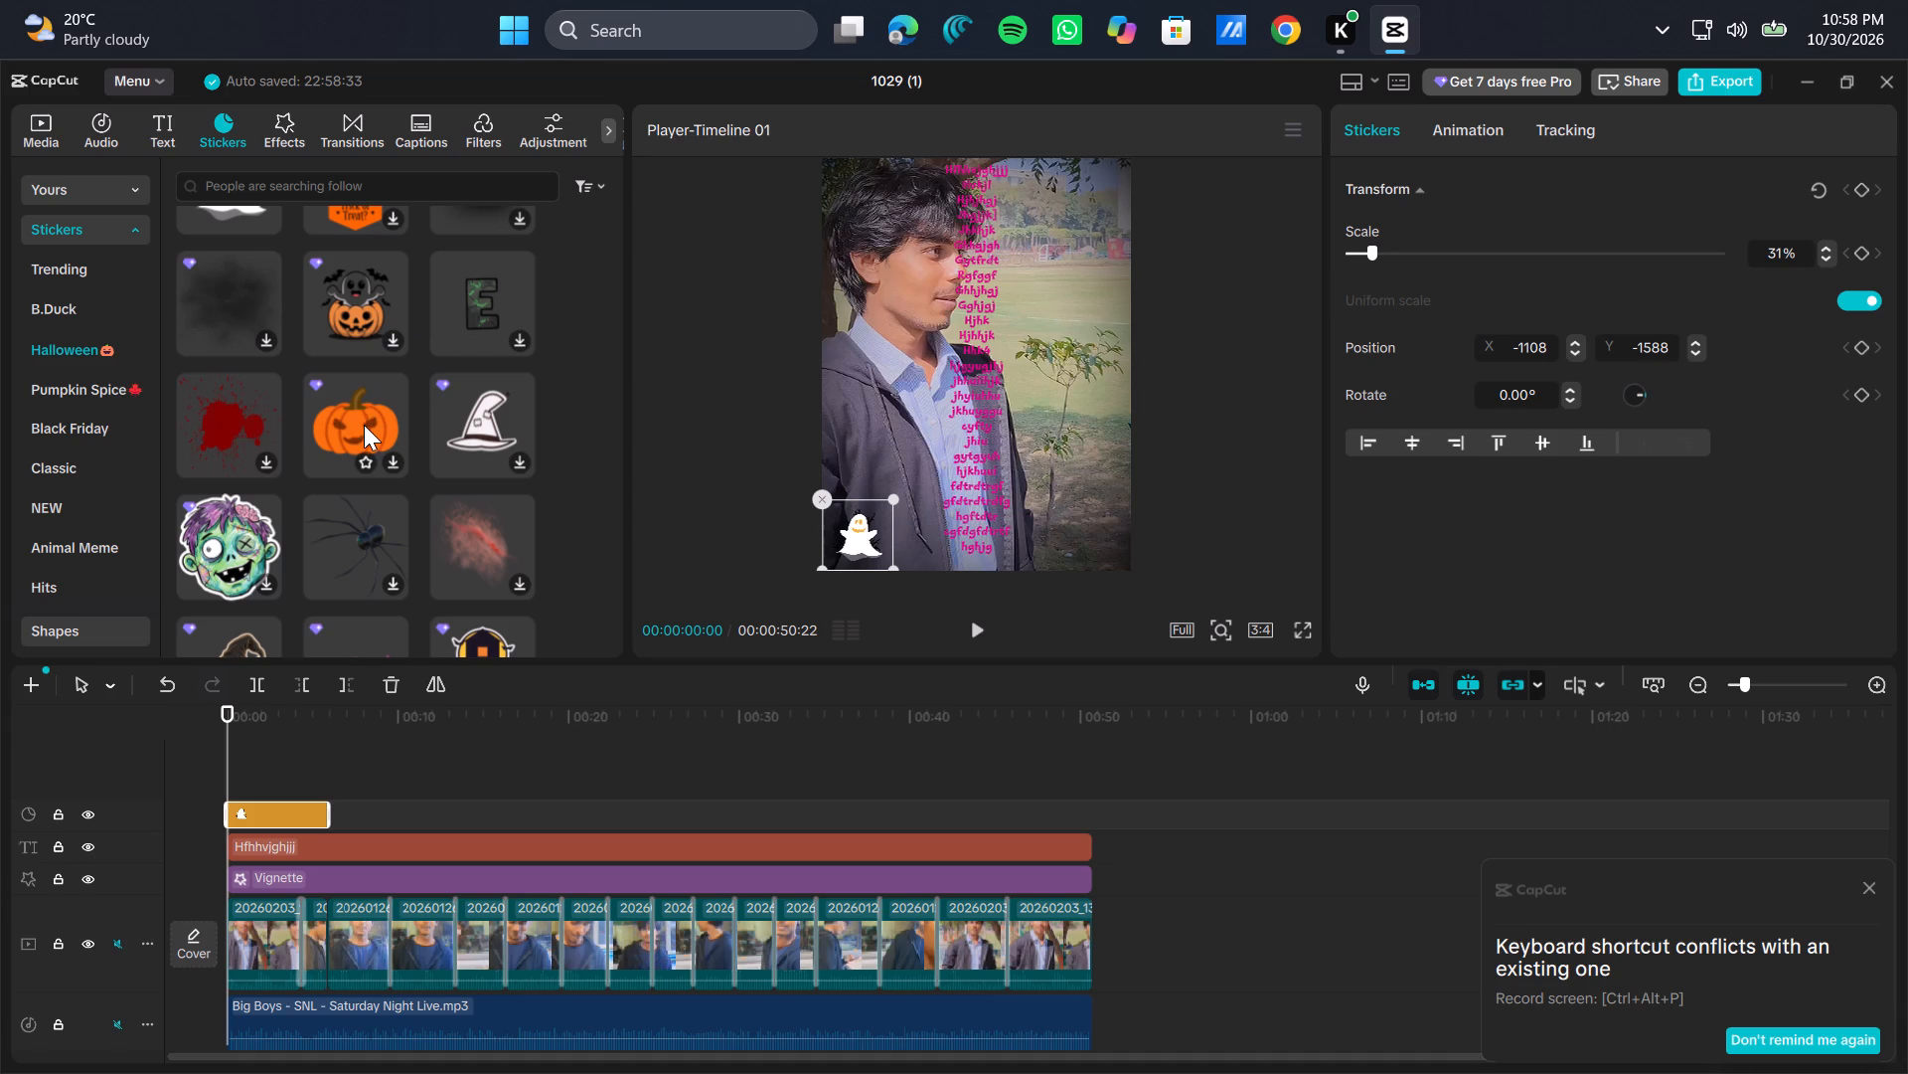
{"action": "scroll", "coordinate": [358, 499], "scroll_direction": "down", "scroll_amount": 1}
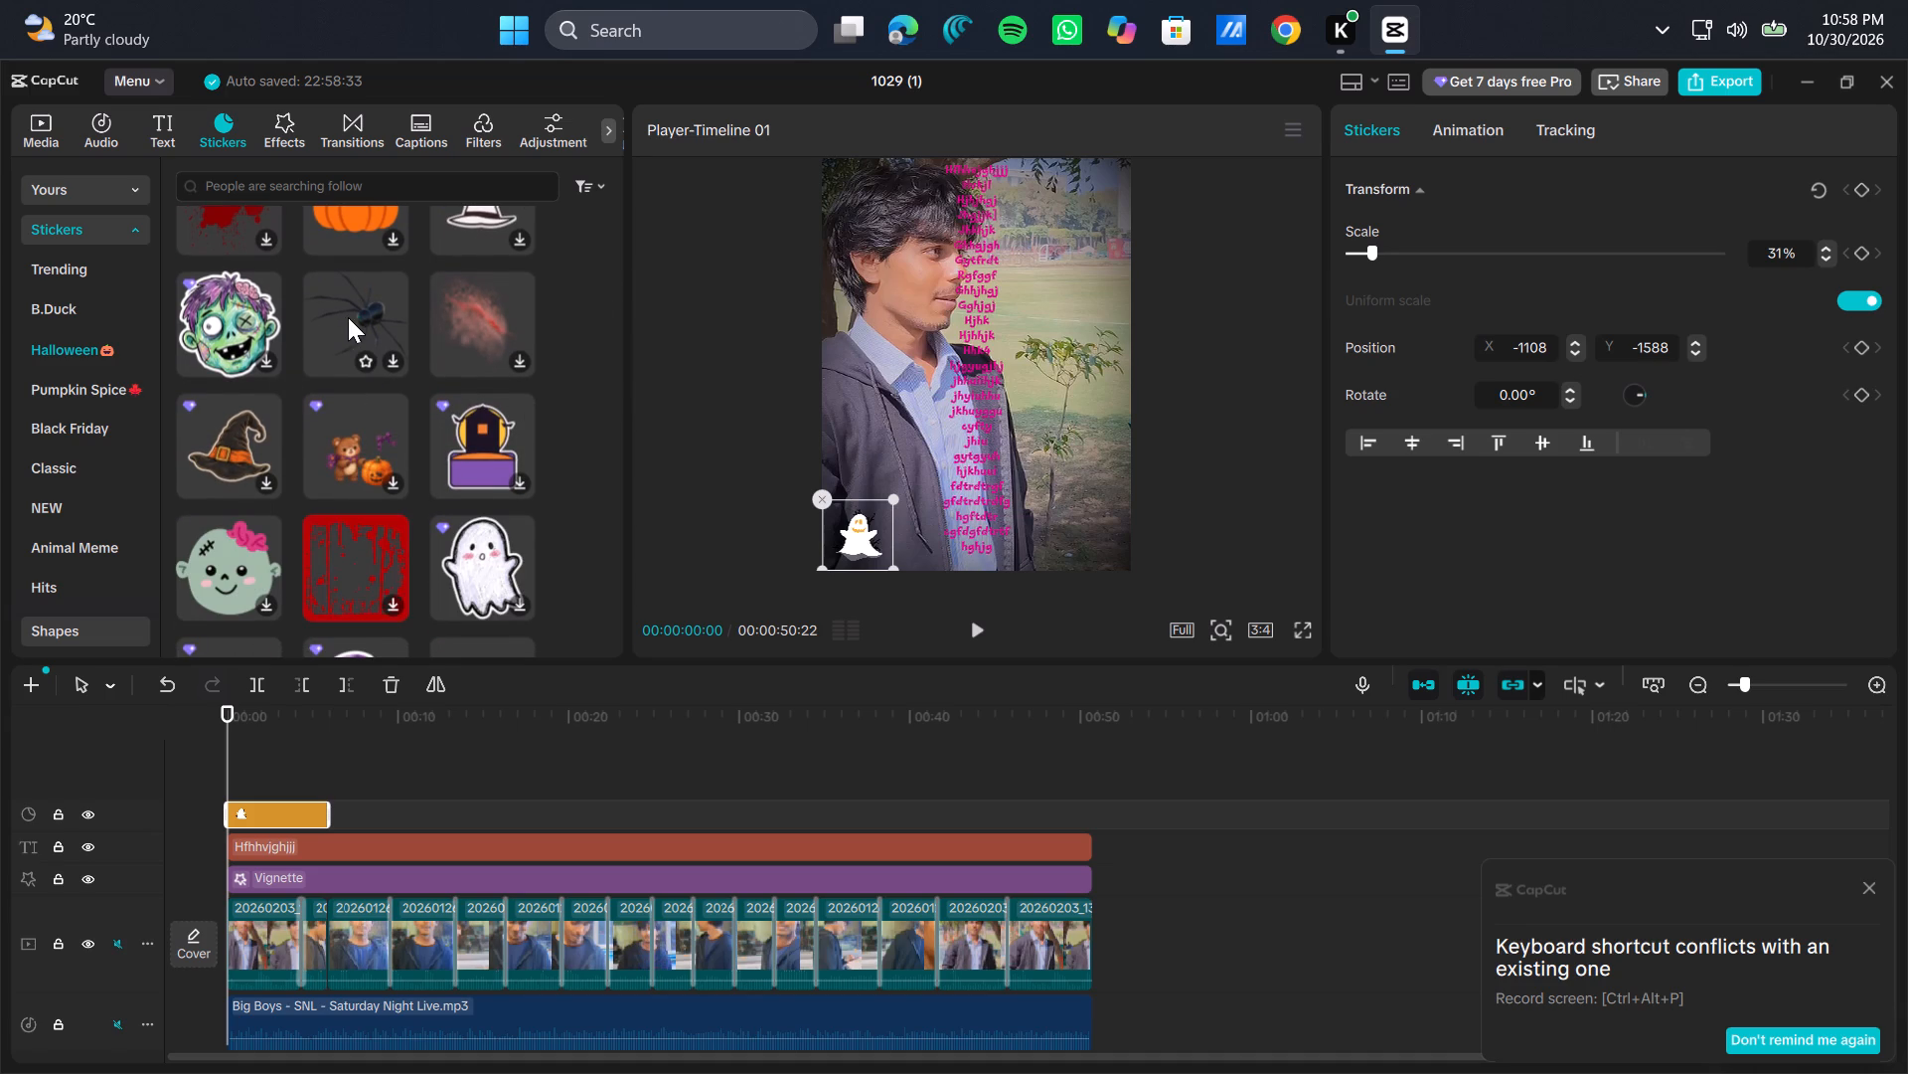
{"action": "double_click", "coordinate": [348, 317]}
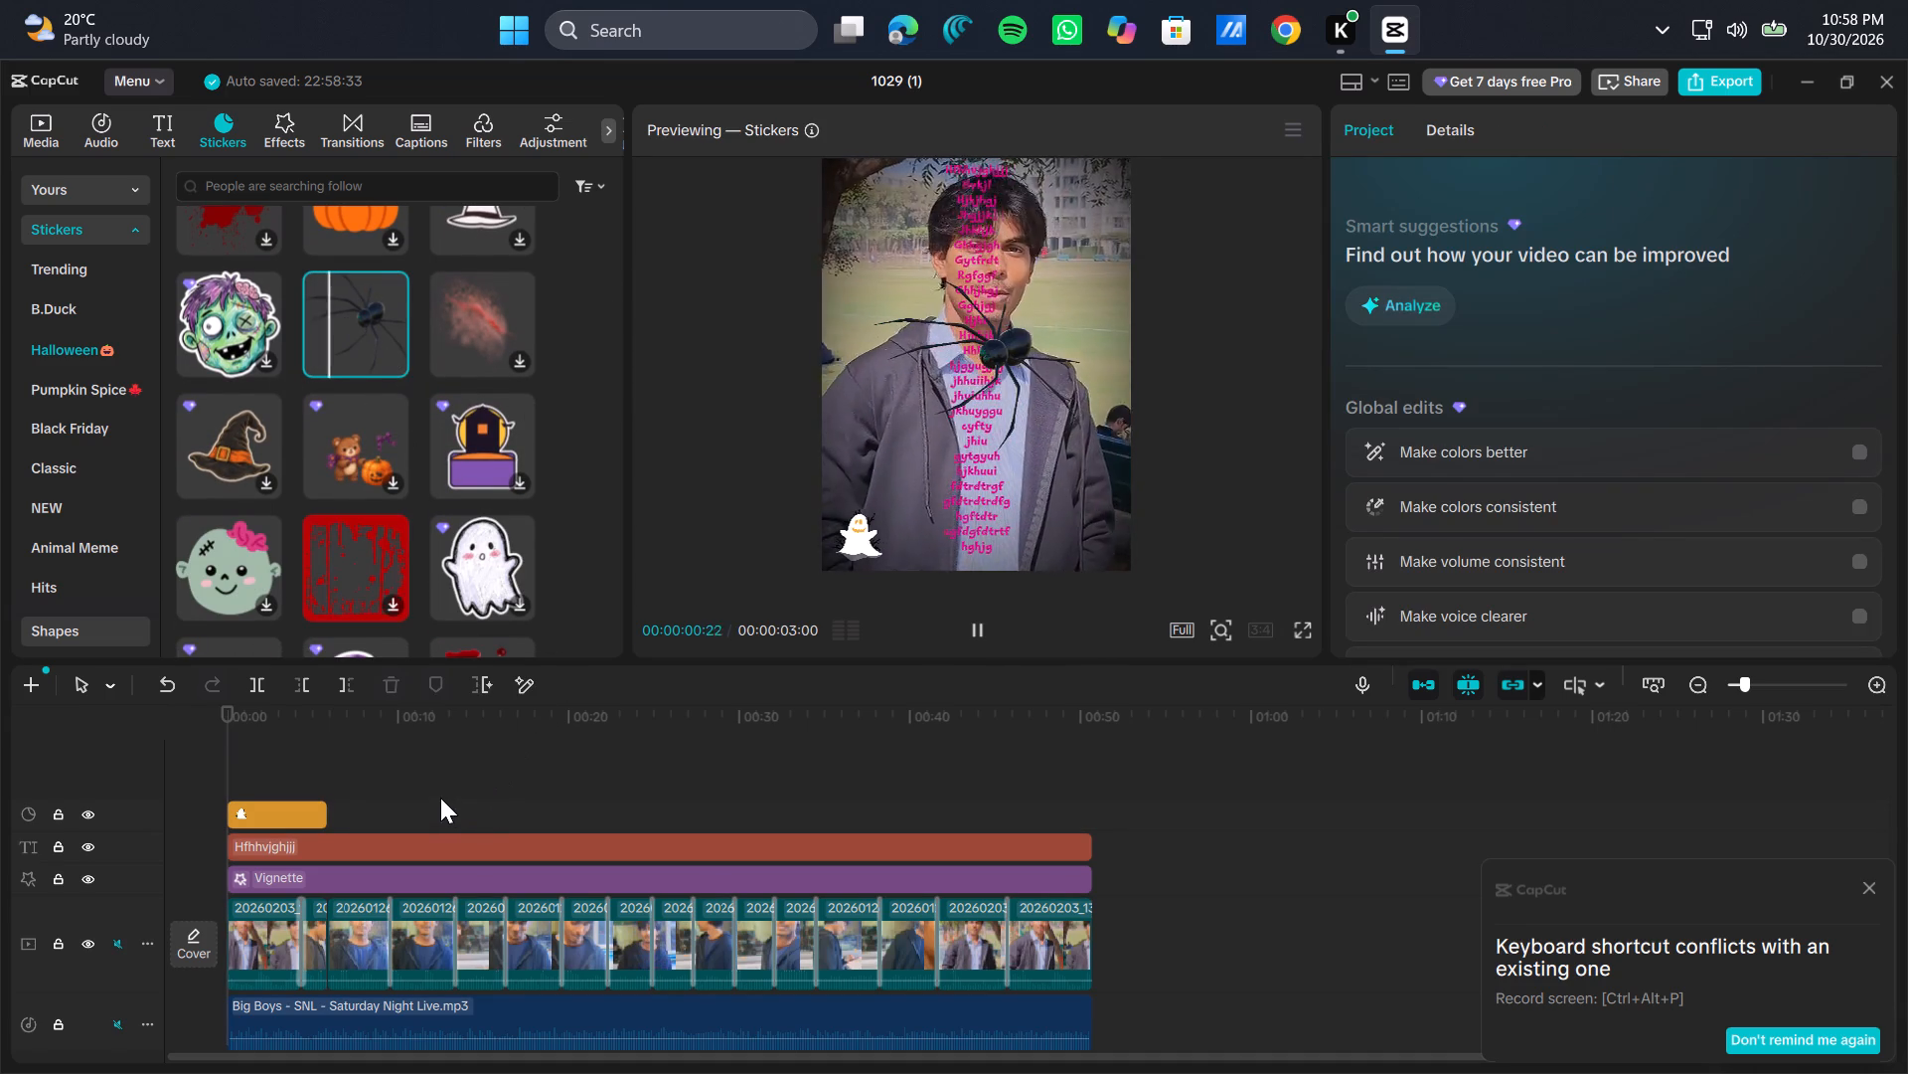
{"action": "left_click_drag", "start_coordinate": [994, 323], "coordinate": [1007, 423]}
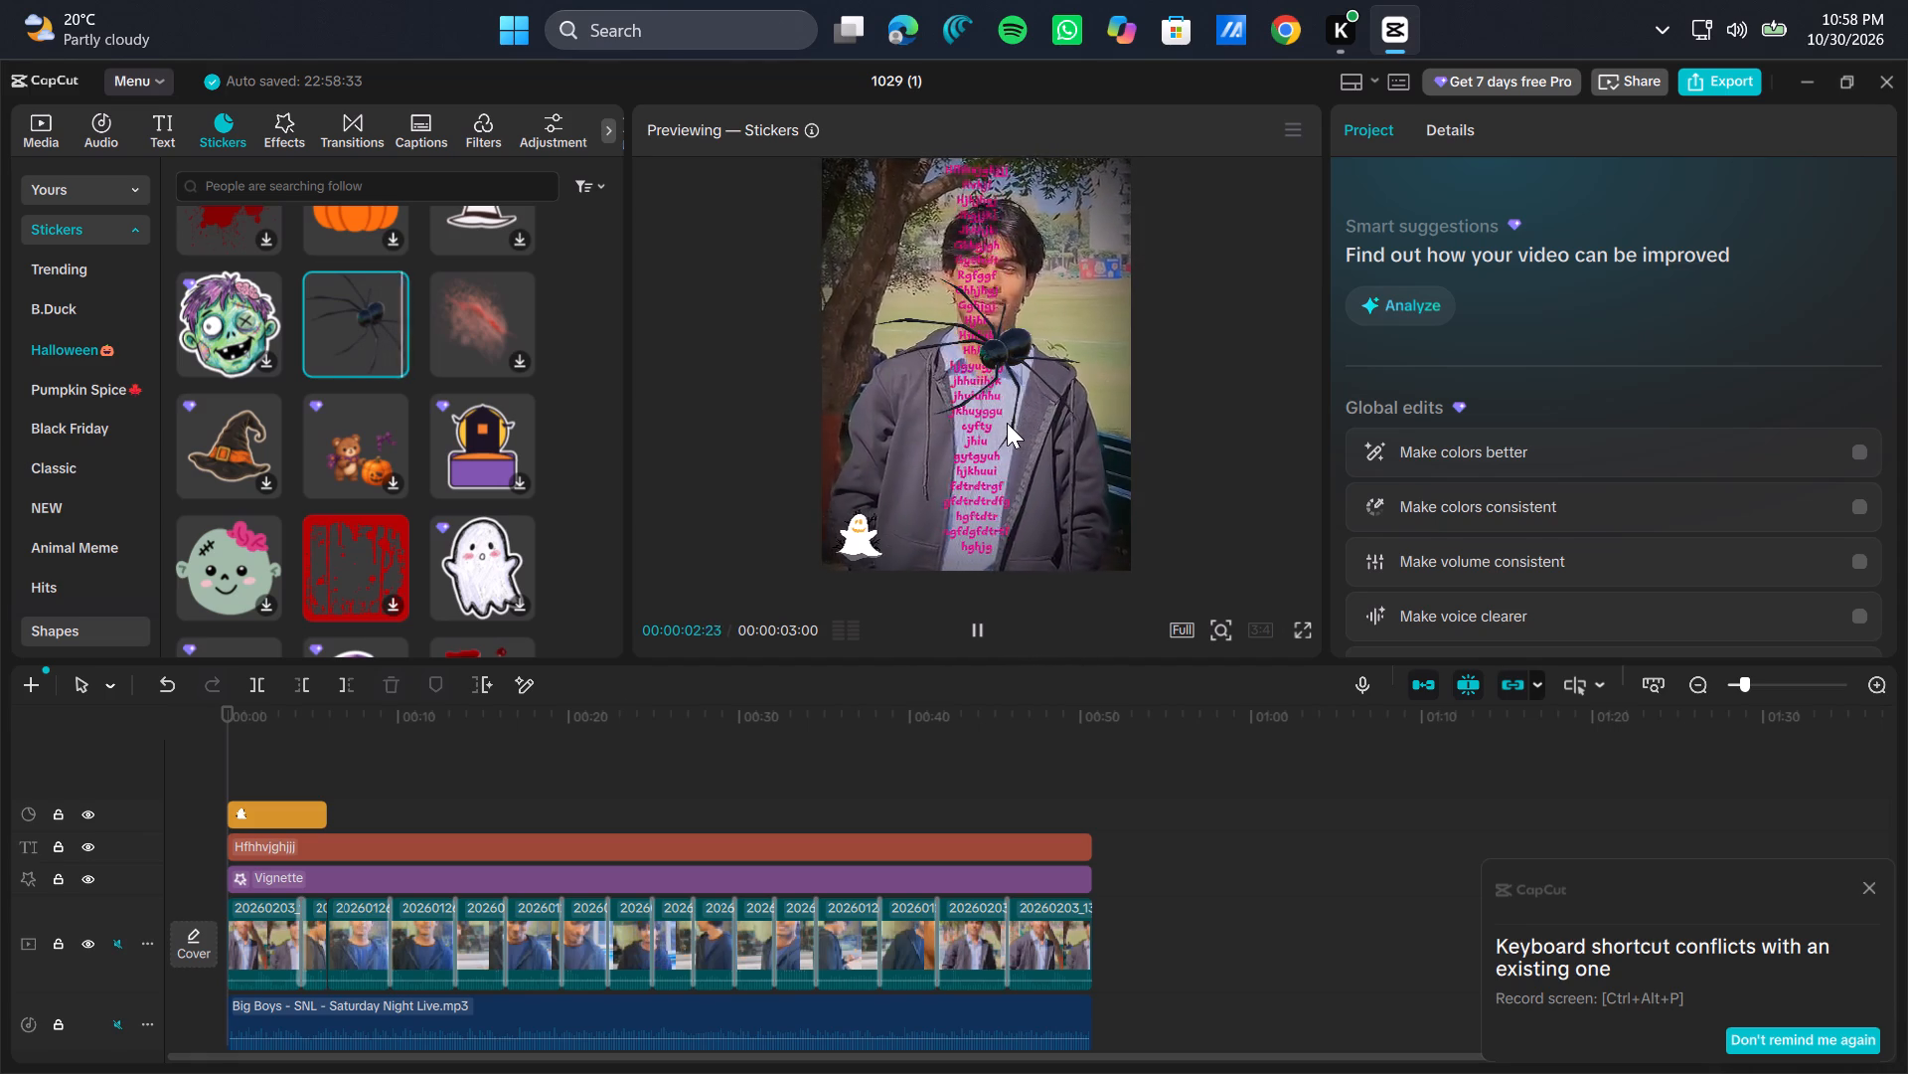
{"action": "left_click_drag", "start_coordinate": [1007, 423], "coordinate": [1007, 409]}
{"action": "left_click_drag", "start_coordinate": [984, 355], "coordinate": [1003, 369]}
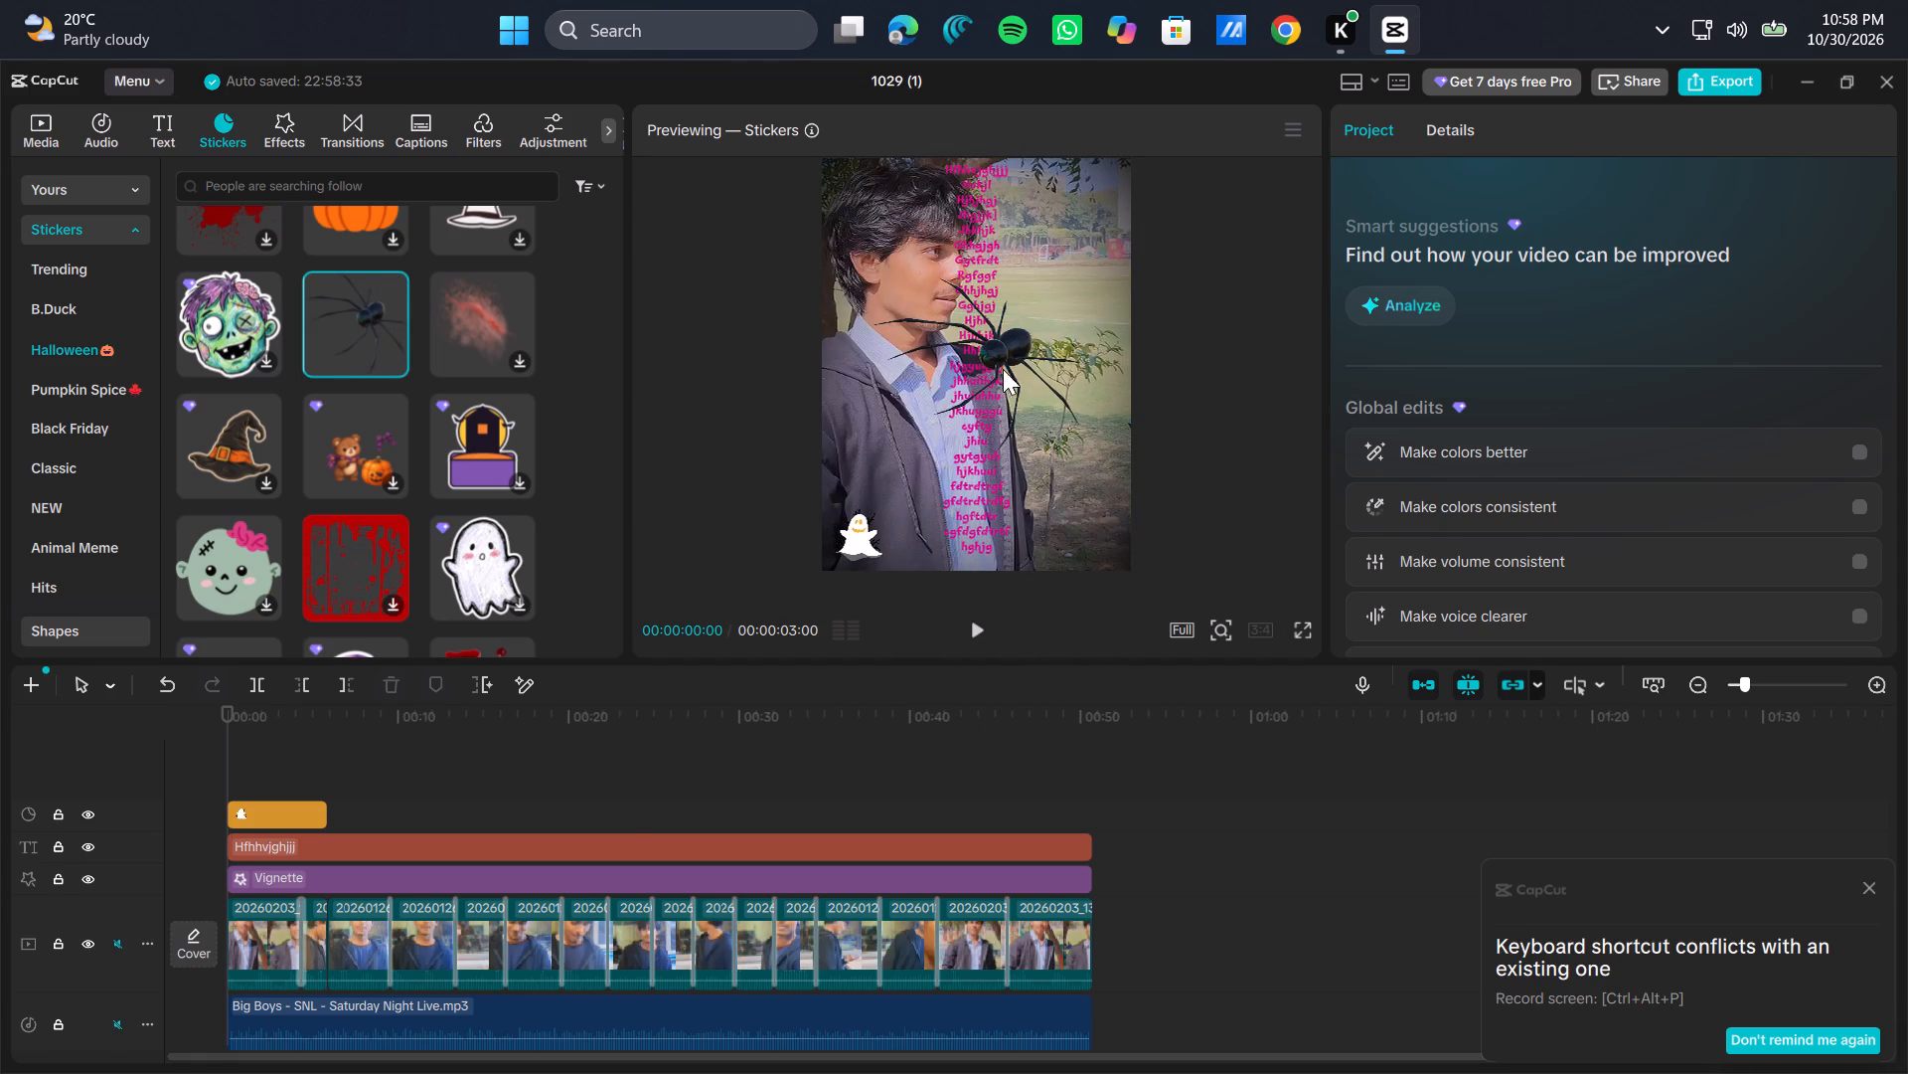
{"action": "left_click_drag", "start_coordinate": [1003, 369], "coordinate": [407, 577]}
{"action": "left_click", "coordinate": [389, 355]}
Extend the spider sticker's duration to the end of the video.
{"action": "left_click", "coordinate": [272, 815]}
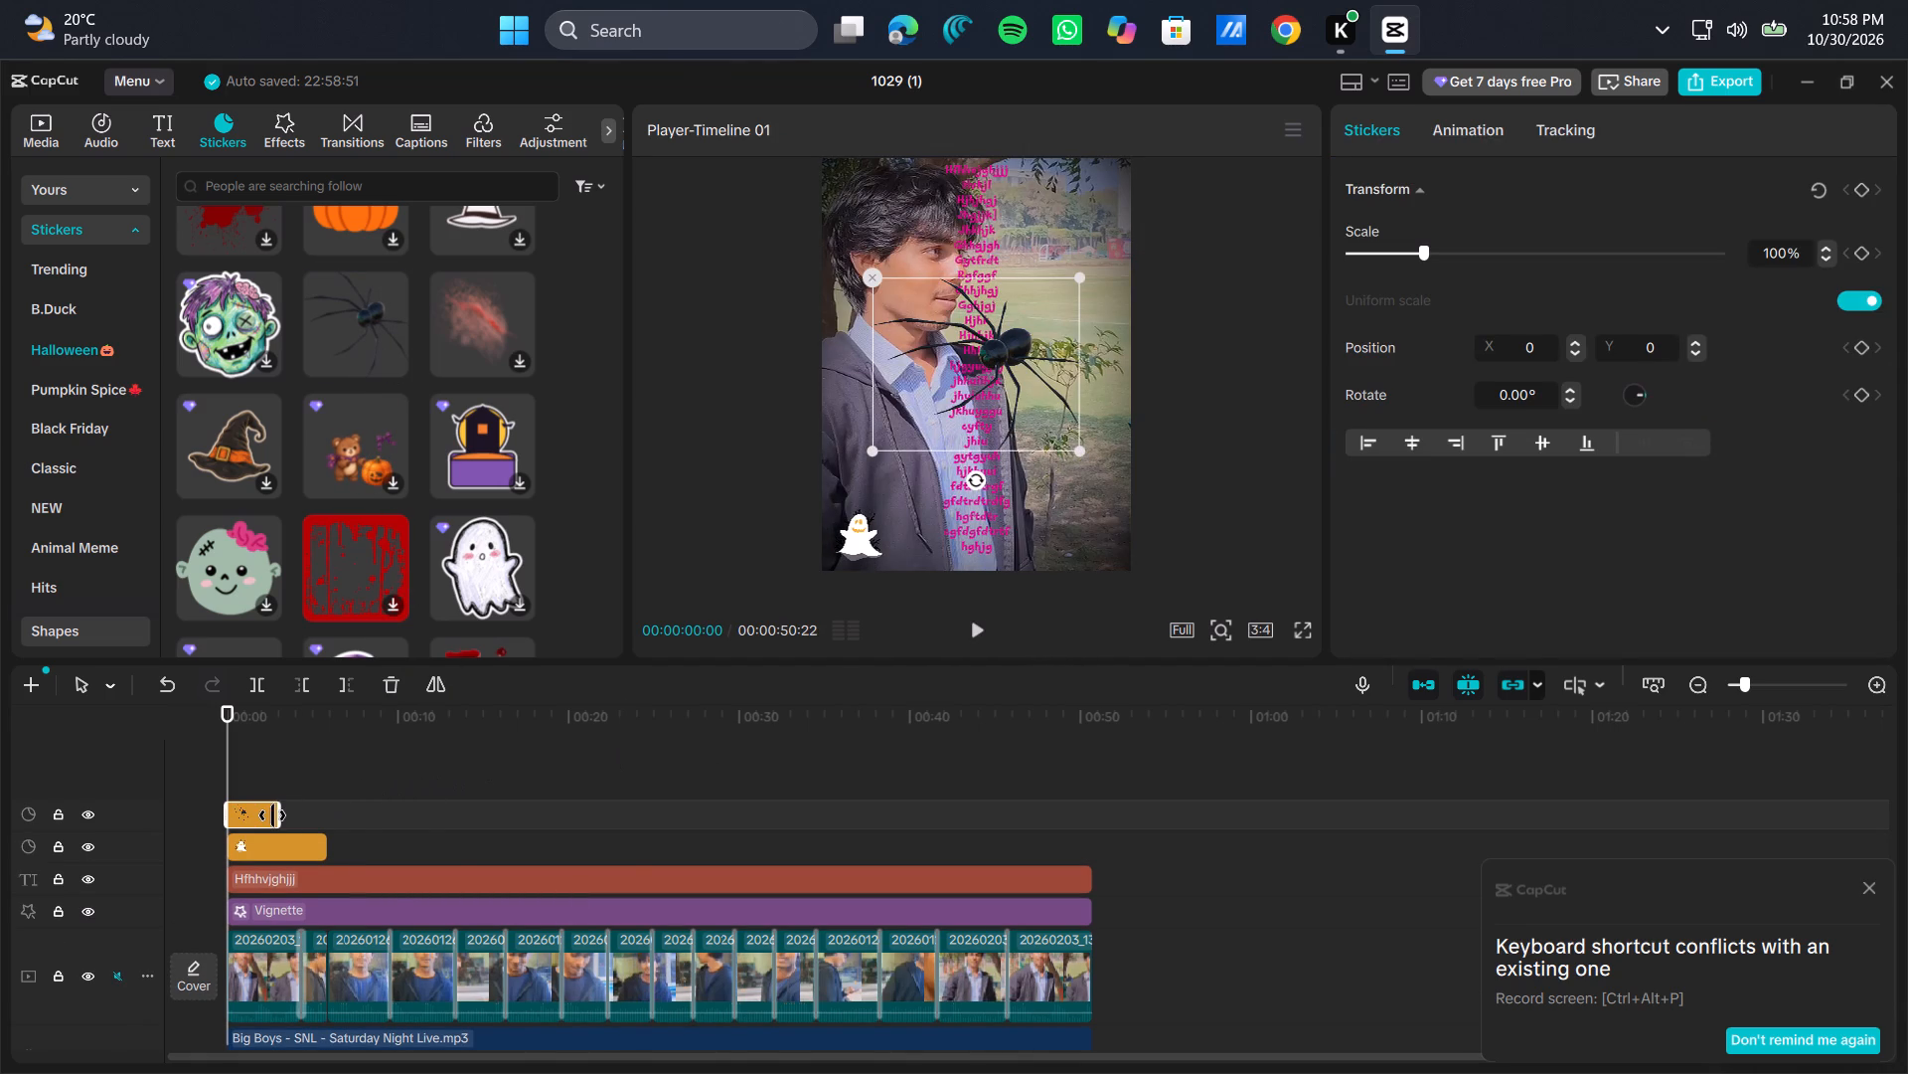
{"action": "left_click_drag", "start_coordinate": [272, 815], "coordinate": [331, 808]}
{"action": "left_click_drag", "start_coordinate": [275, 809], "coordinate": [1054, 776]}
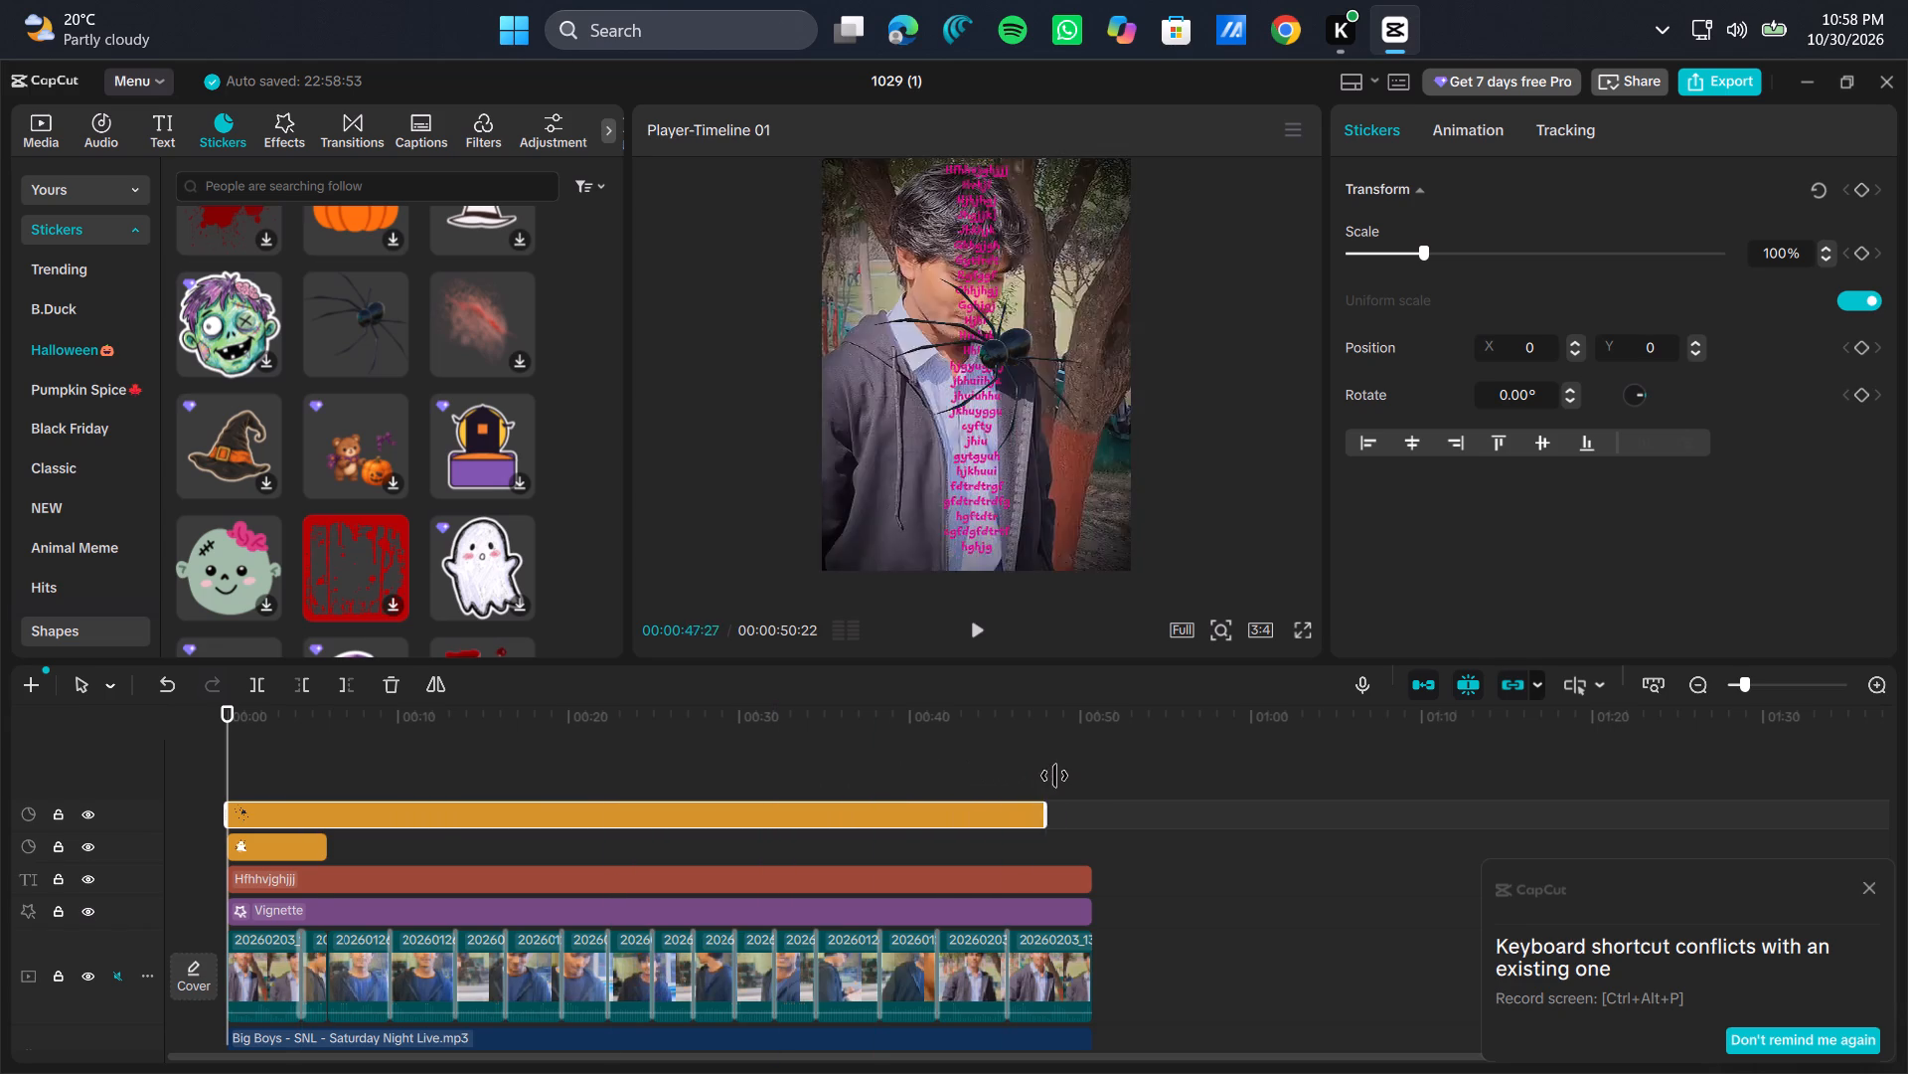
{"action": "left_click_drag", "start_coordinate": [1054, 776], "coordinate": [1082, 780]}
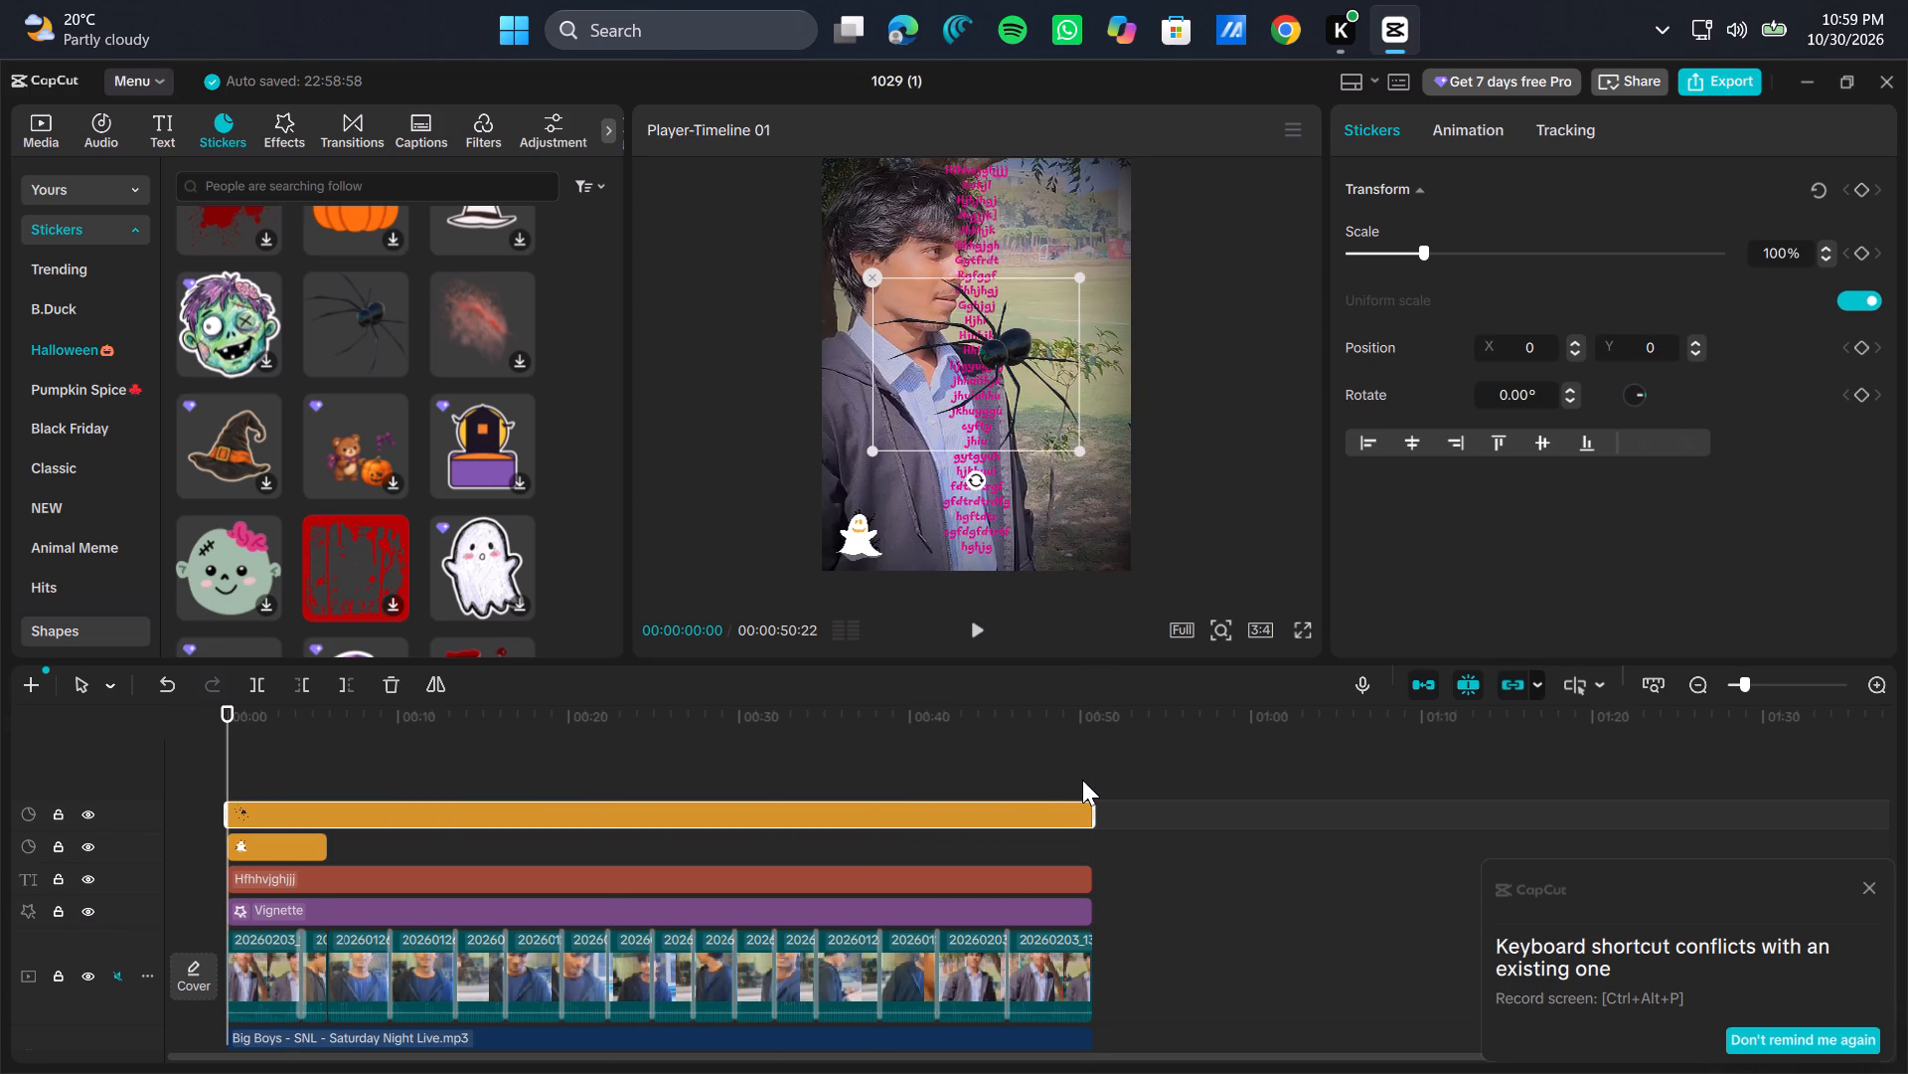
Scale the spider sticker down to 55% in the preview.
{"action": "left_click_drag", "start_coordinate": [1076, 442], "coordinate": [1090, 497]}
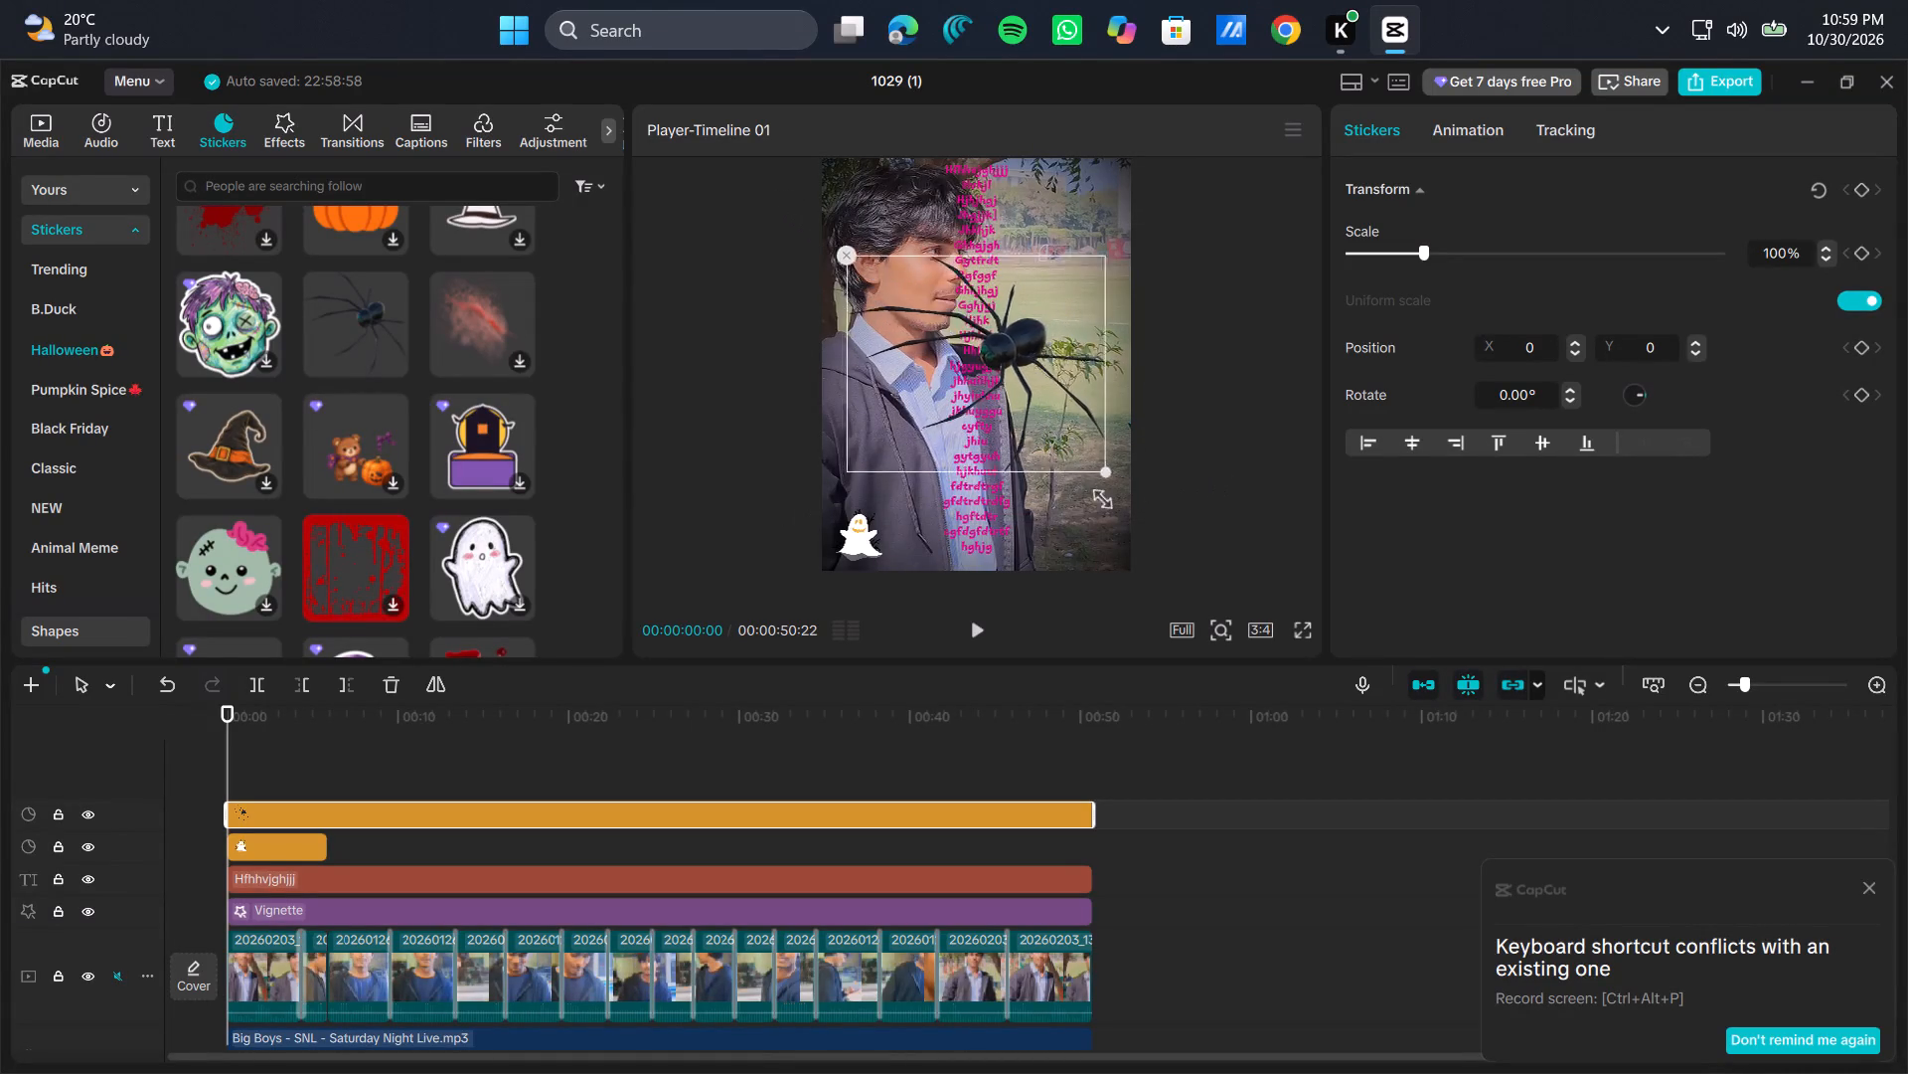
{"action": "left_click_drag", "start_coordinate": [1090, 497], "coordinate": [845, 438]}
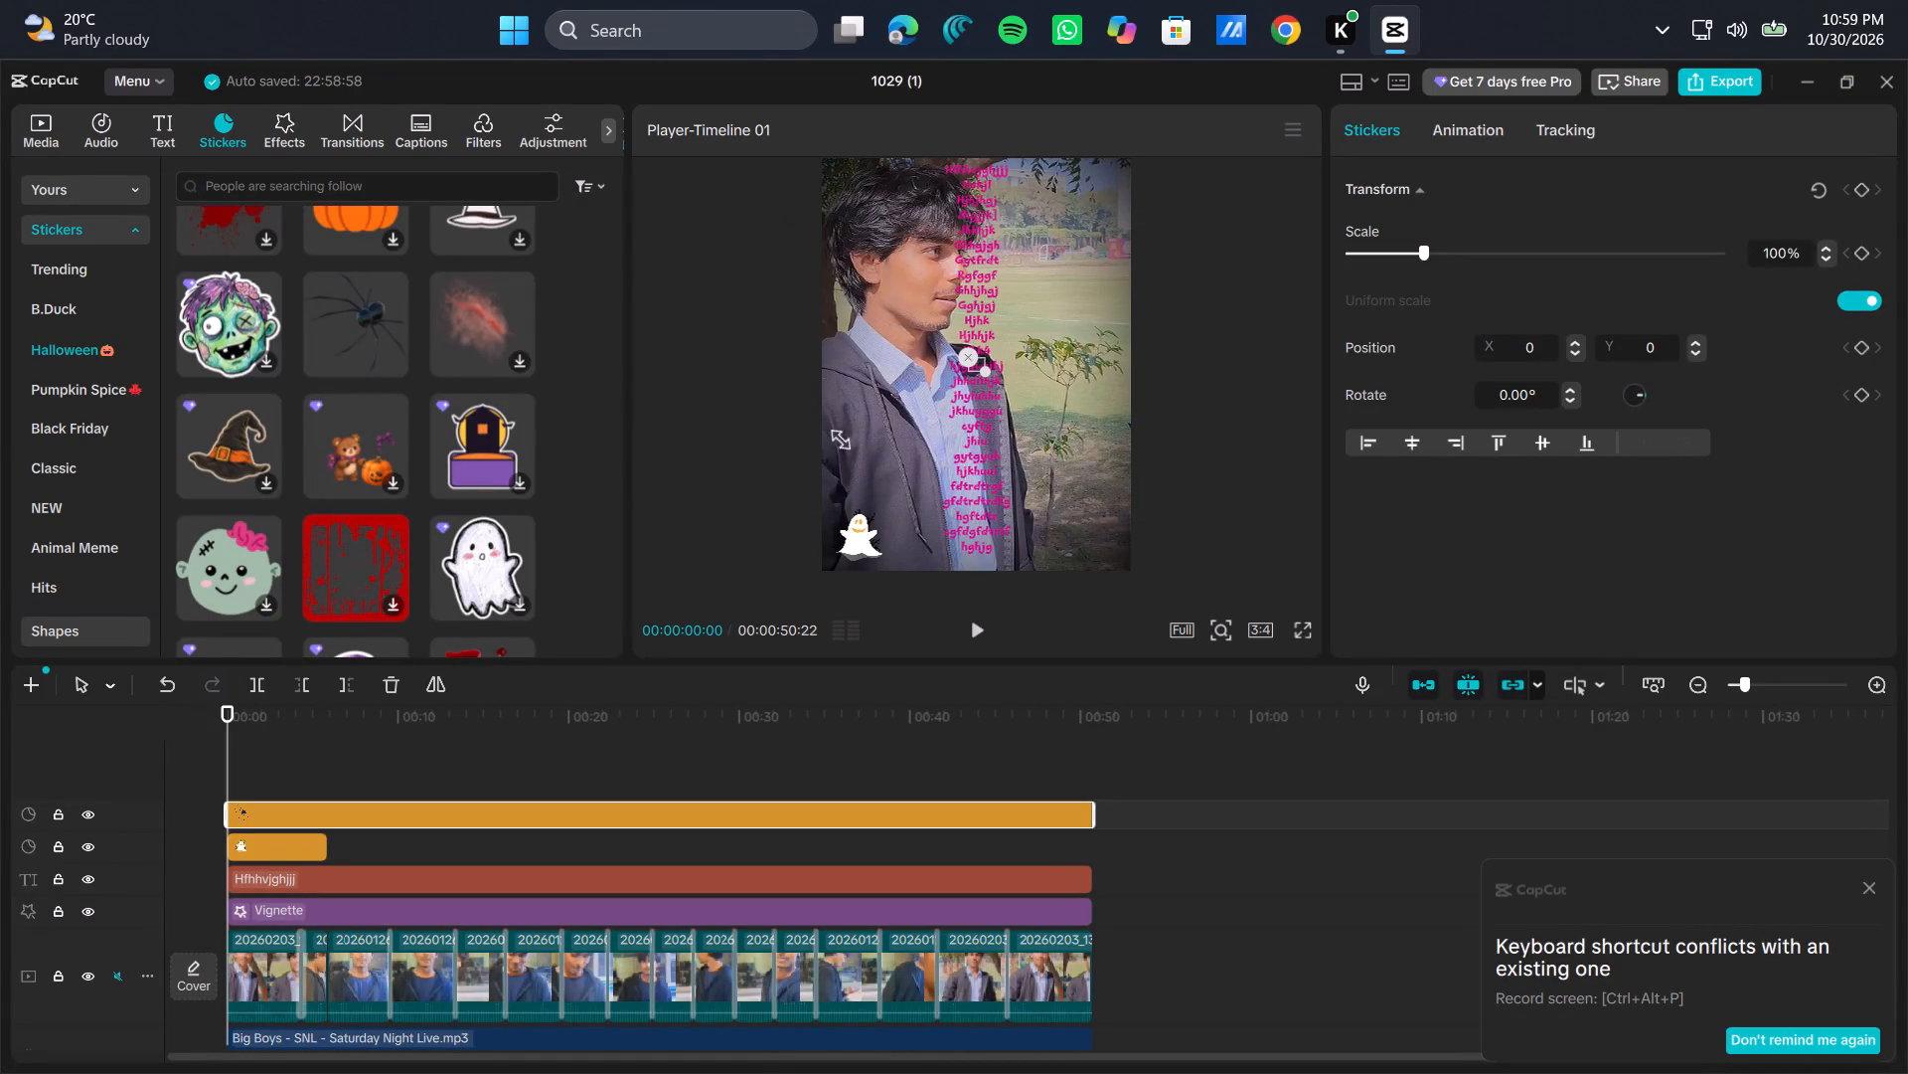
{"action": "left_click_drag", "start_coordinate": [845, 438], "coordinate": [964, 471]}
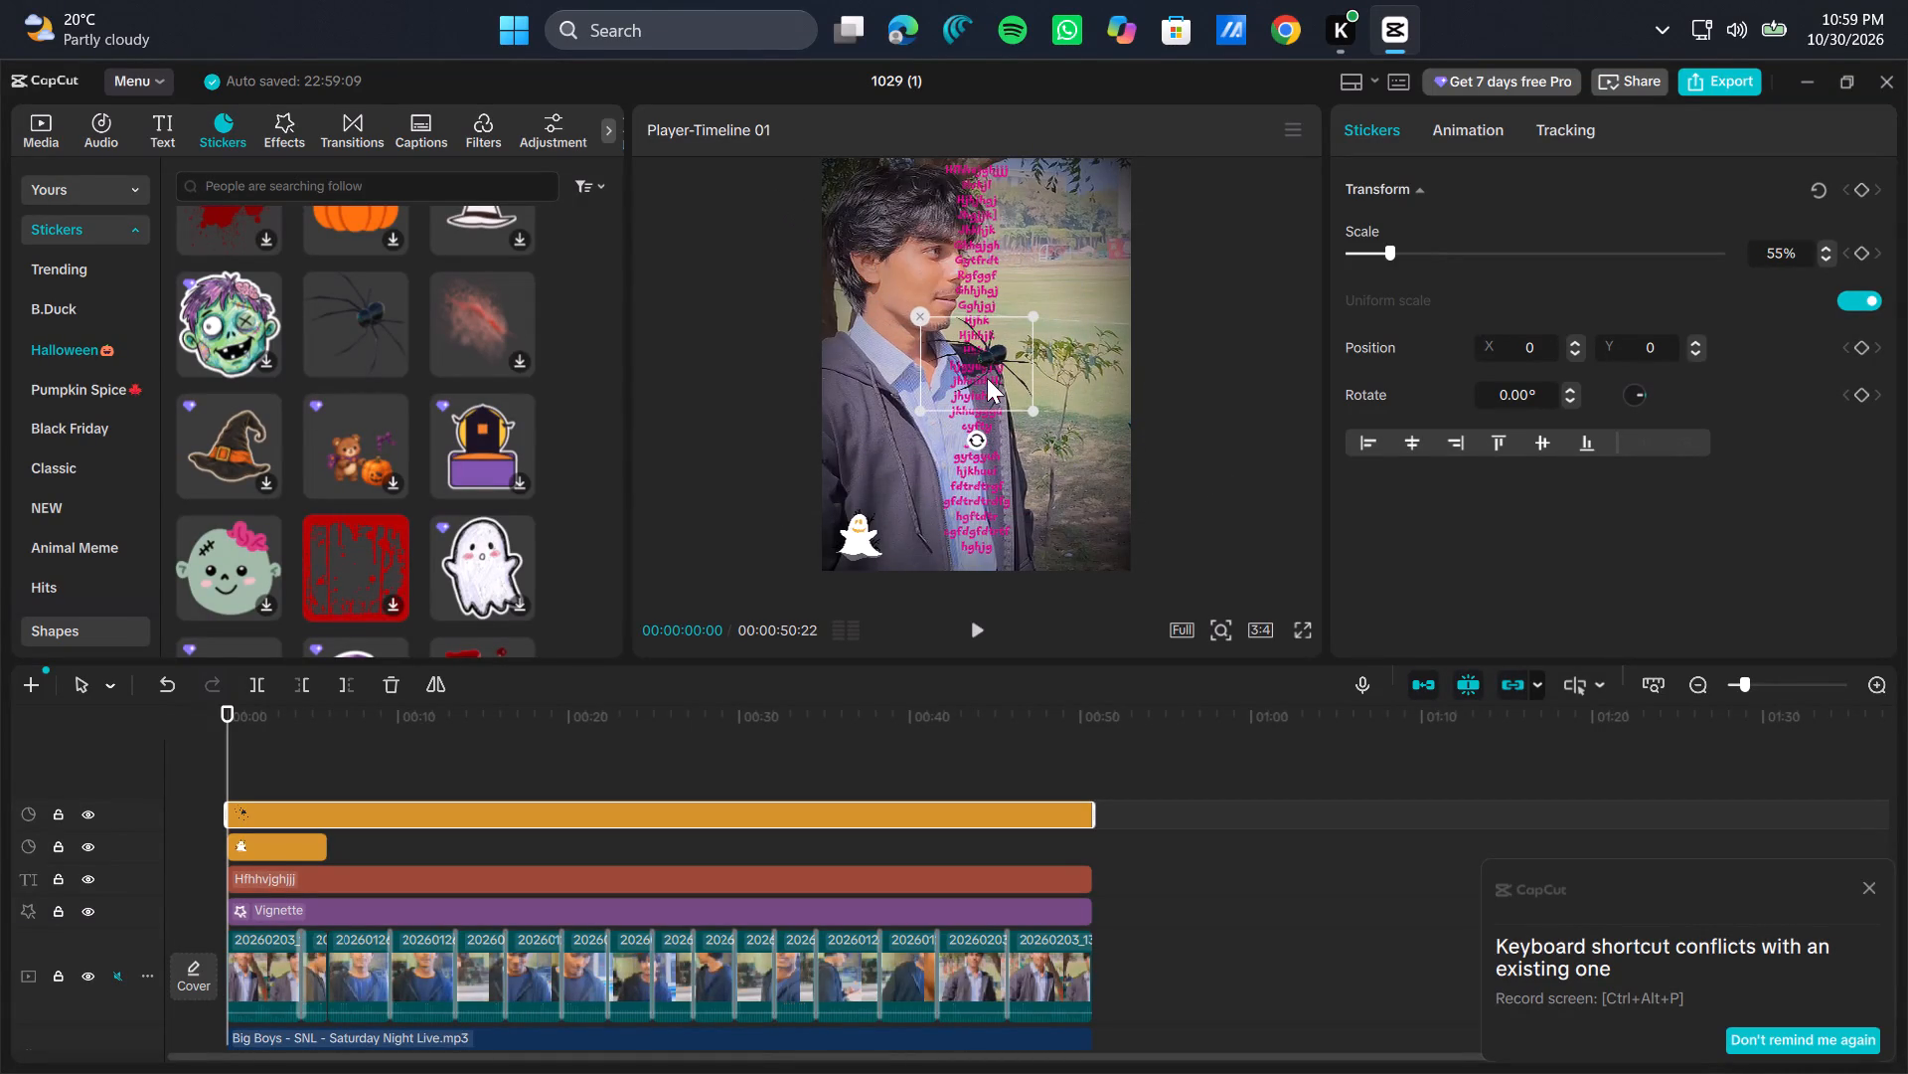
{"action": "left_click", "coordinate": [987, 378]}
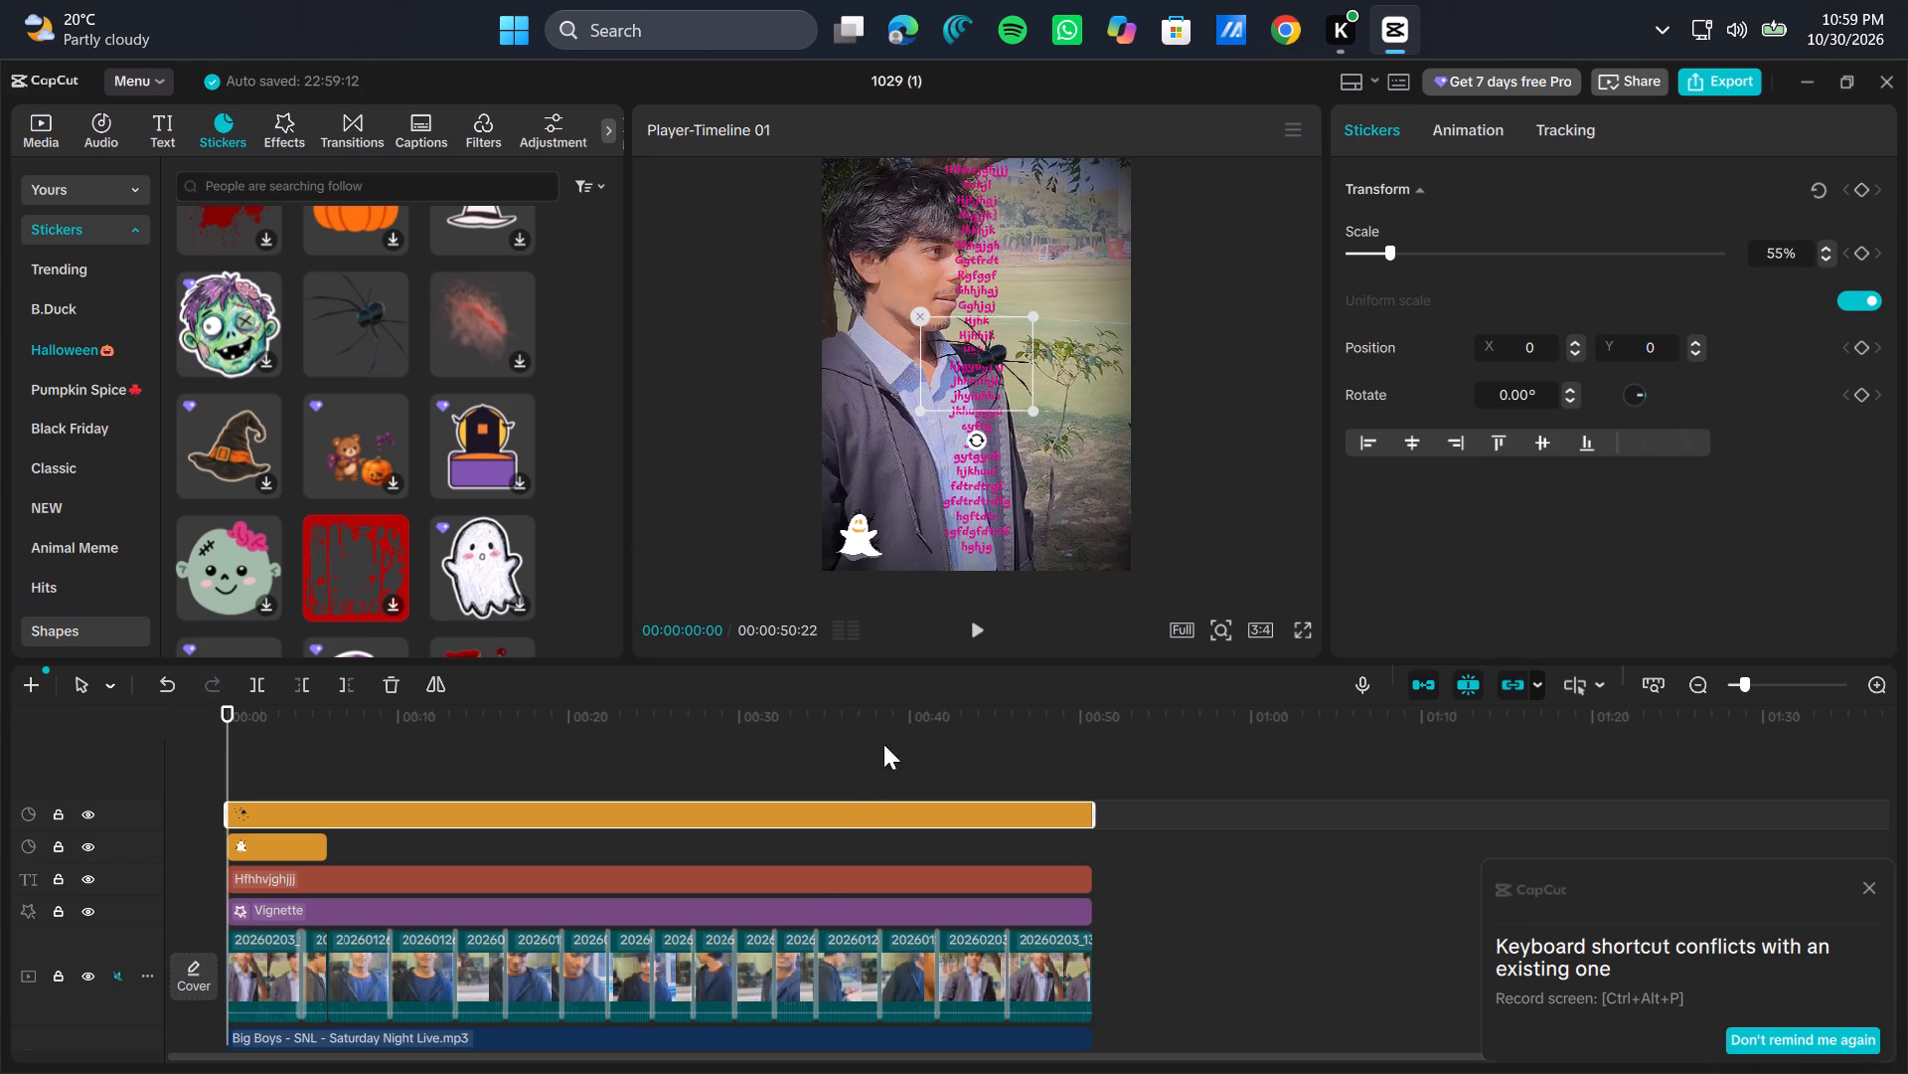
Move the pink text clip along the timeline so it starts at about 36 seconds.
{"action": "left_click_drag", "start_coordinate": [800, 877], "coordinate": [1409, 858]}
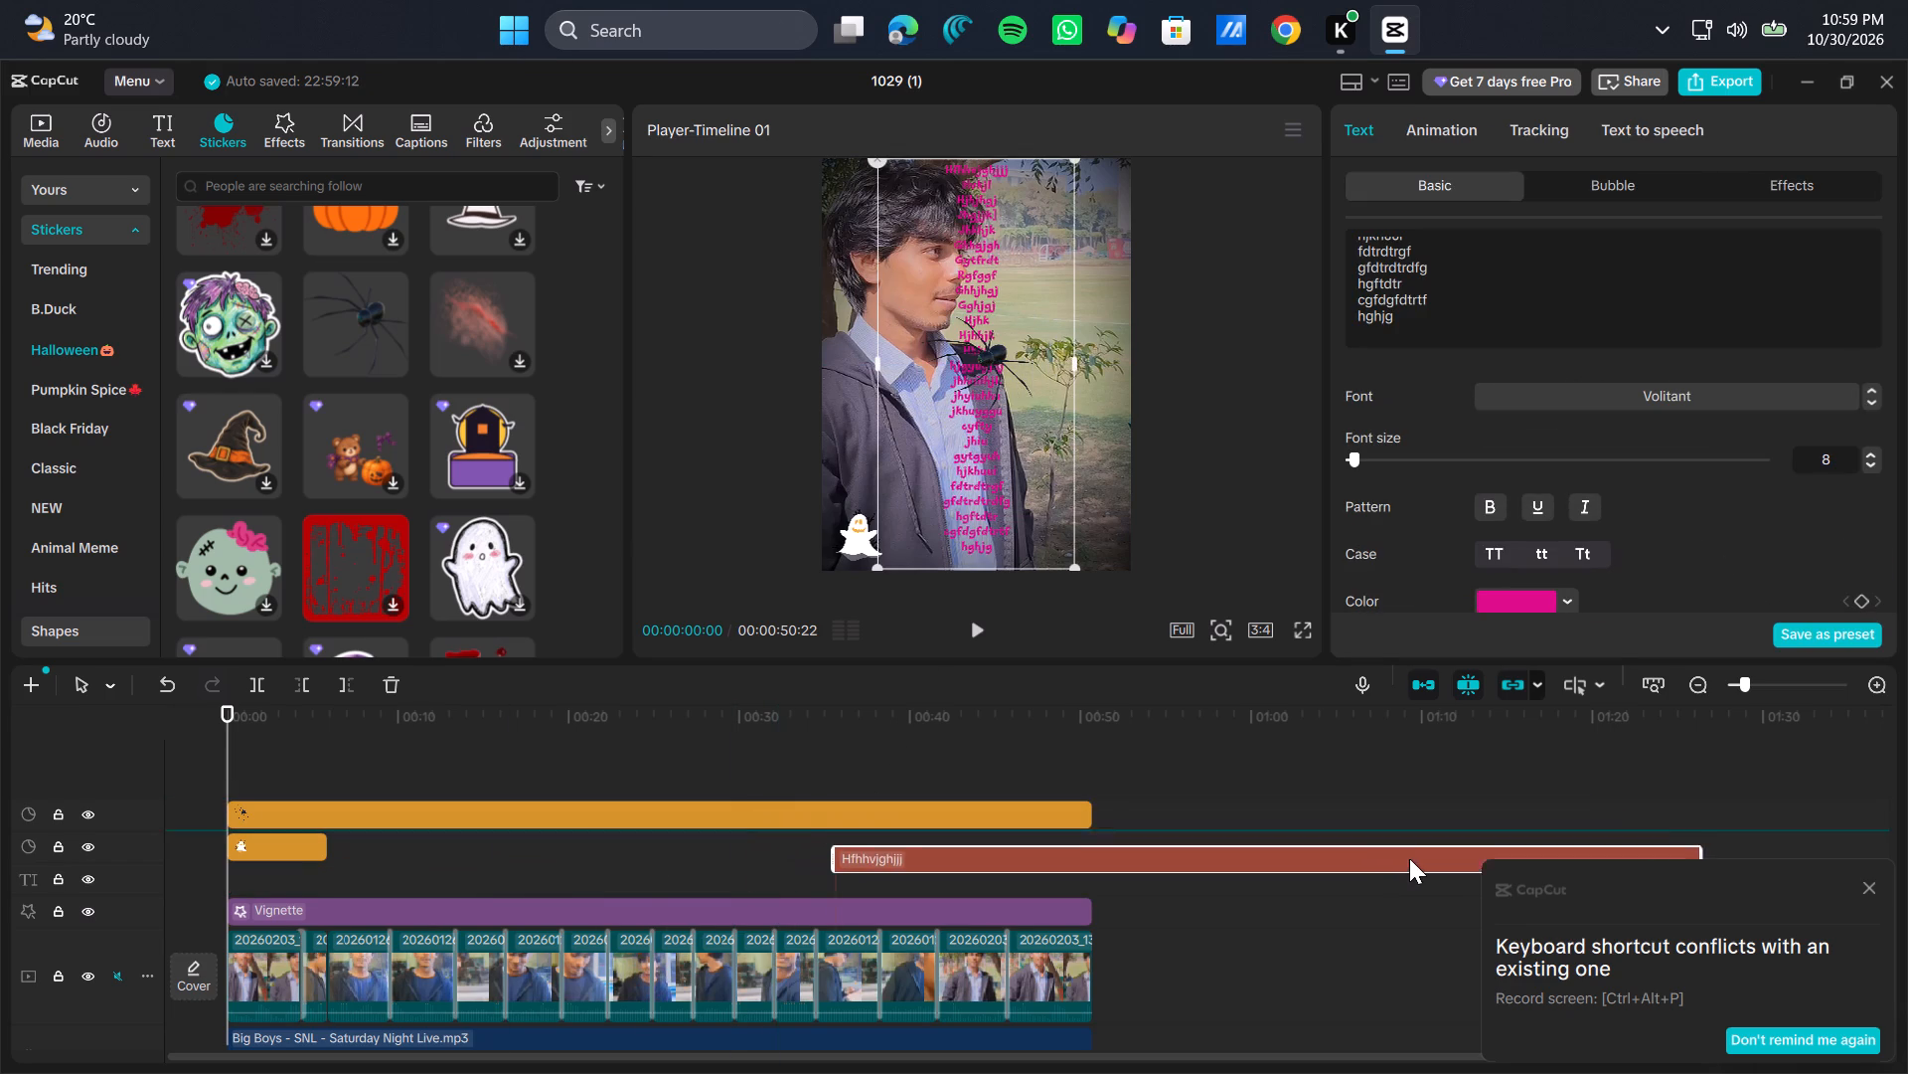
Move the spider sticker down onto the chest, at X 0, Y -237.
{"action": "left_click_drag", "start_coordinate": [1002, 377], "coordinate": [983, 400]}
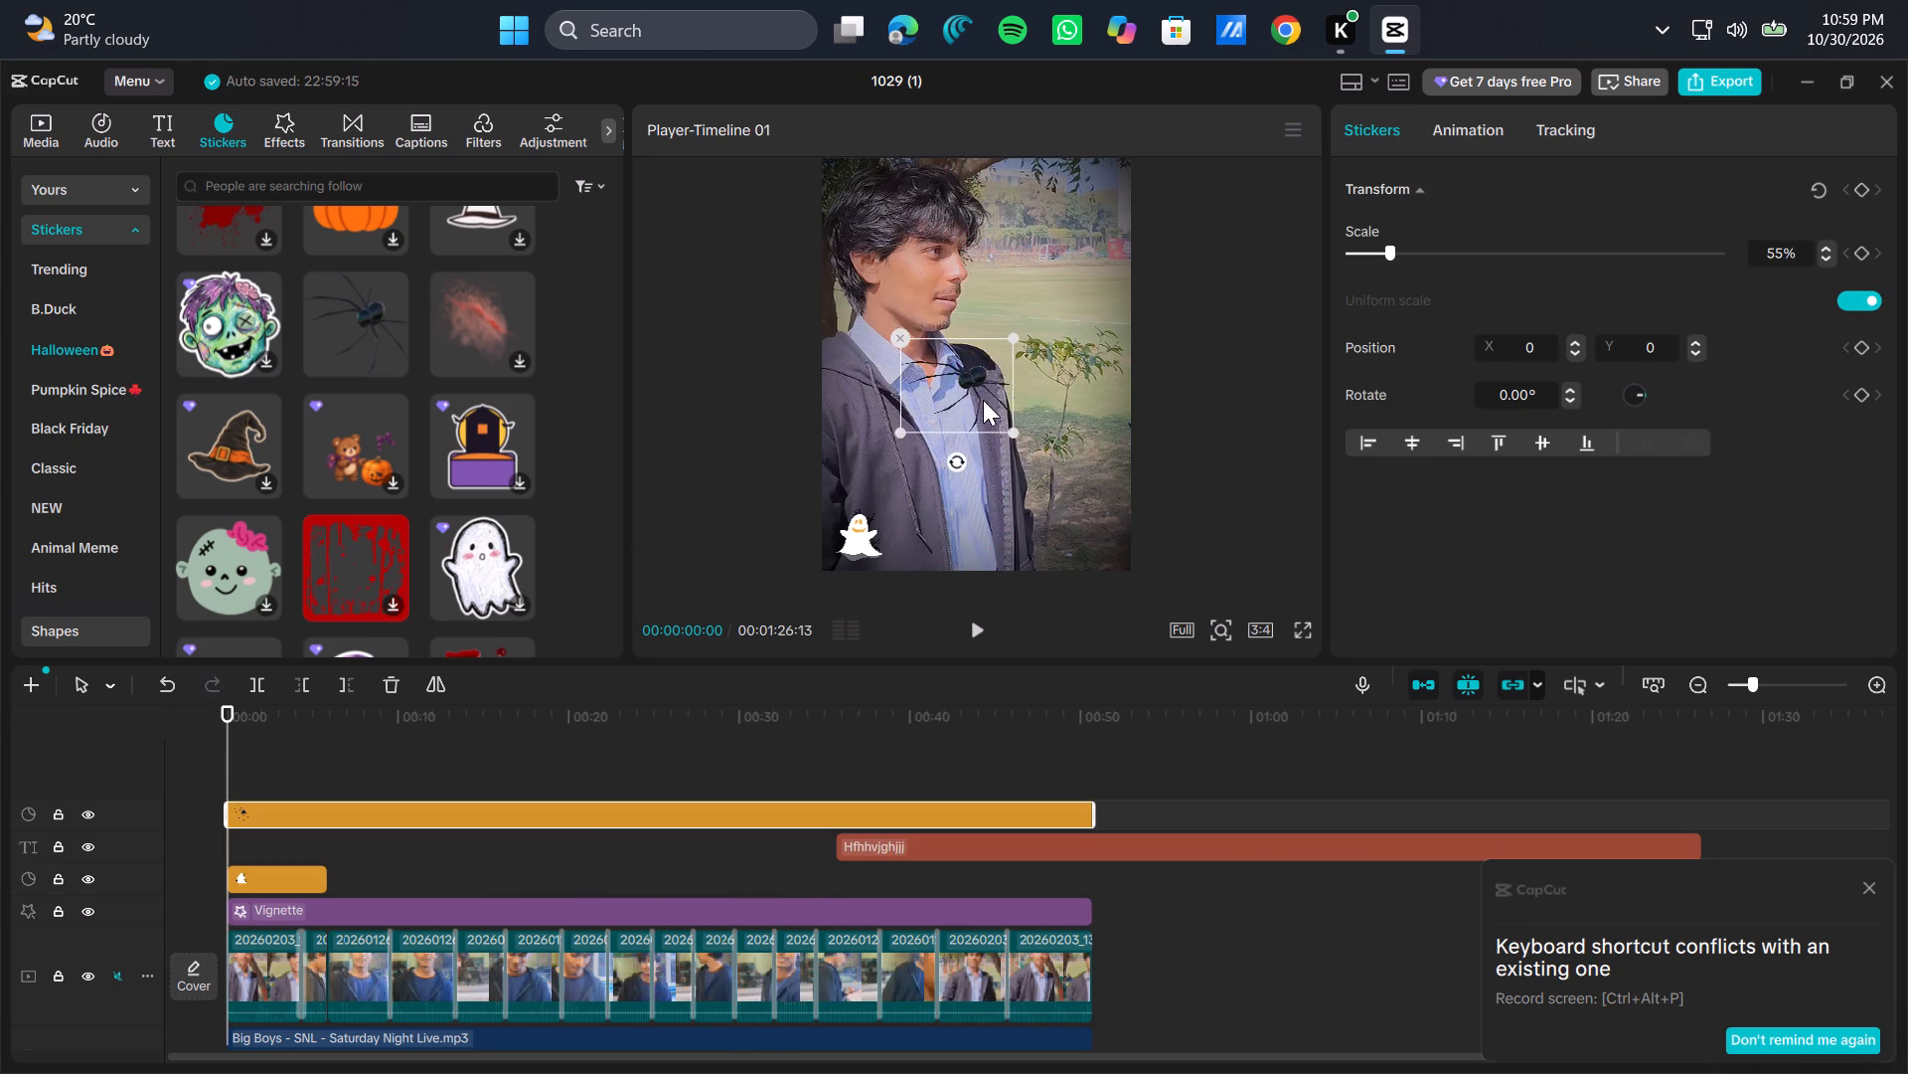
{"action": "left_click_drag", "start_coordinate": [983, 400], "coordinate": [1000, 404]}
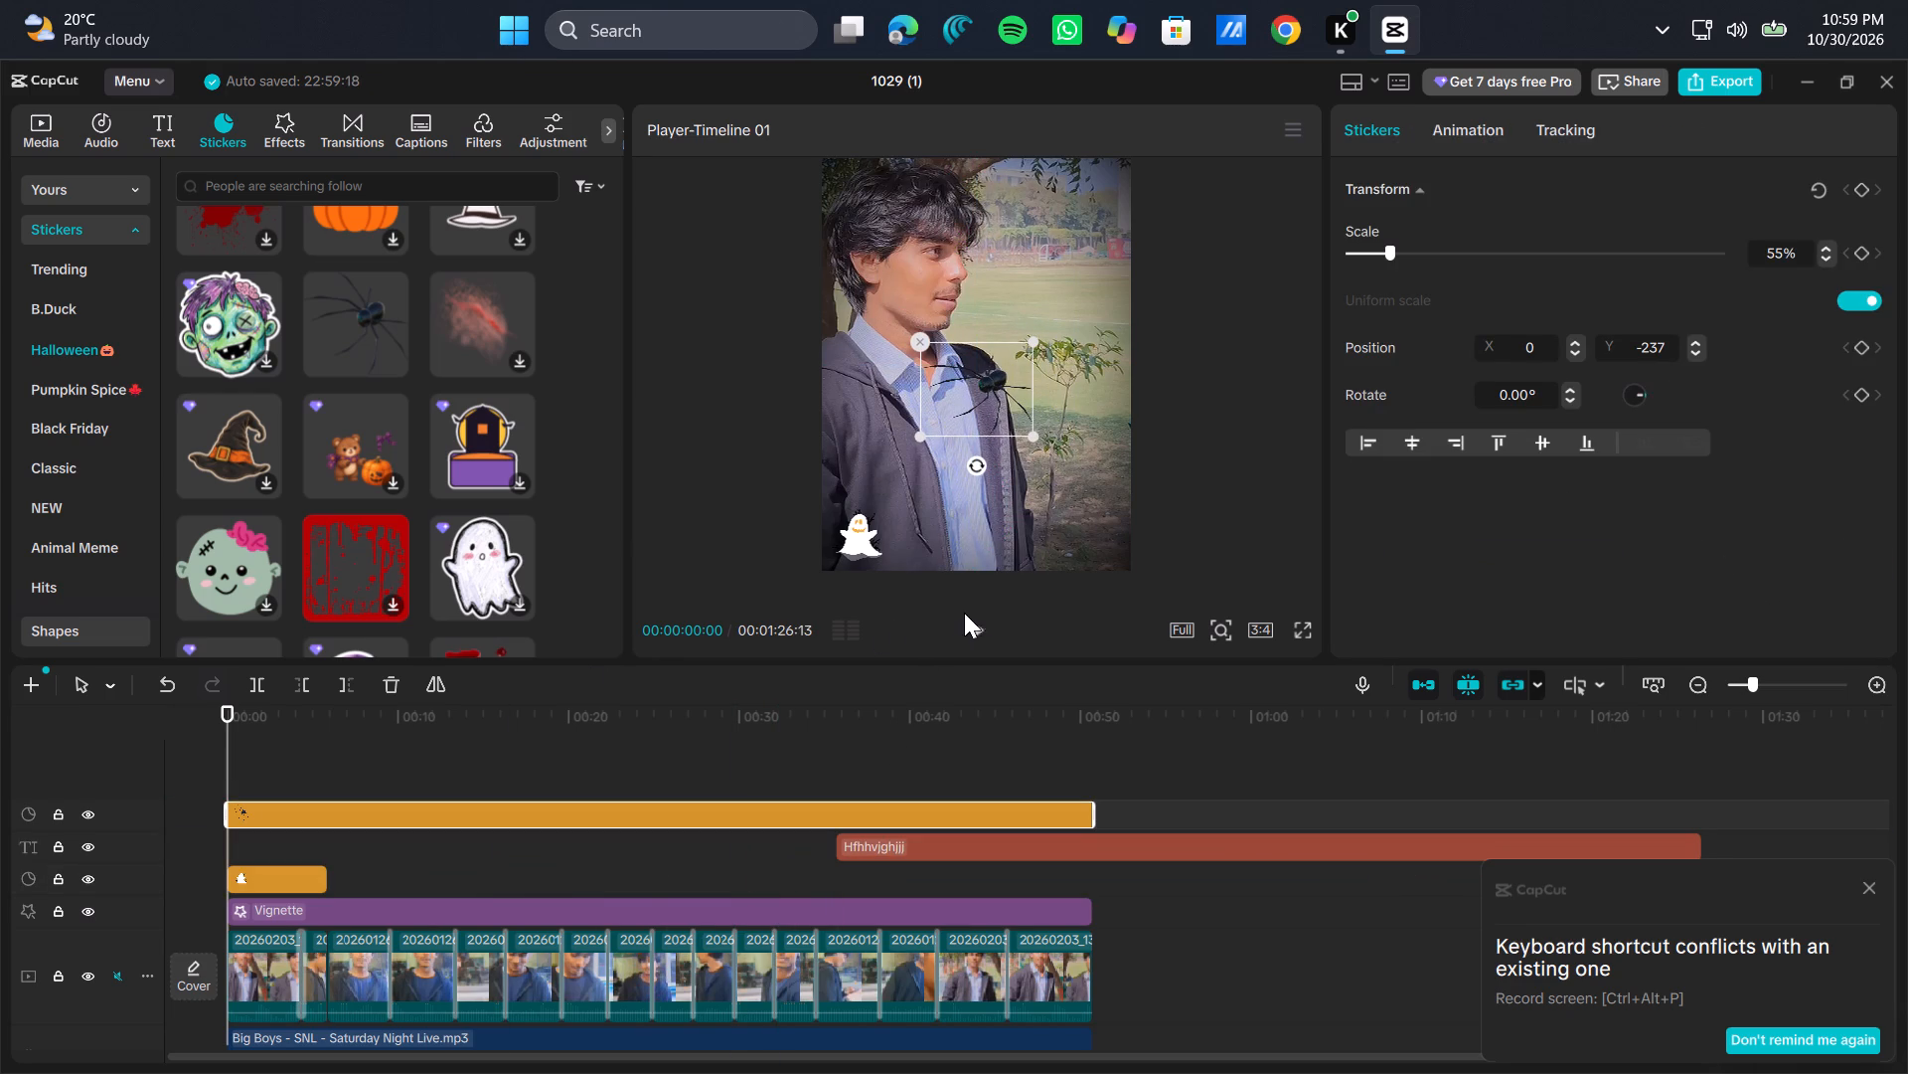
Play the video to about 00:00:07:26 and shrink the spider sticker there to 20%.
{"action": "left_click", "coordinate": [972, 626]}
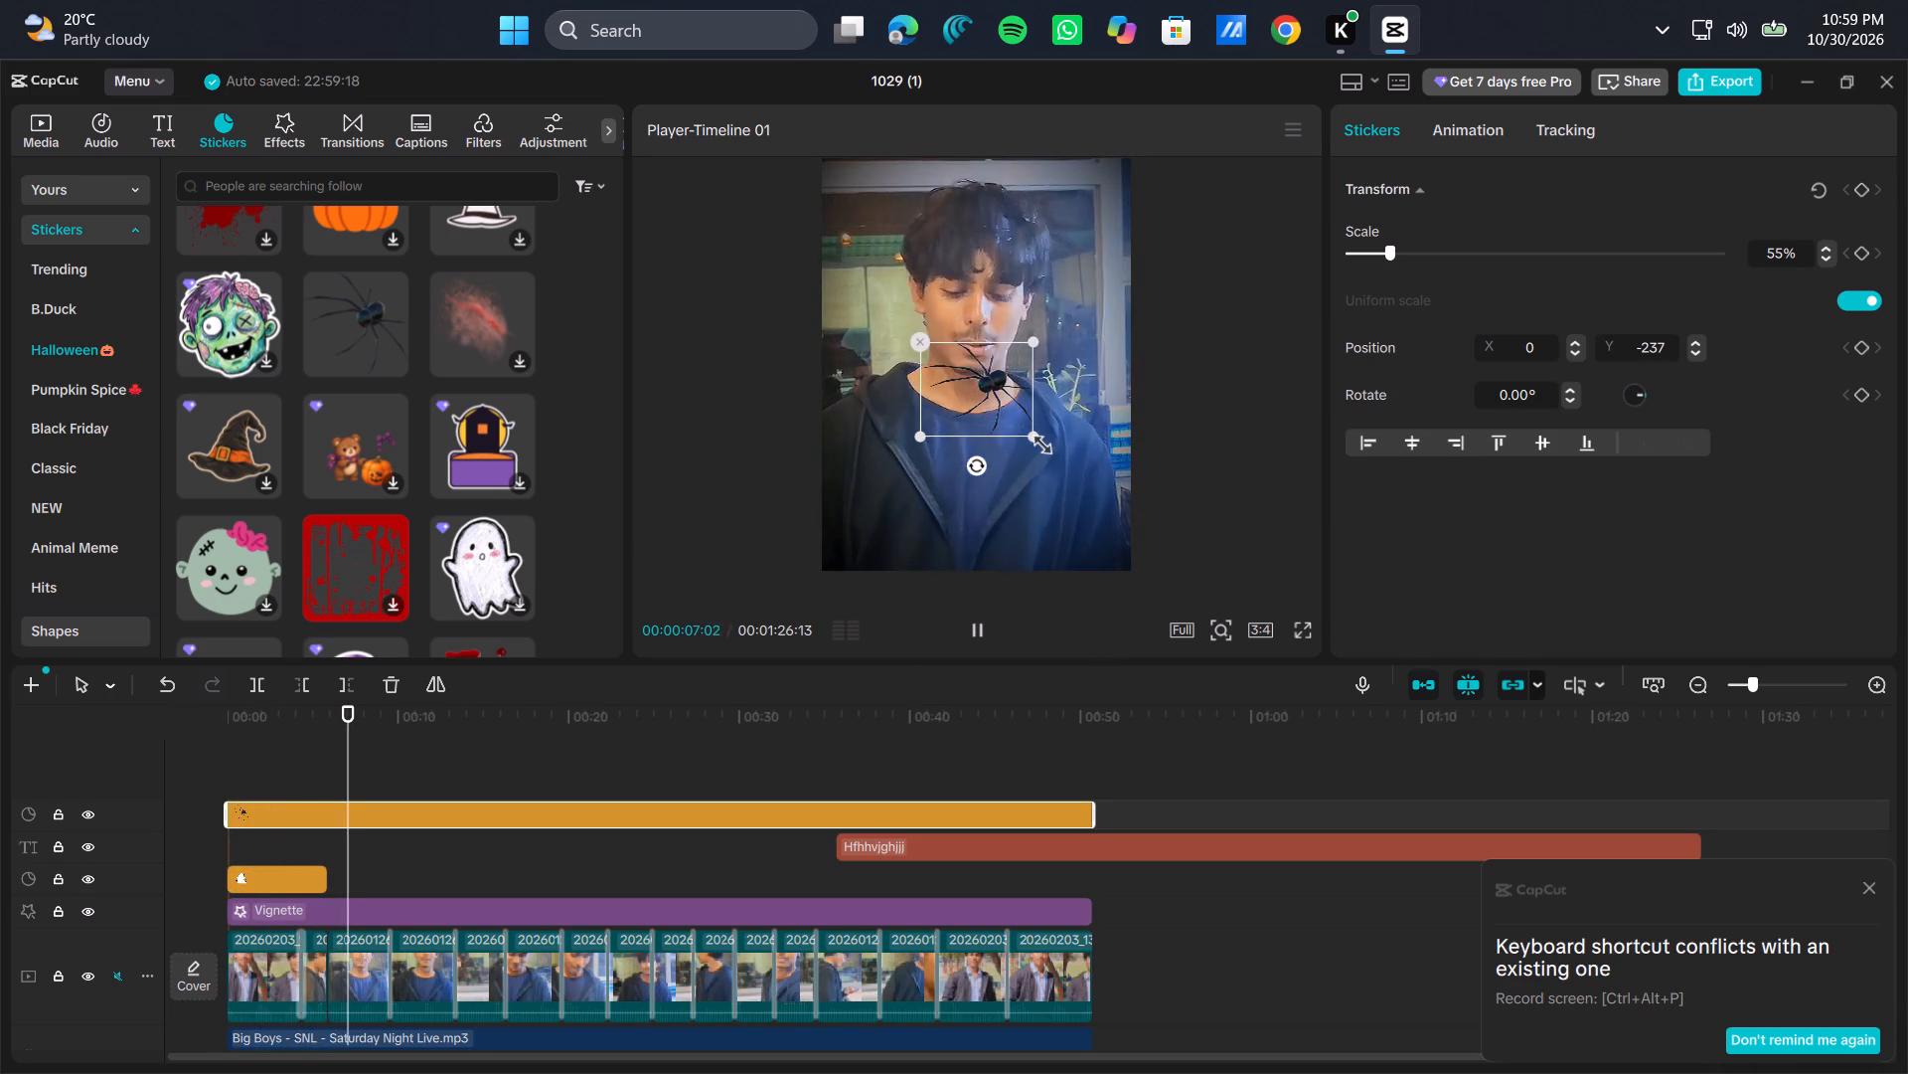
{"action": "left_click_drag", "start_coordinate": [1030, 433], "coordinate": [977, 413]}
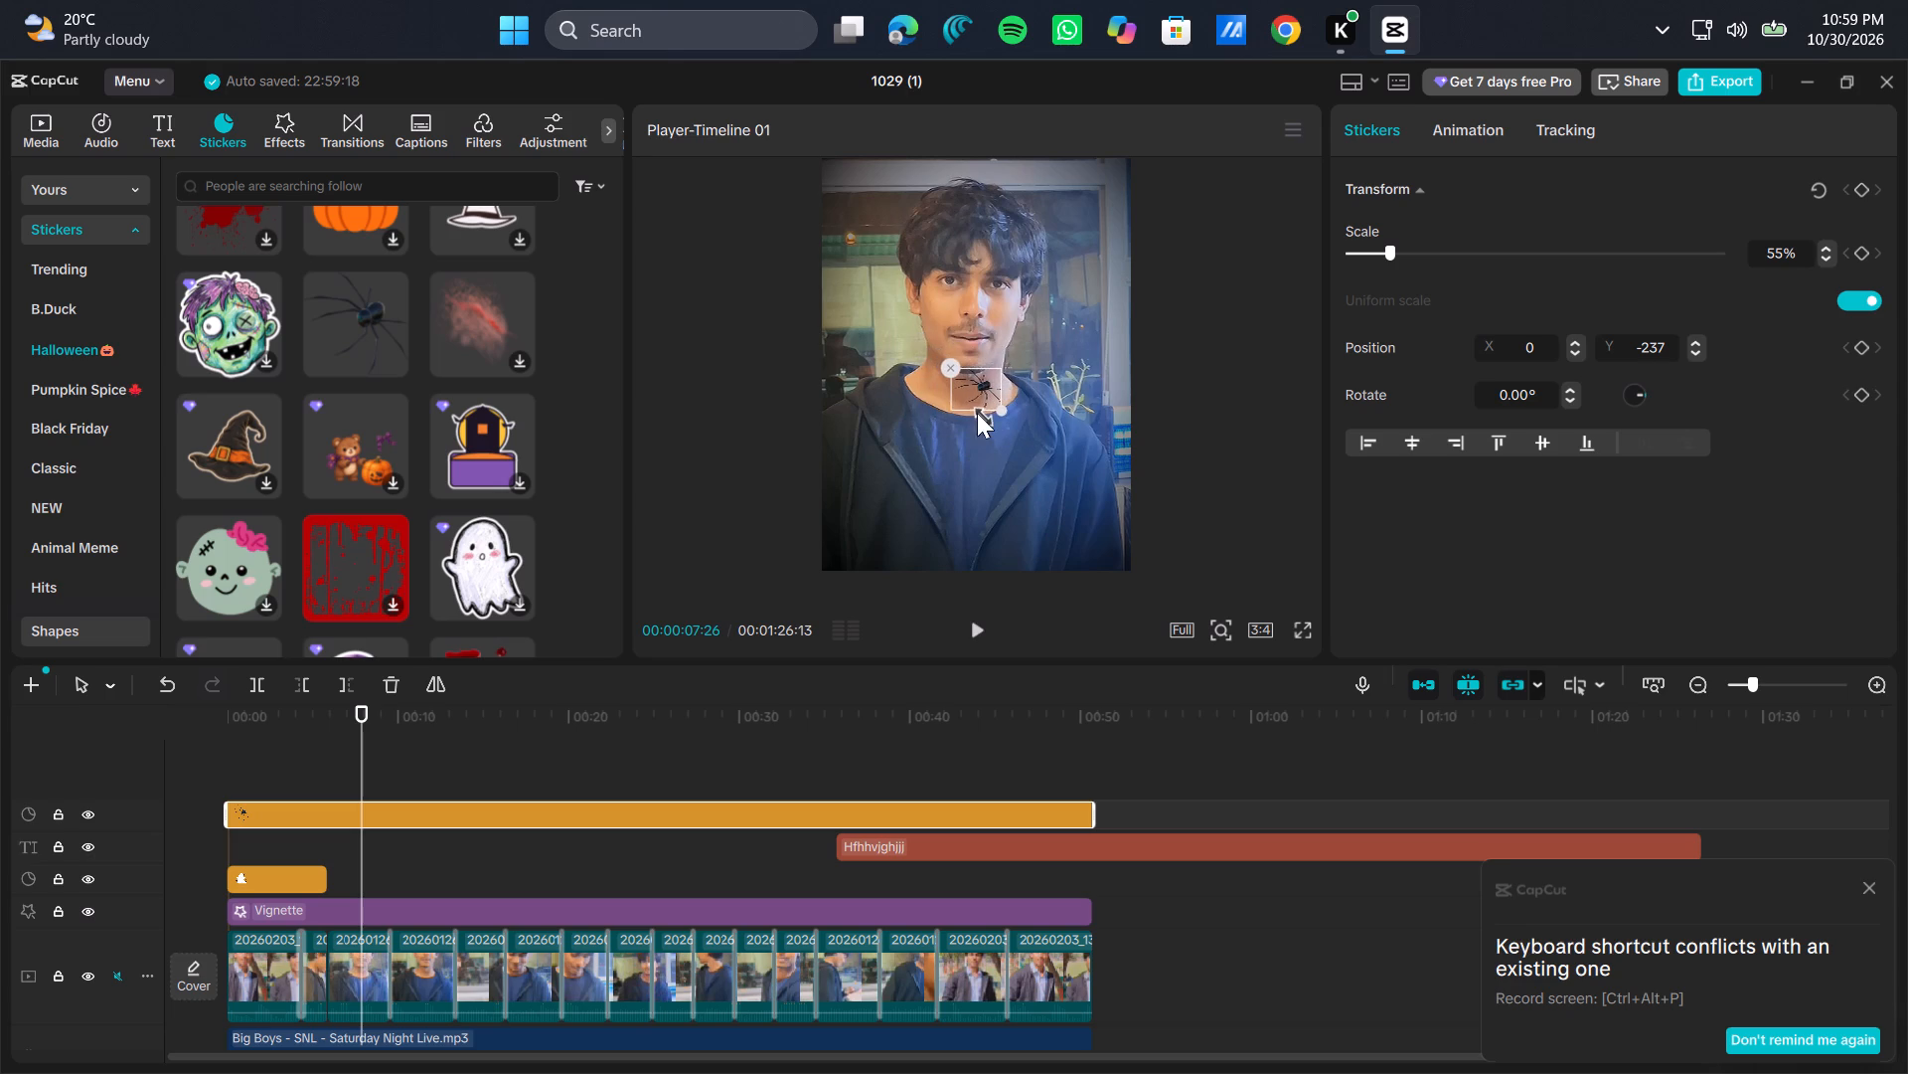
{"action": "left_click", "coordinate": [999, 407]}
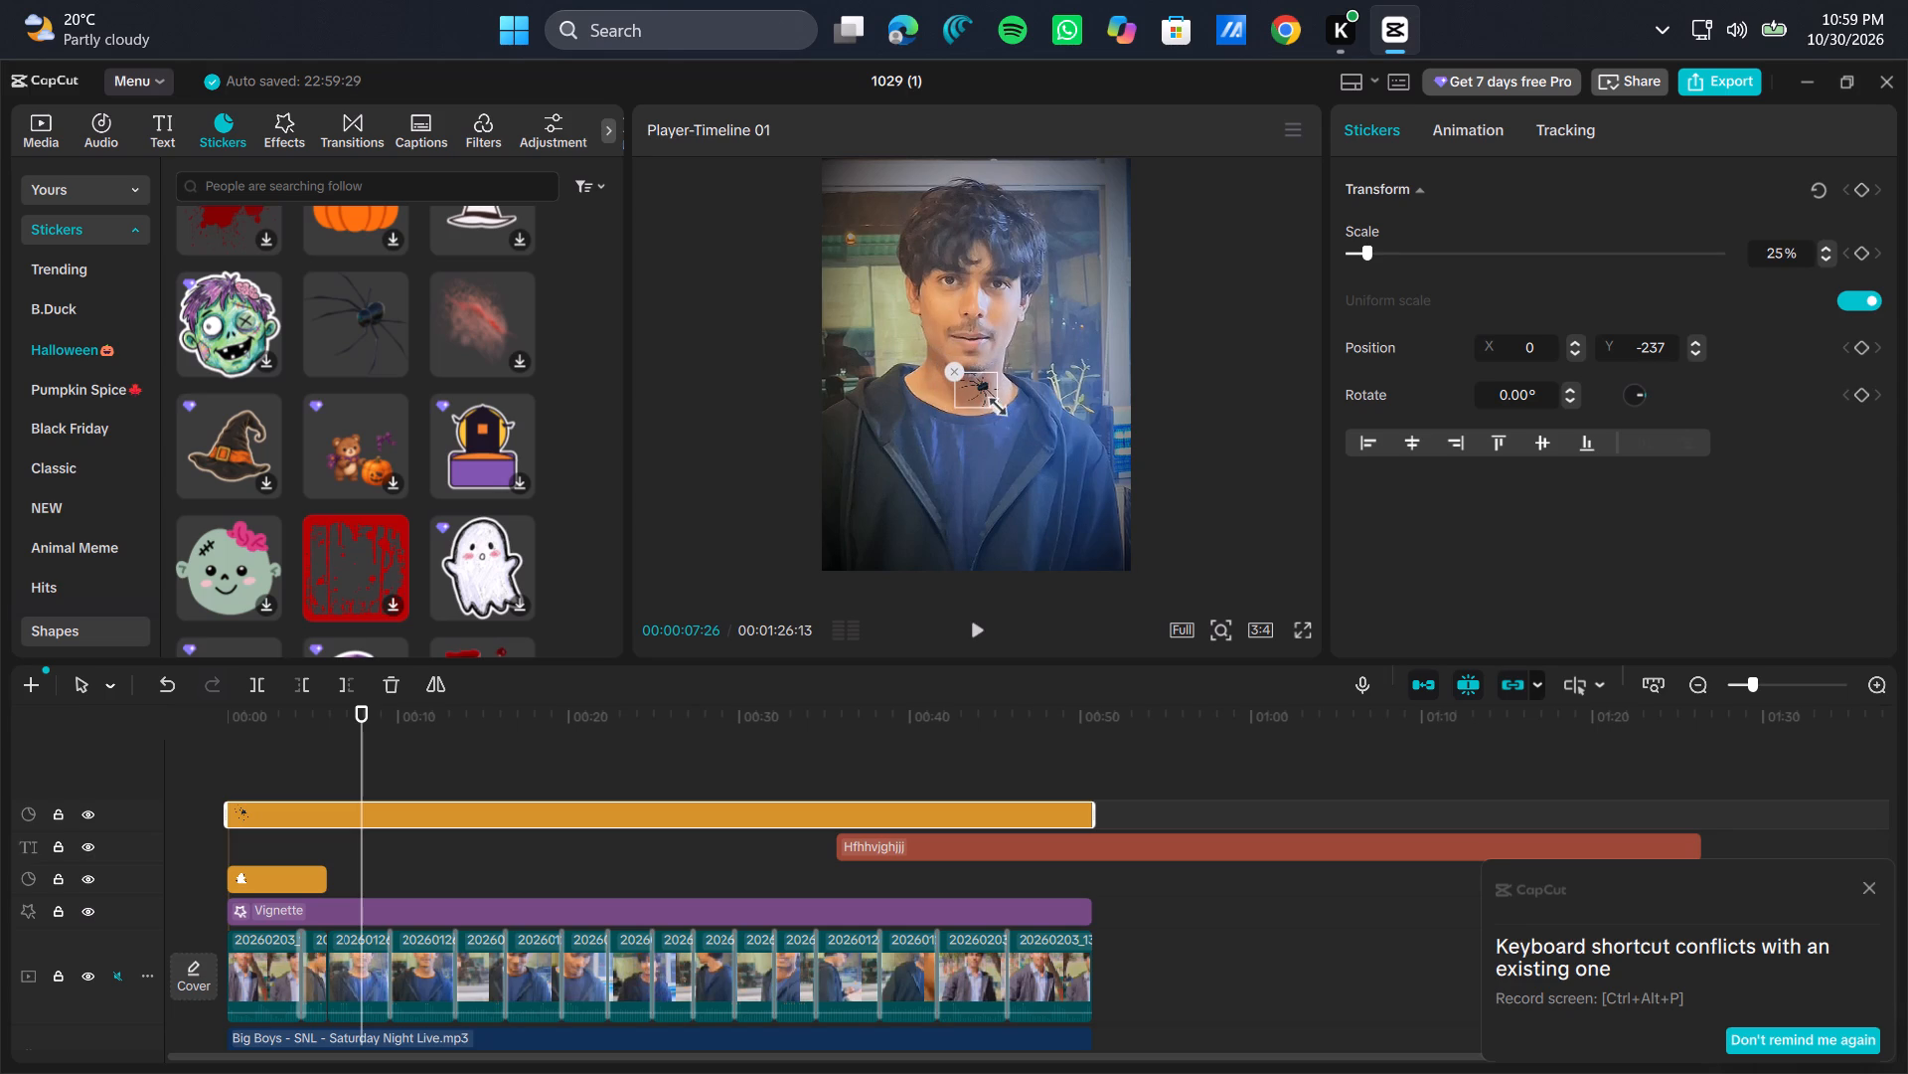
Play the edit from the beginning, including in full screen, to check the stickers and transitions, and return to 00:00:00:00.
{"action": "left_click_drag", "start_coordinate": [357, 718], "coordinate": [86, 786]}
{"action": "left_click", "coordinate": [978, 631]}
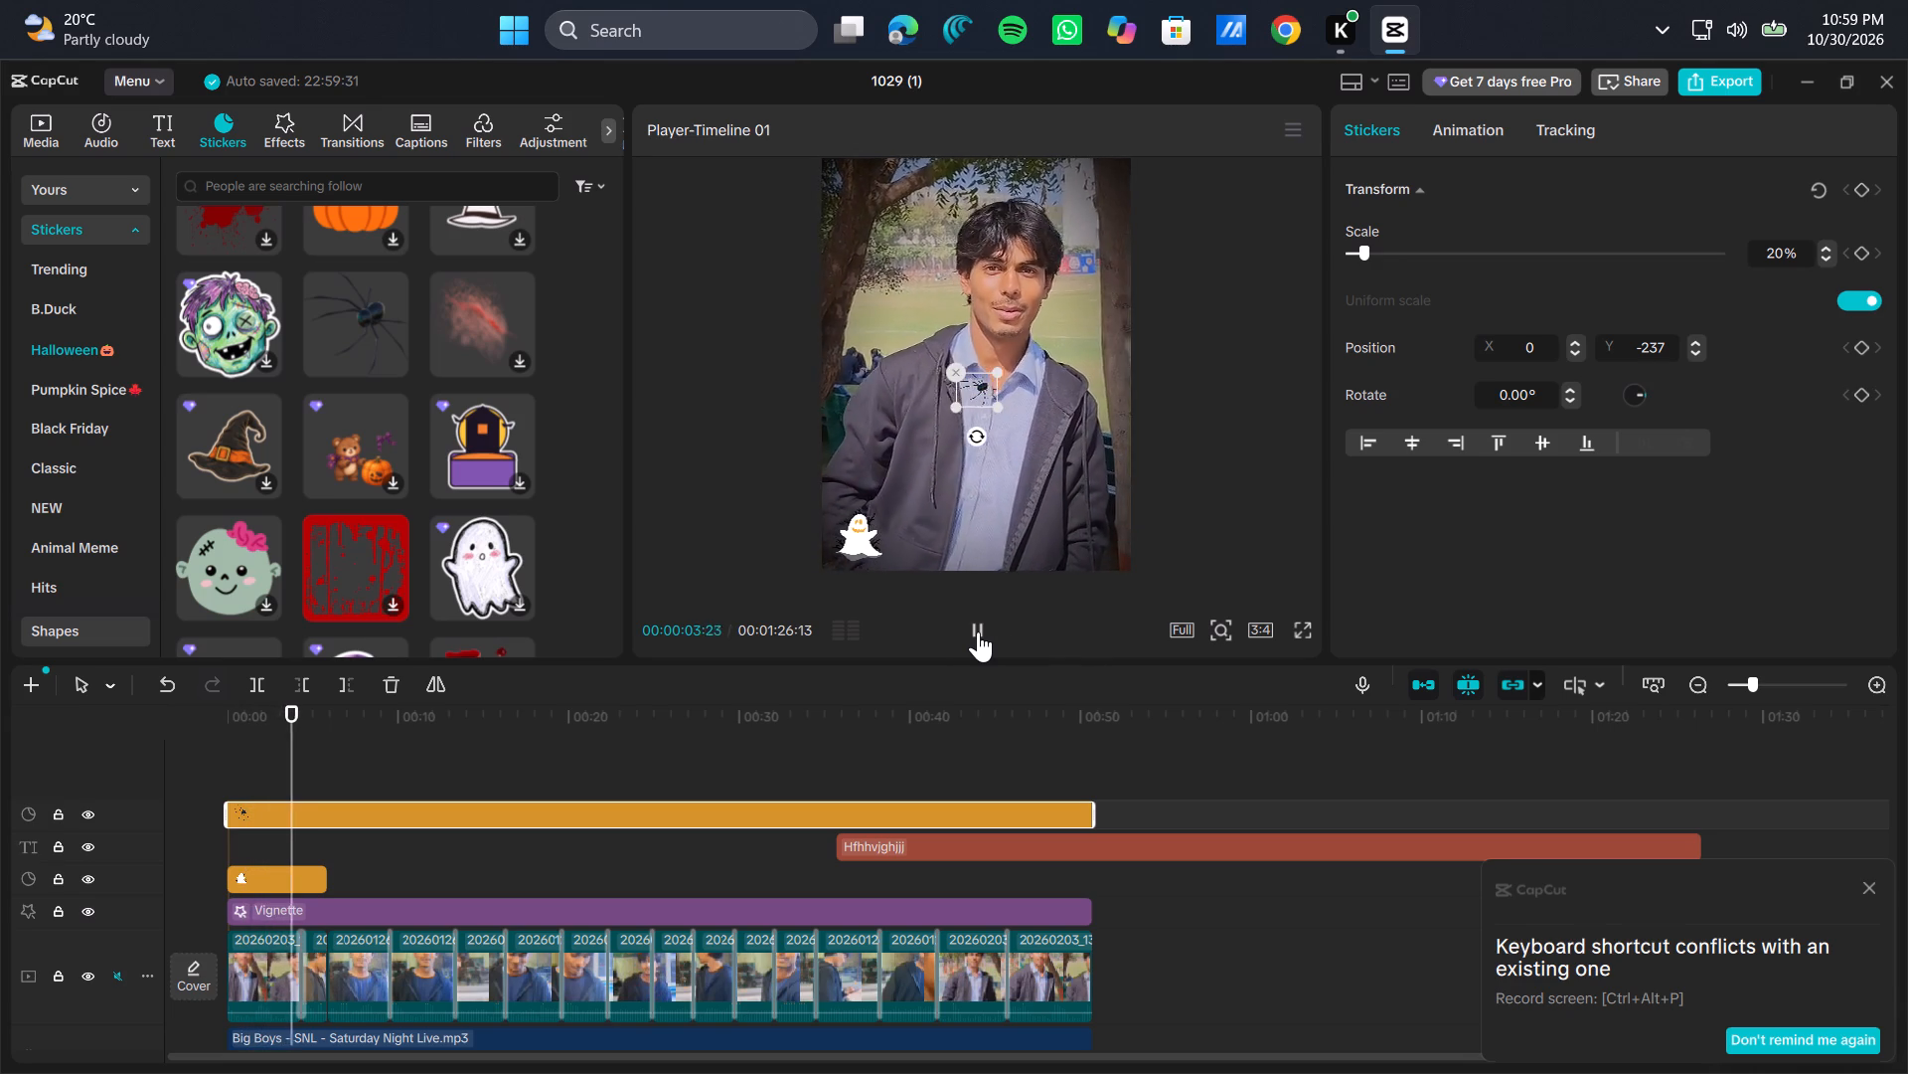
{"action": "left_click", "coordinate": [978, 631]}
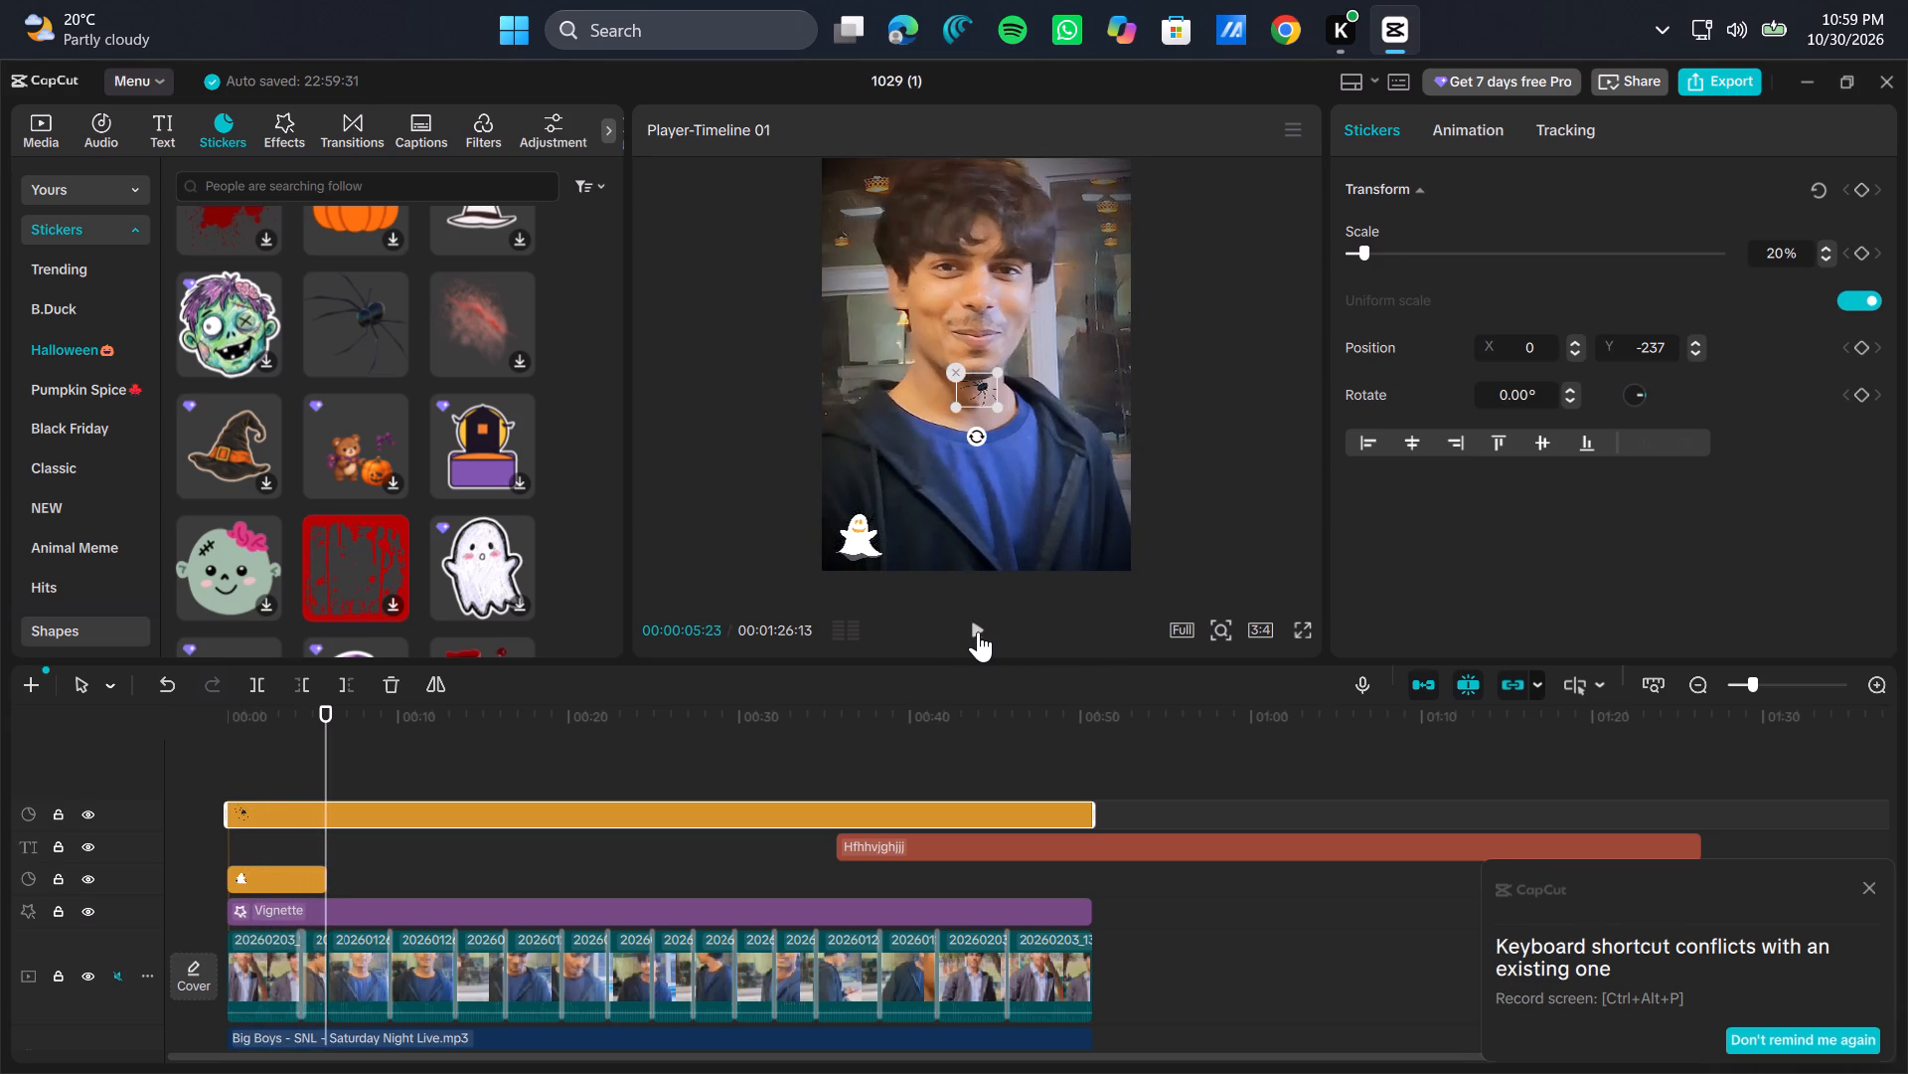
{"action": "left_click", "coordinate": [297, 949]}
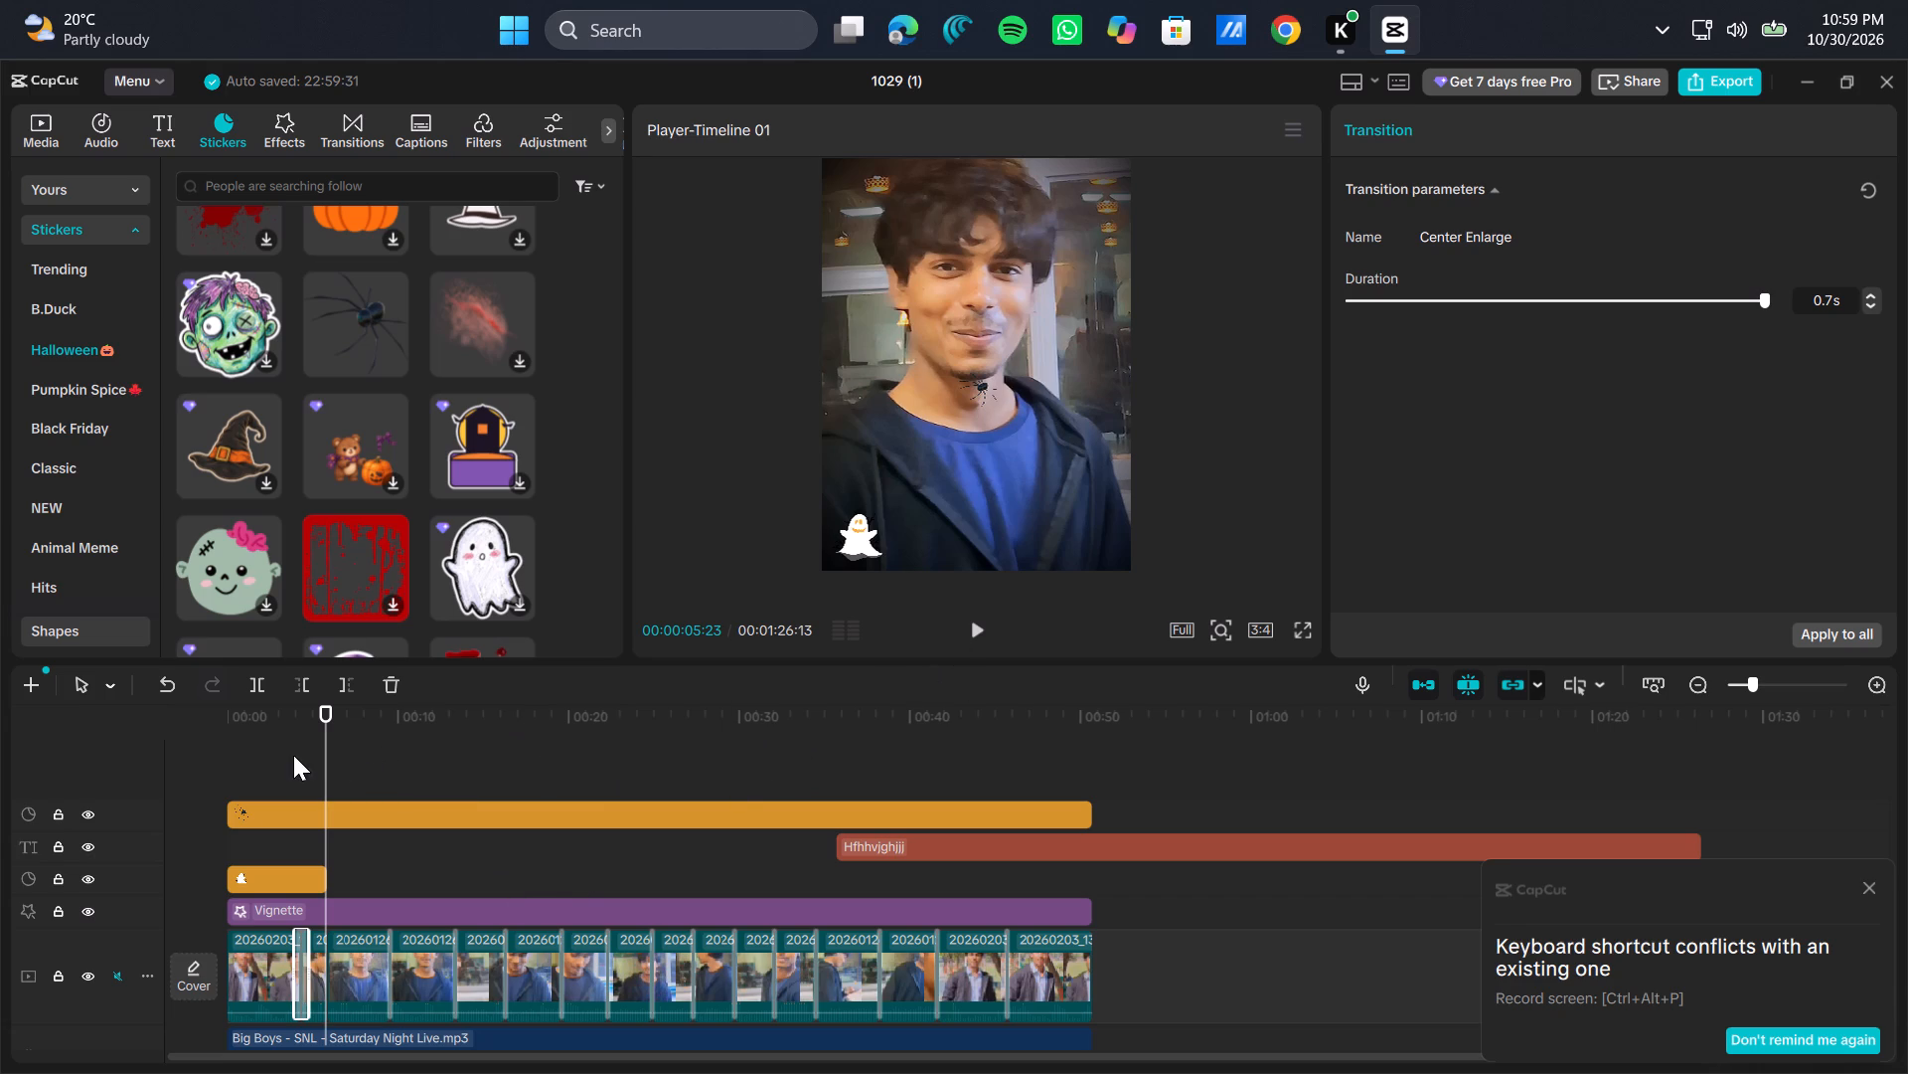
{"action": "left_click_drag", "start_coordinate": [329, 745], "coordinate": [96, 832]}
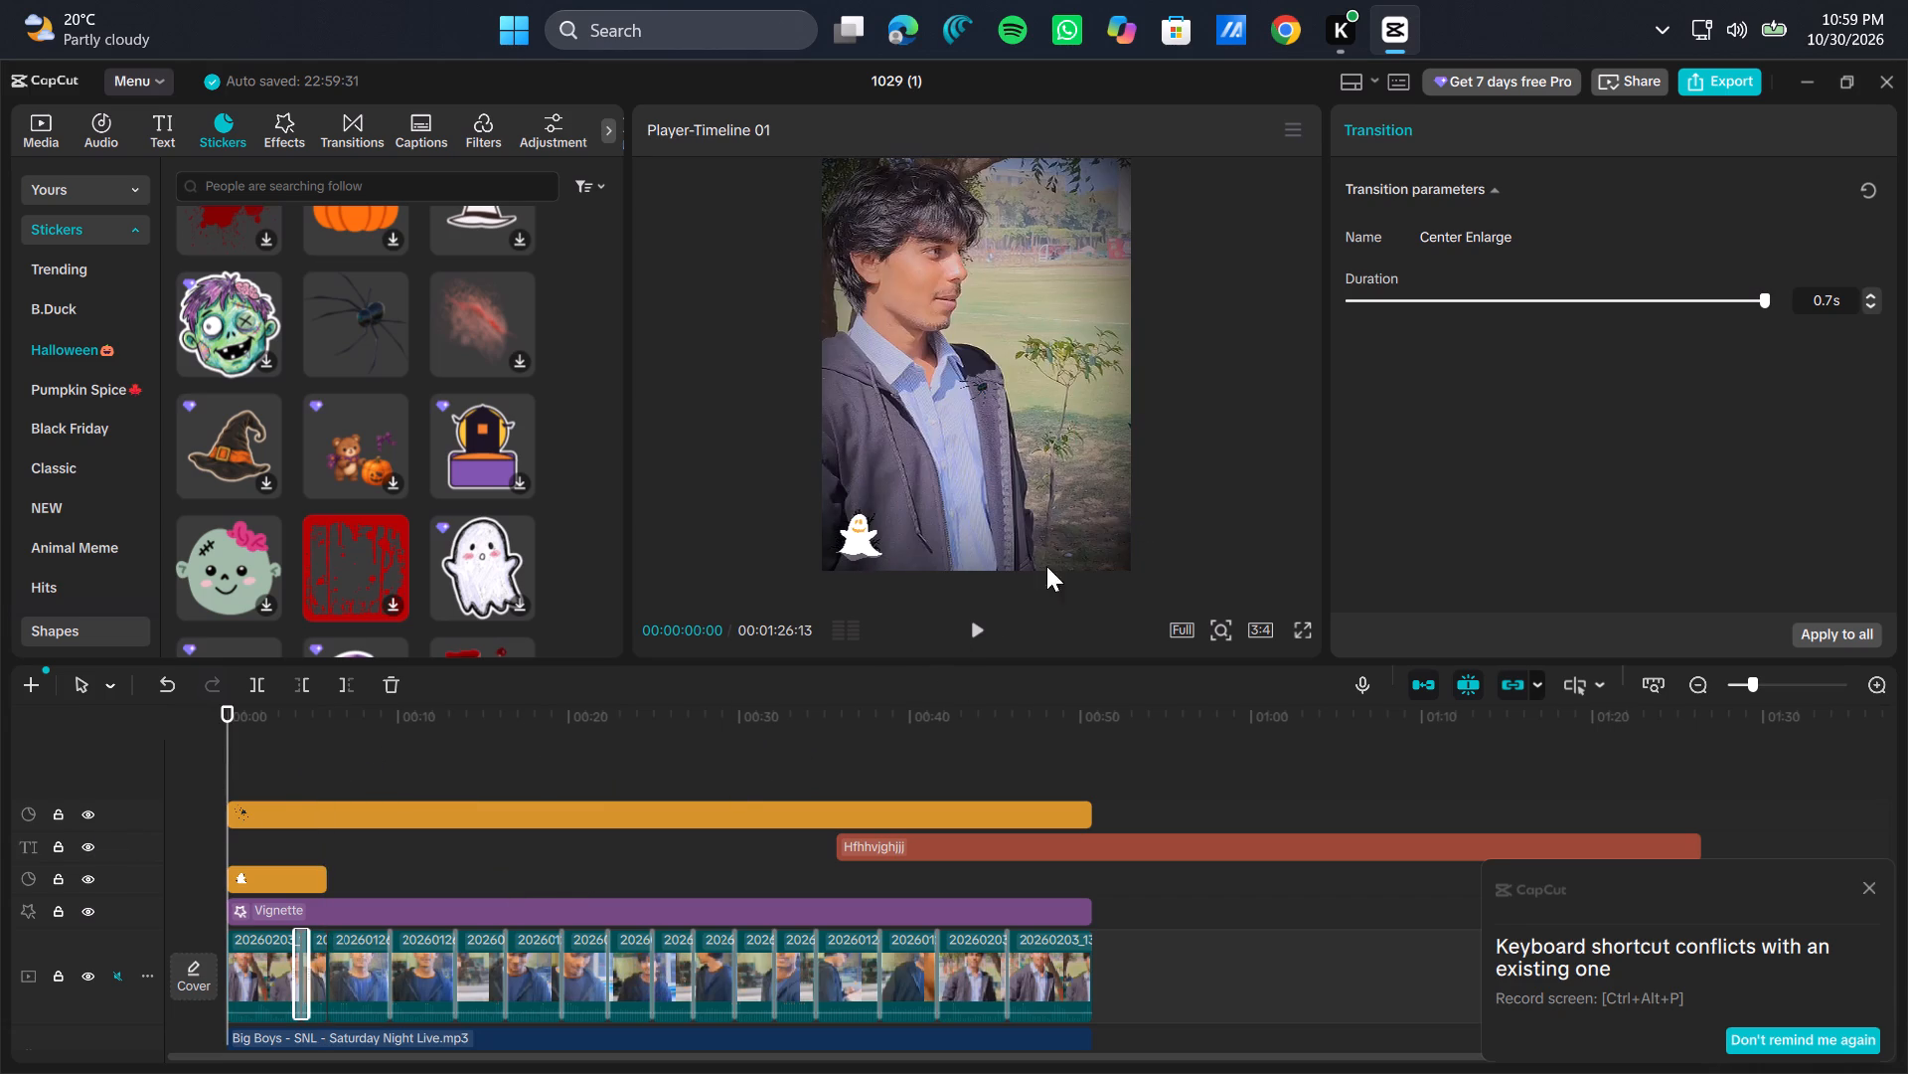
{"action": "left_click", "coordinate": [979, 631]}
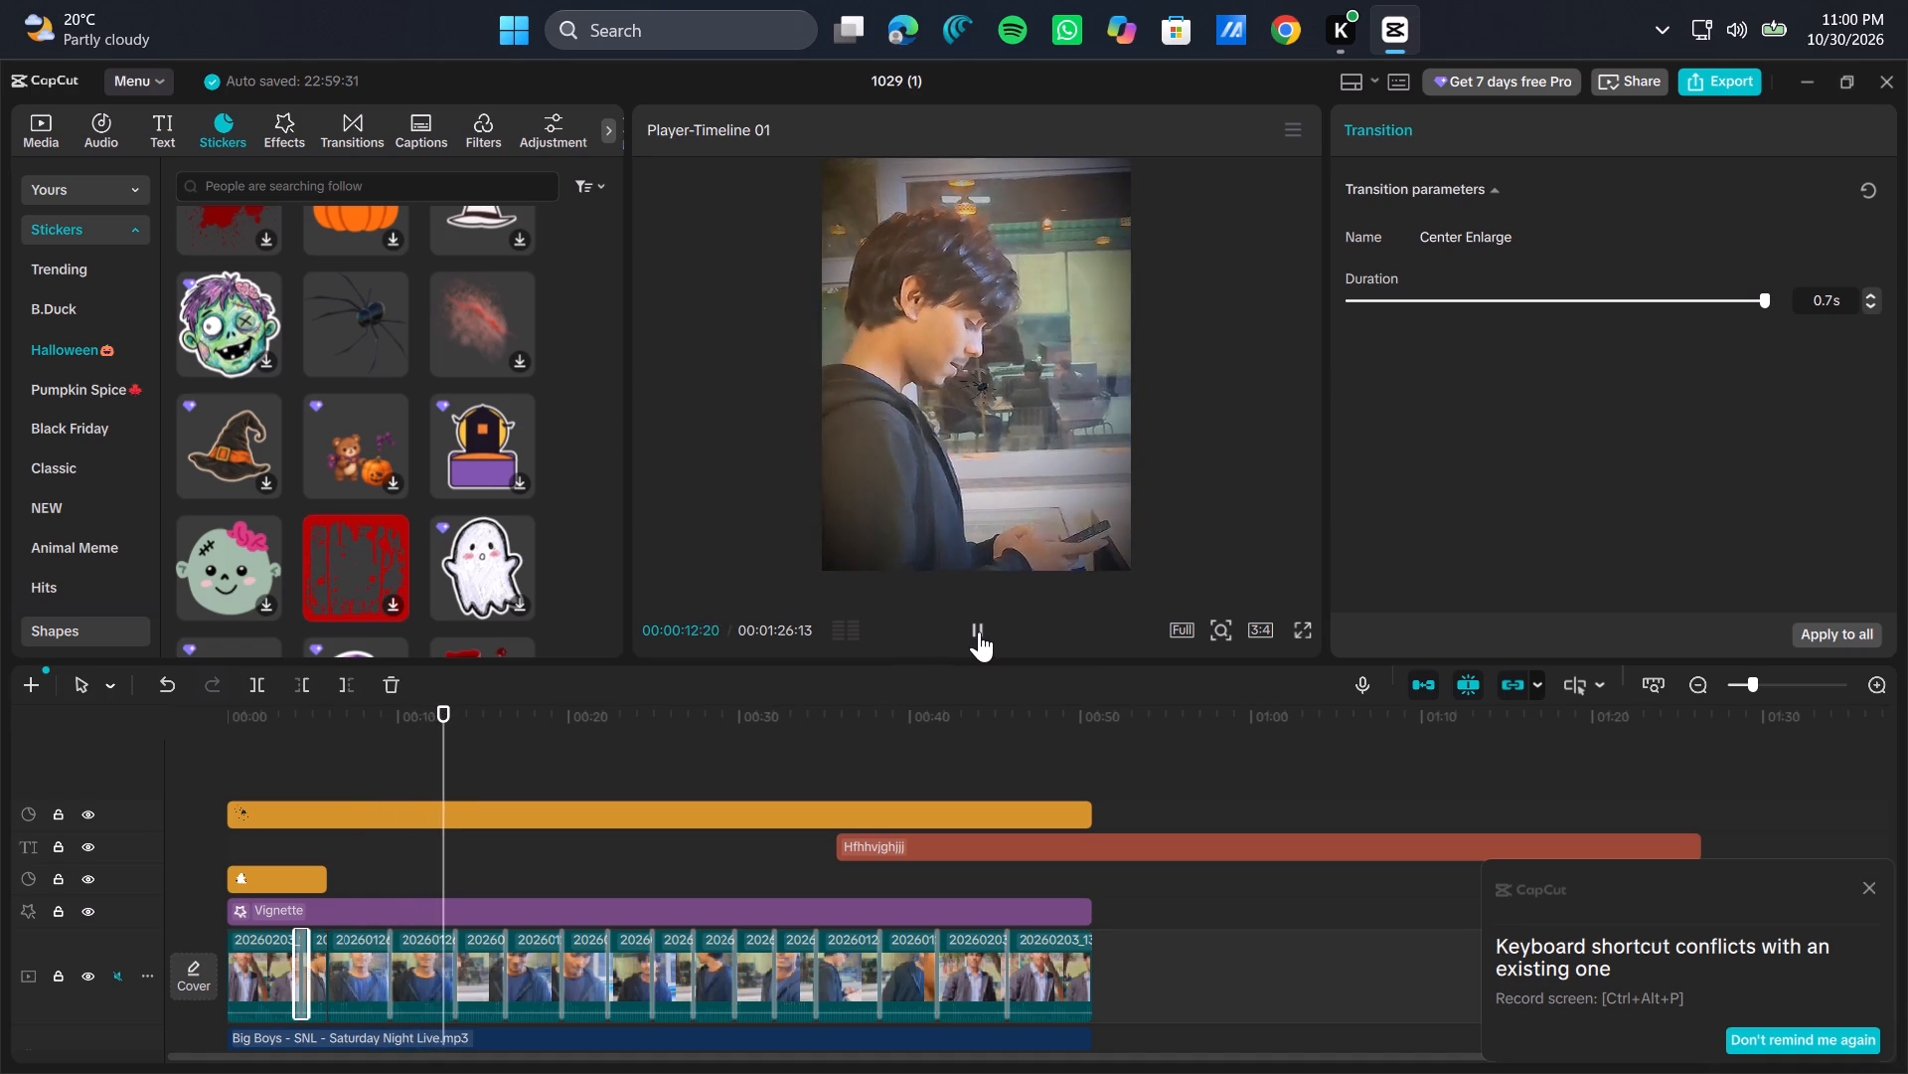
{"action": "left_click", "coordinate": [1303, 630]}
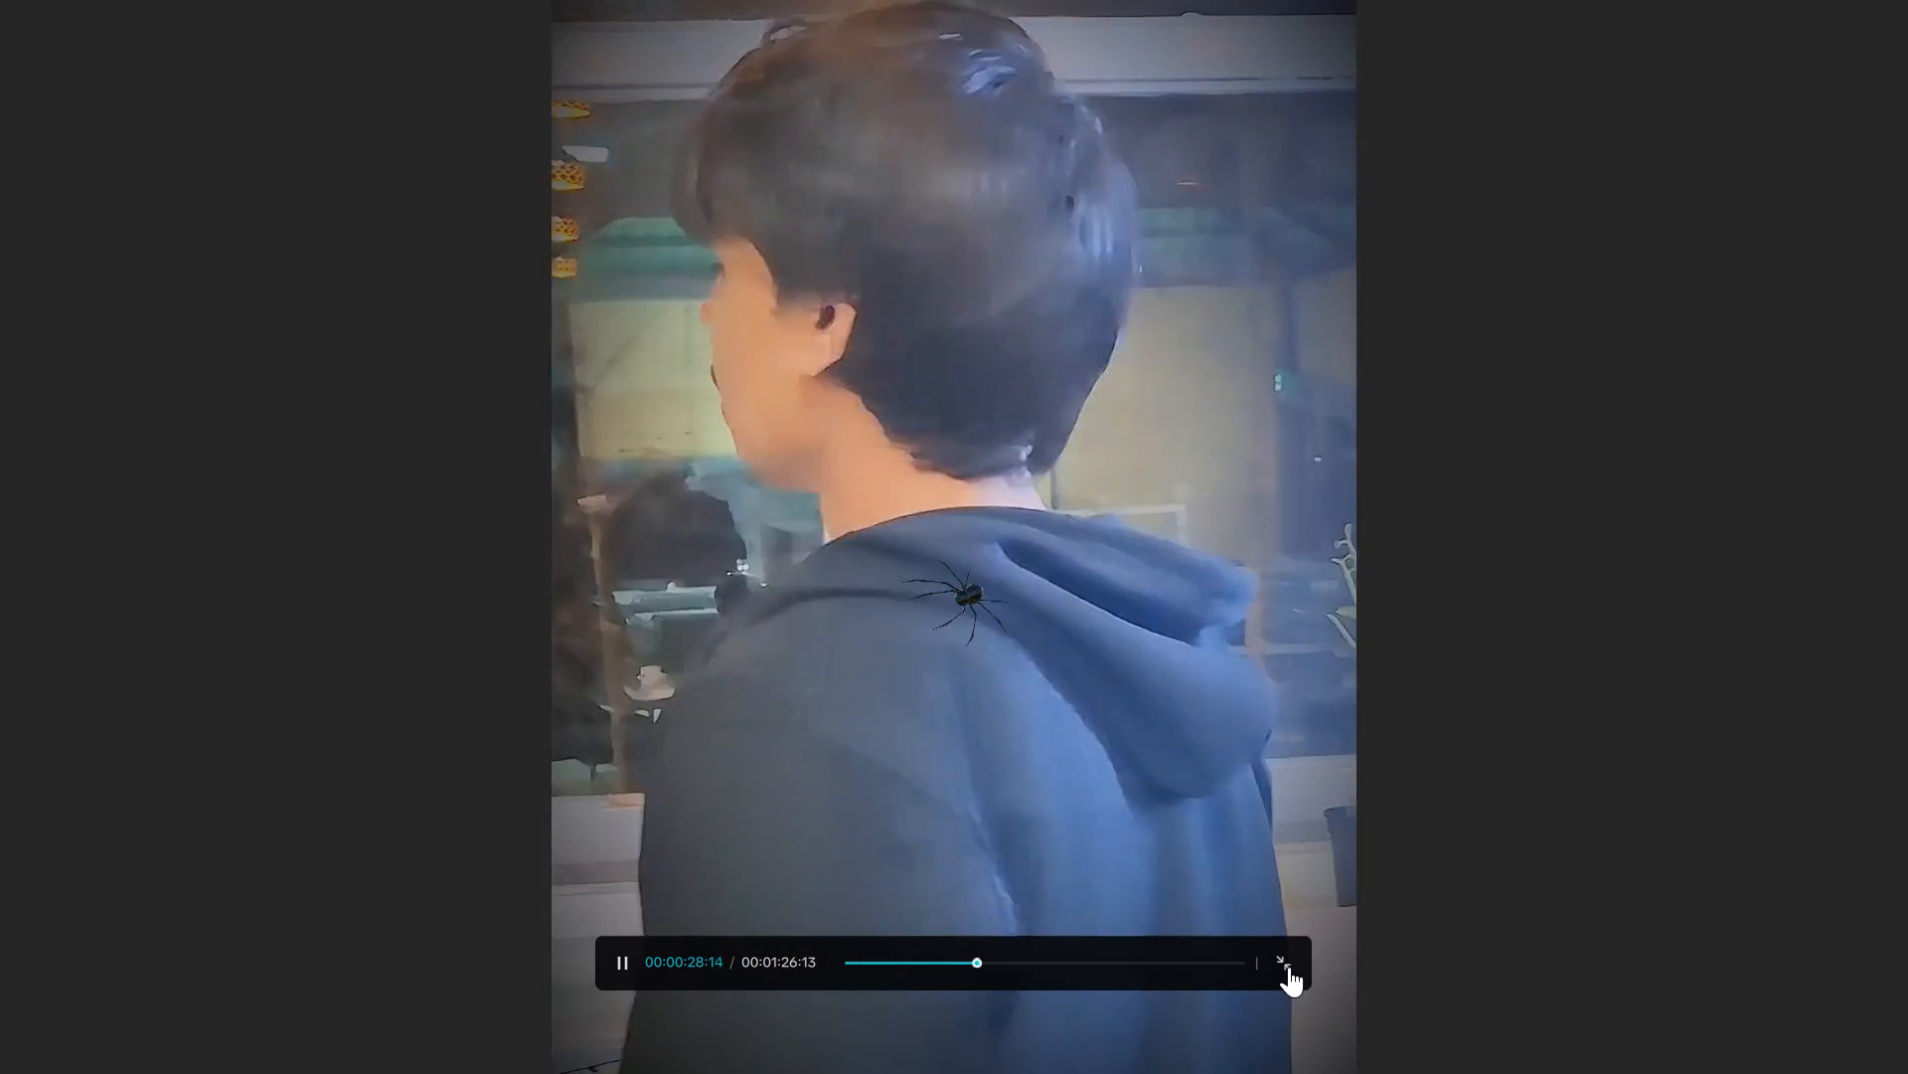
{"action": "left_click", "coordinate": [1289, 967]}
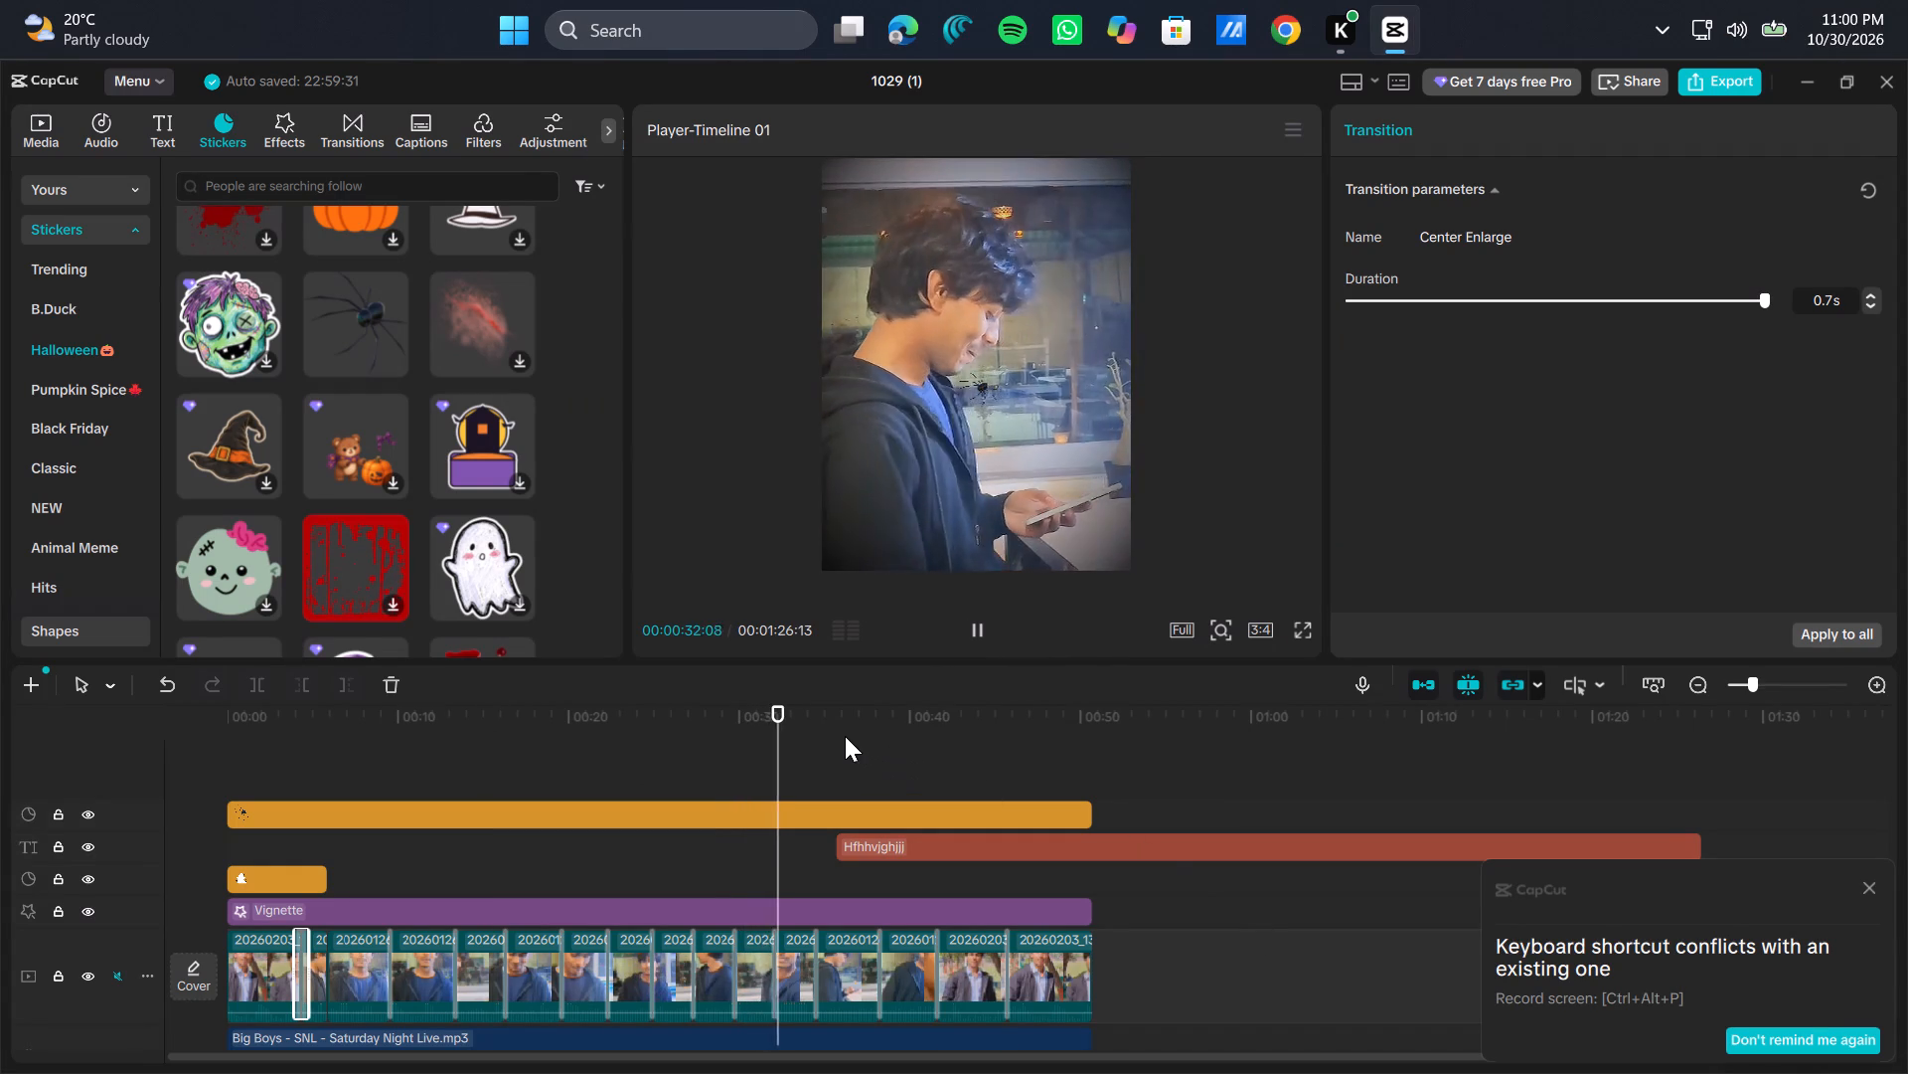
{"action": "left_click_drag", "start_coordinate": [791, 748], "coordinate": [0, 1030]}
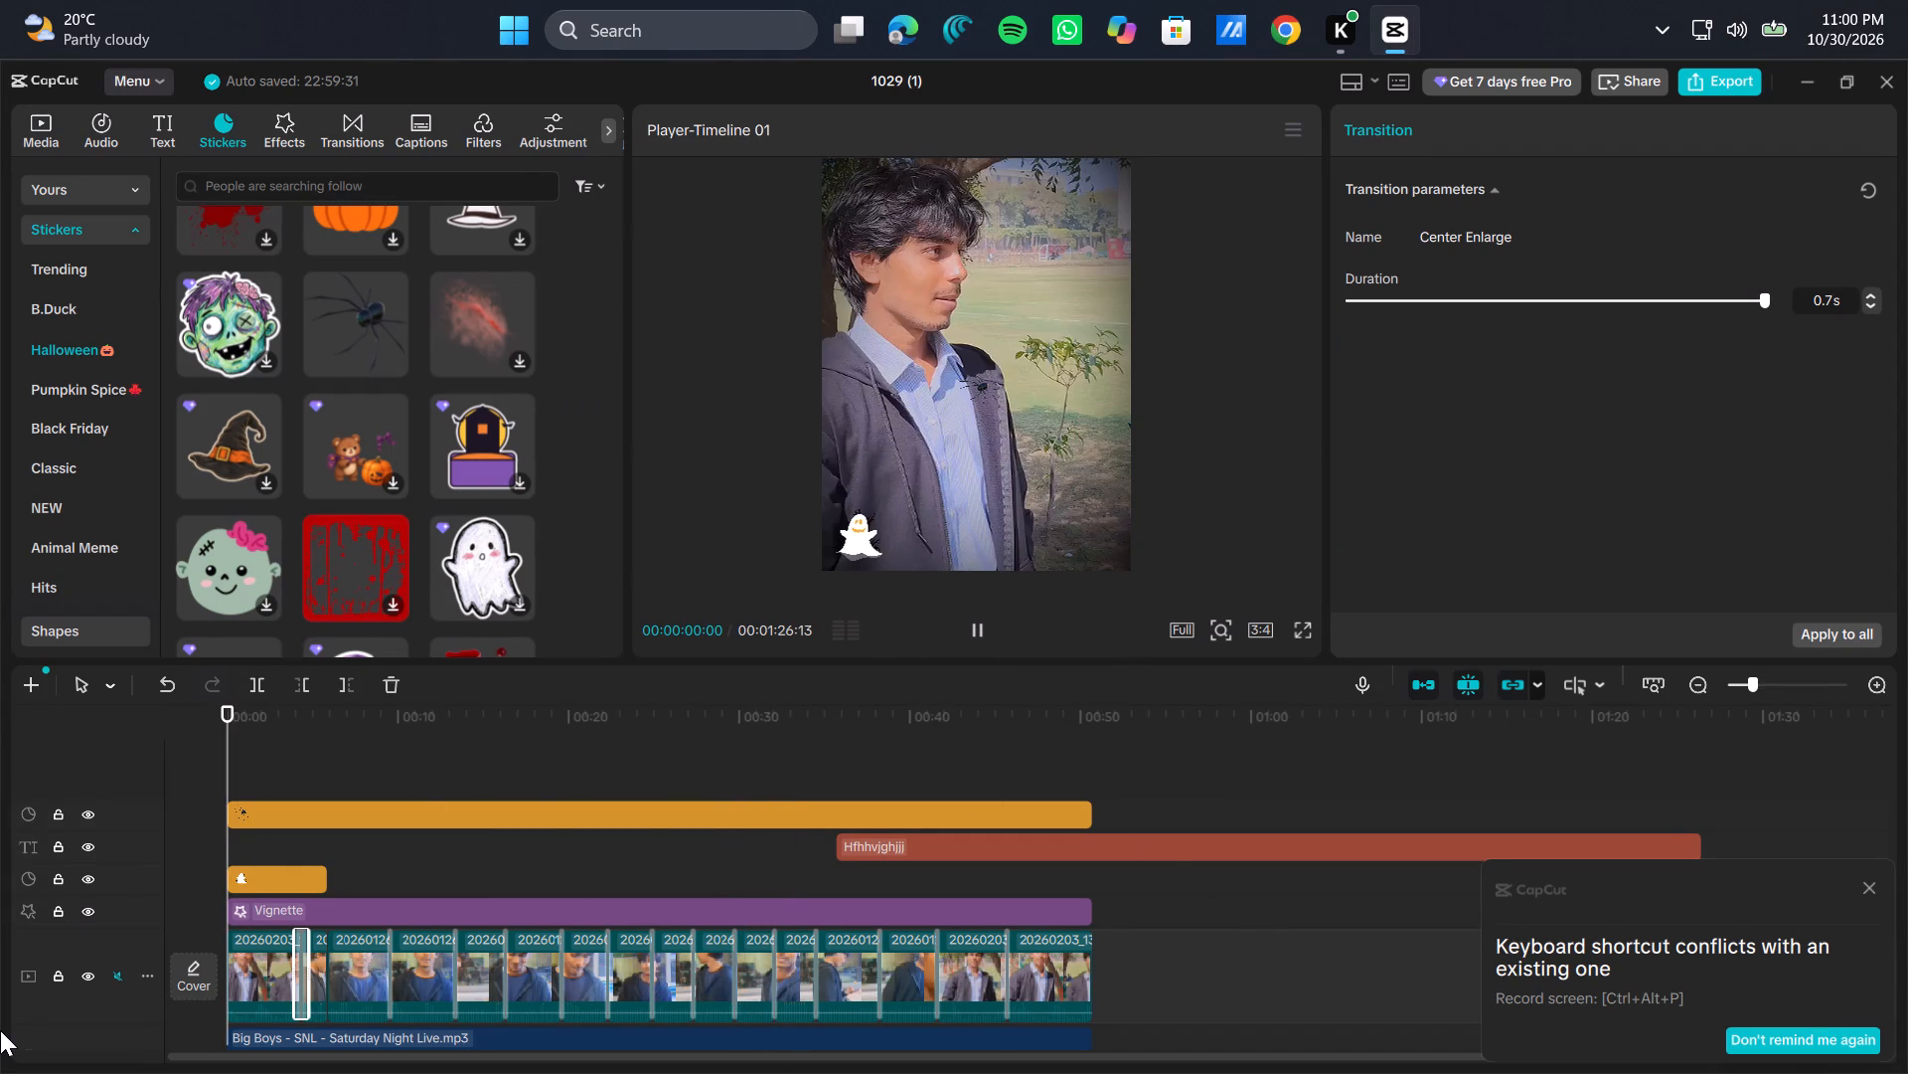
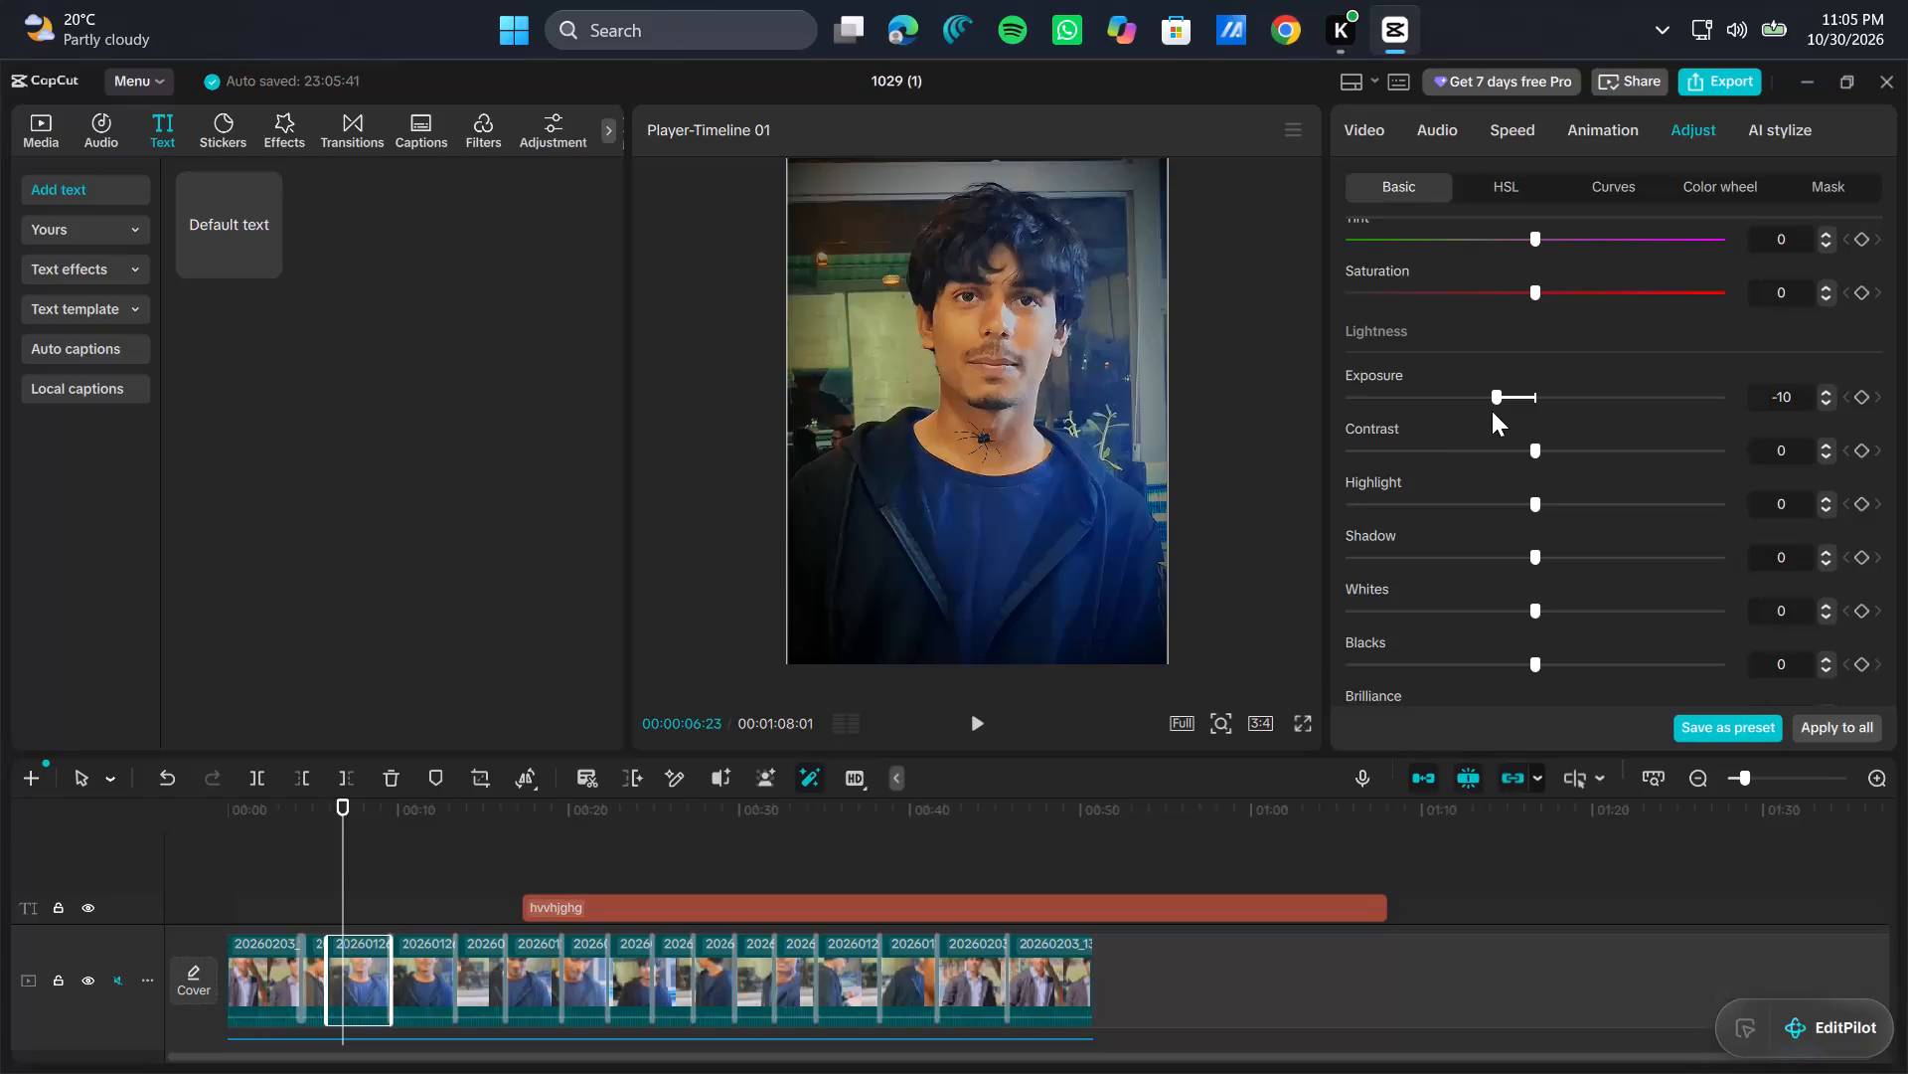
Set the selected clip's Sharpen to 9 and Clarity to 5, and apply its adjustments to all clips.
{"action": "scroll", "coordinate": [1481, 508], "scroll_direction": "down", "scroll_amount": 1}
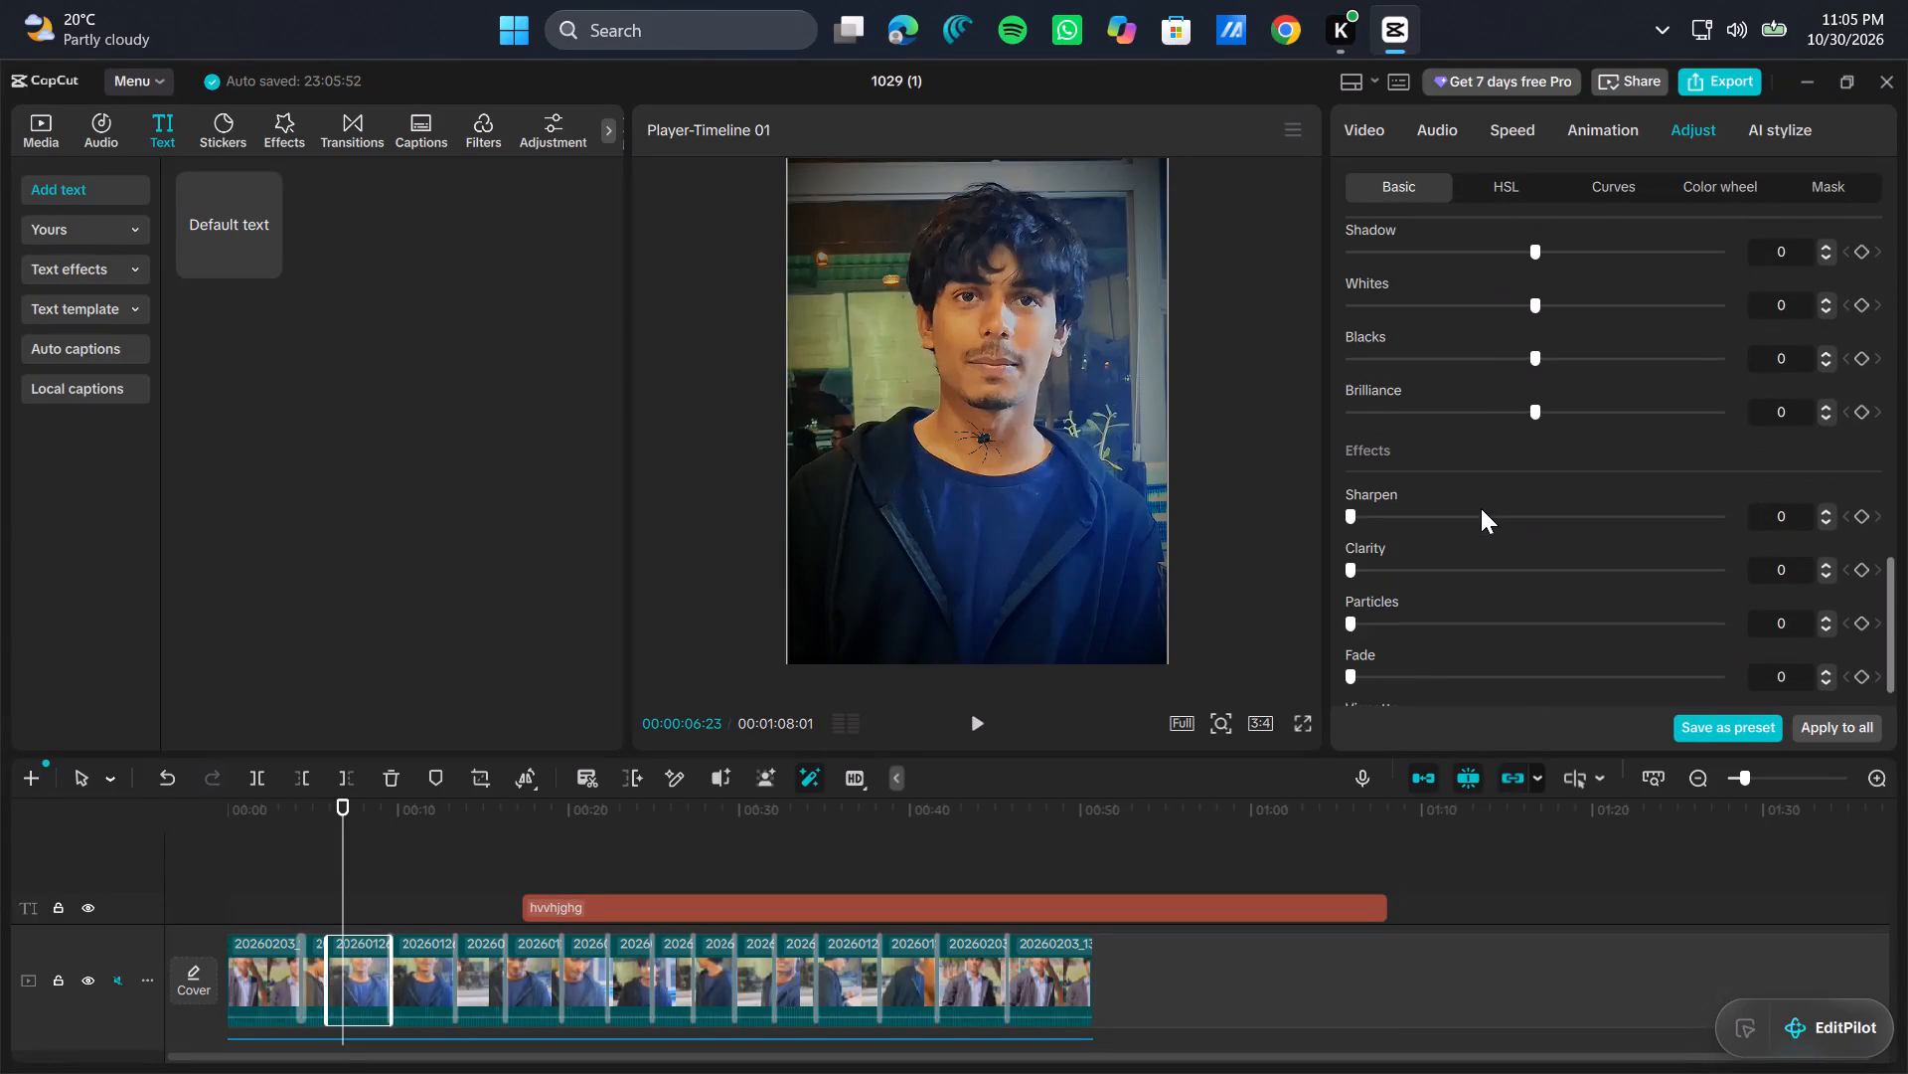
{"action": "scroll", "coordinate": [1481, 508], "scroll_direction": "down", "scroll_amount": 1}
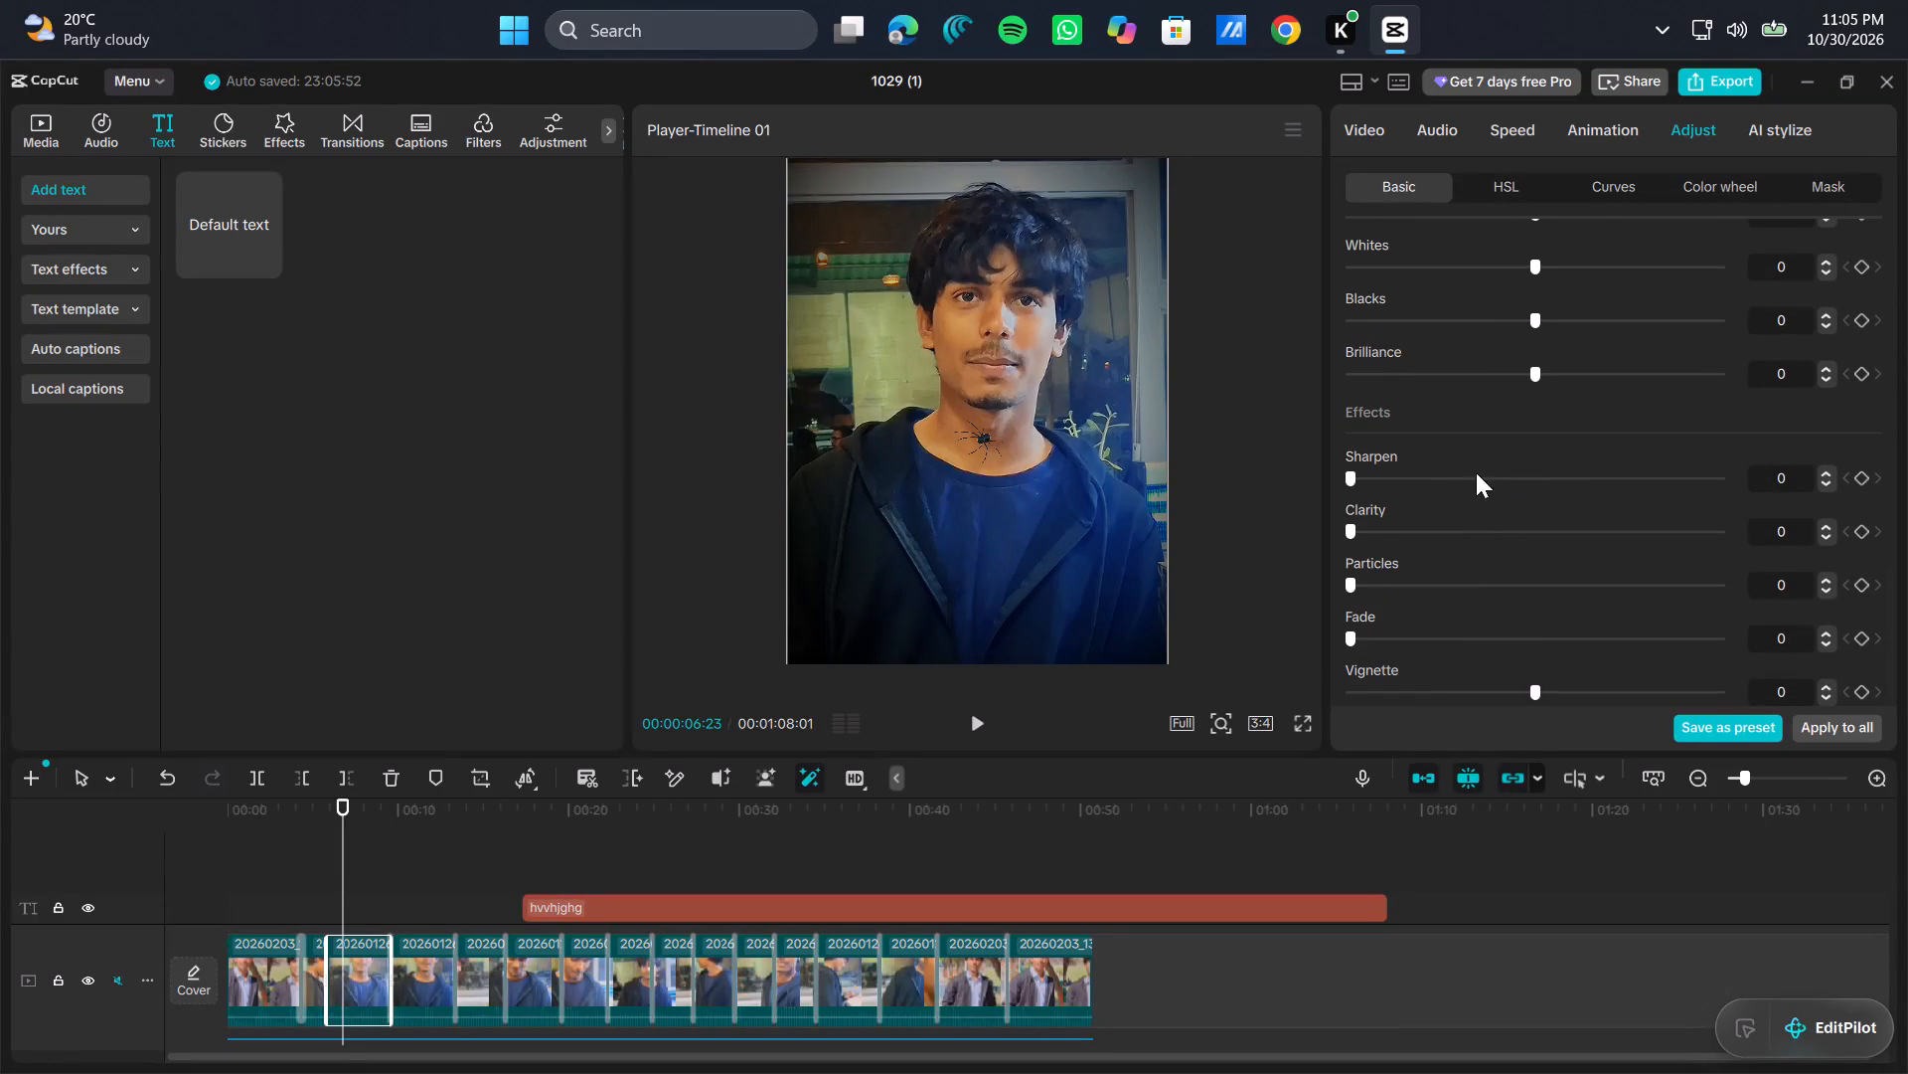
{"action": "left_click_drag", "start_coordinate": [1420, 472], "coordinate": [1475, 488]}
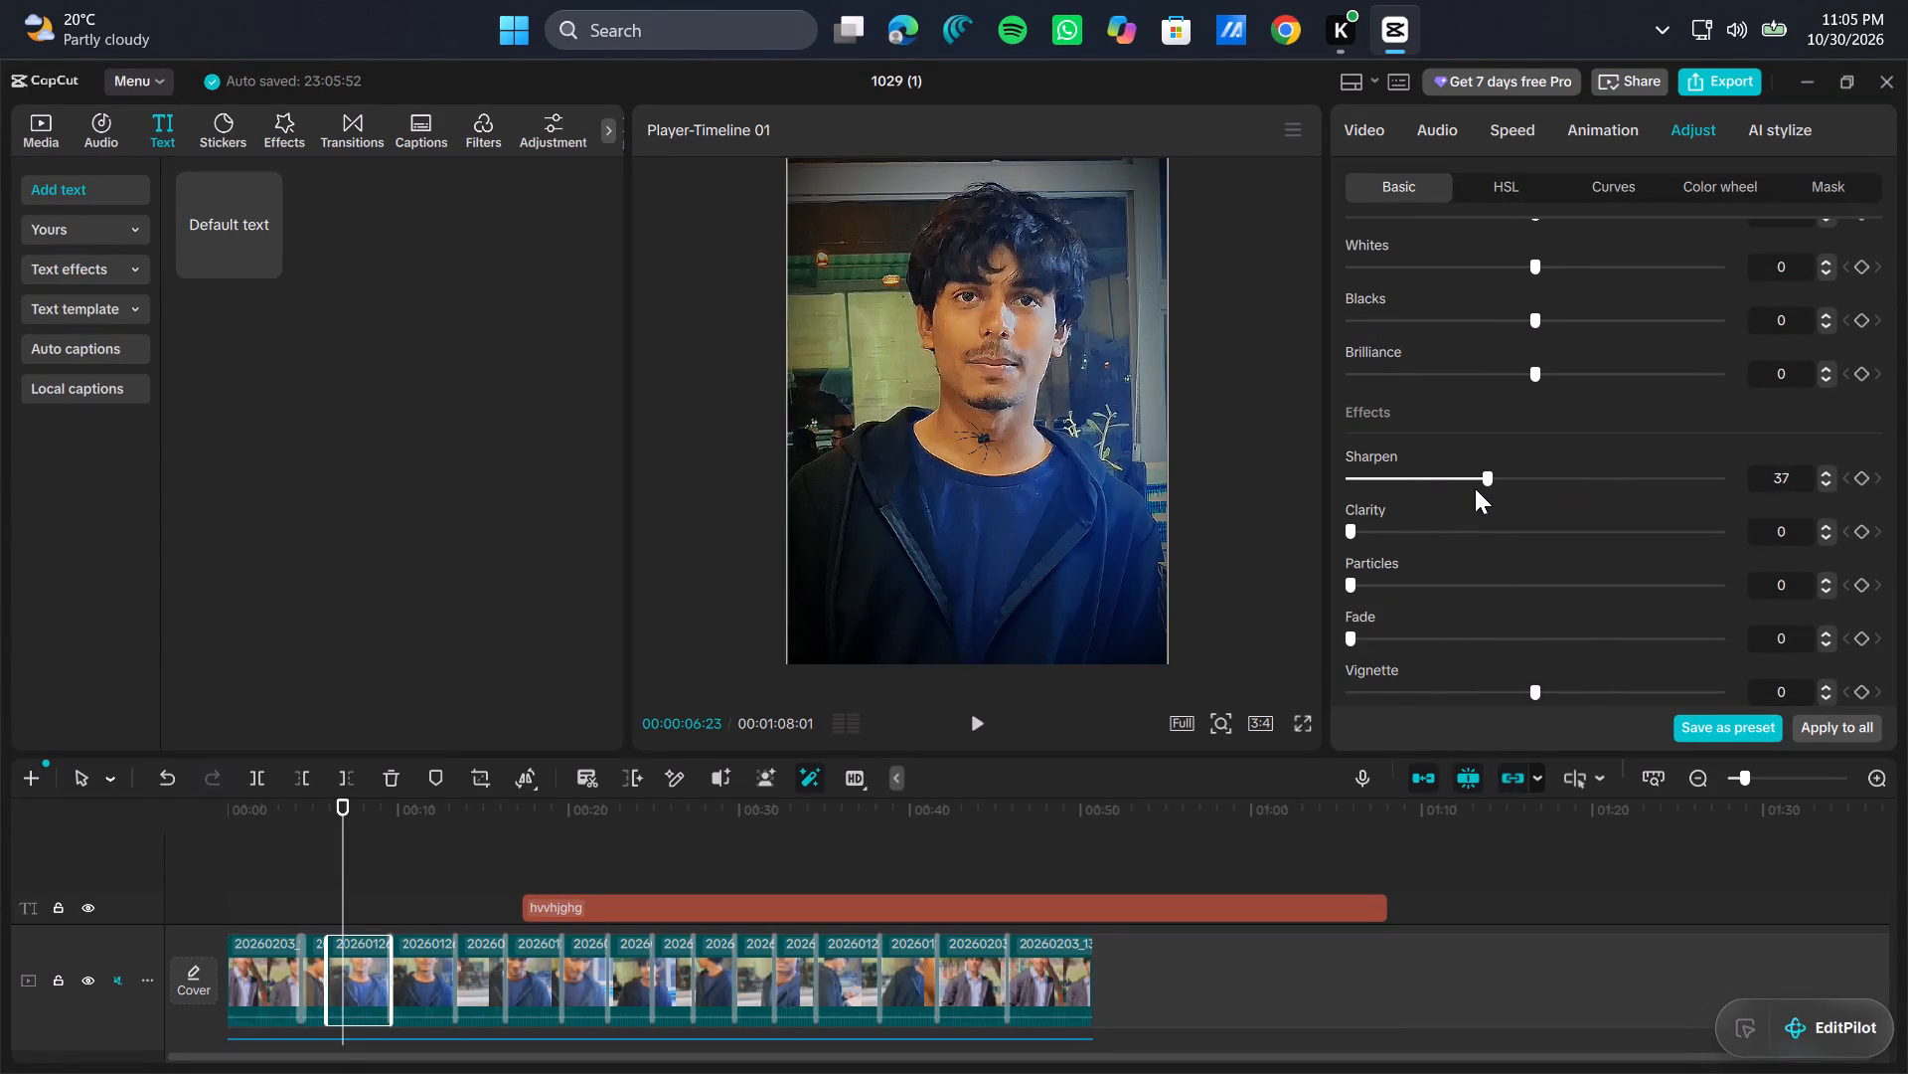
{"action": "left_click_drag", "start_coordinate": [1475, 488], "coordinate": [1382, 502]}
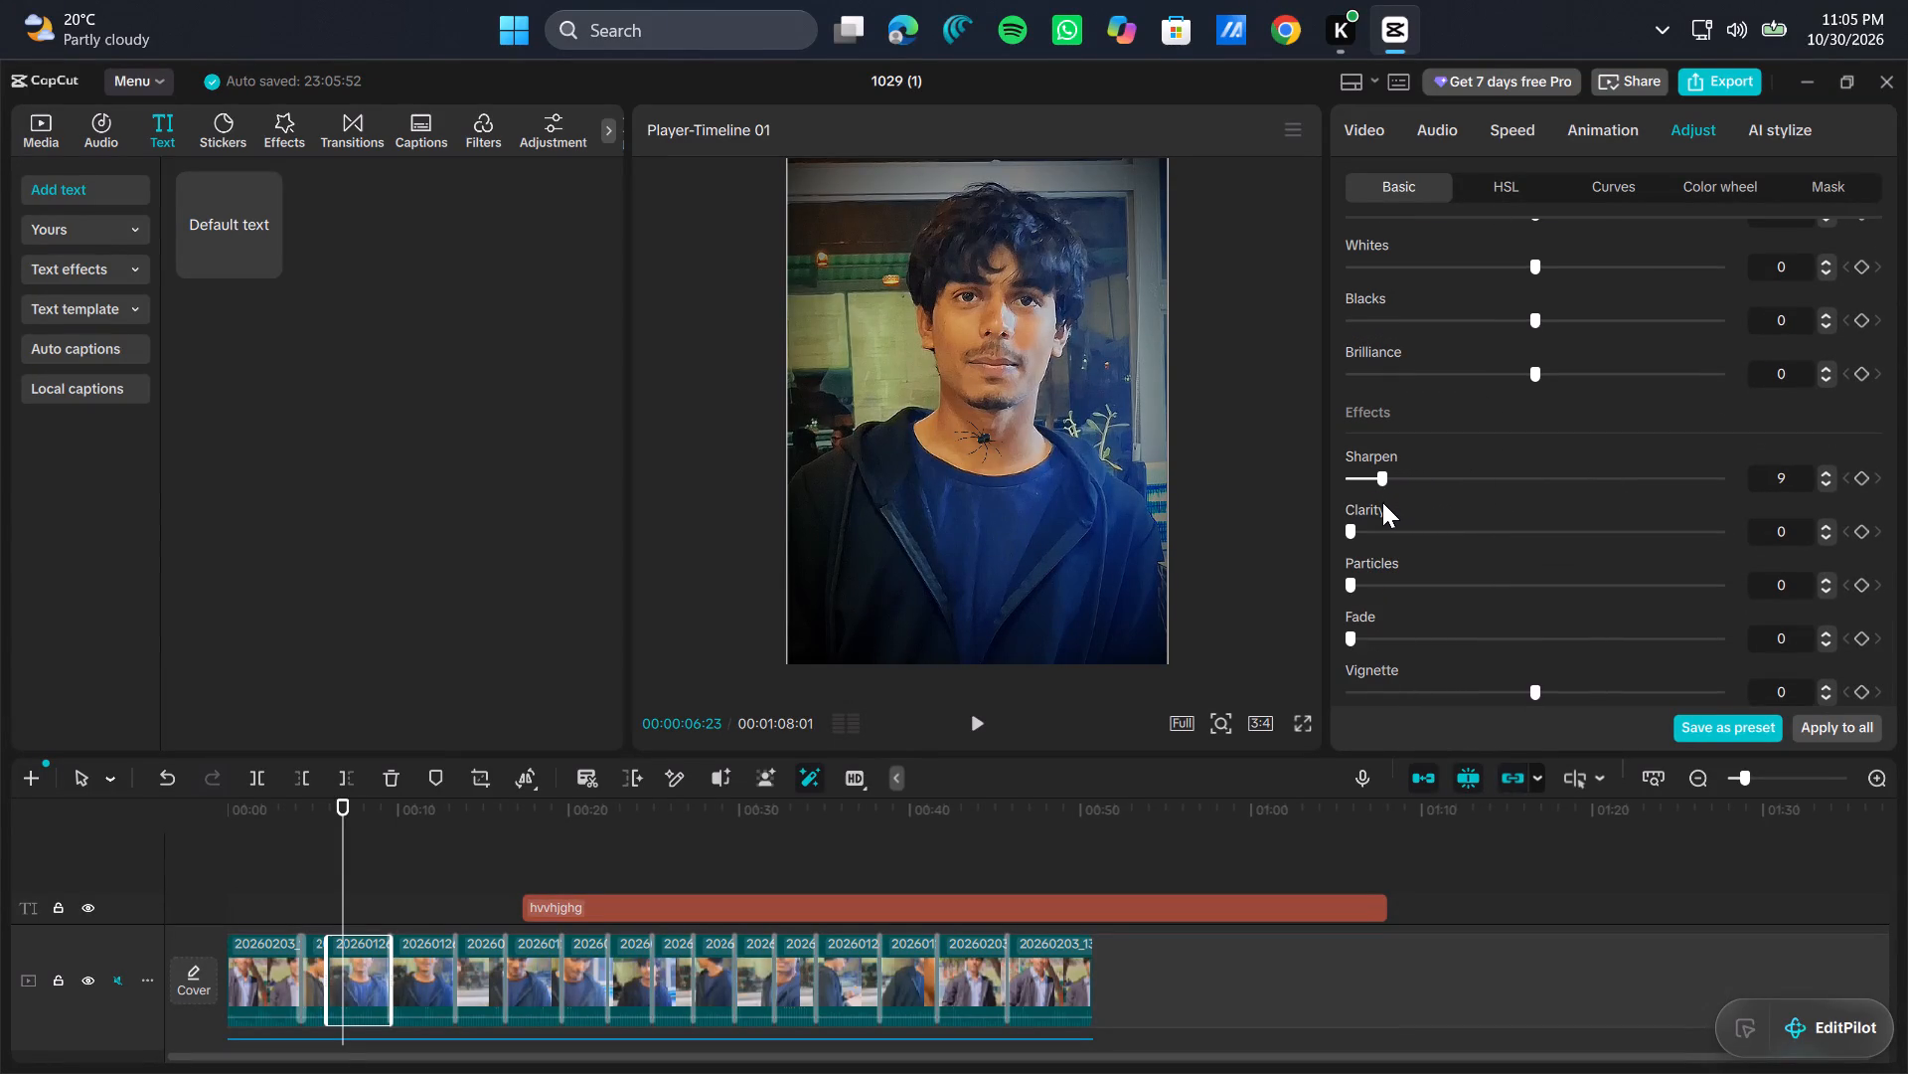
{"action": "left_click_drag", "start_coordinate": [1382, 502], "coordinate": [1383, 502]}
{"action": "left_click_drag", "start_coordinate": [1348, 529], "coordinate": [1443, 530]}
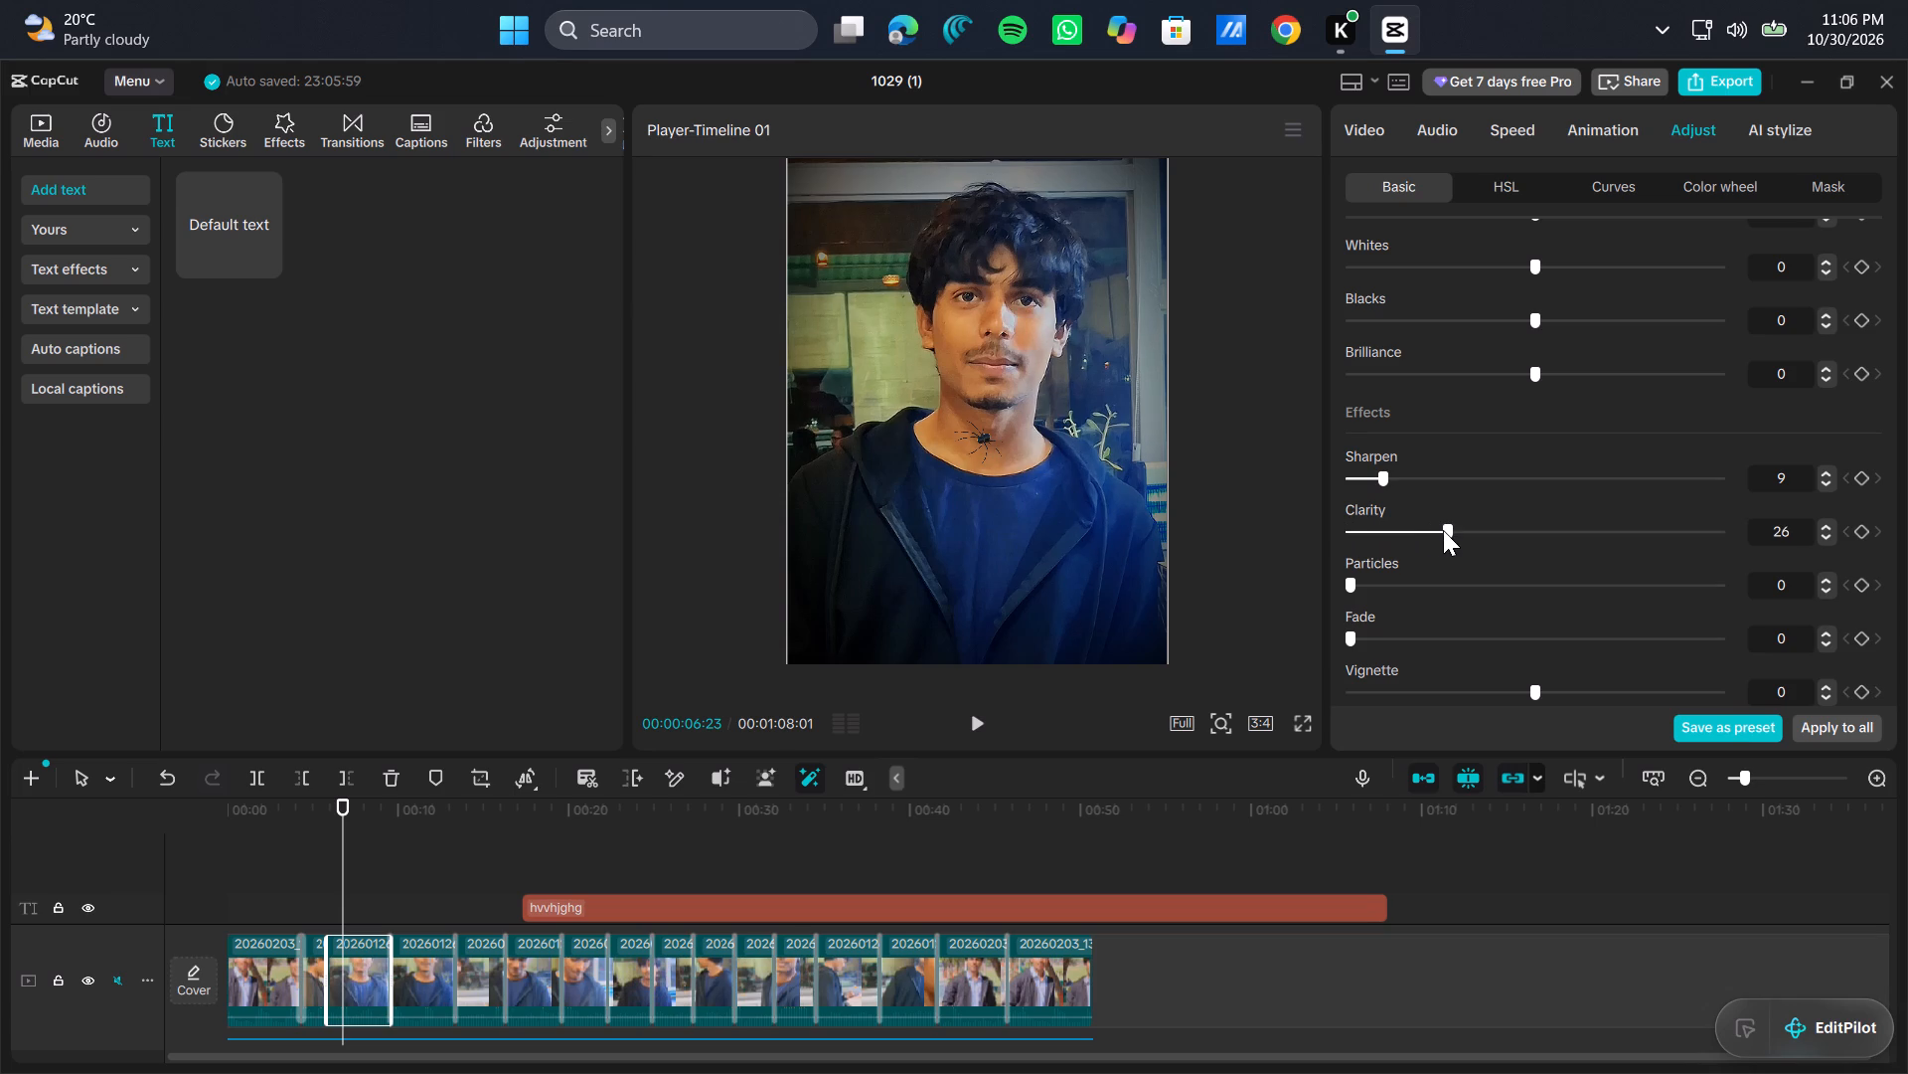
{"action": "left_click_drag", "start_coordinate": [1443, 530], "coordinate": [1364, 565]}
{"action": "scroll", "coordinate": [1413, 617], "scroll_direction": "down", "scroll_amount": 2}
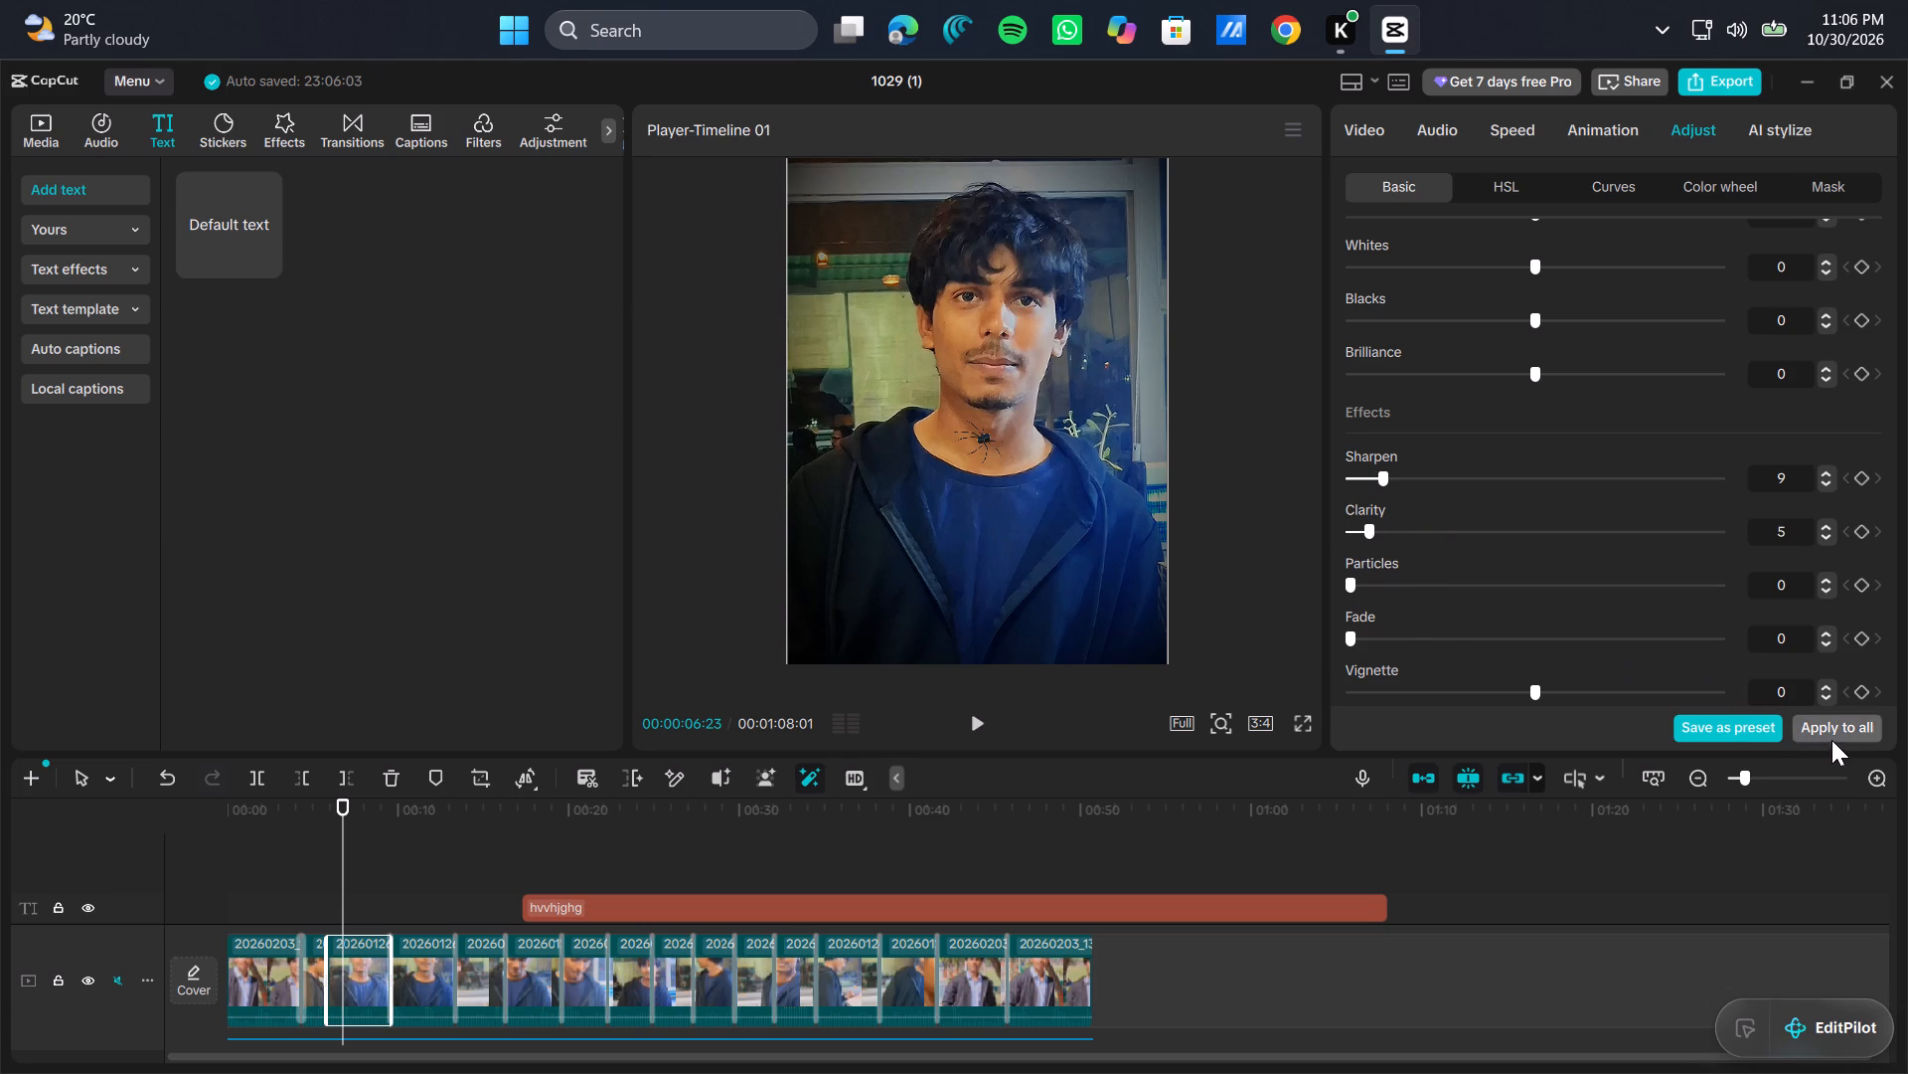
{"action": "left_click", "coordinate": [1832, 739]}
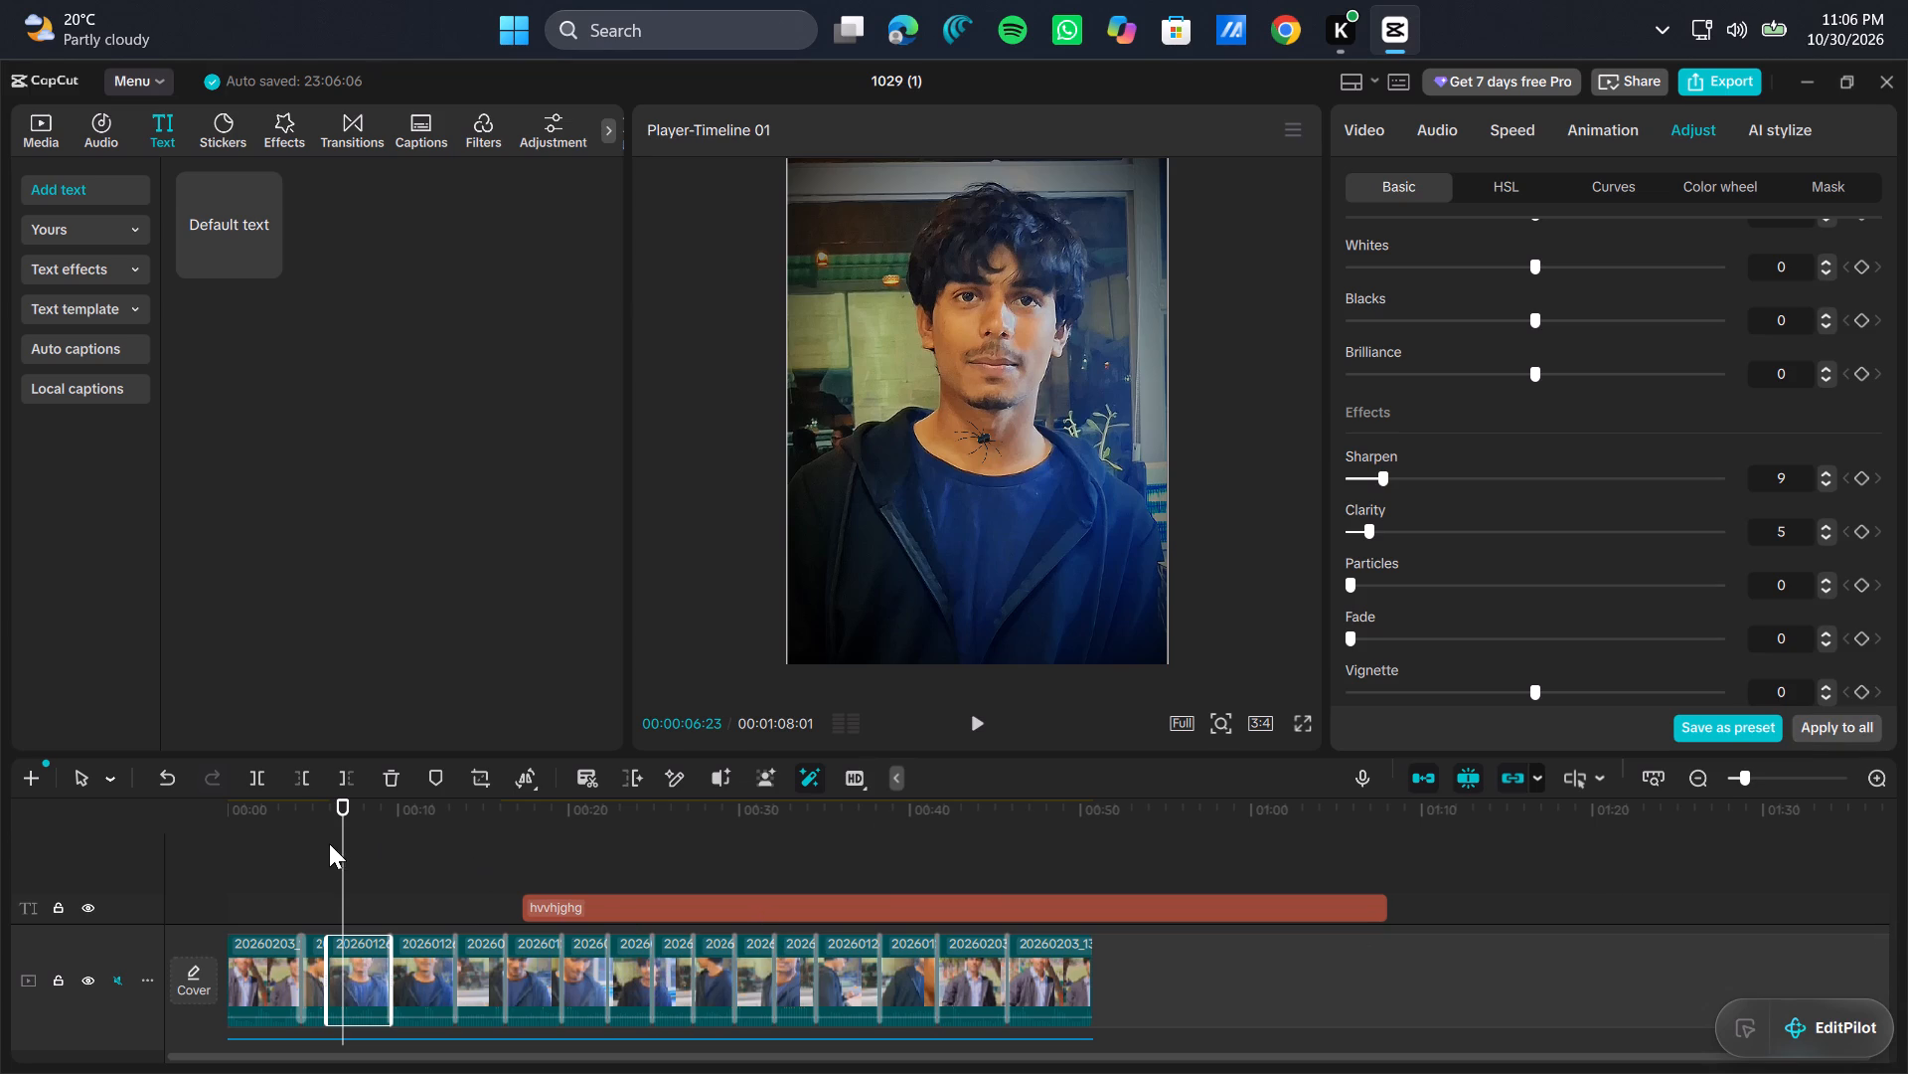
Play the edit from the beginning, replaying earlier parts in full screen, to check the adjusted look, and leave full screen.
{"action": "left_click_drag", "start_coordinate": [343, 841], "coordinate": [39, 893]}
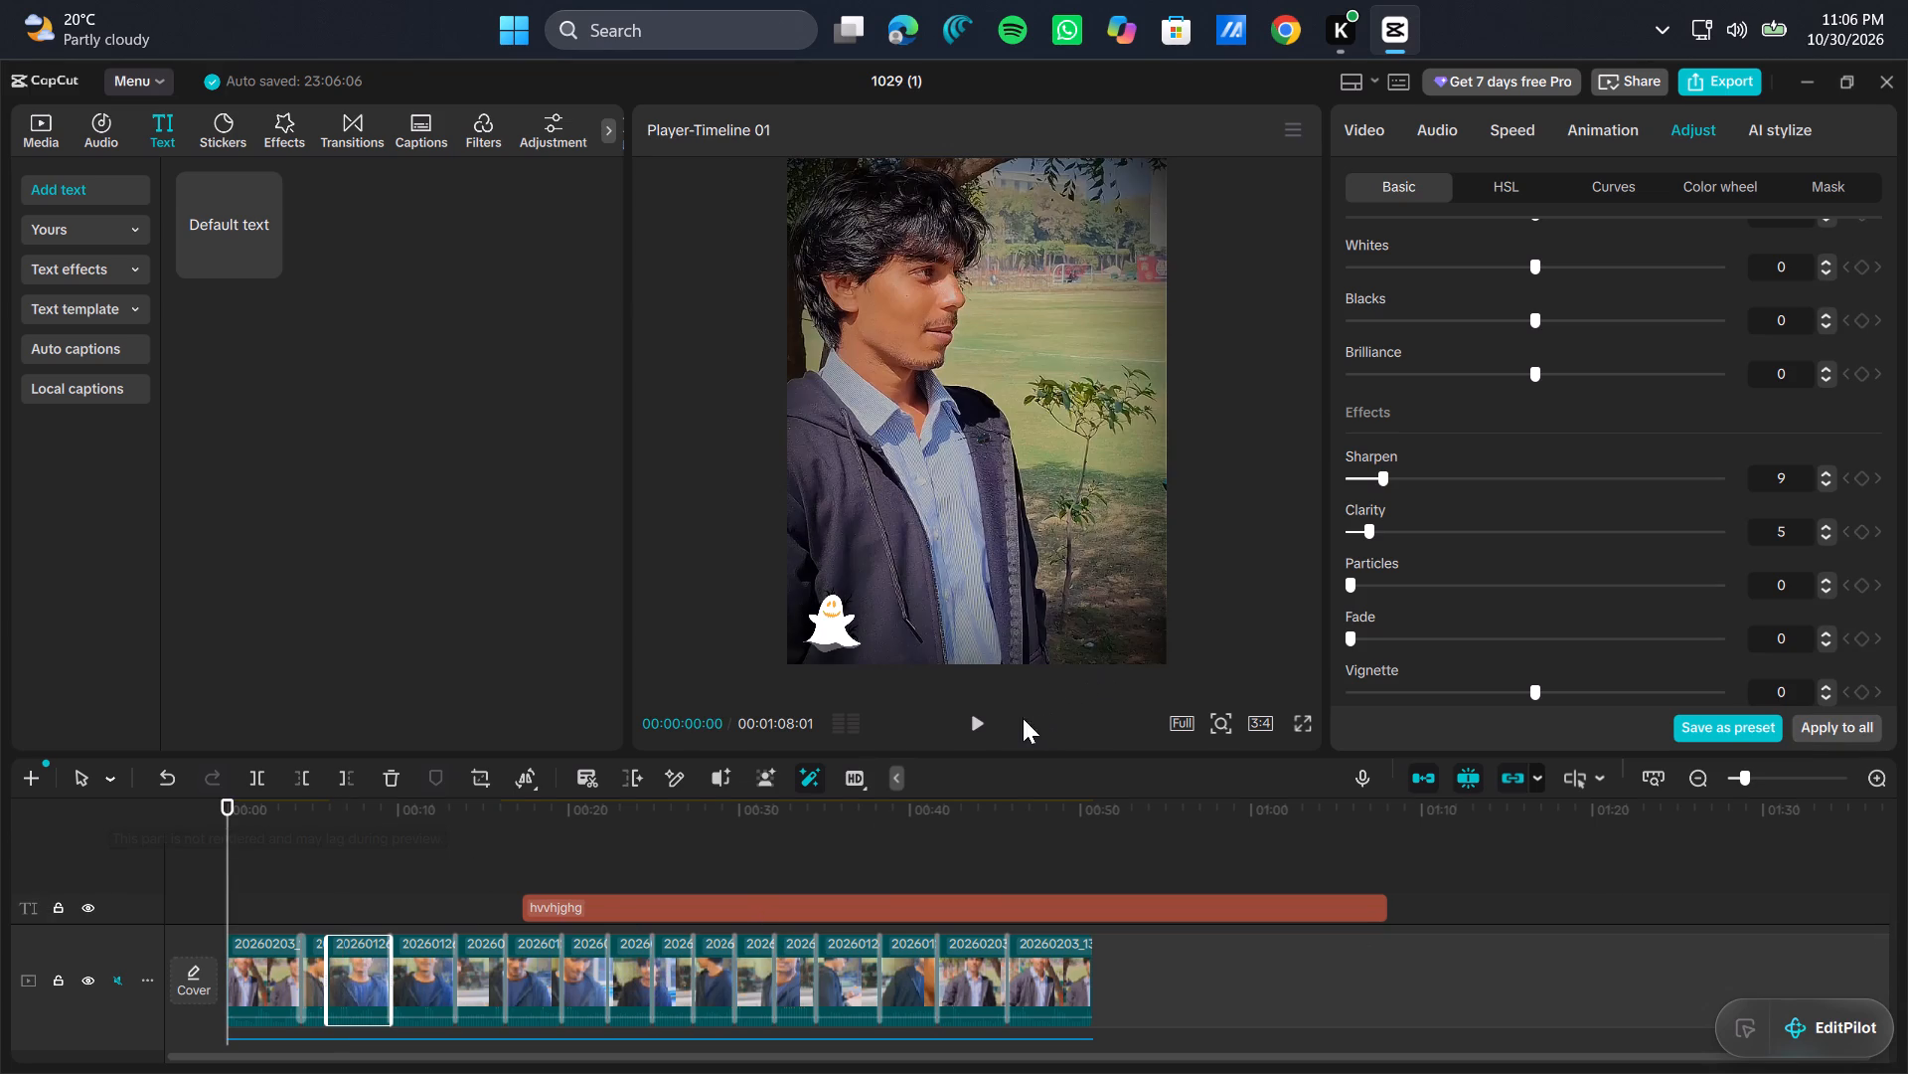
{"action": "left_click", "coordinate": [974, 724]}
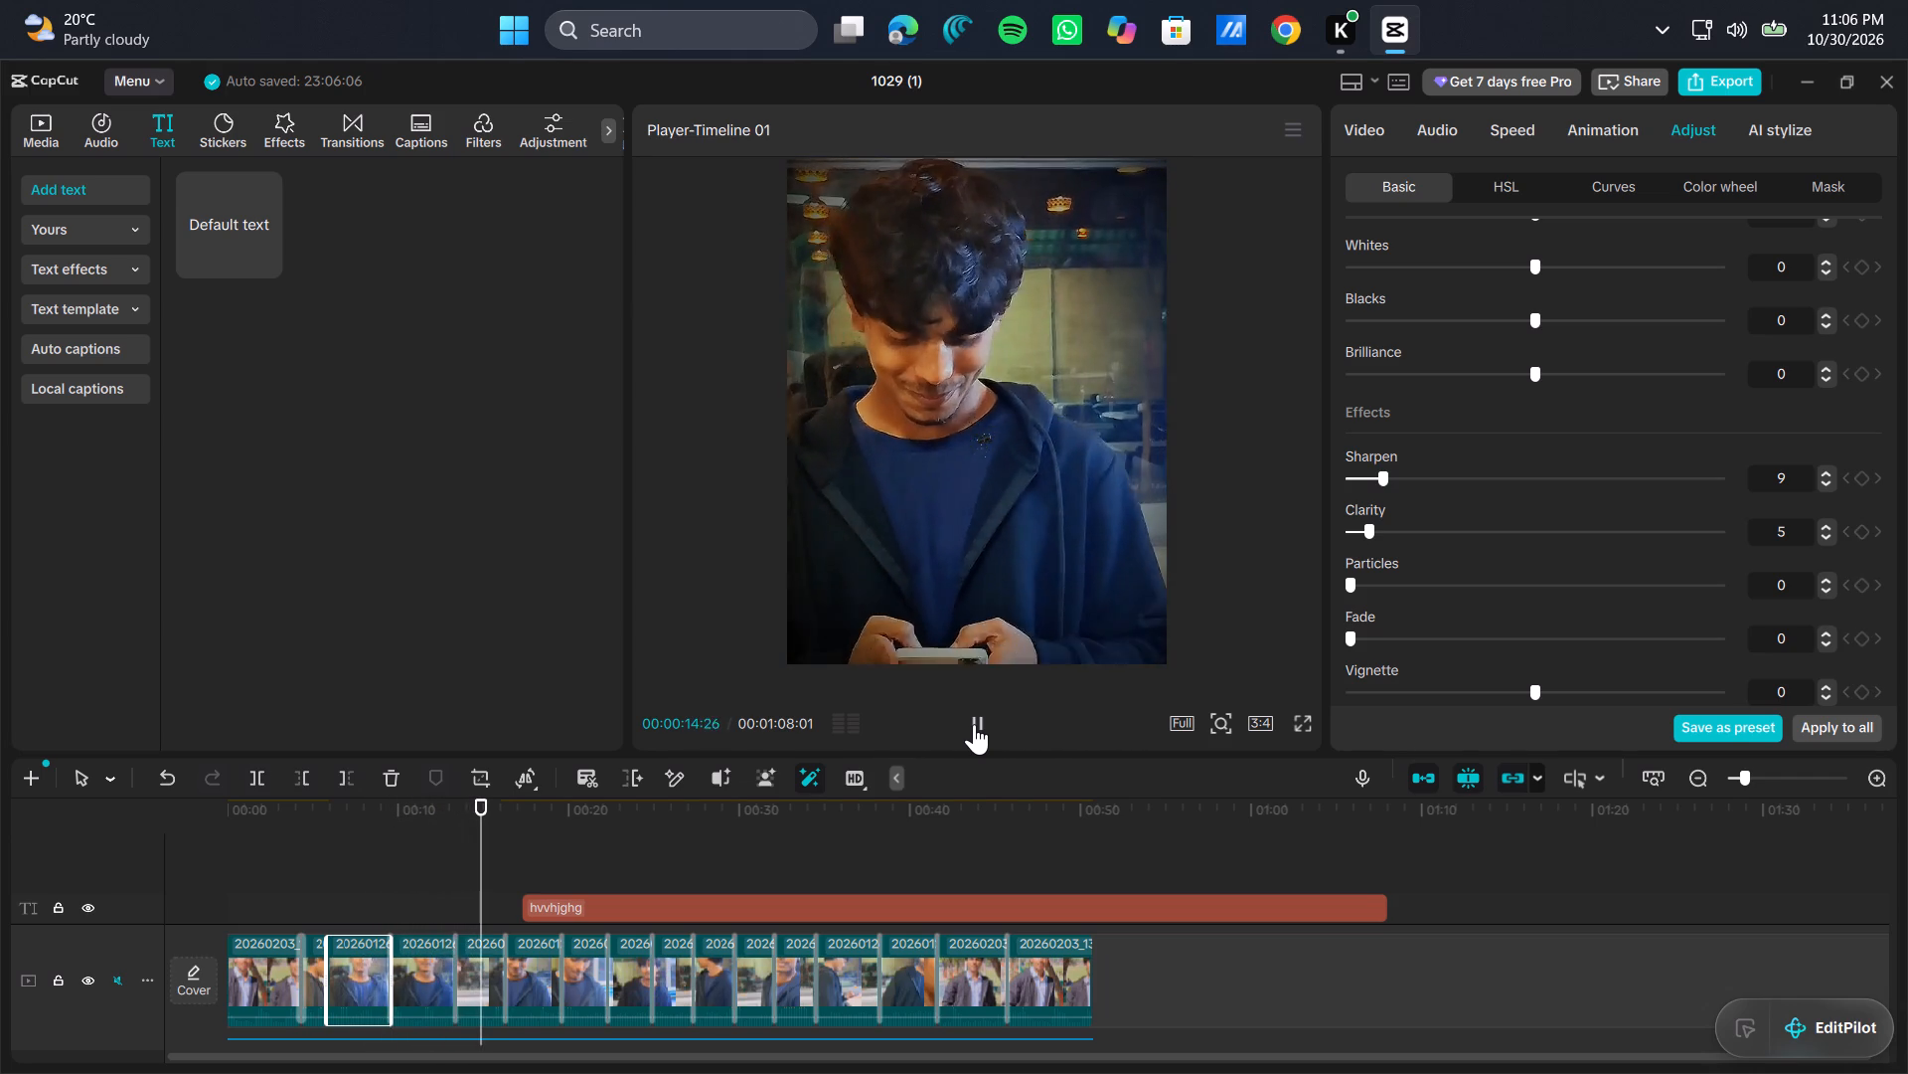
{"action": "left_click", "coordinate": [1298, 722]}
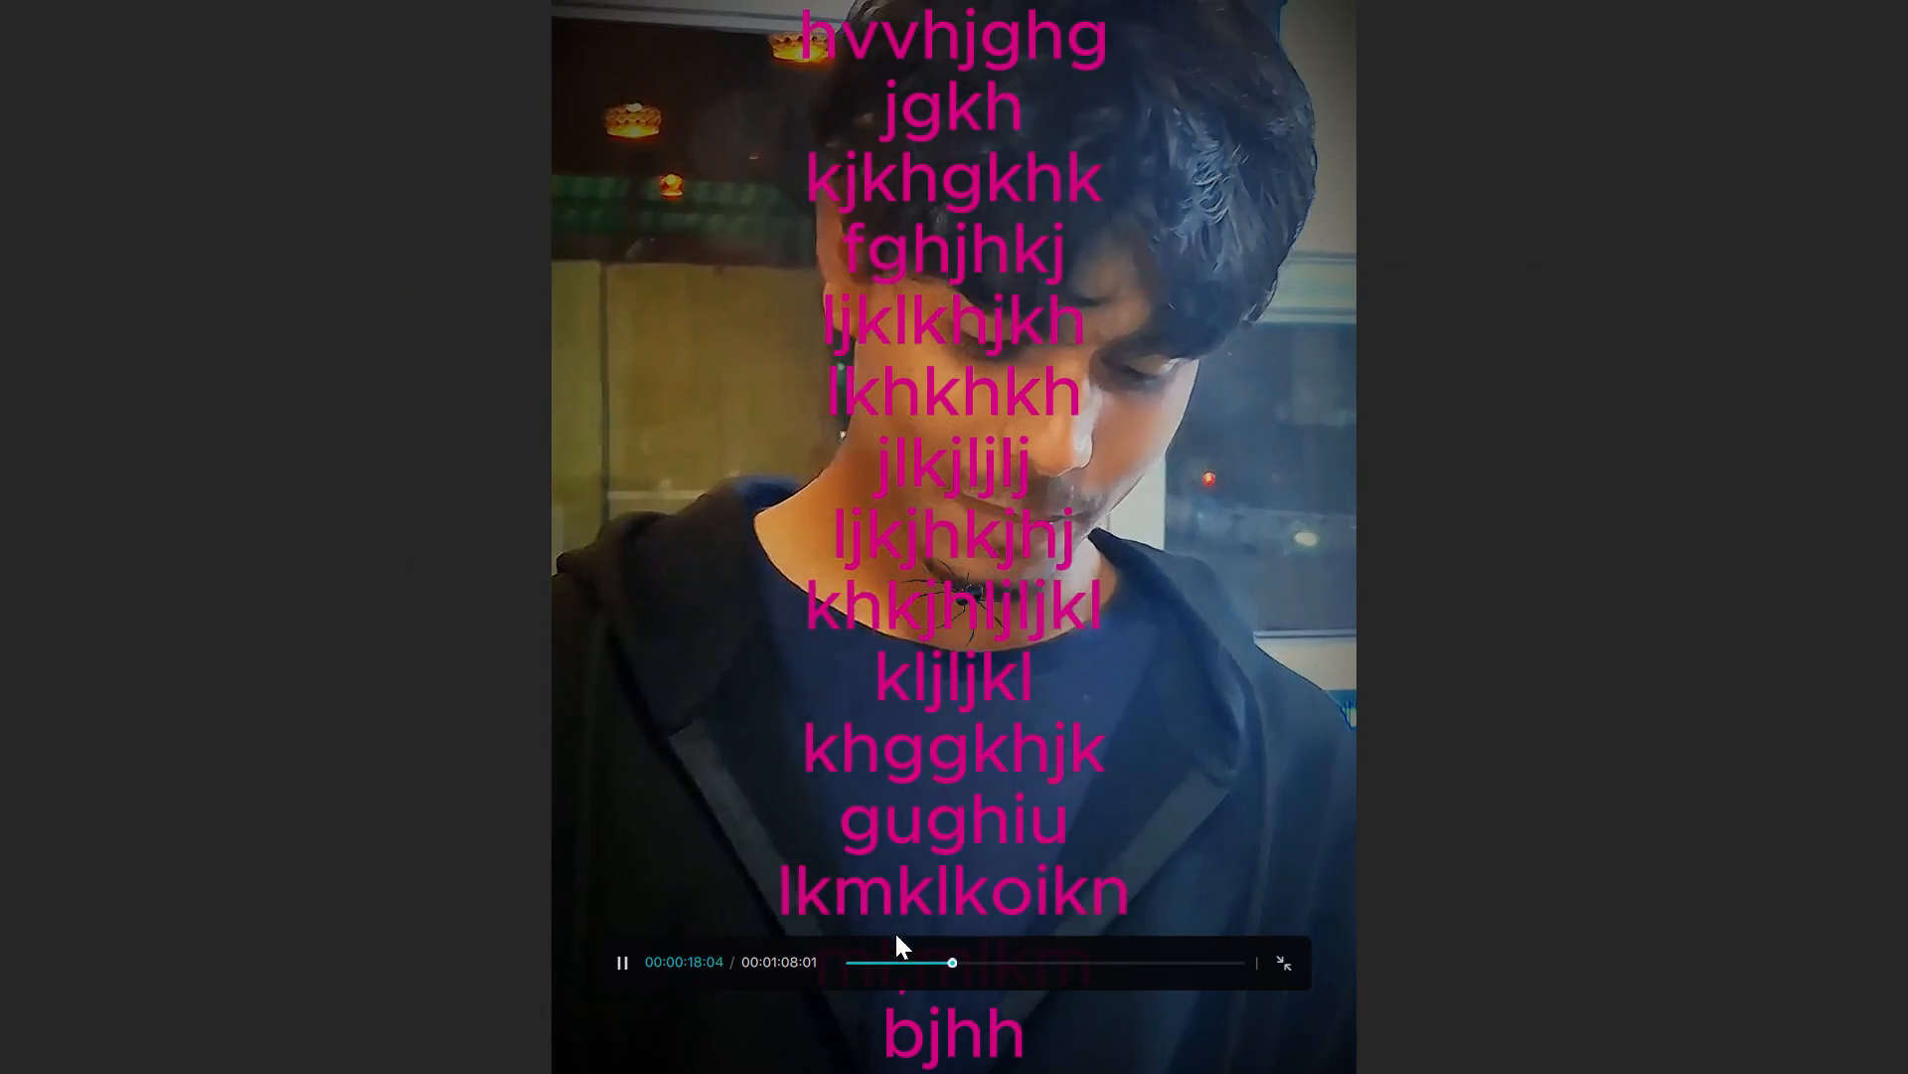
{"action": "left_click", "coordinate": [868, 957]}
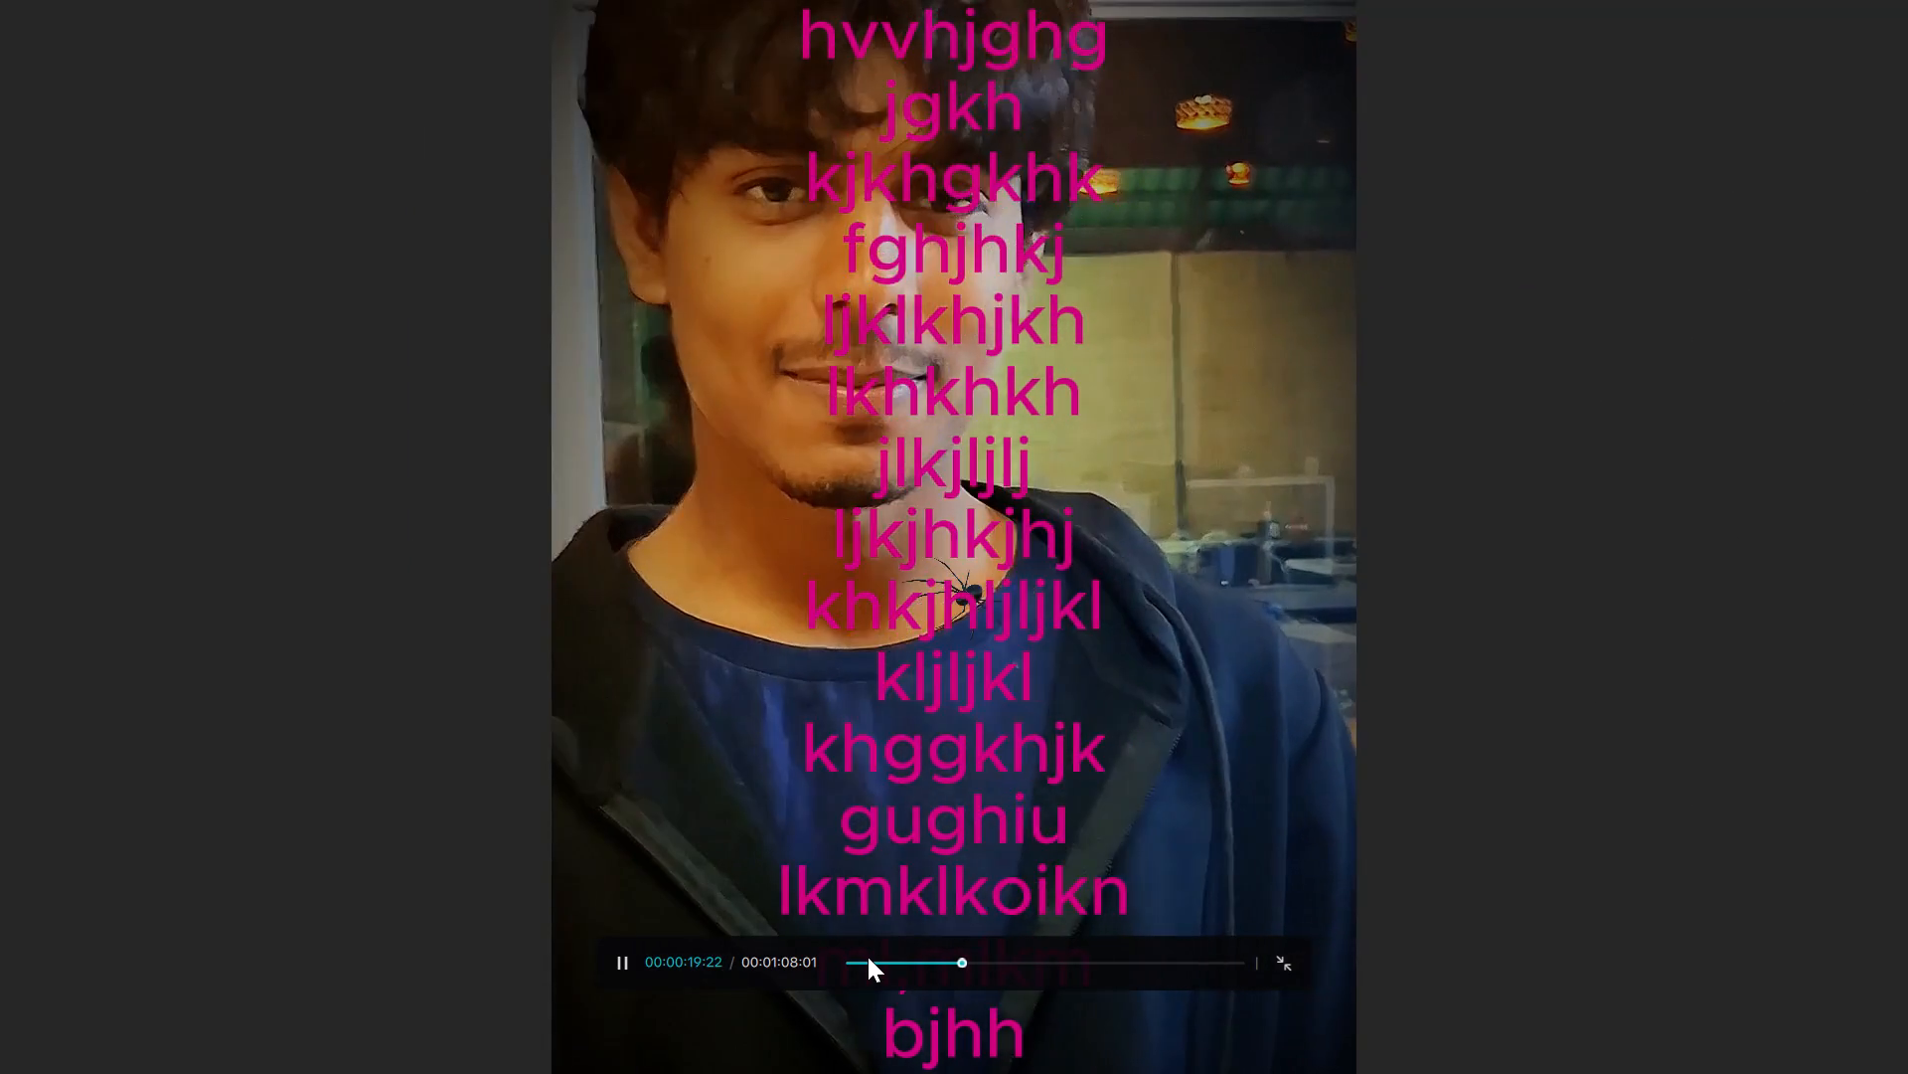
{"action": "left_click", "coordinate": [867, 962]}
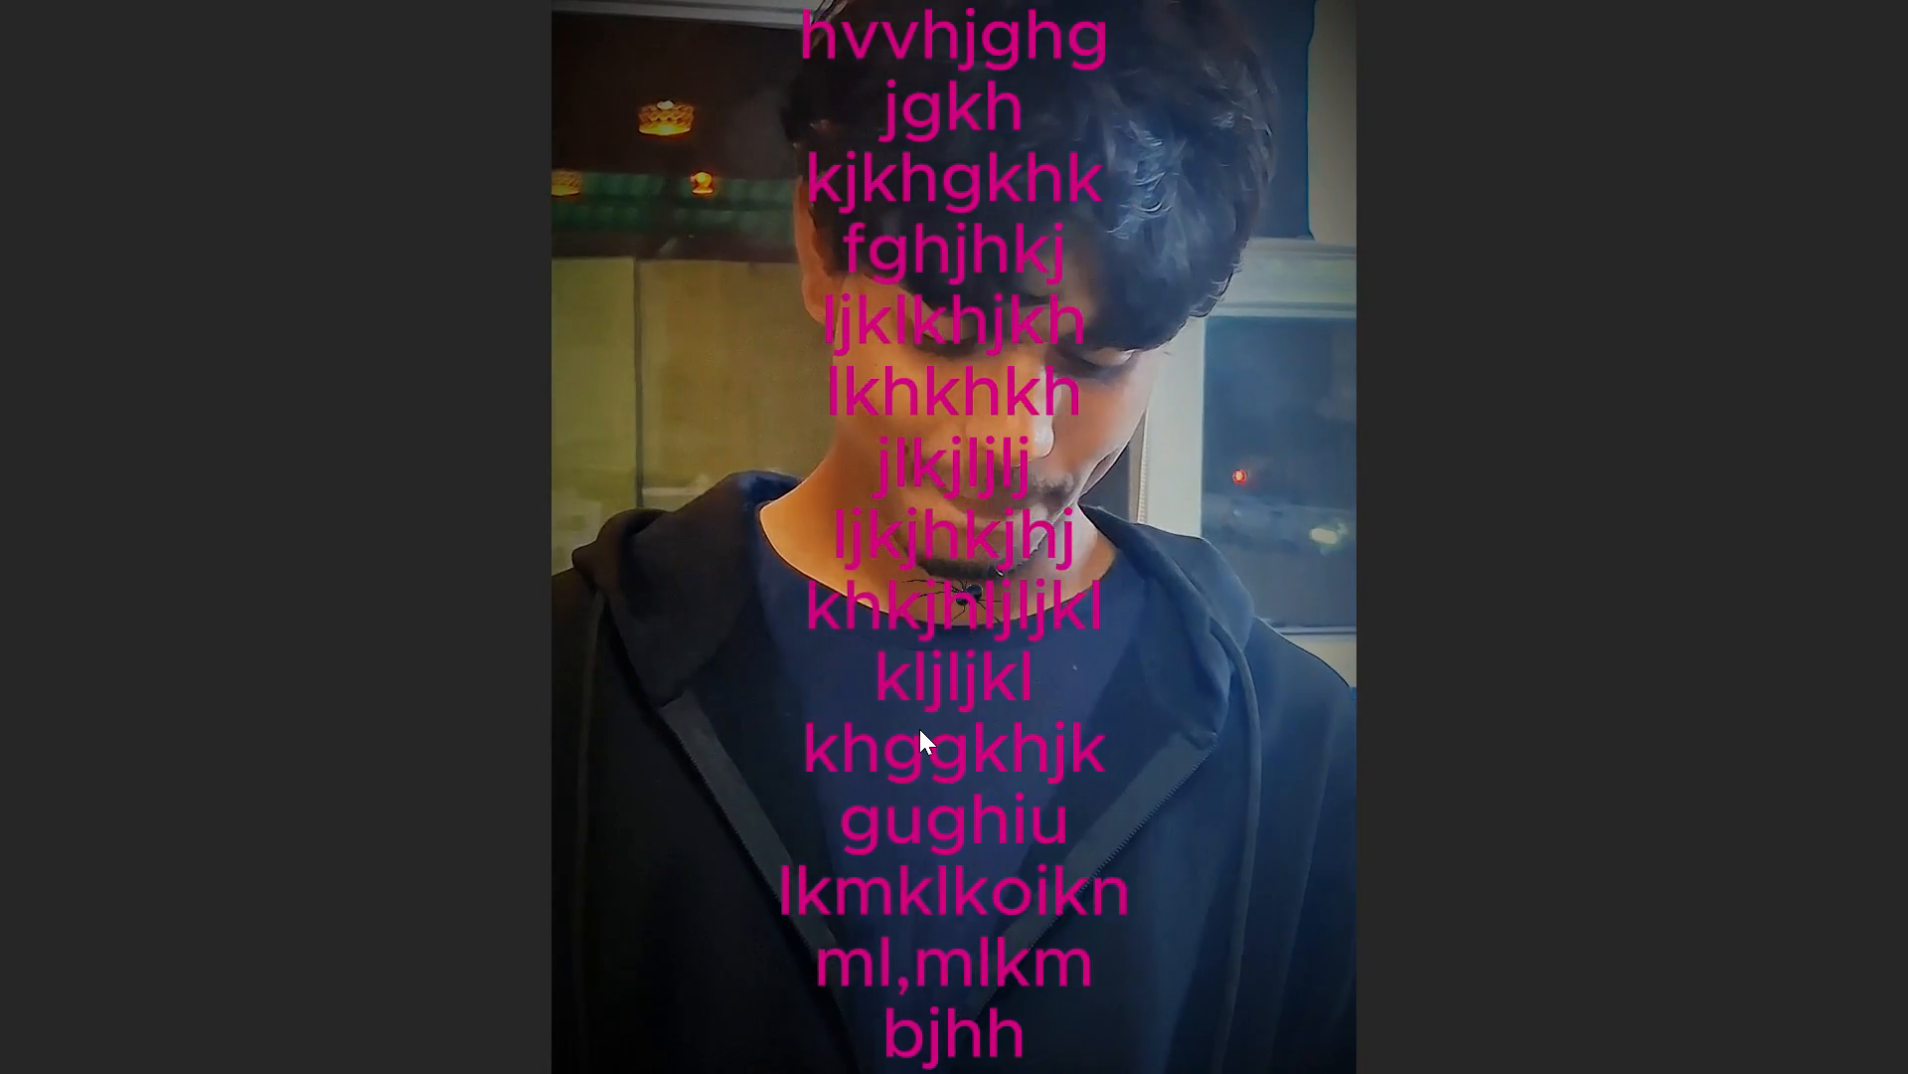
{"action": "left_click", "coordinate": [771, 804]}
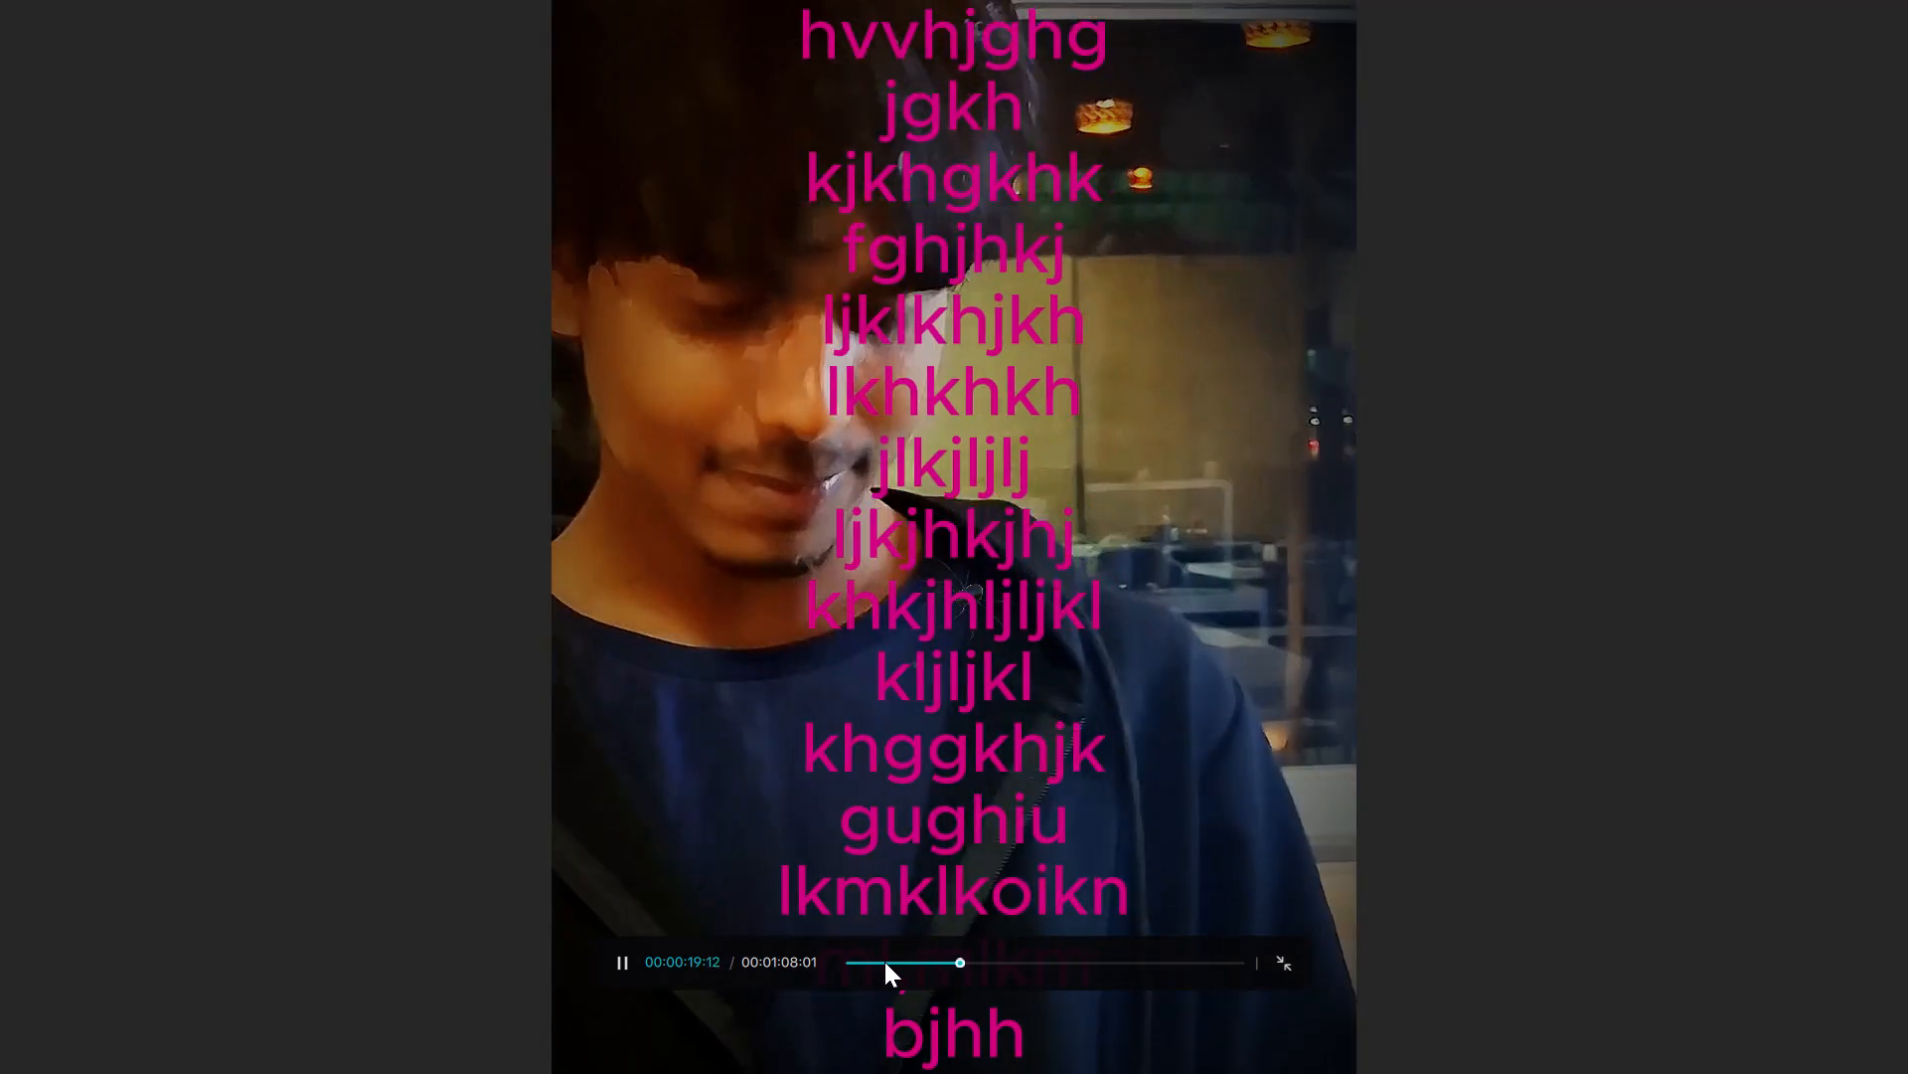
{"action": "left_click", "coordinate": [884, 962]}
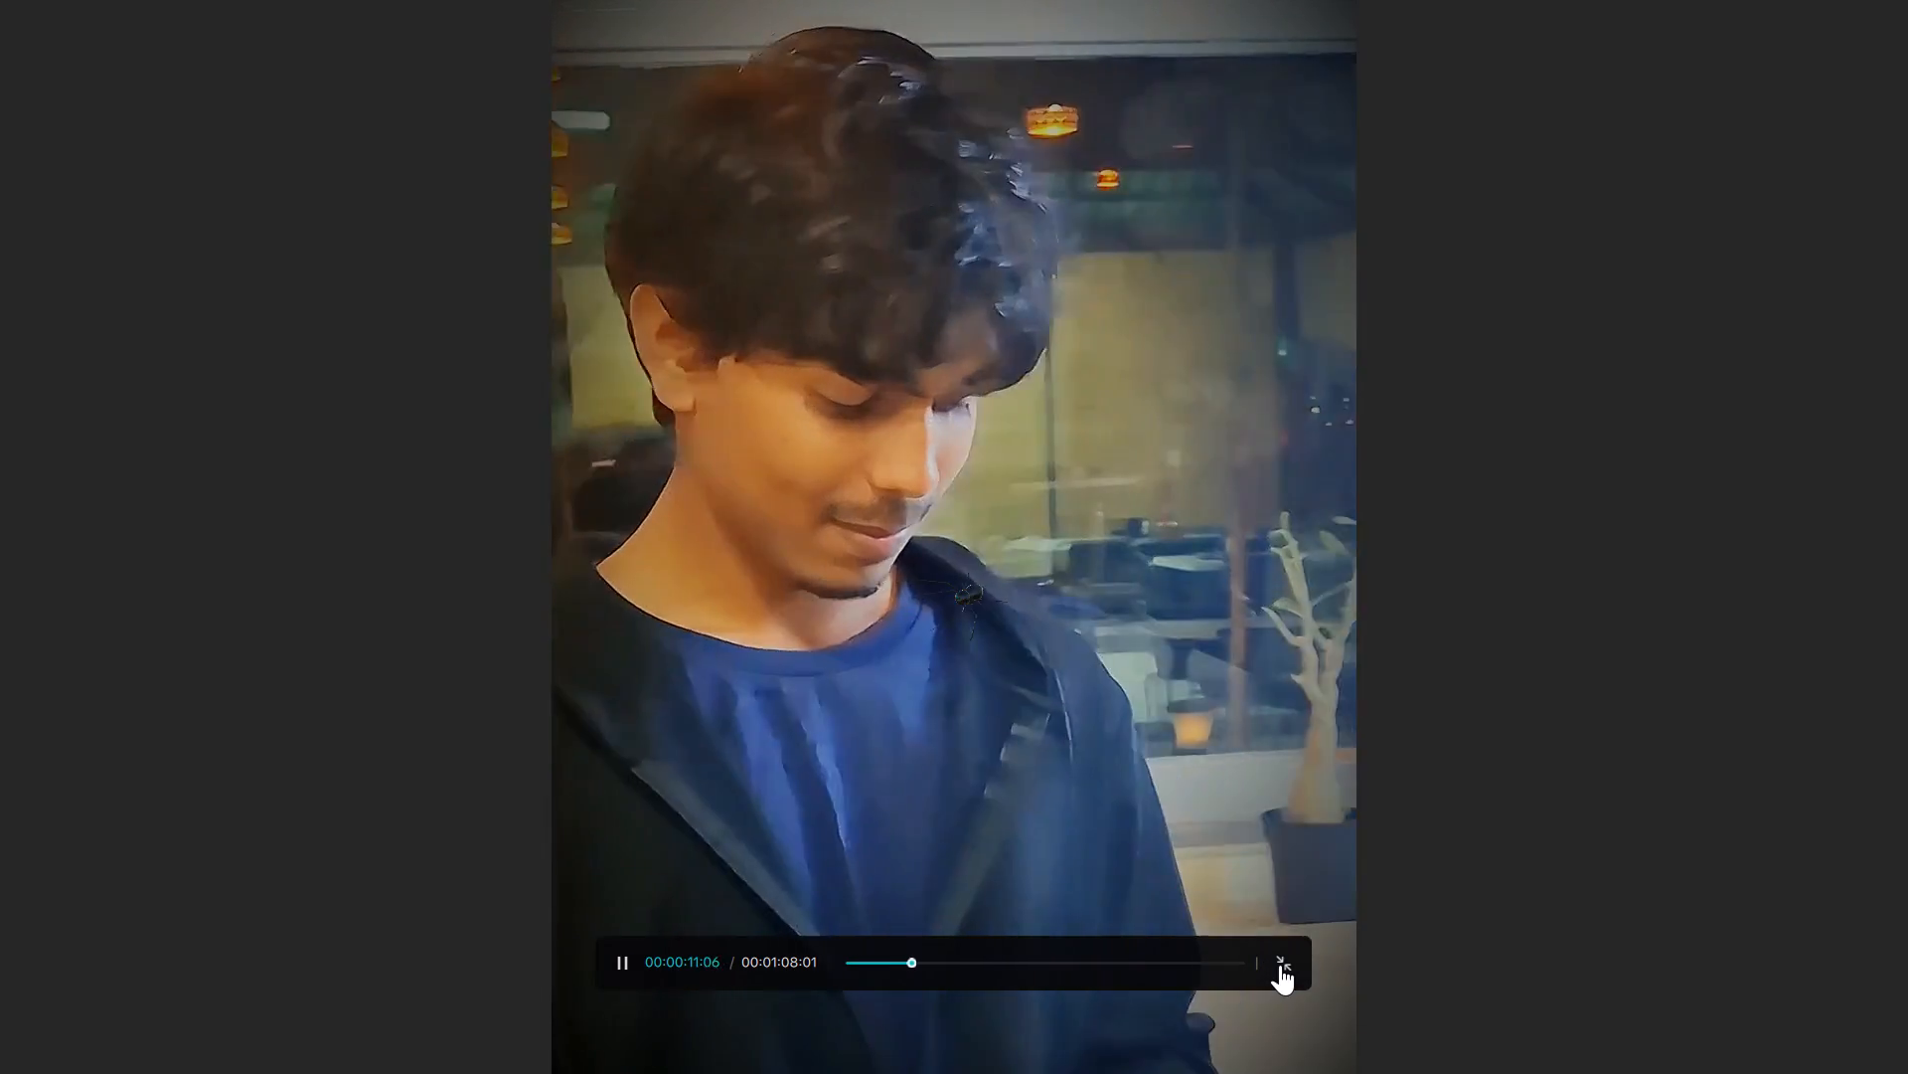
{"action": "left_click", "coordinate": [1280, 965]}
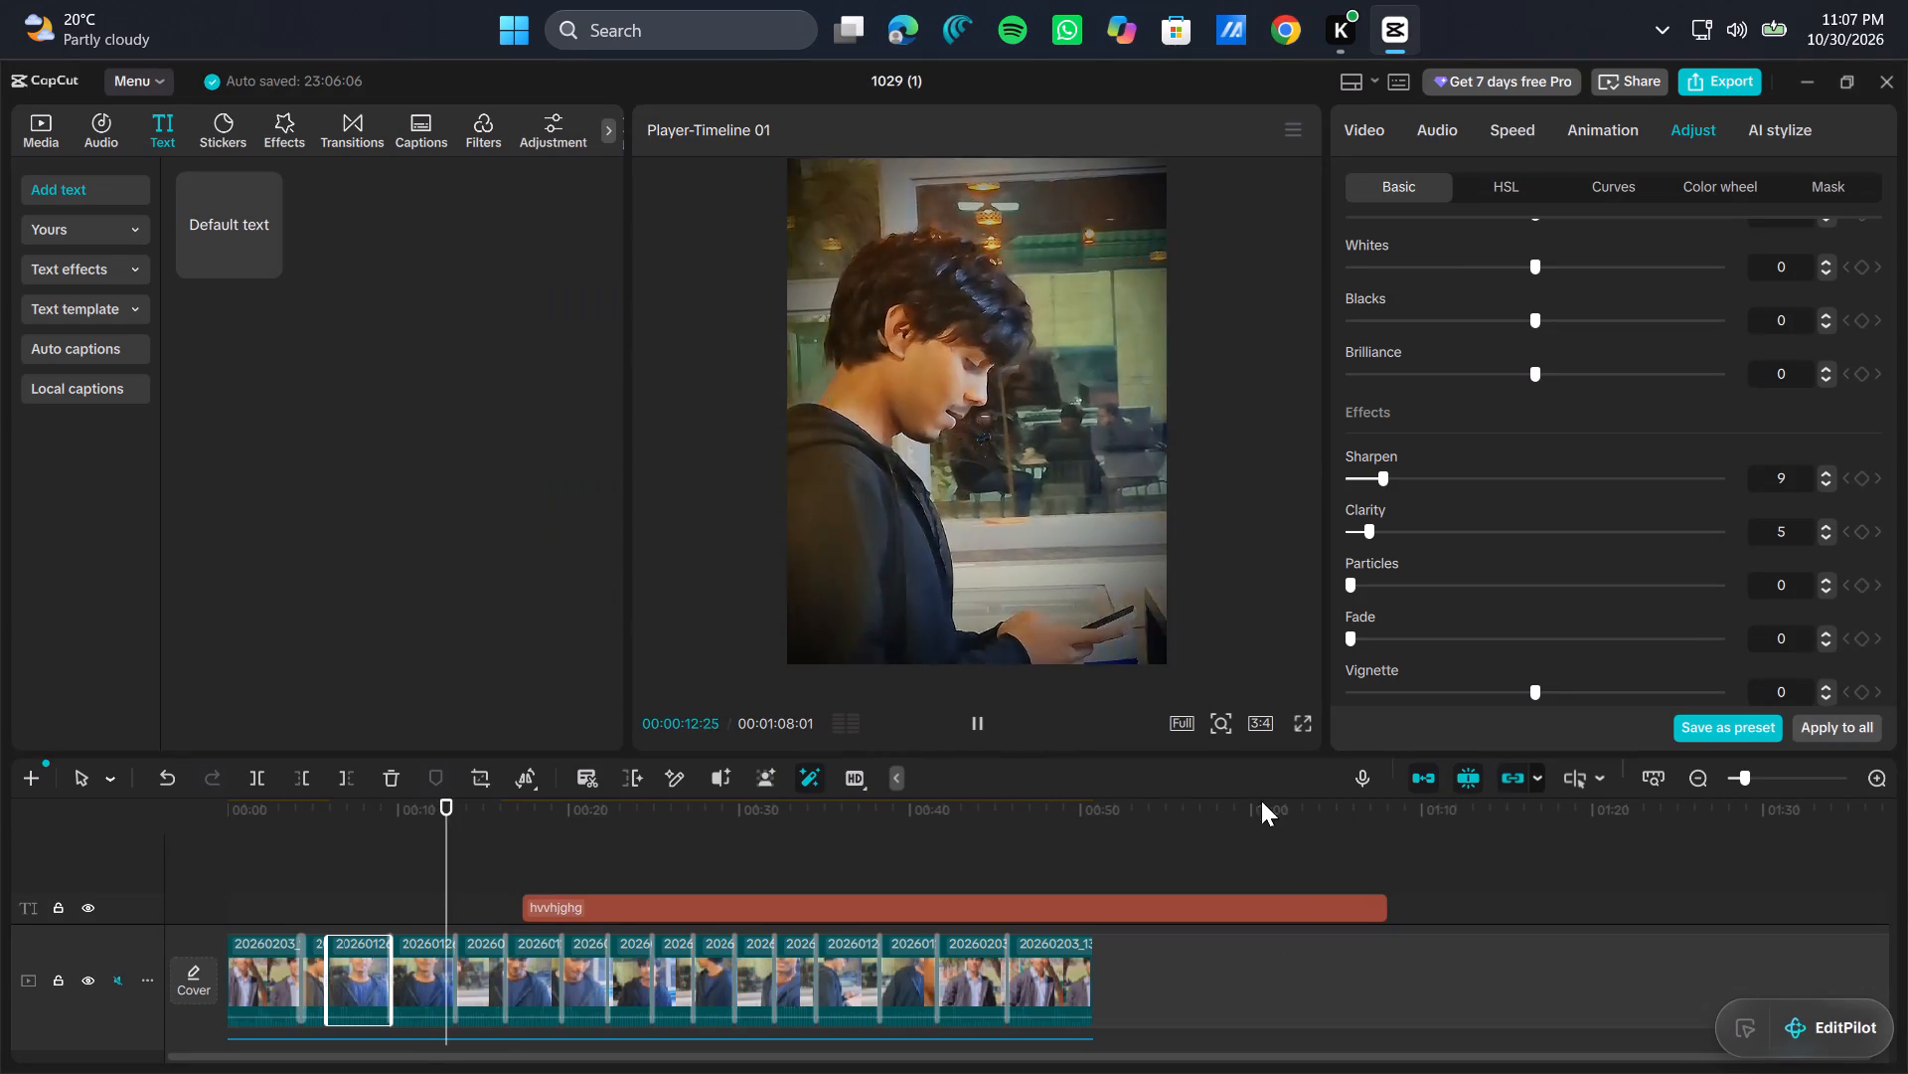
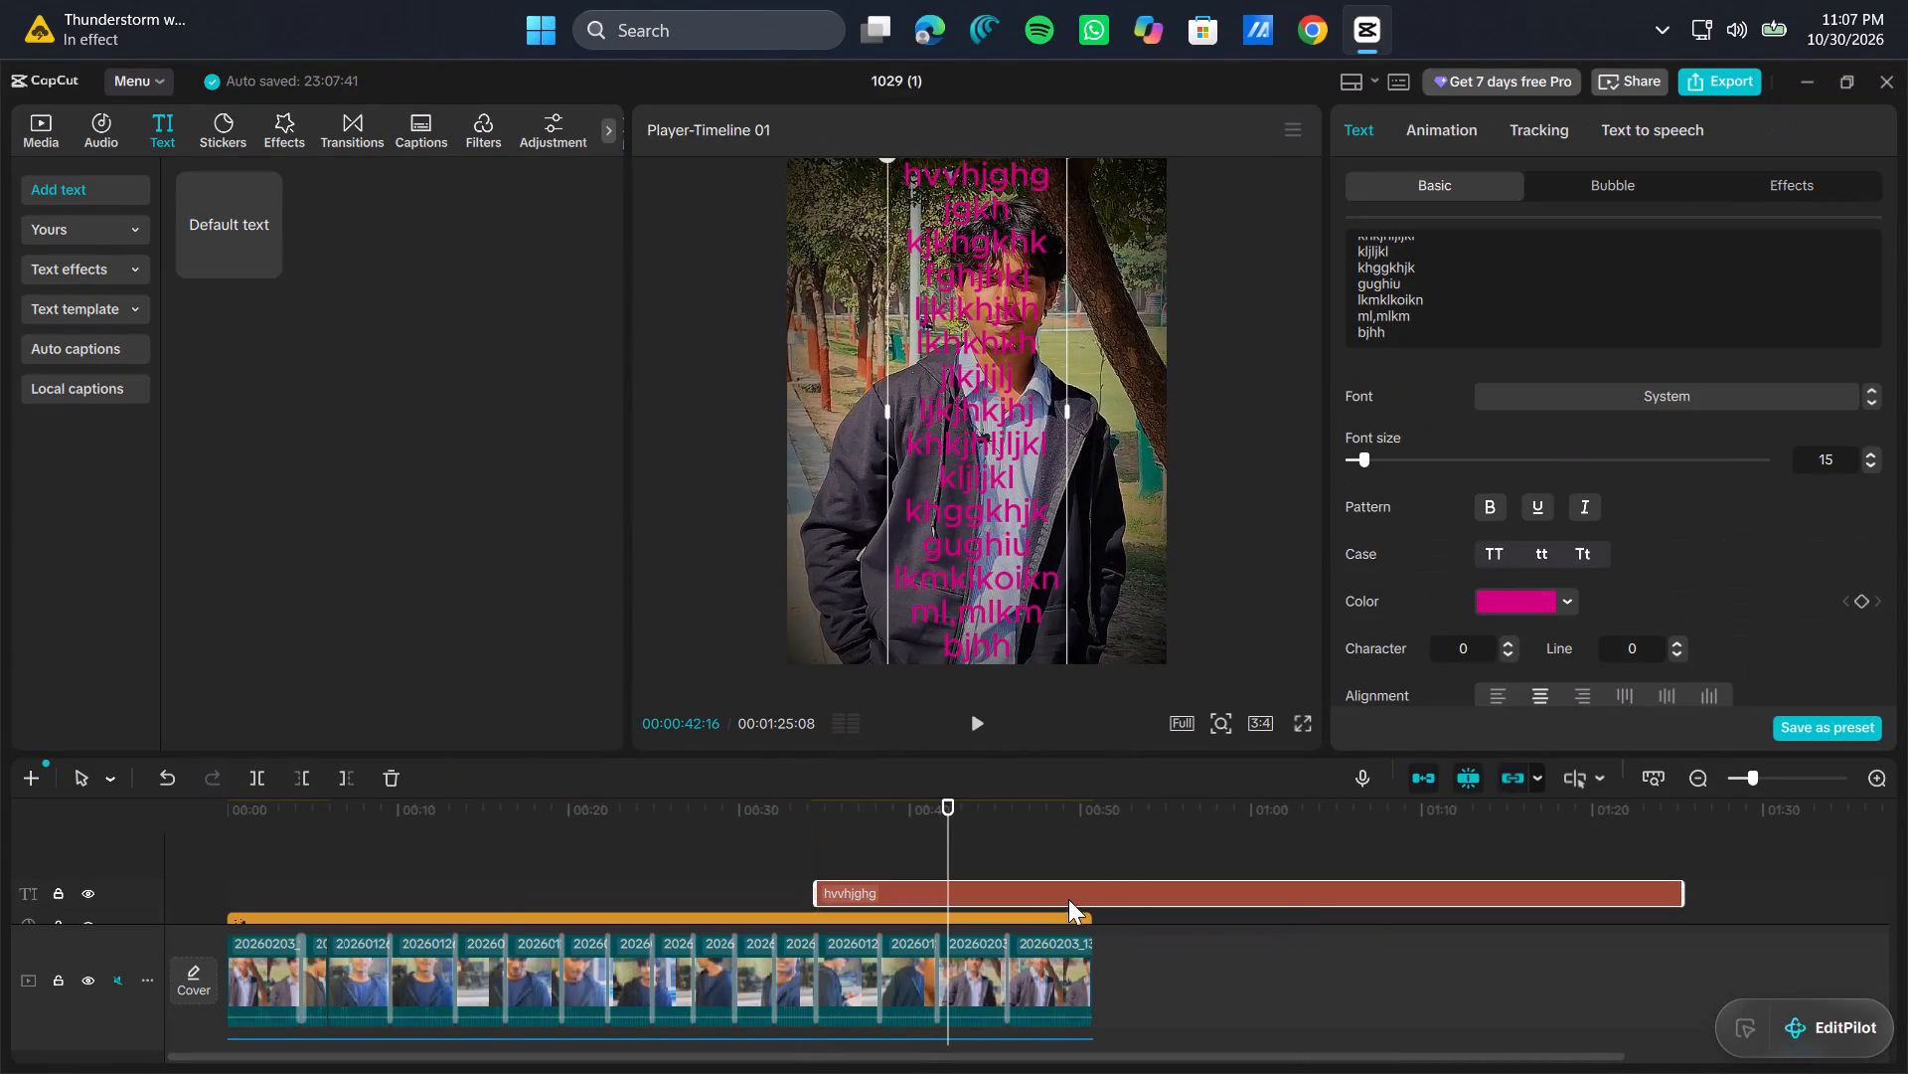
Move the pink text clip later on the timeline so it starts at about 43 seconds.
{"action": "left_click_drag", "start_coordinate": [1045, 892], "coordinate": [1199, 889]}
{"action": "left_click", "coordinate": [678, 859]}
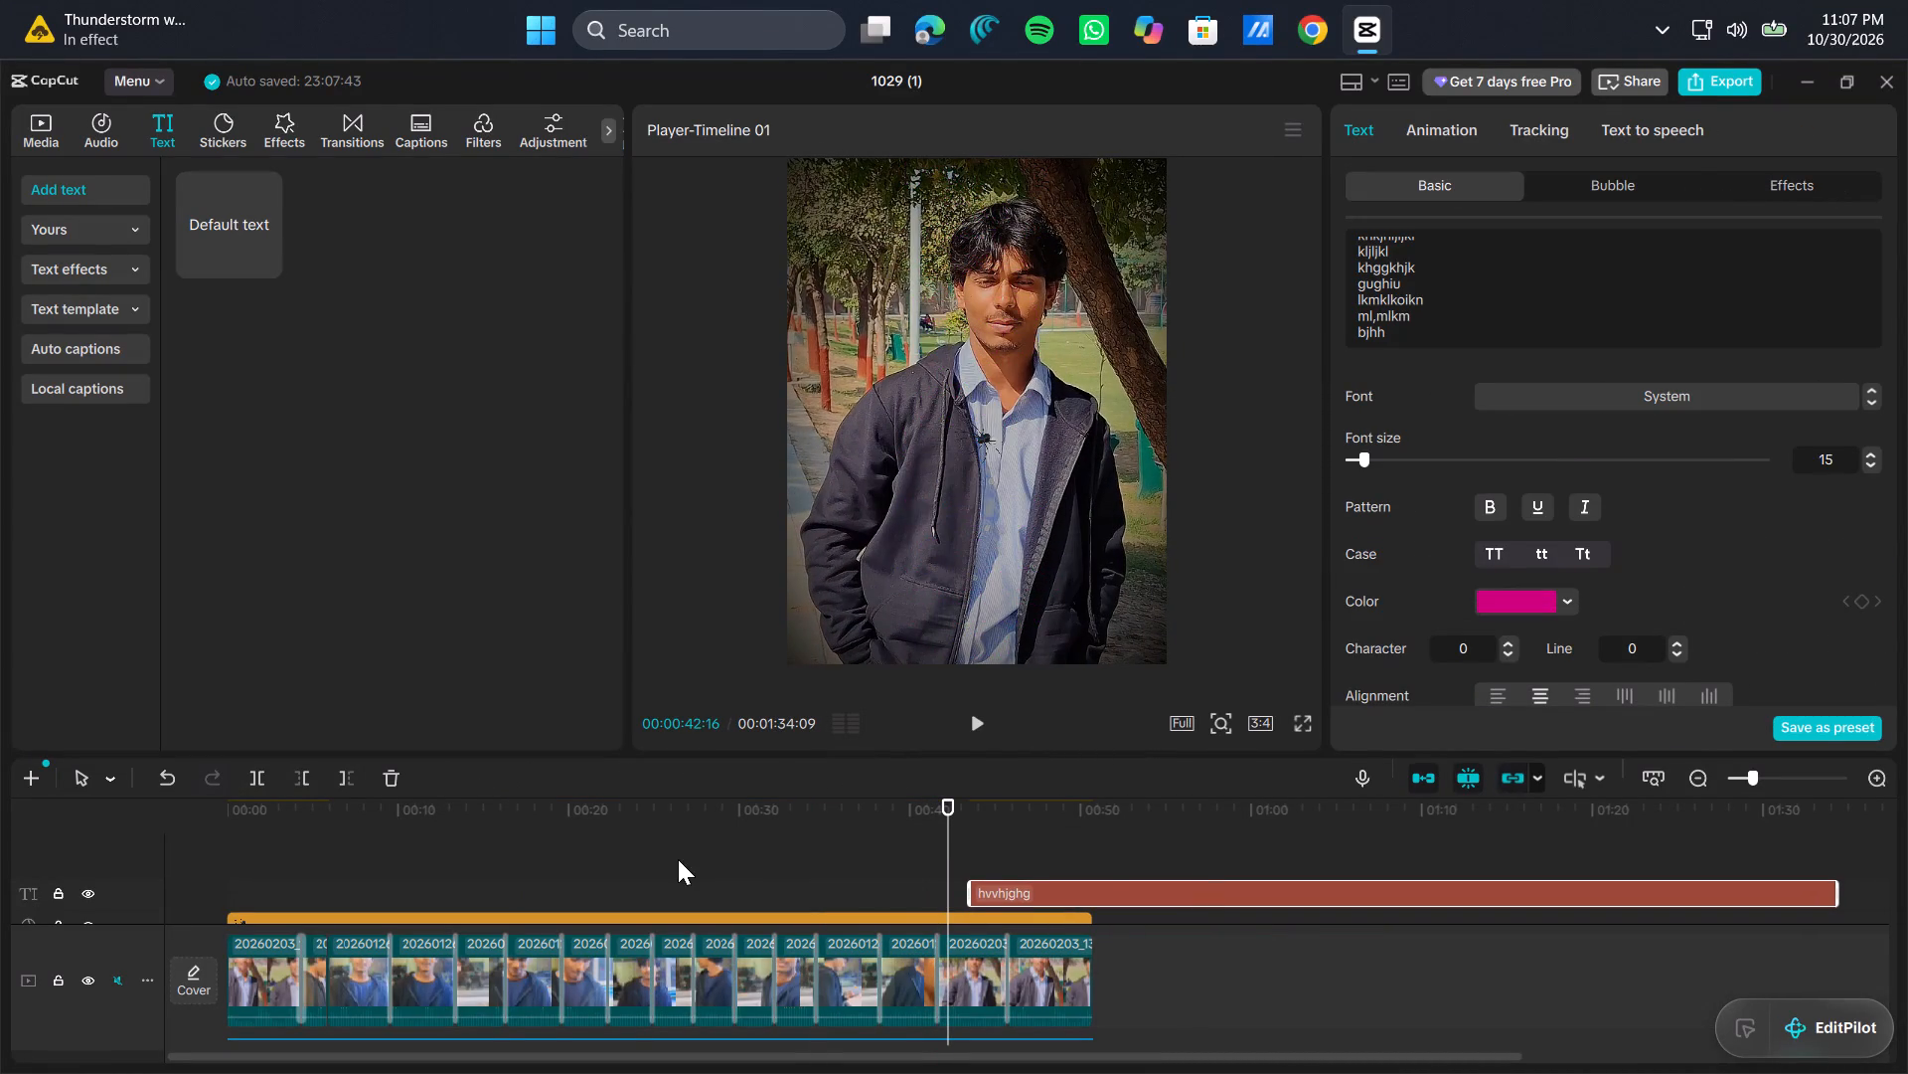
Scrub through the edit between about 18 and 21 seconds to examine the clips and the transition there.
{"action": "left_click_drag", "start_coordinate": [678, 859], "coordinate": [539, 867]}
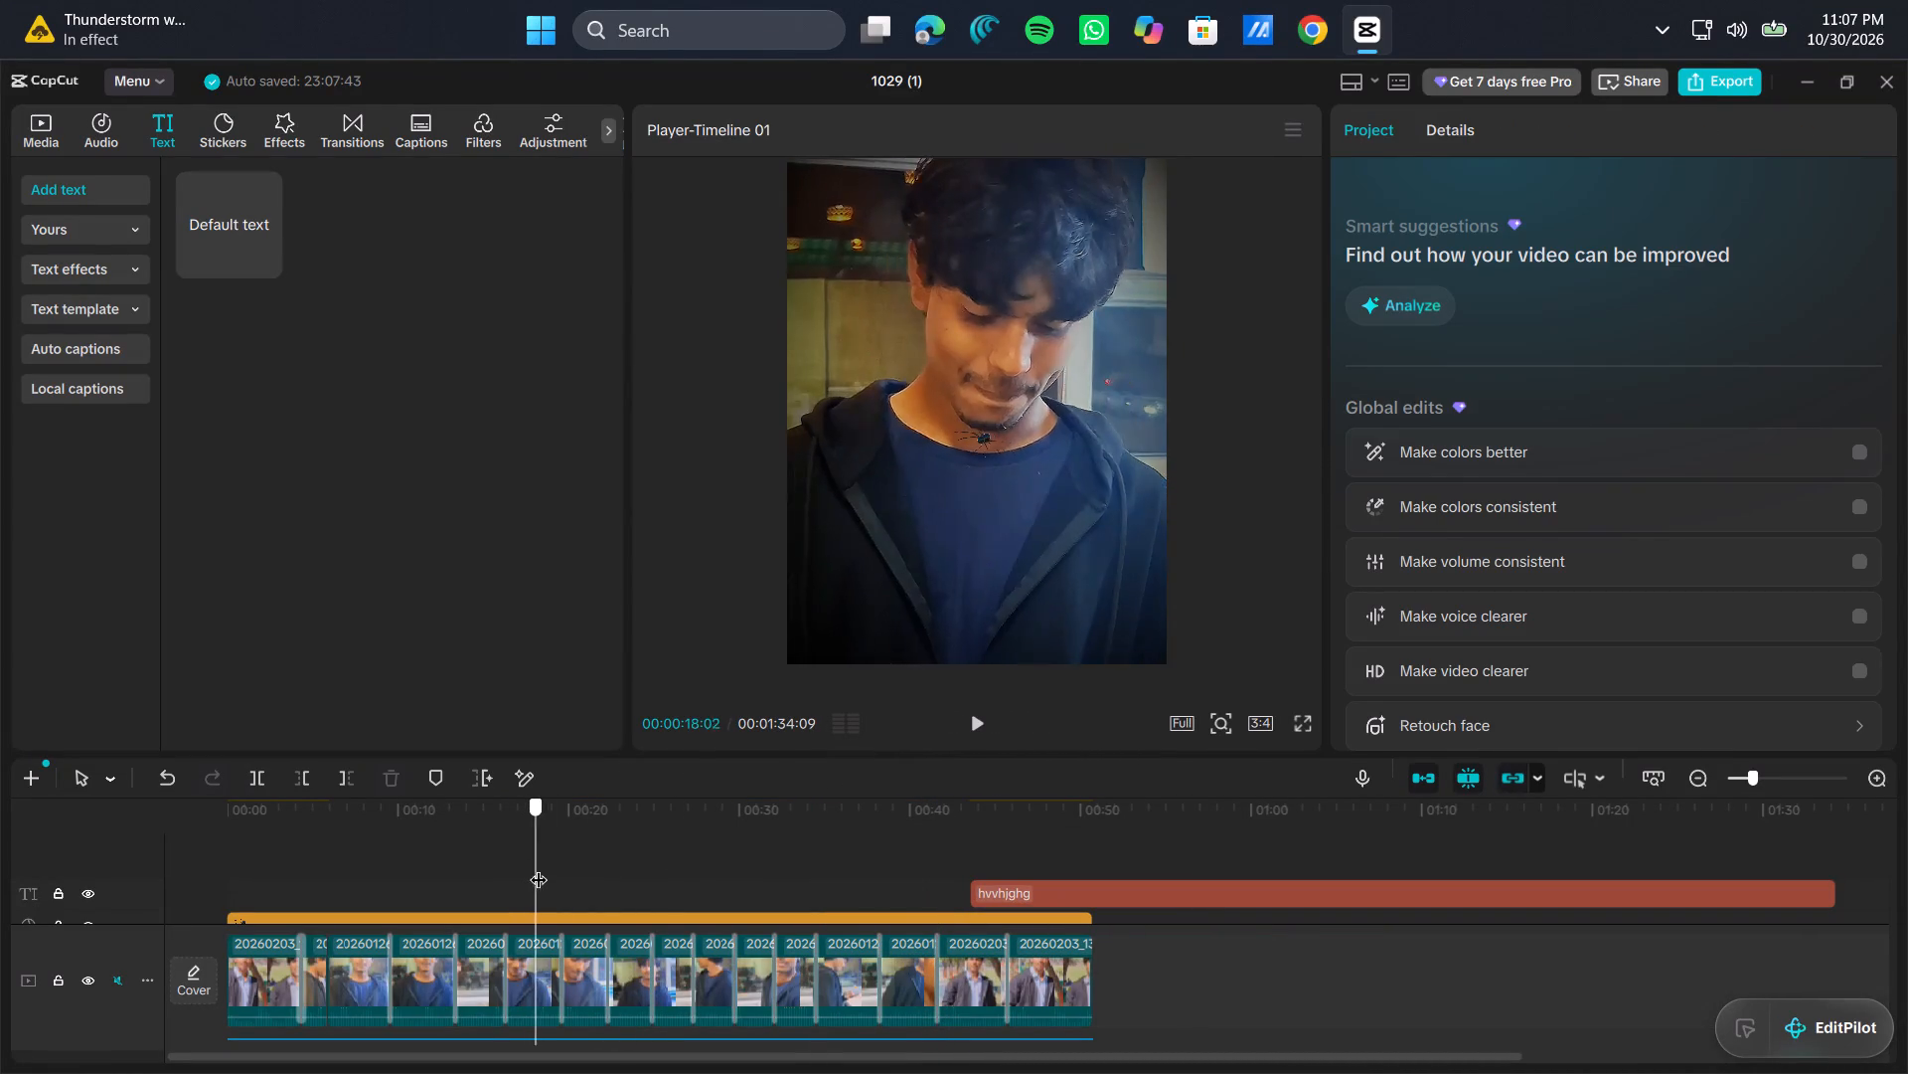
{"action": "left_click_drag", "start_coordinate": [539, 867], "coordinate": [581, 856]}
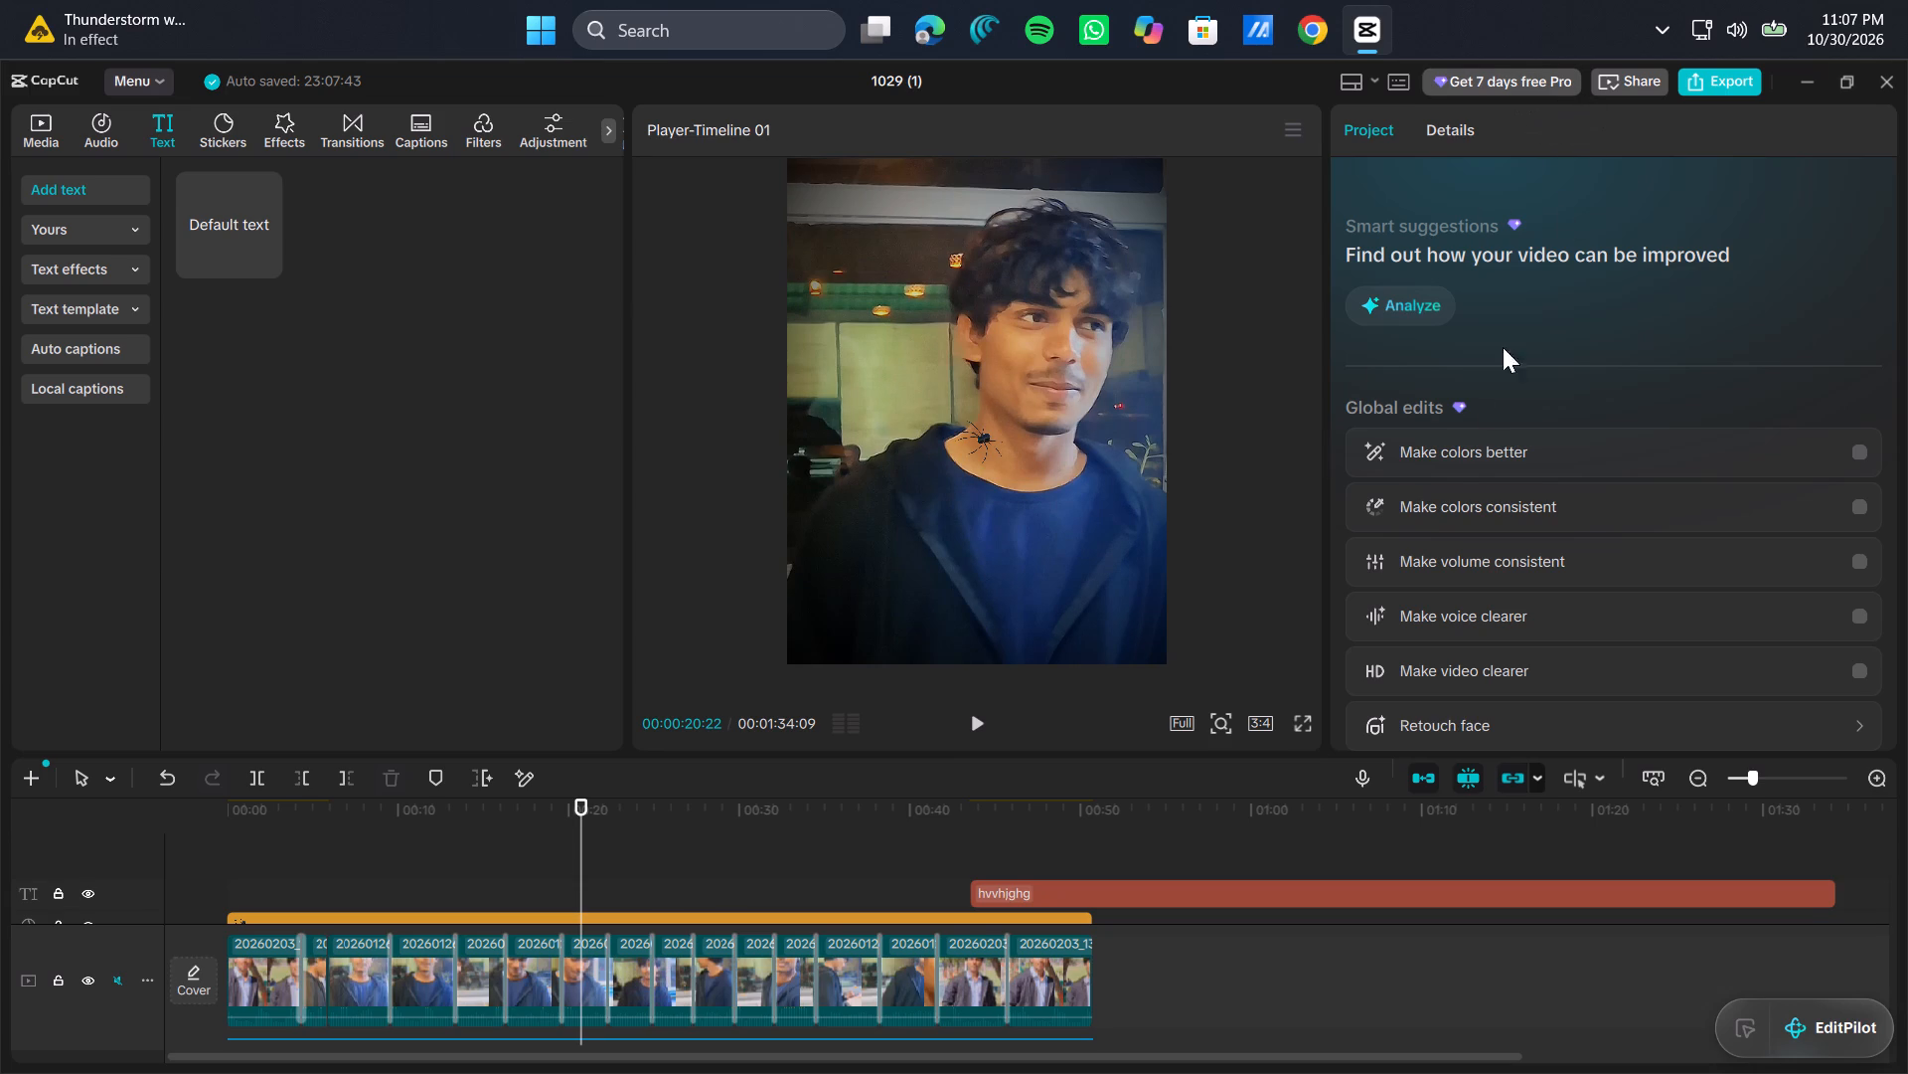
{"action": "scroll", "coordinate": [1452, 459], "scroll_direction": "down", "scroll_amount": 1}
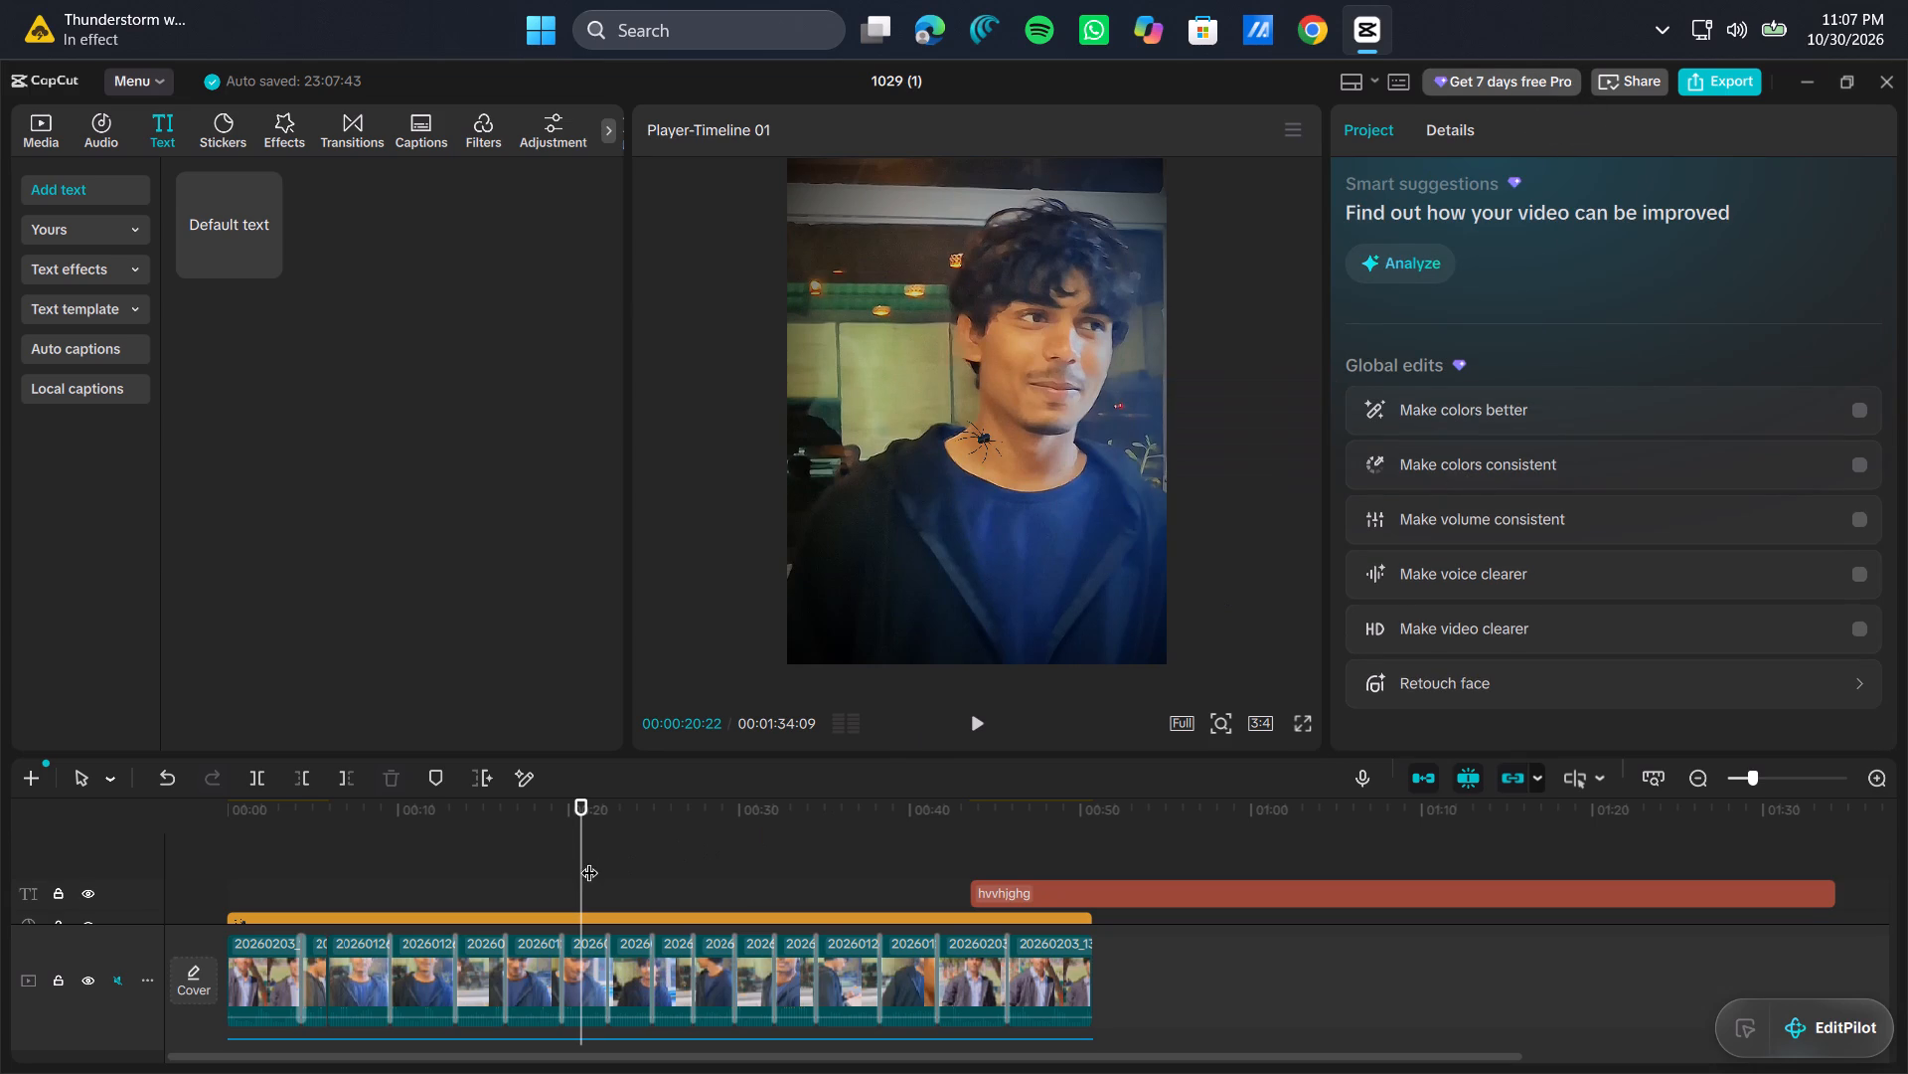
{"action": "left_click_drag", "start_coordinate": [582, 861], "coordinate": [582, 870]}
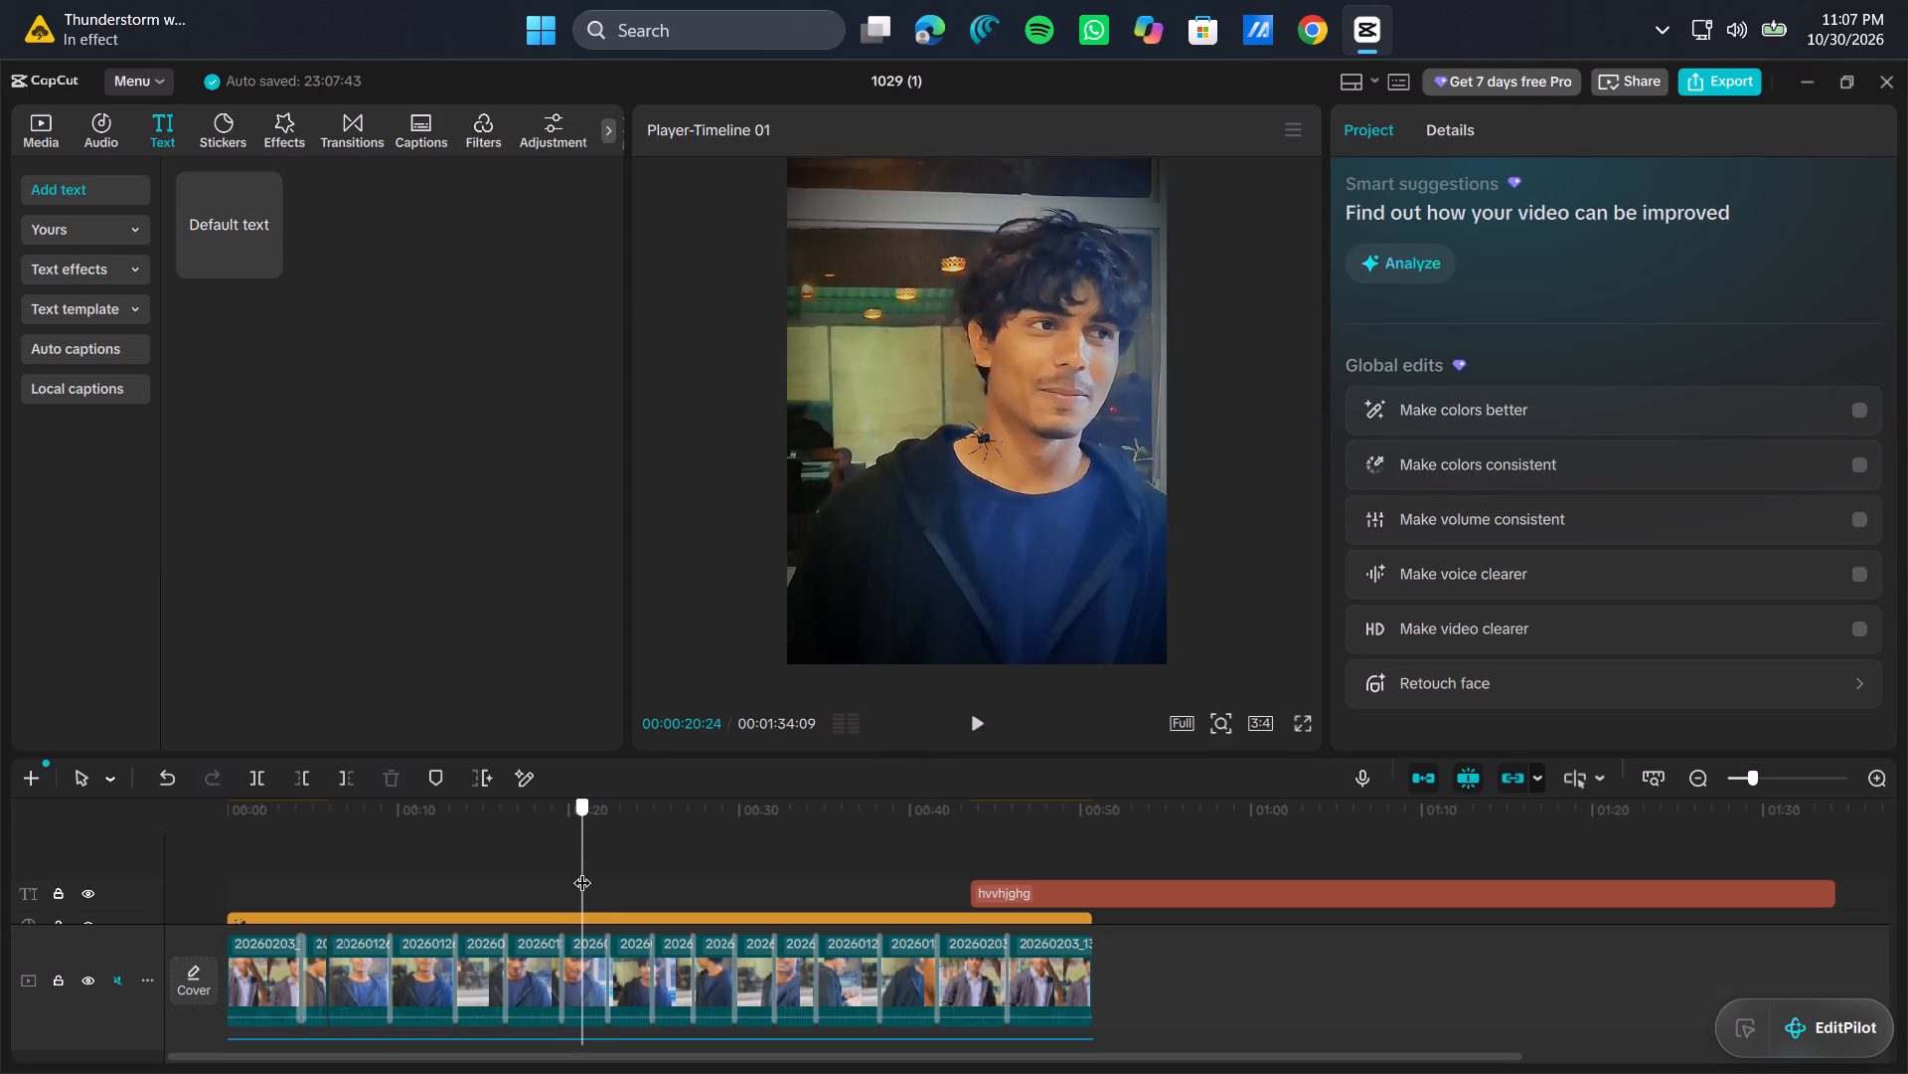
{"action": "left_click_drag", "start_coordinate": [582, 870], "coordinate": [569, 878]}
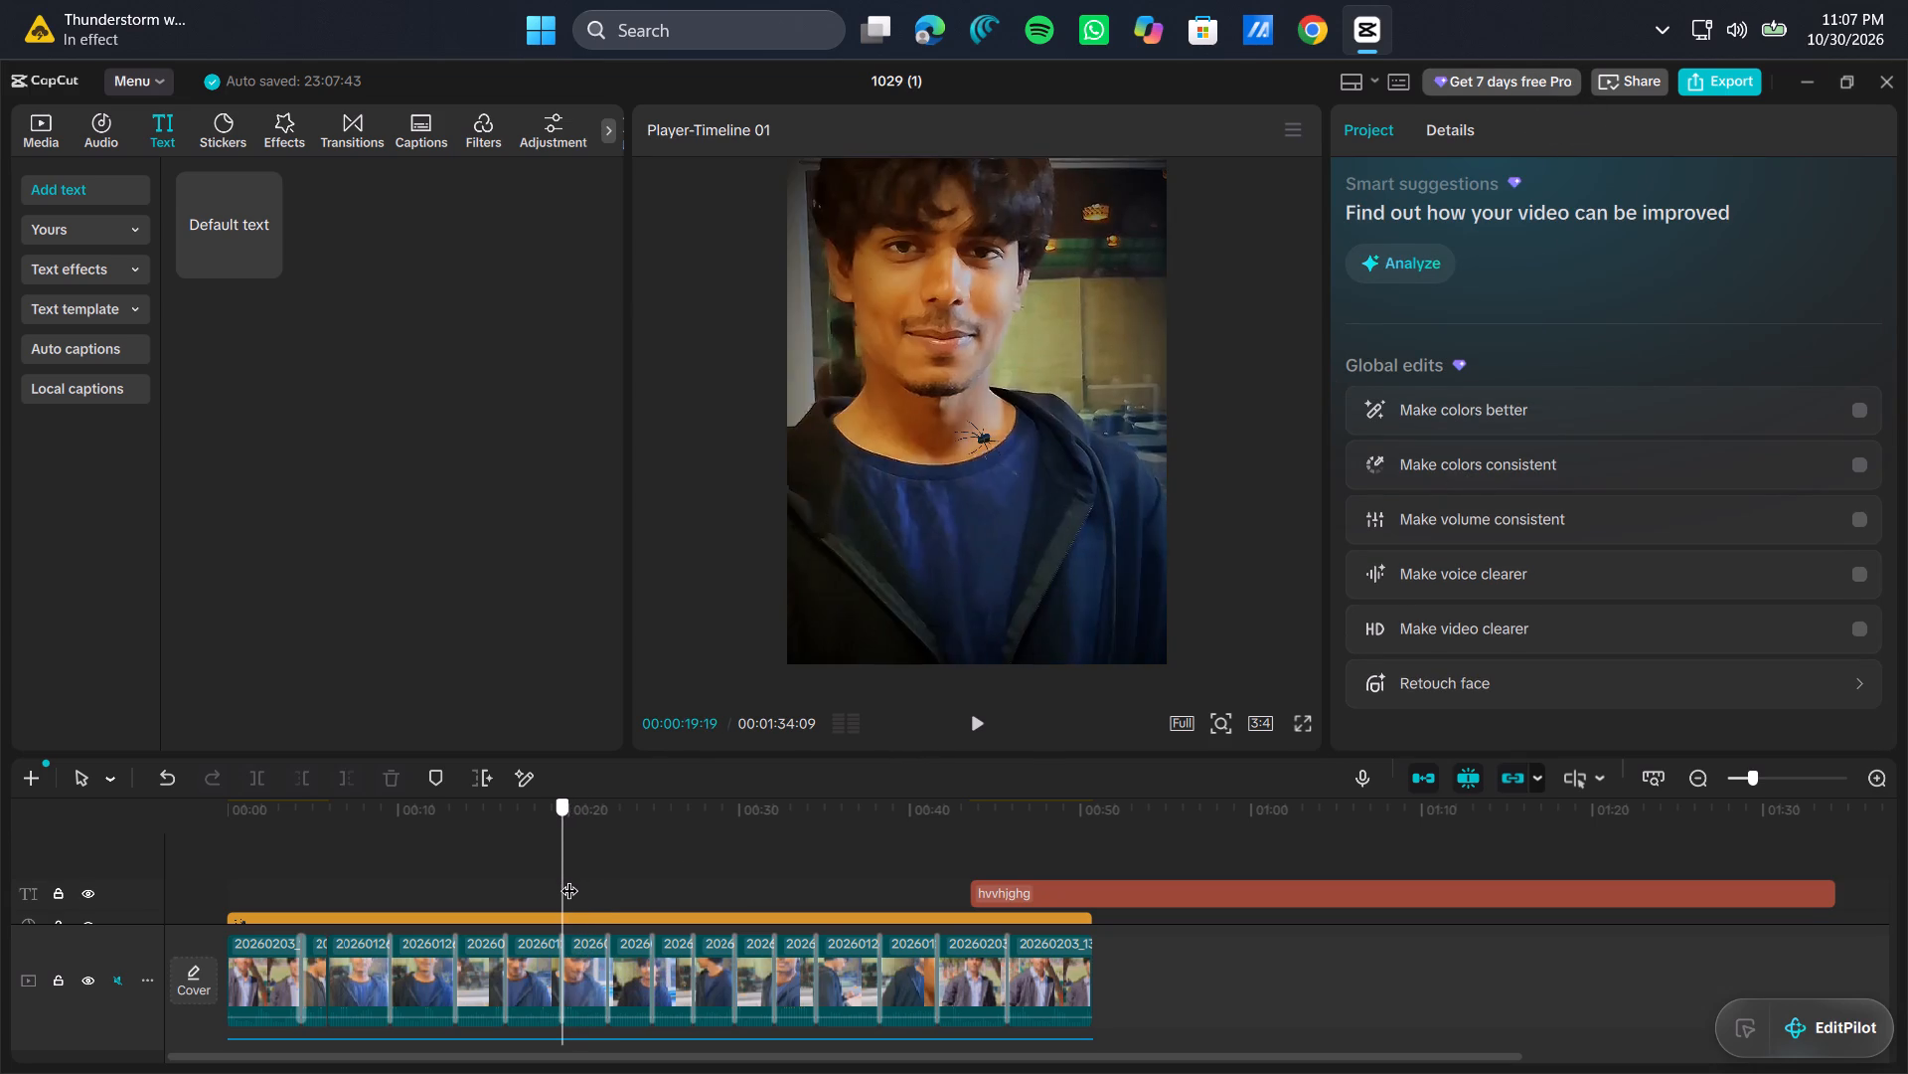
{"action": "left_click_drag", "start_coordinate": [569, 878], "coordinate": [580, 874]}
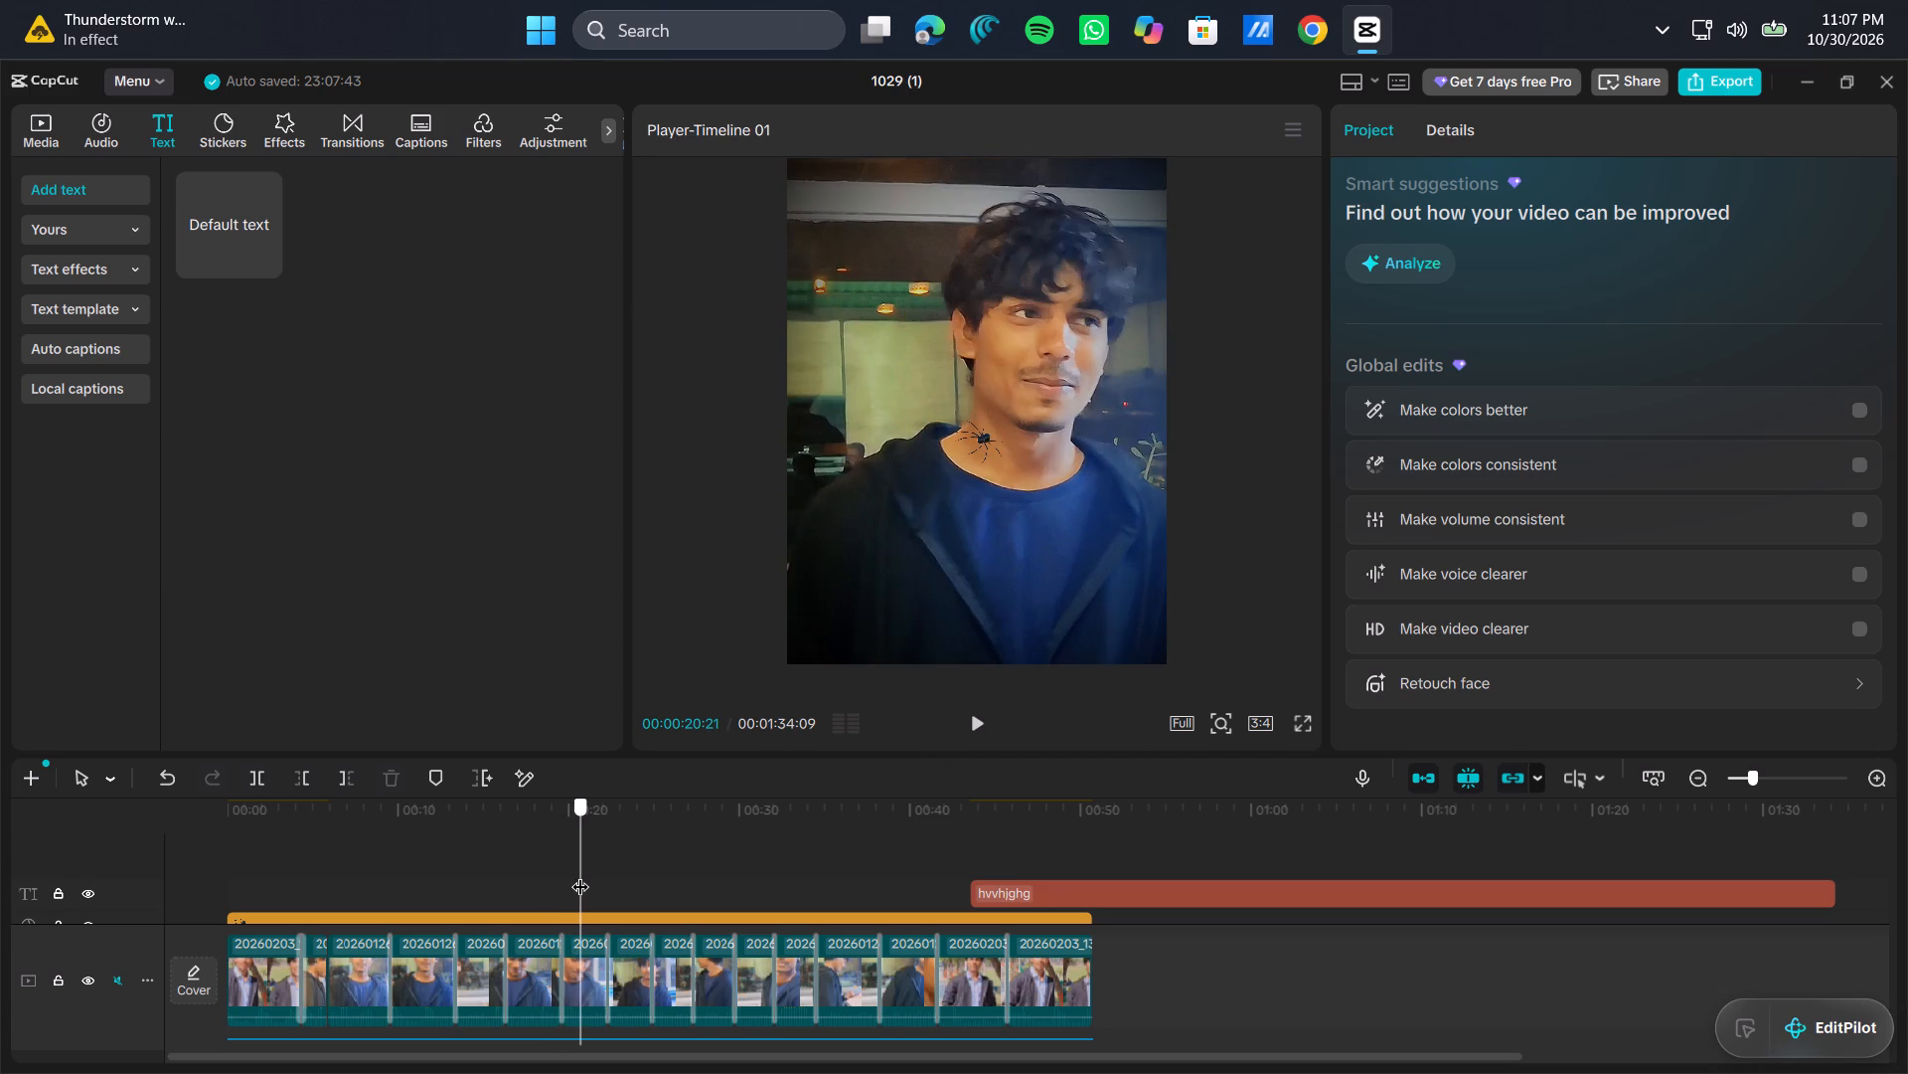
{"action": "left_click_drag", "start_coordinate": [580, 874], "coordinate": [585, 874]}
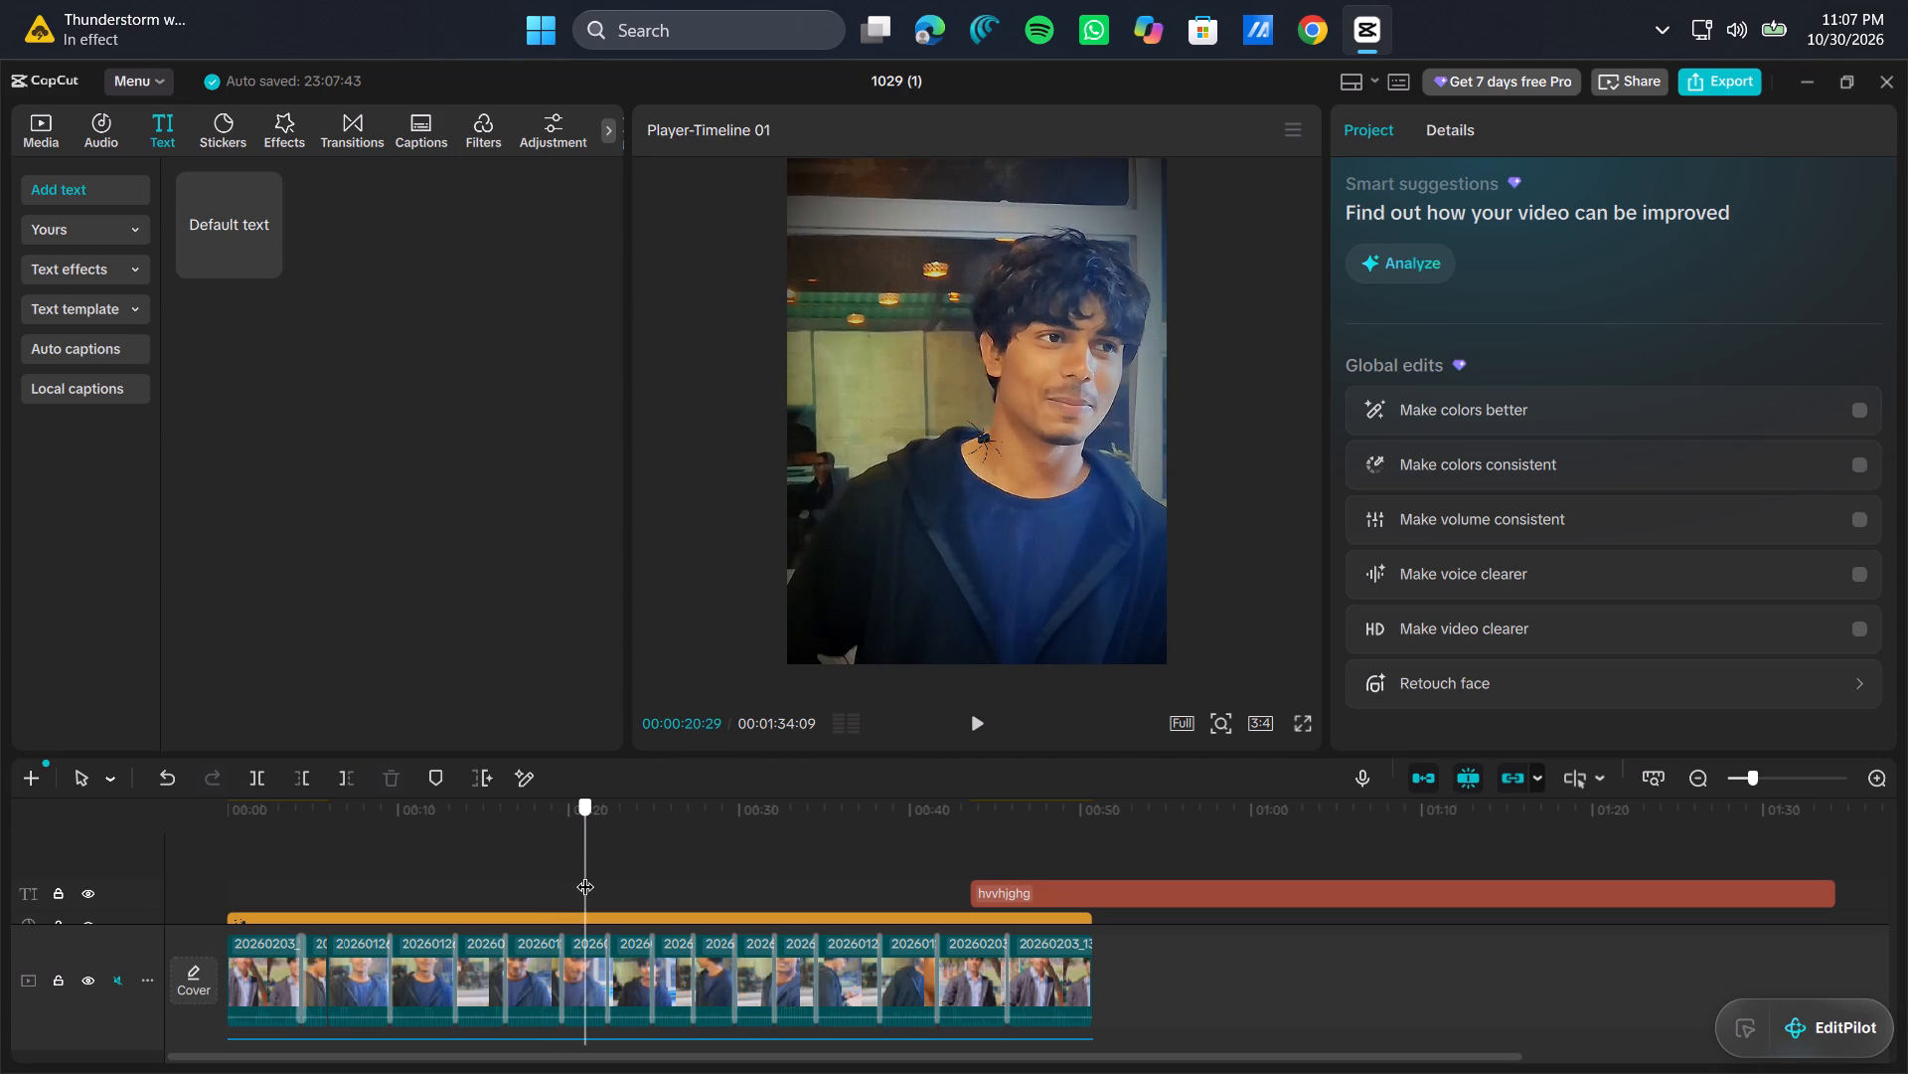
{"action": "left_click_drag", "start_coordinate": [585, 874], "coordinate": [582, 877]}
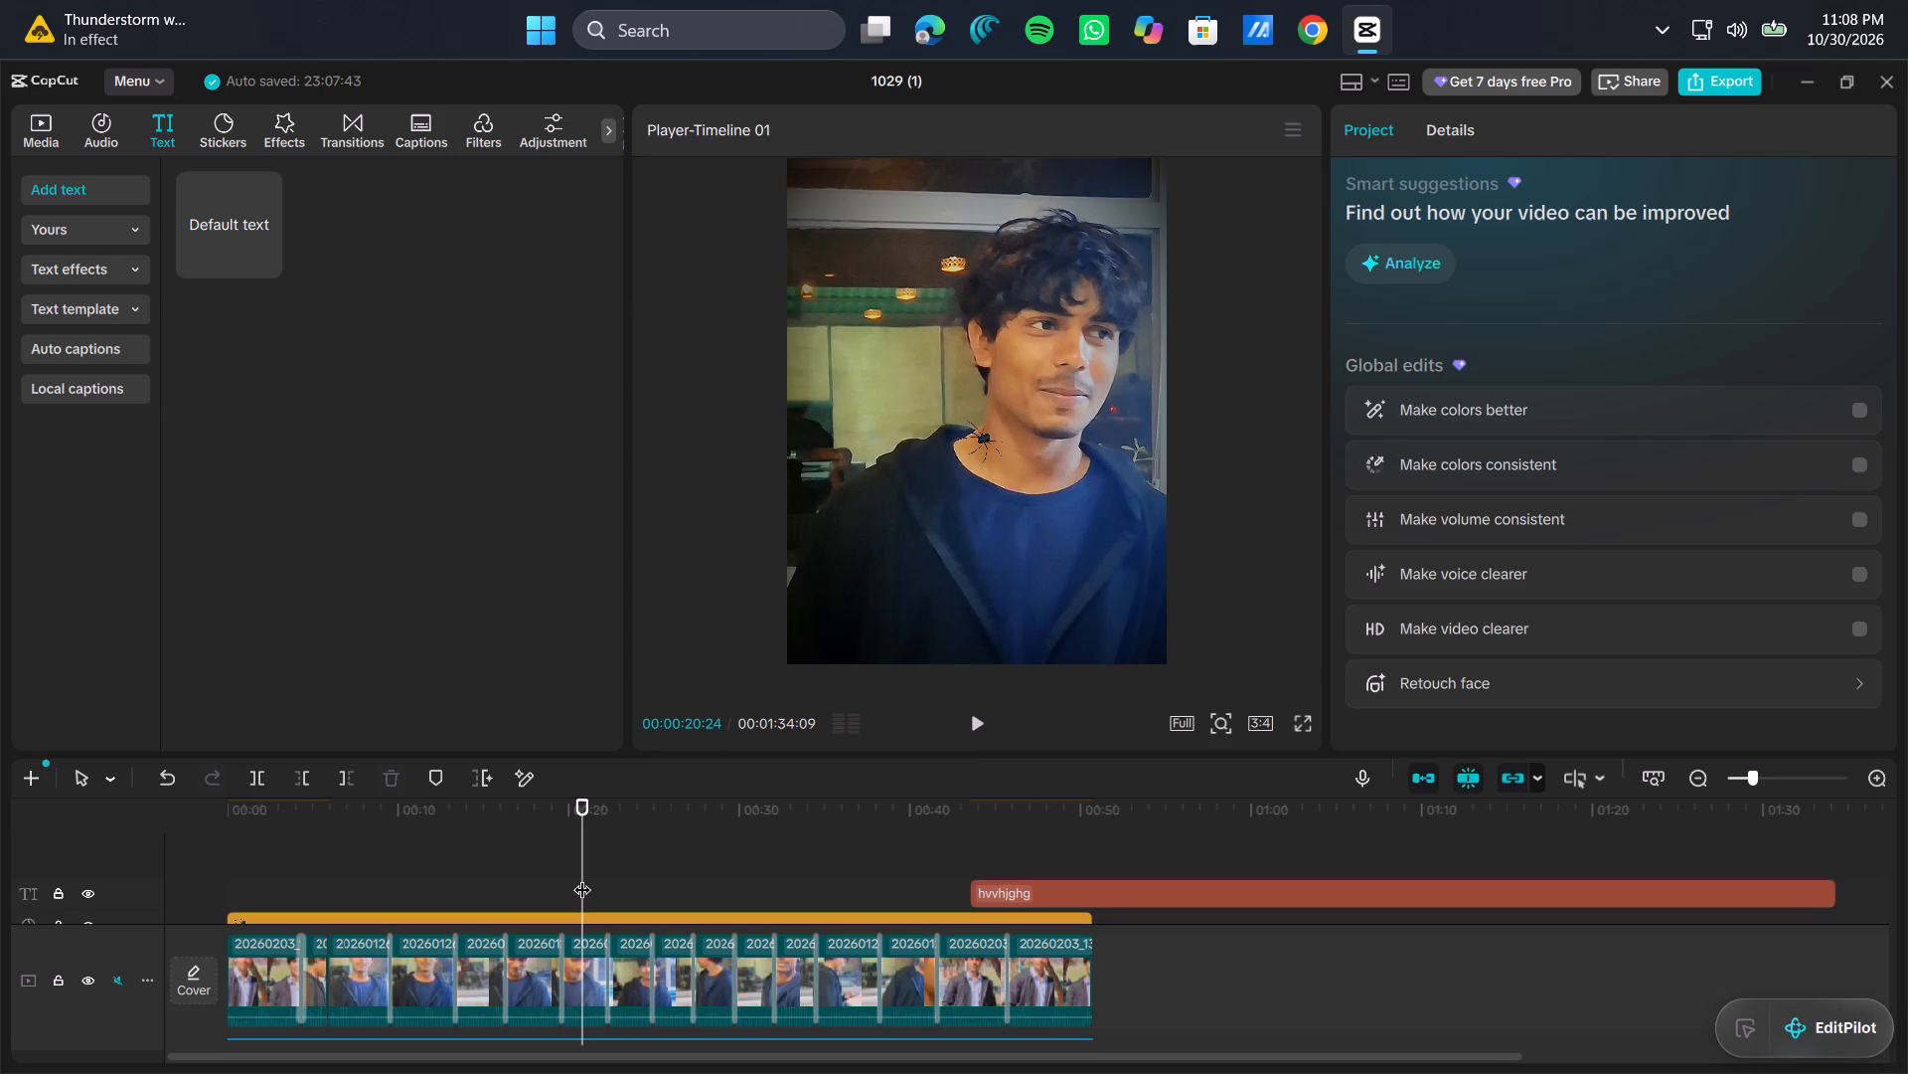
{"action": "triple_click", "coordinate": [585, 726]}
Launch the Kuro app from the recent Windows searches.
{"action": "left_click", "coordinate": [690, 28]}
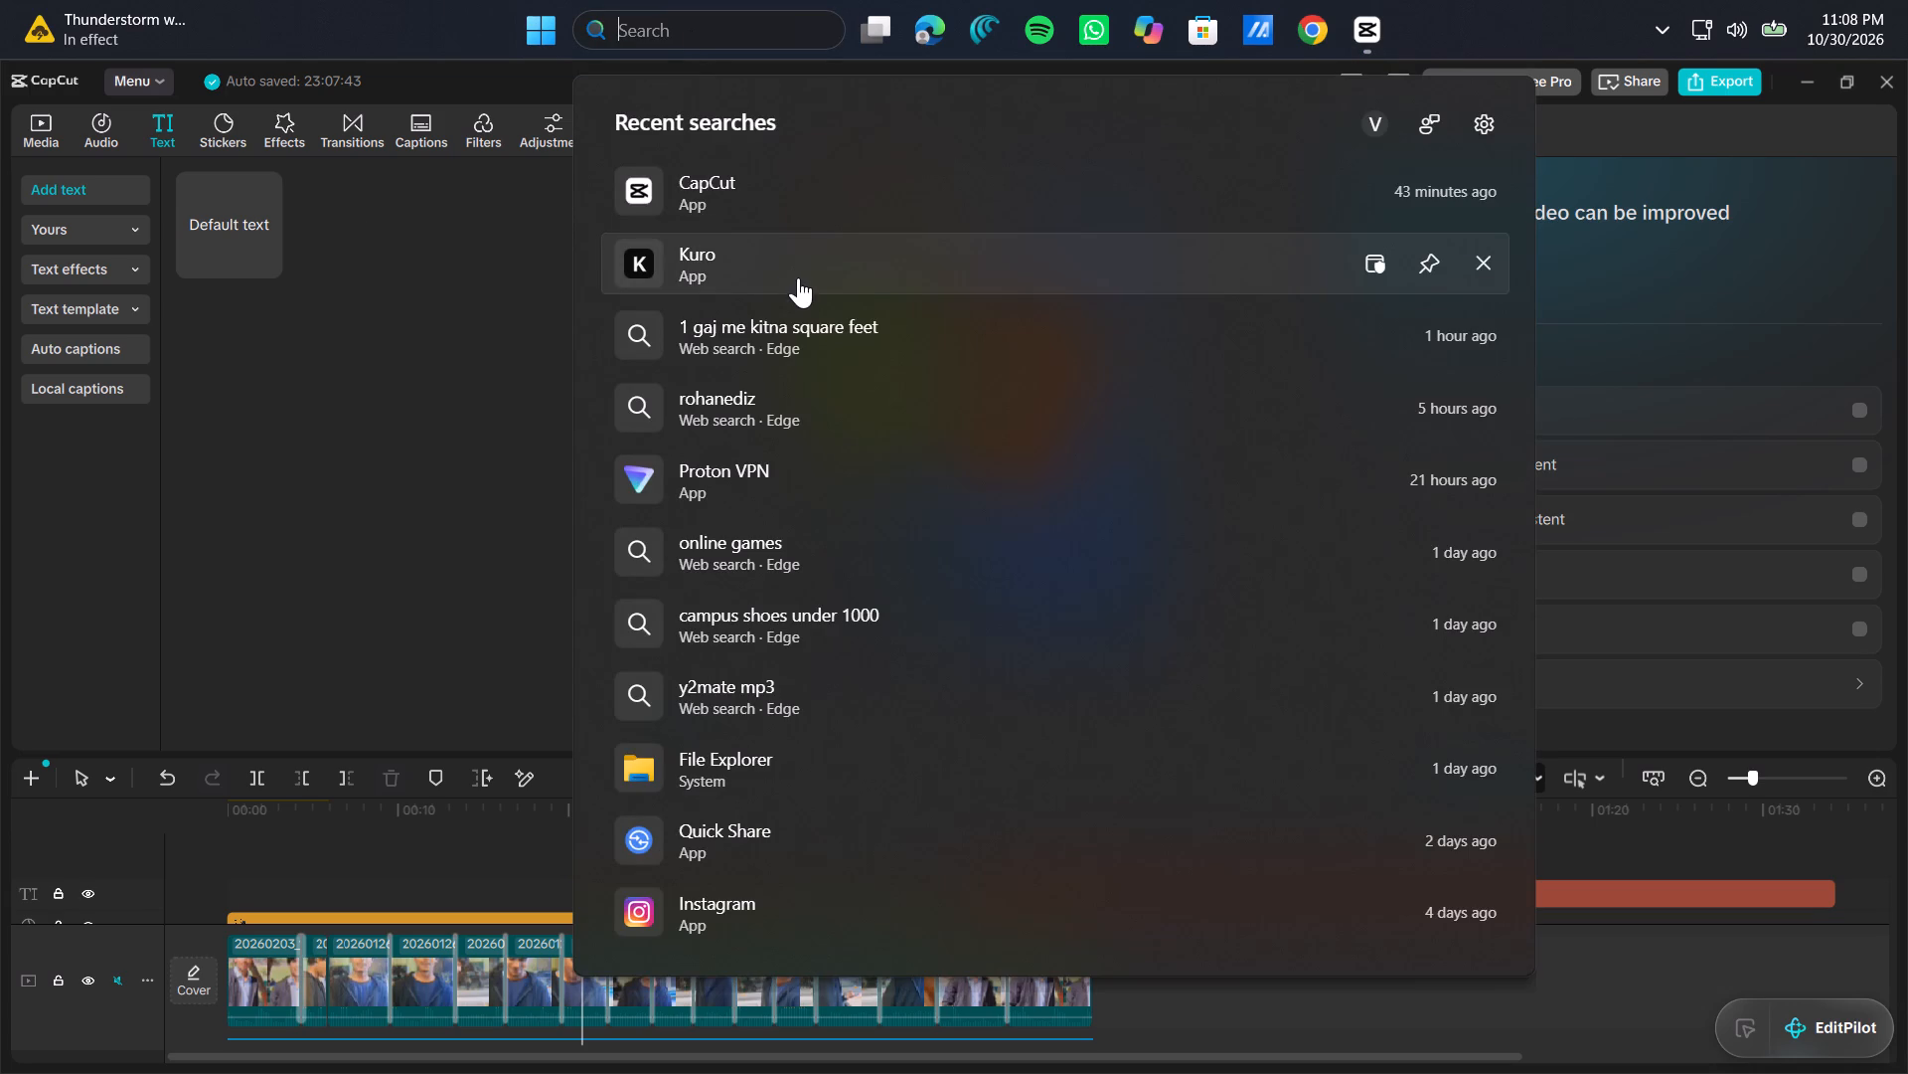
{"action": "left_click", "coordinate": [798, 277]}
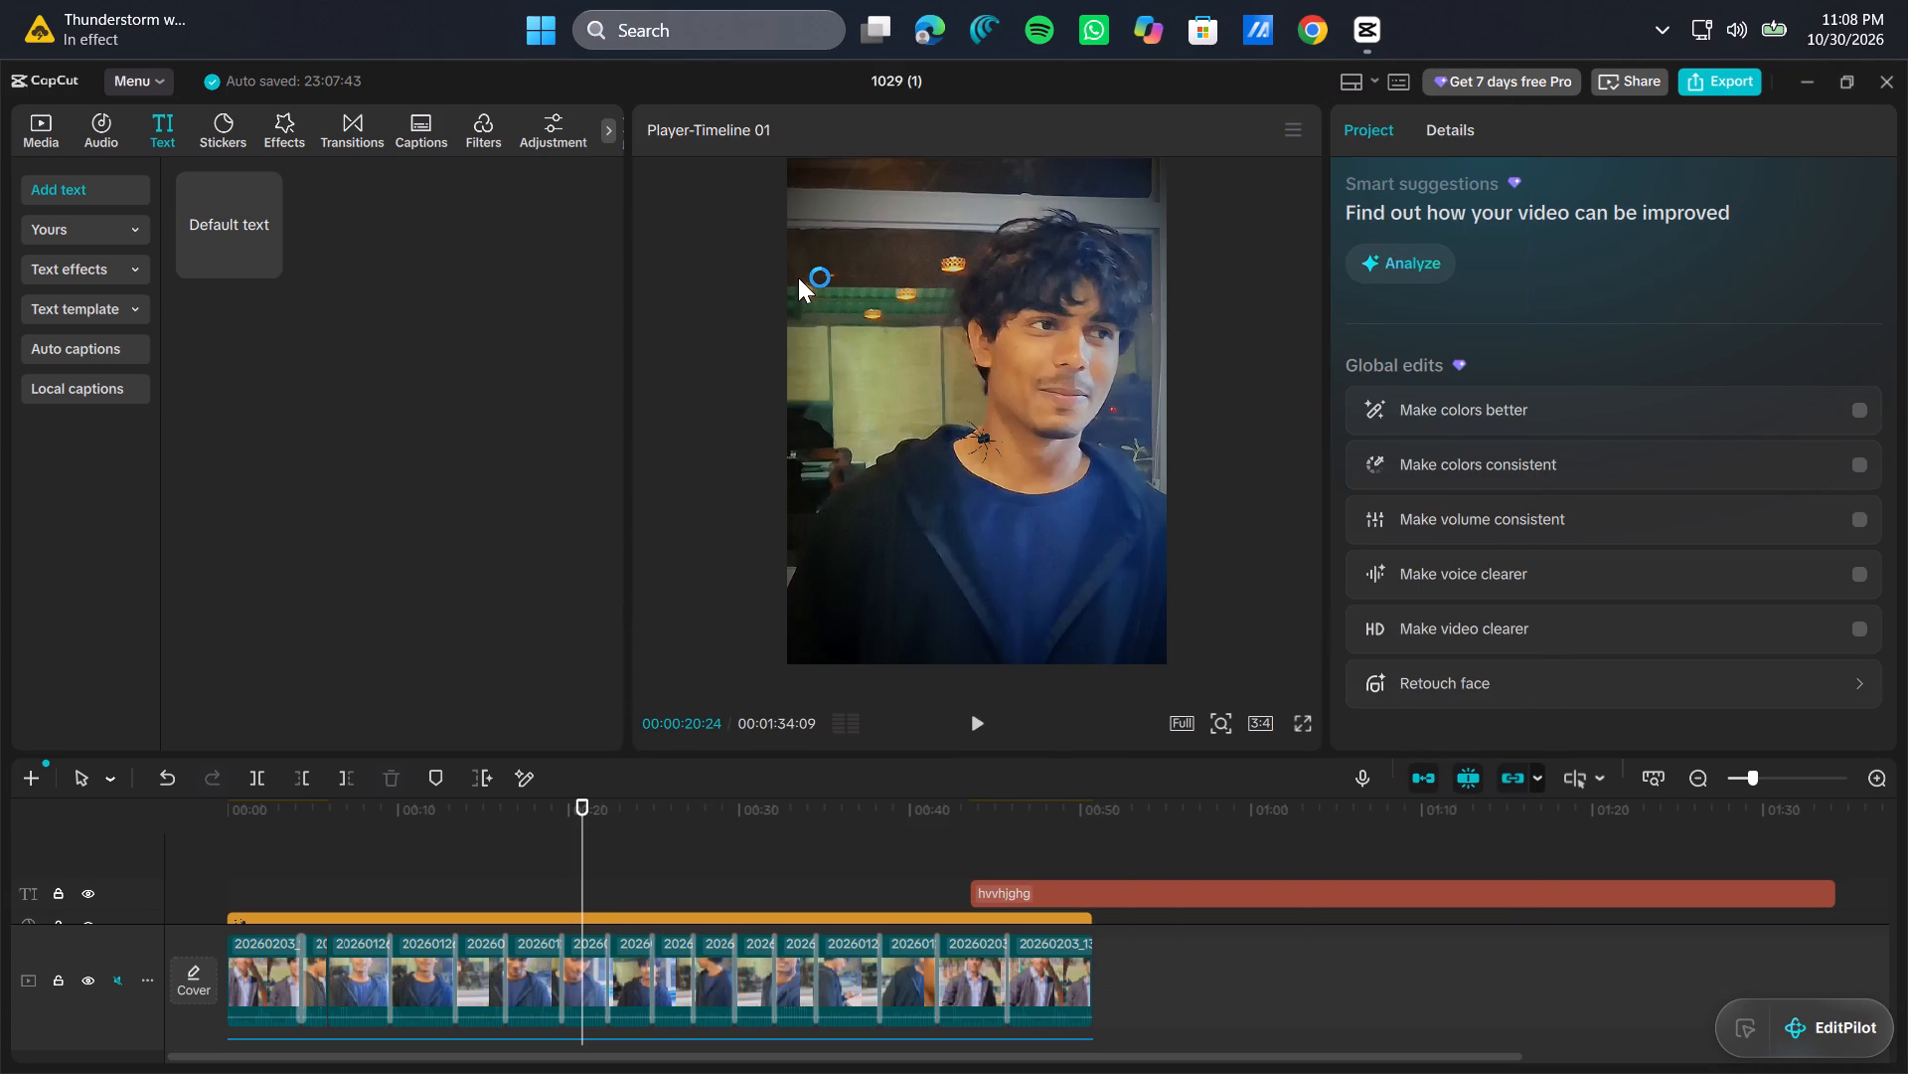
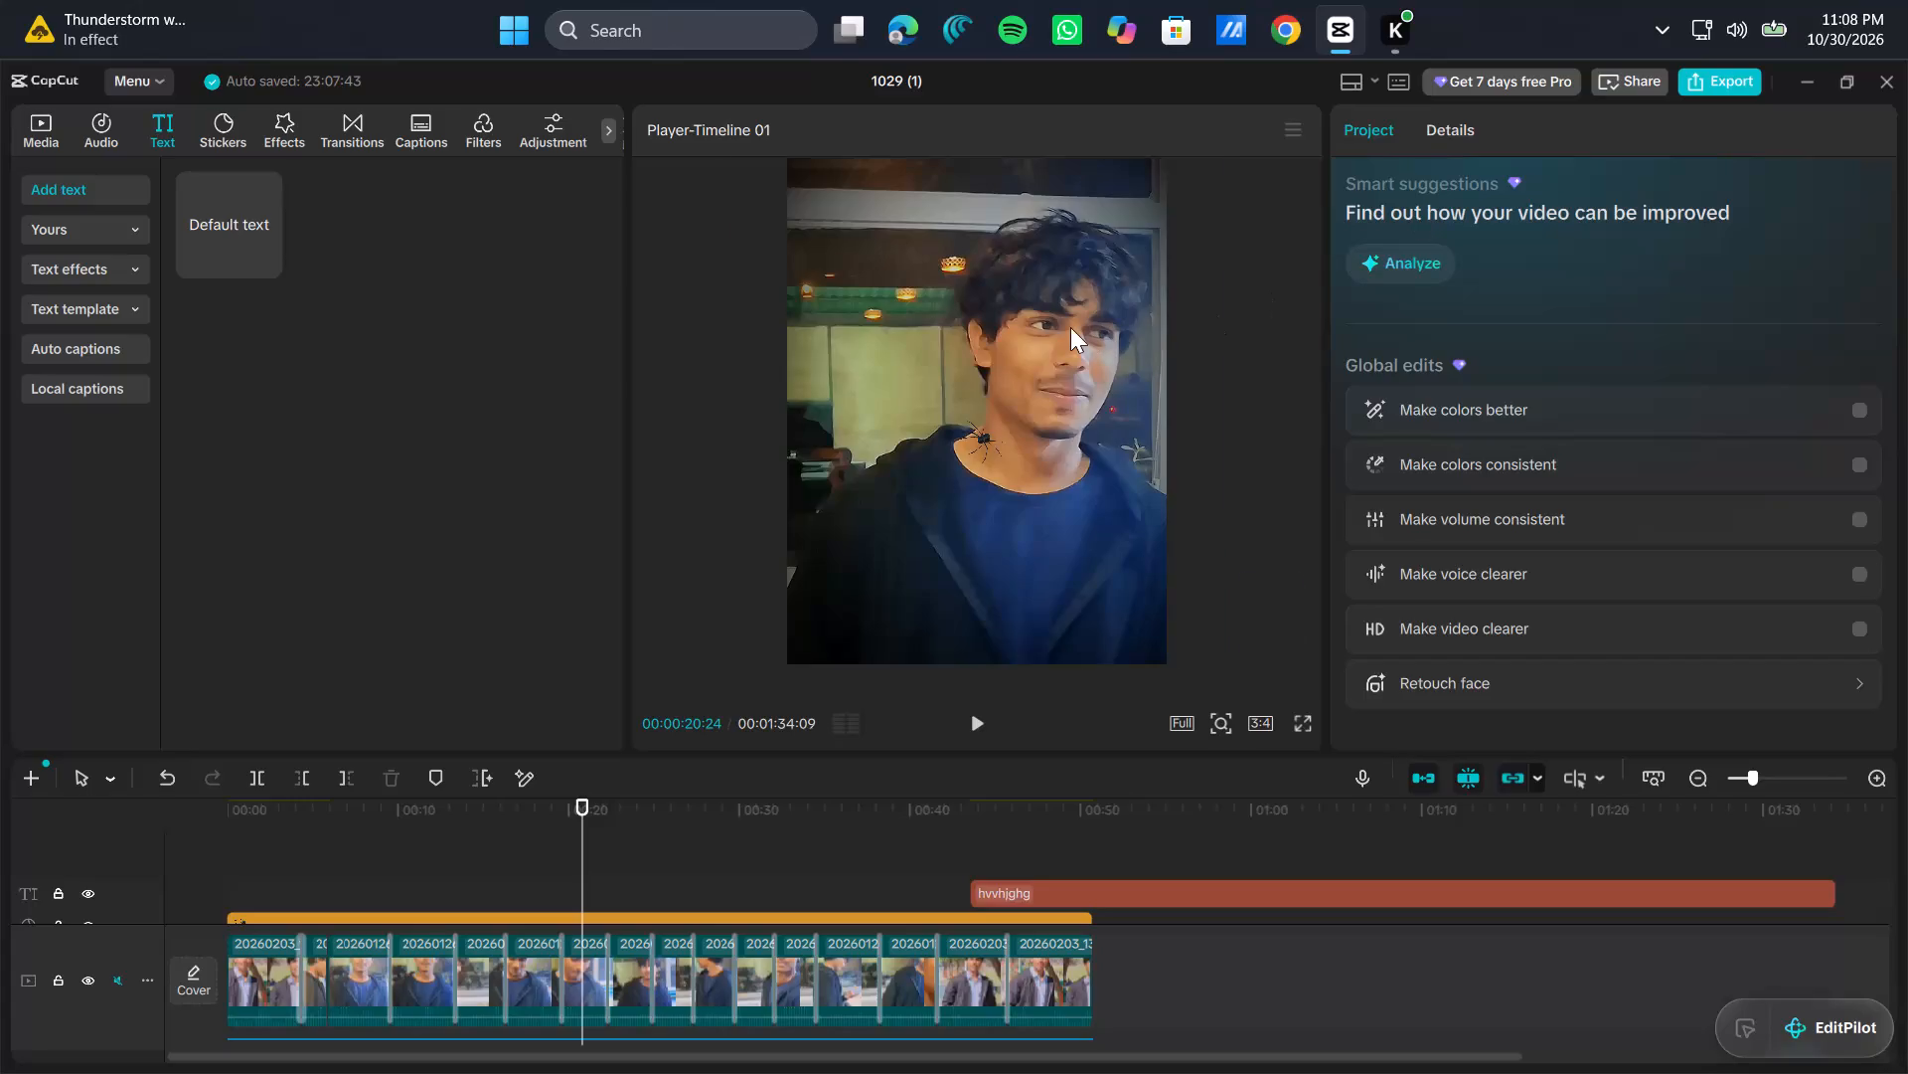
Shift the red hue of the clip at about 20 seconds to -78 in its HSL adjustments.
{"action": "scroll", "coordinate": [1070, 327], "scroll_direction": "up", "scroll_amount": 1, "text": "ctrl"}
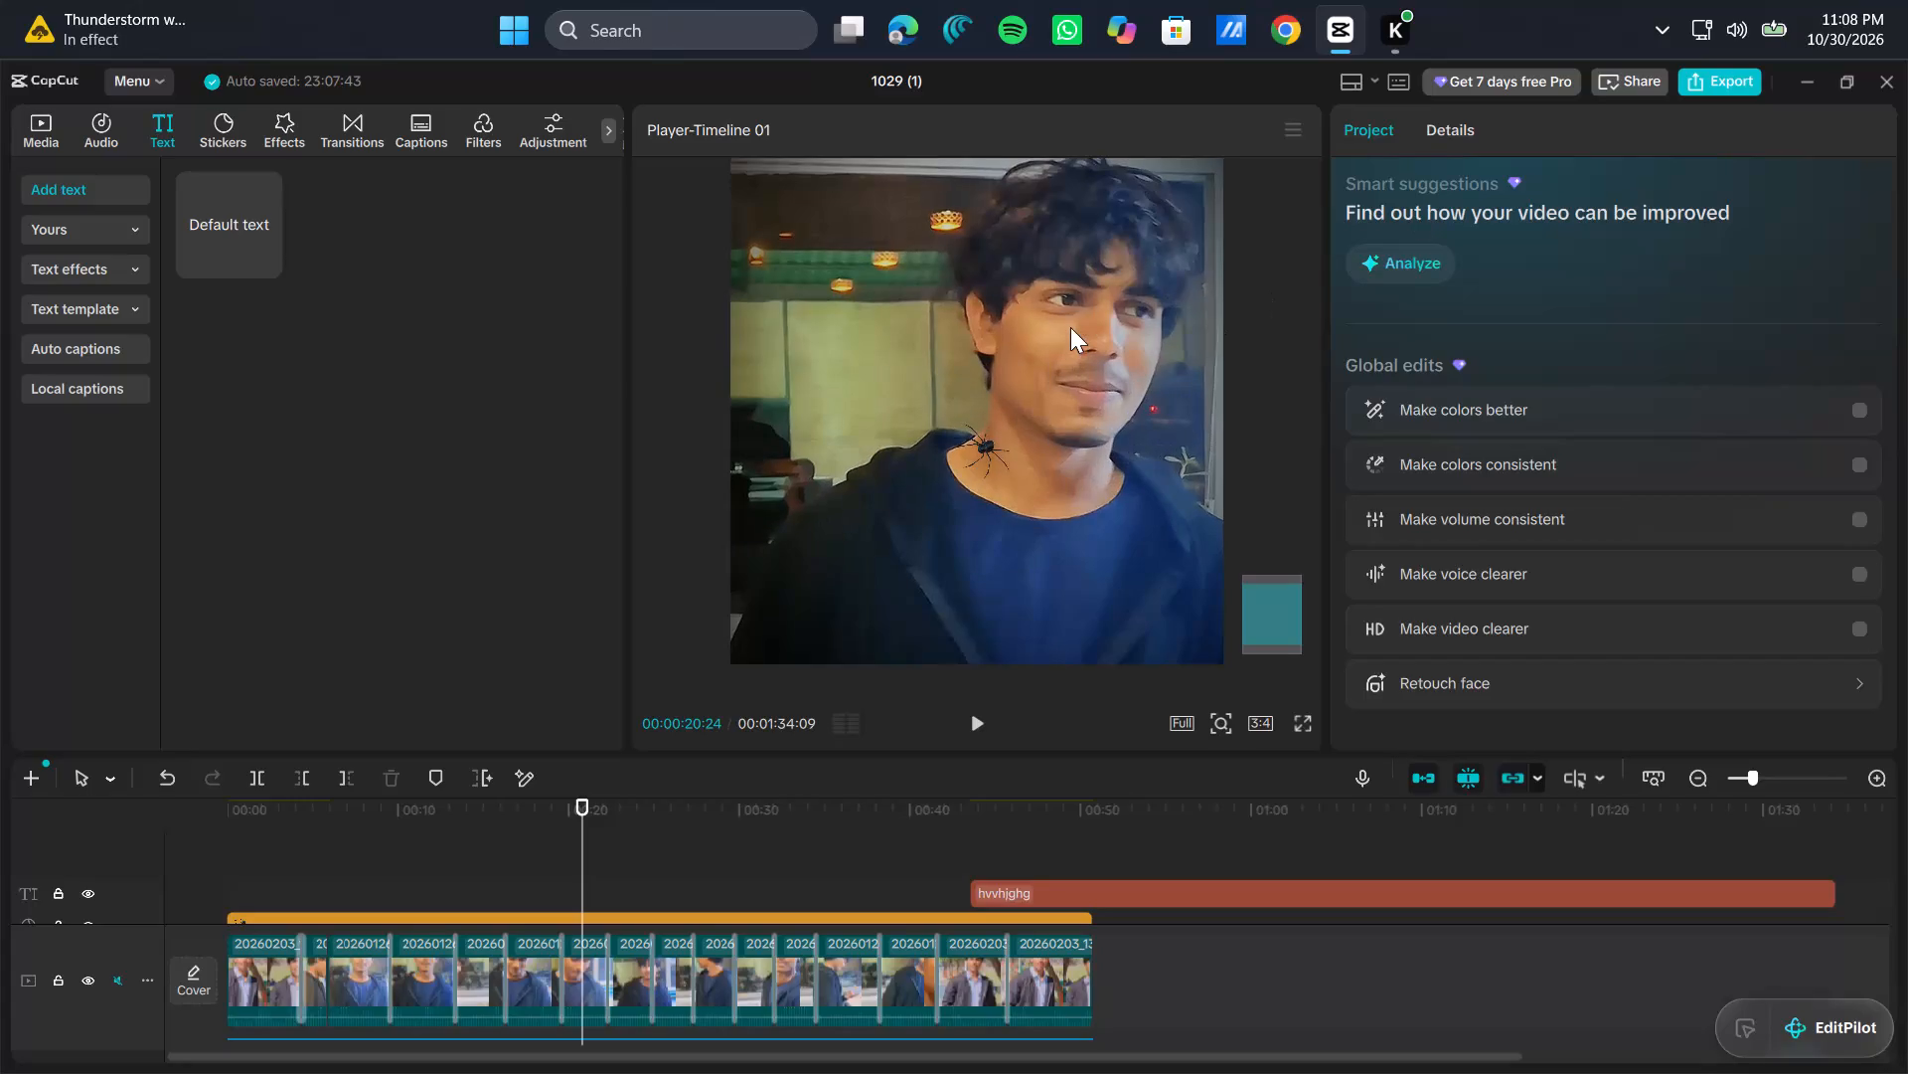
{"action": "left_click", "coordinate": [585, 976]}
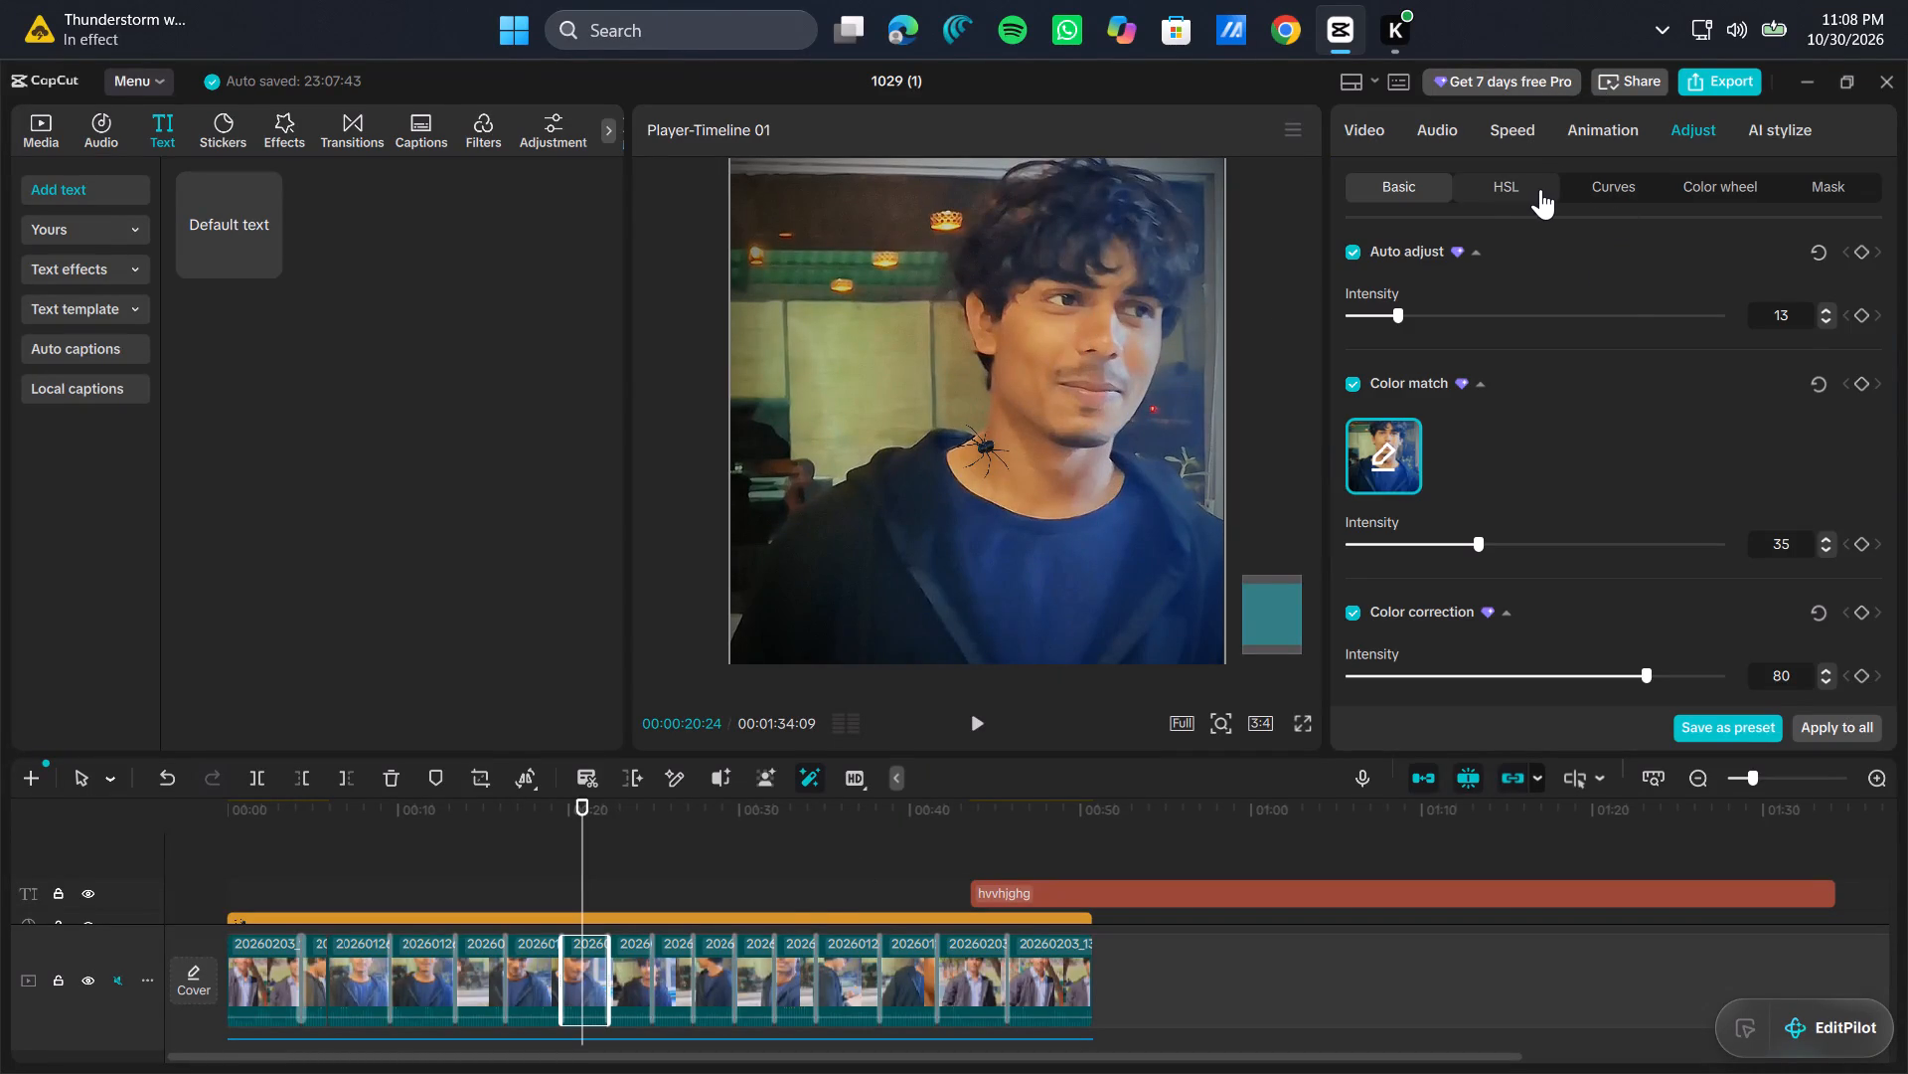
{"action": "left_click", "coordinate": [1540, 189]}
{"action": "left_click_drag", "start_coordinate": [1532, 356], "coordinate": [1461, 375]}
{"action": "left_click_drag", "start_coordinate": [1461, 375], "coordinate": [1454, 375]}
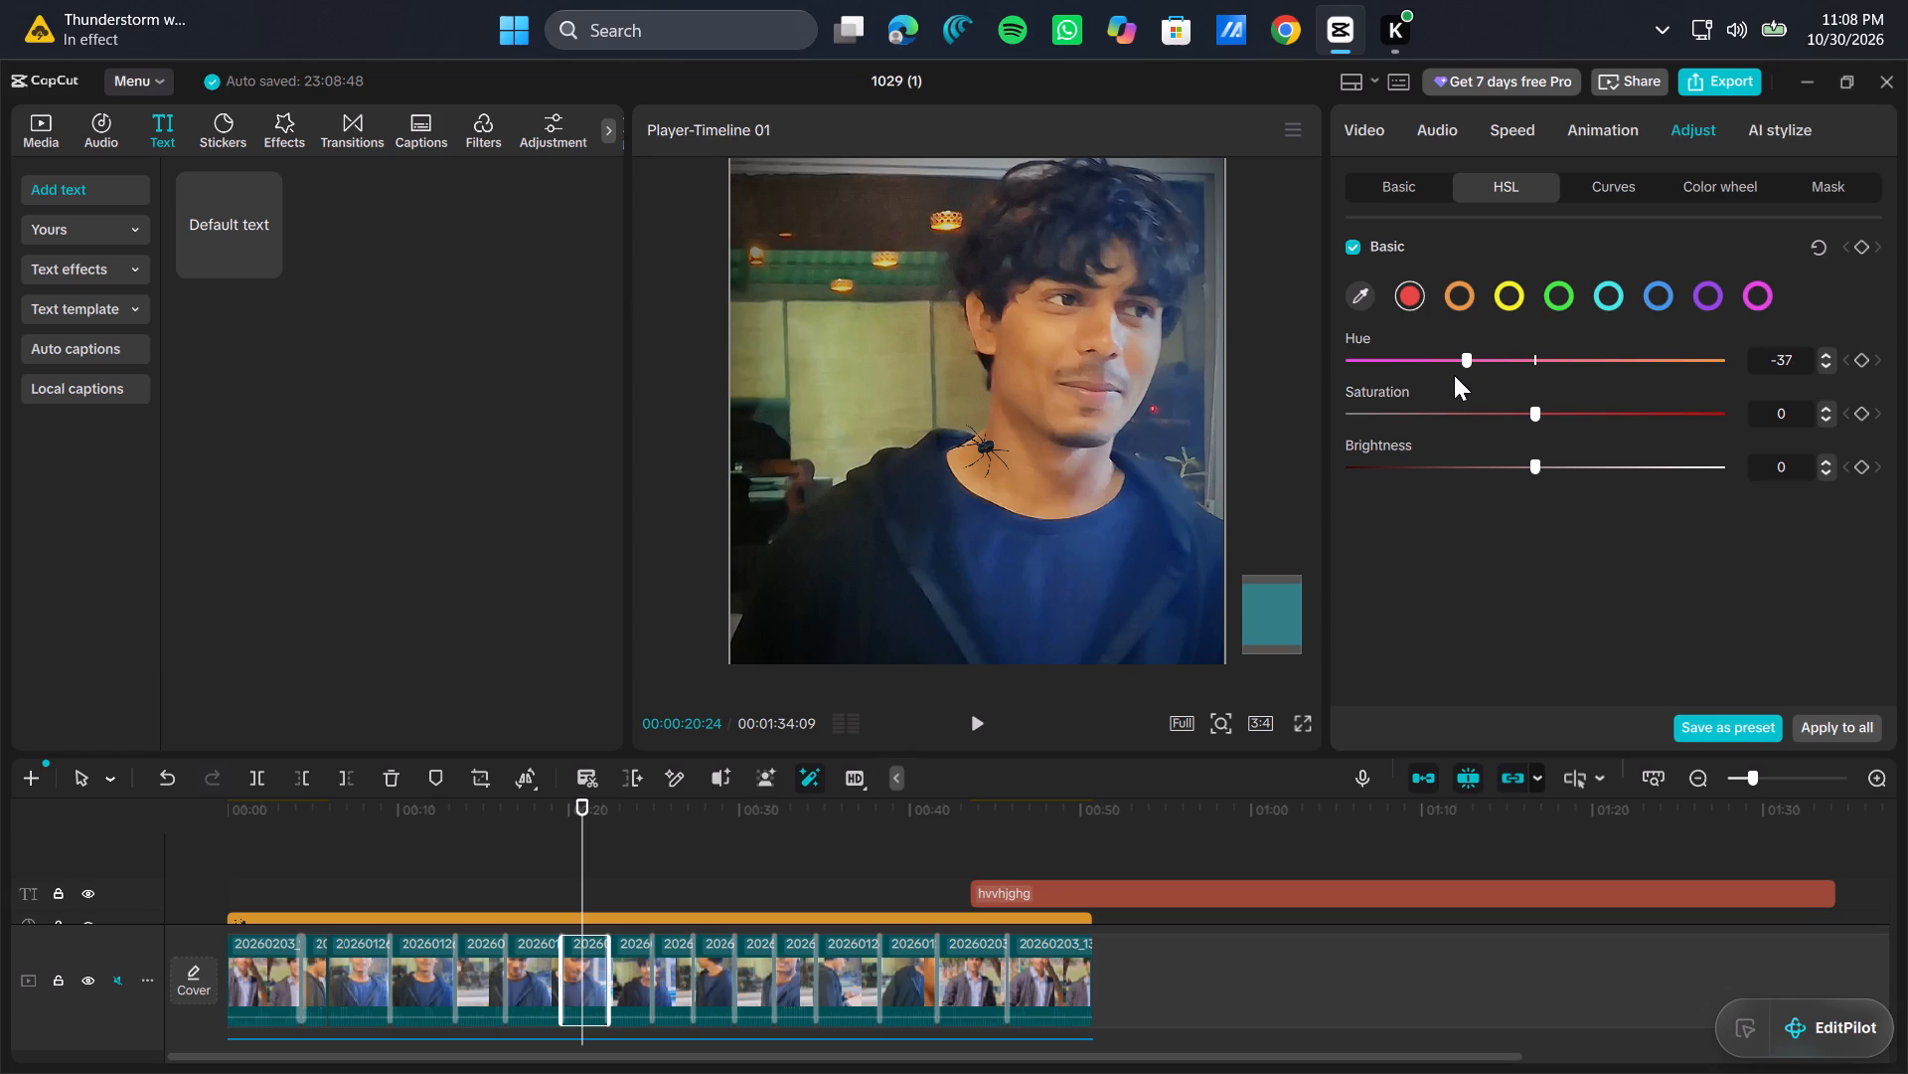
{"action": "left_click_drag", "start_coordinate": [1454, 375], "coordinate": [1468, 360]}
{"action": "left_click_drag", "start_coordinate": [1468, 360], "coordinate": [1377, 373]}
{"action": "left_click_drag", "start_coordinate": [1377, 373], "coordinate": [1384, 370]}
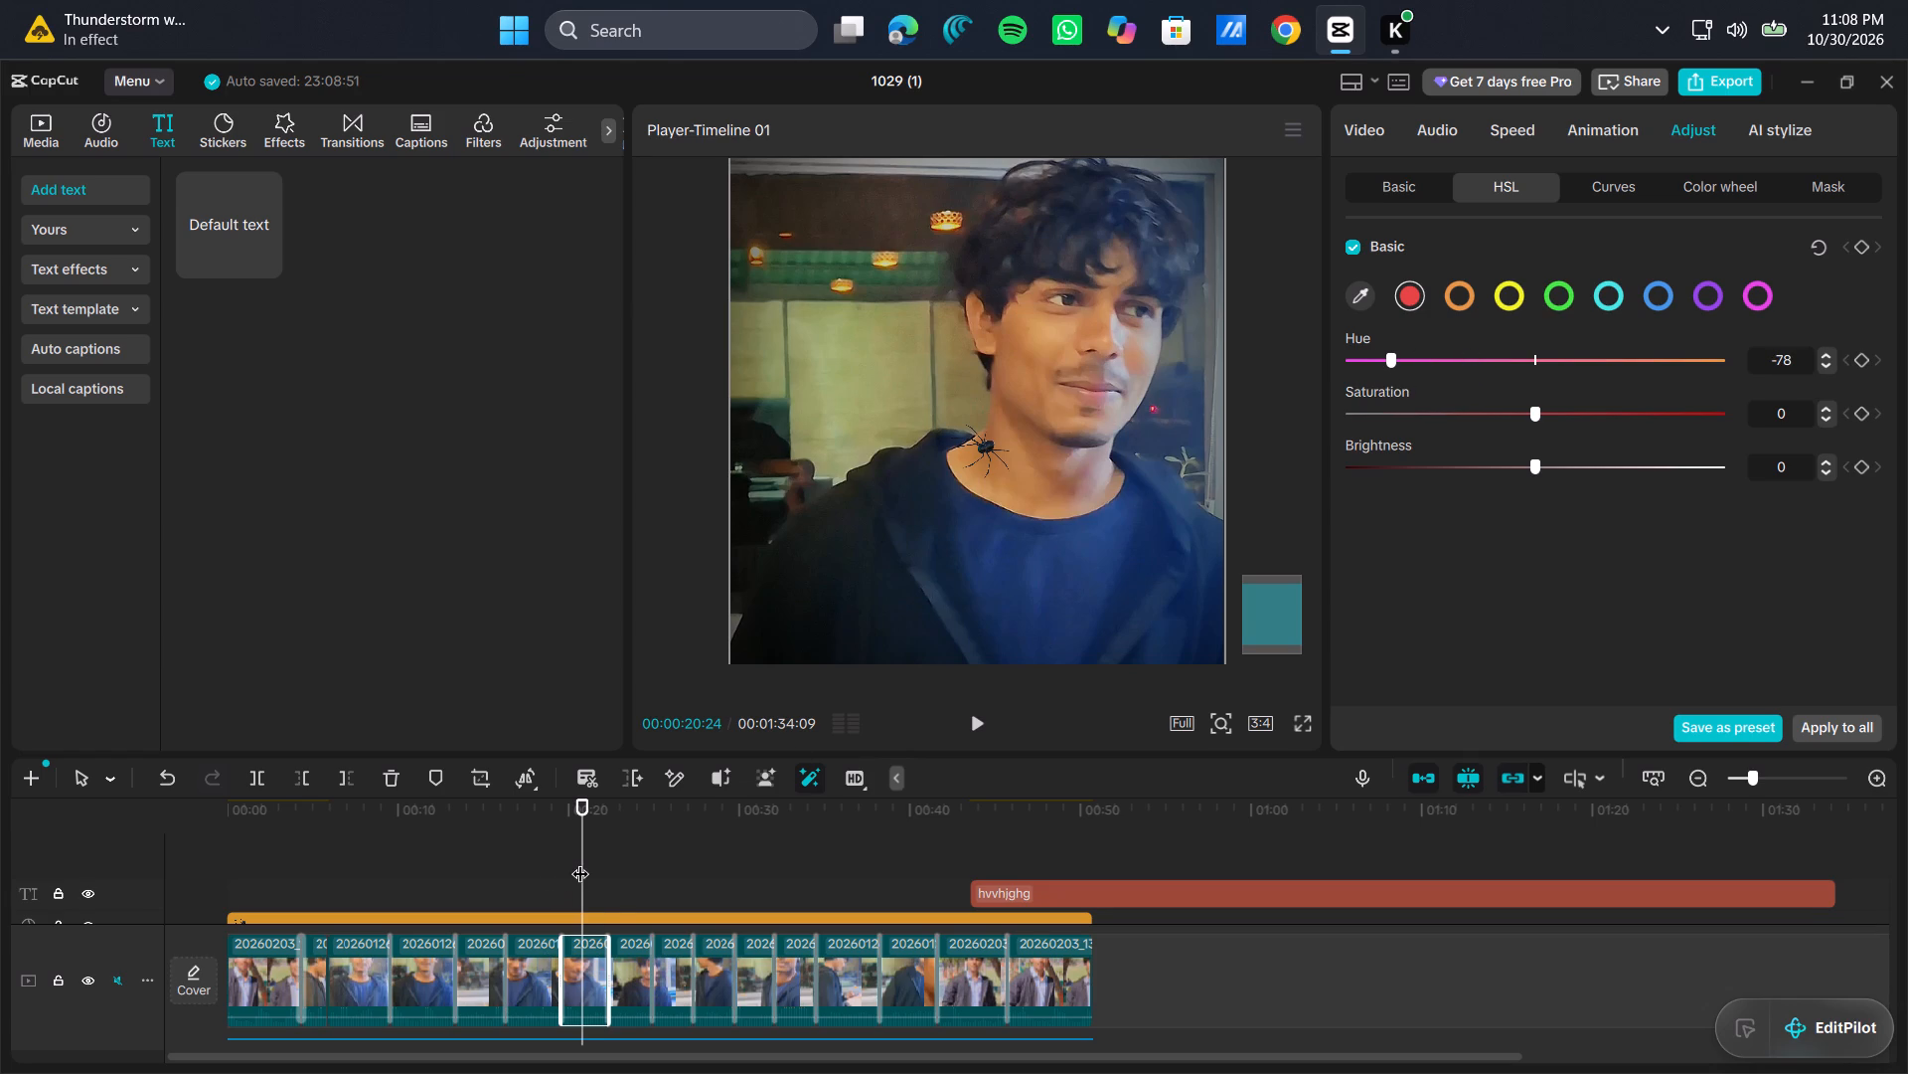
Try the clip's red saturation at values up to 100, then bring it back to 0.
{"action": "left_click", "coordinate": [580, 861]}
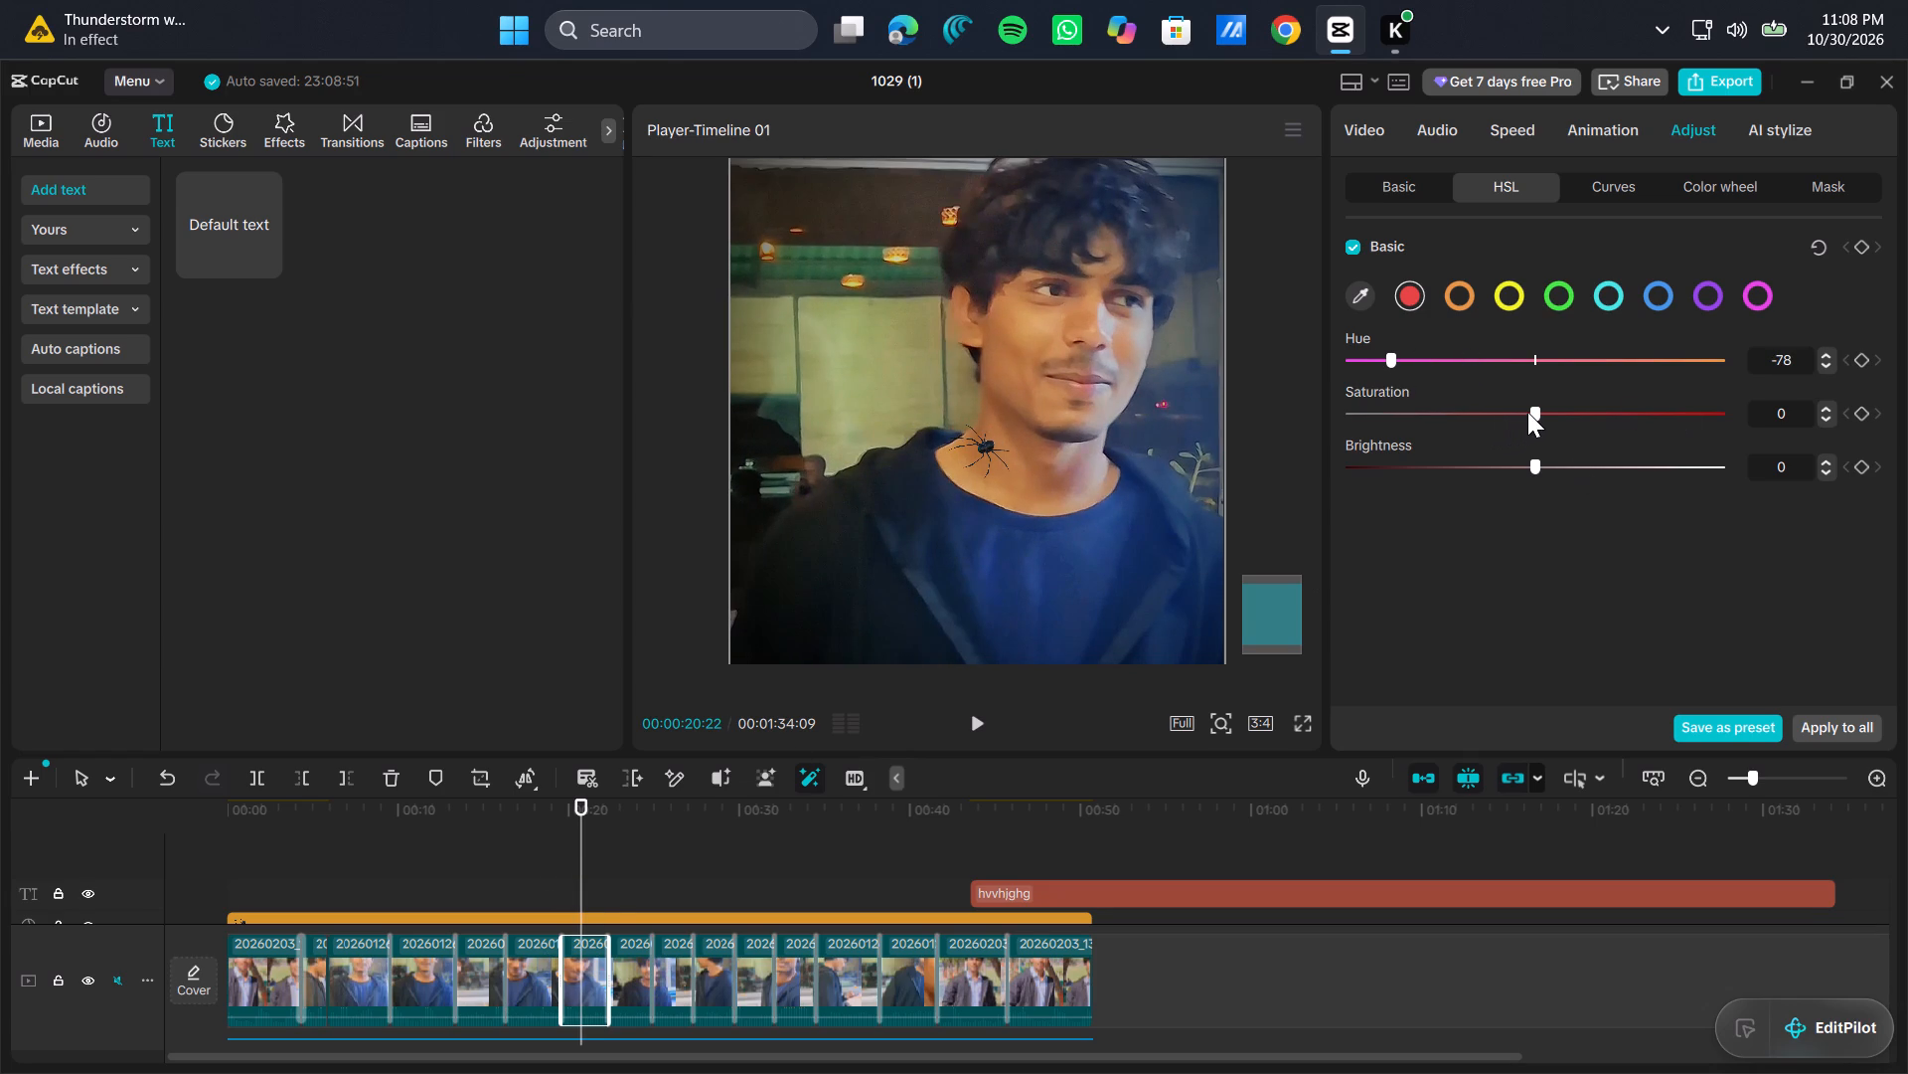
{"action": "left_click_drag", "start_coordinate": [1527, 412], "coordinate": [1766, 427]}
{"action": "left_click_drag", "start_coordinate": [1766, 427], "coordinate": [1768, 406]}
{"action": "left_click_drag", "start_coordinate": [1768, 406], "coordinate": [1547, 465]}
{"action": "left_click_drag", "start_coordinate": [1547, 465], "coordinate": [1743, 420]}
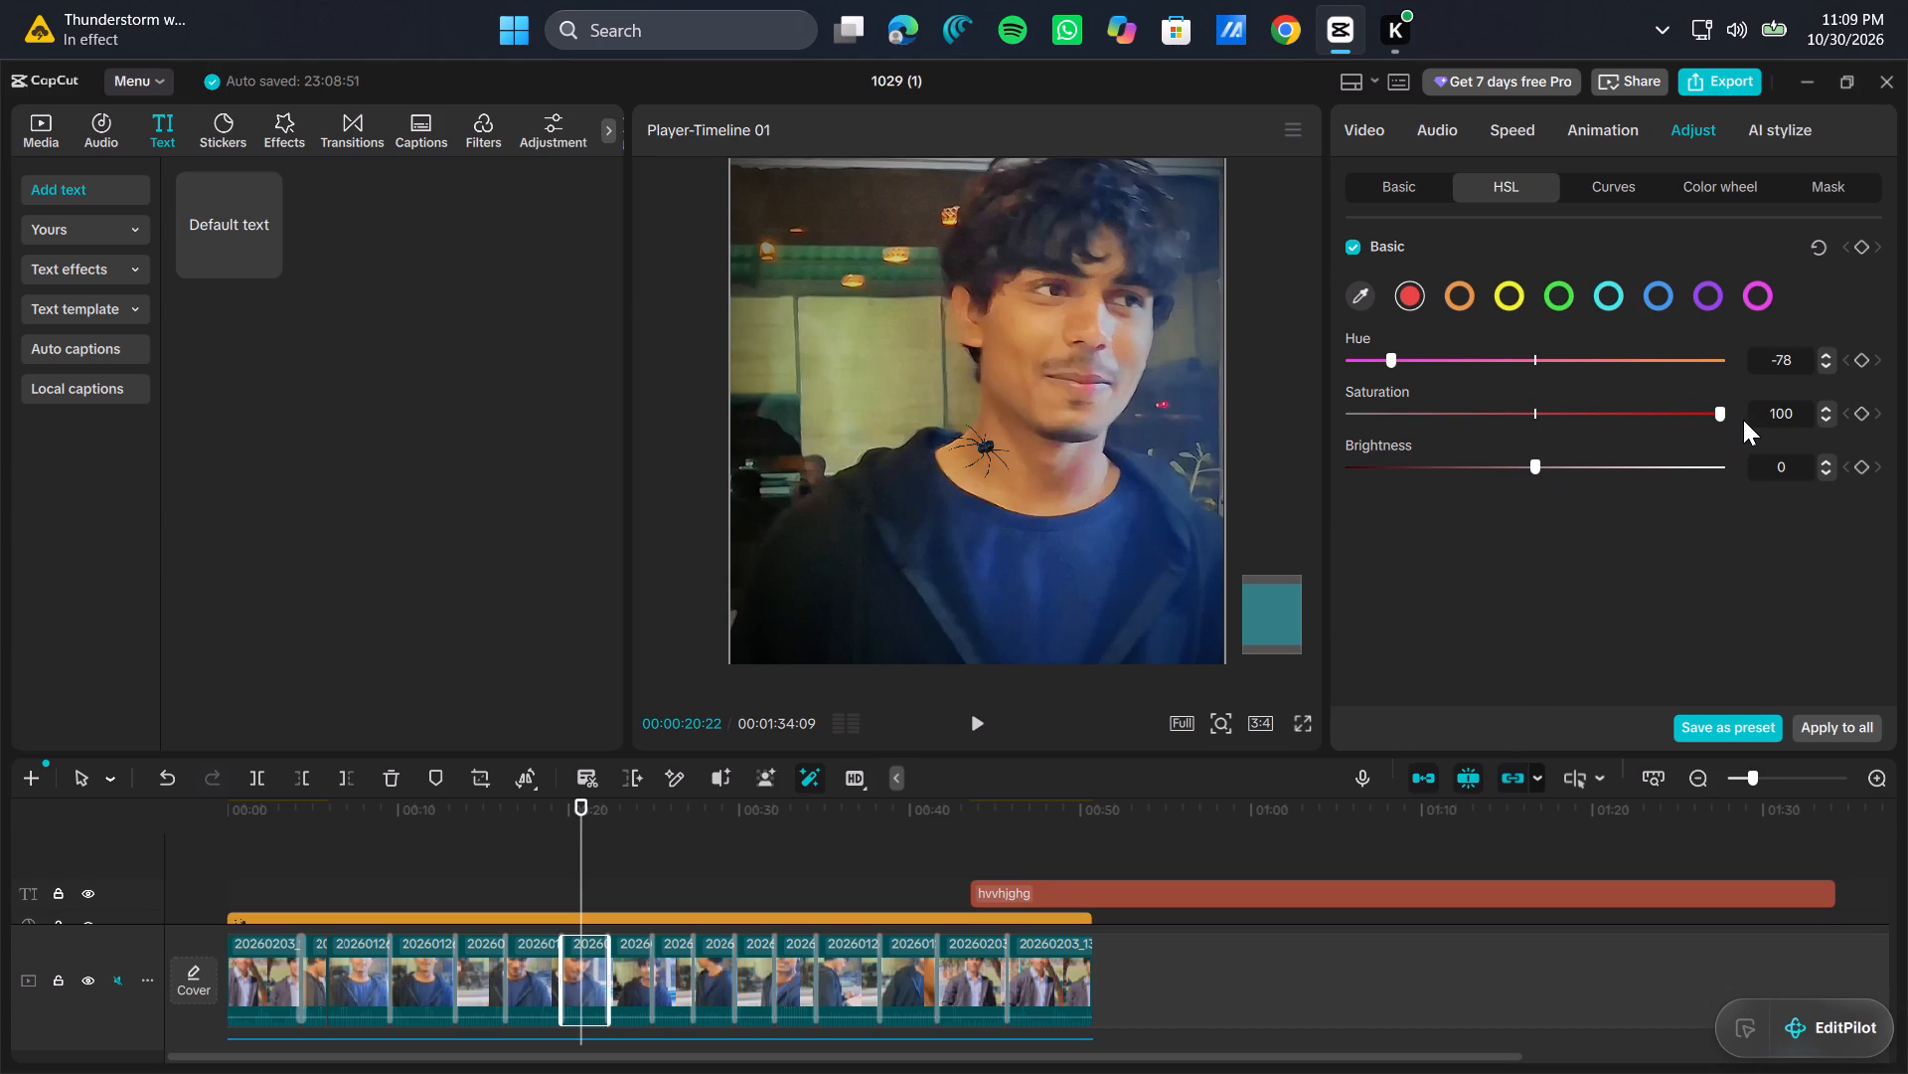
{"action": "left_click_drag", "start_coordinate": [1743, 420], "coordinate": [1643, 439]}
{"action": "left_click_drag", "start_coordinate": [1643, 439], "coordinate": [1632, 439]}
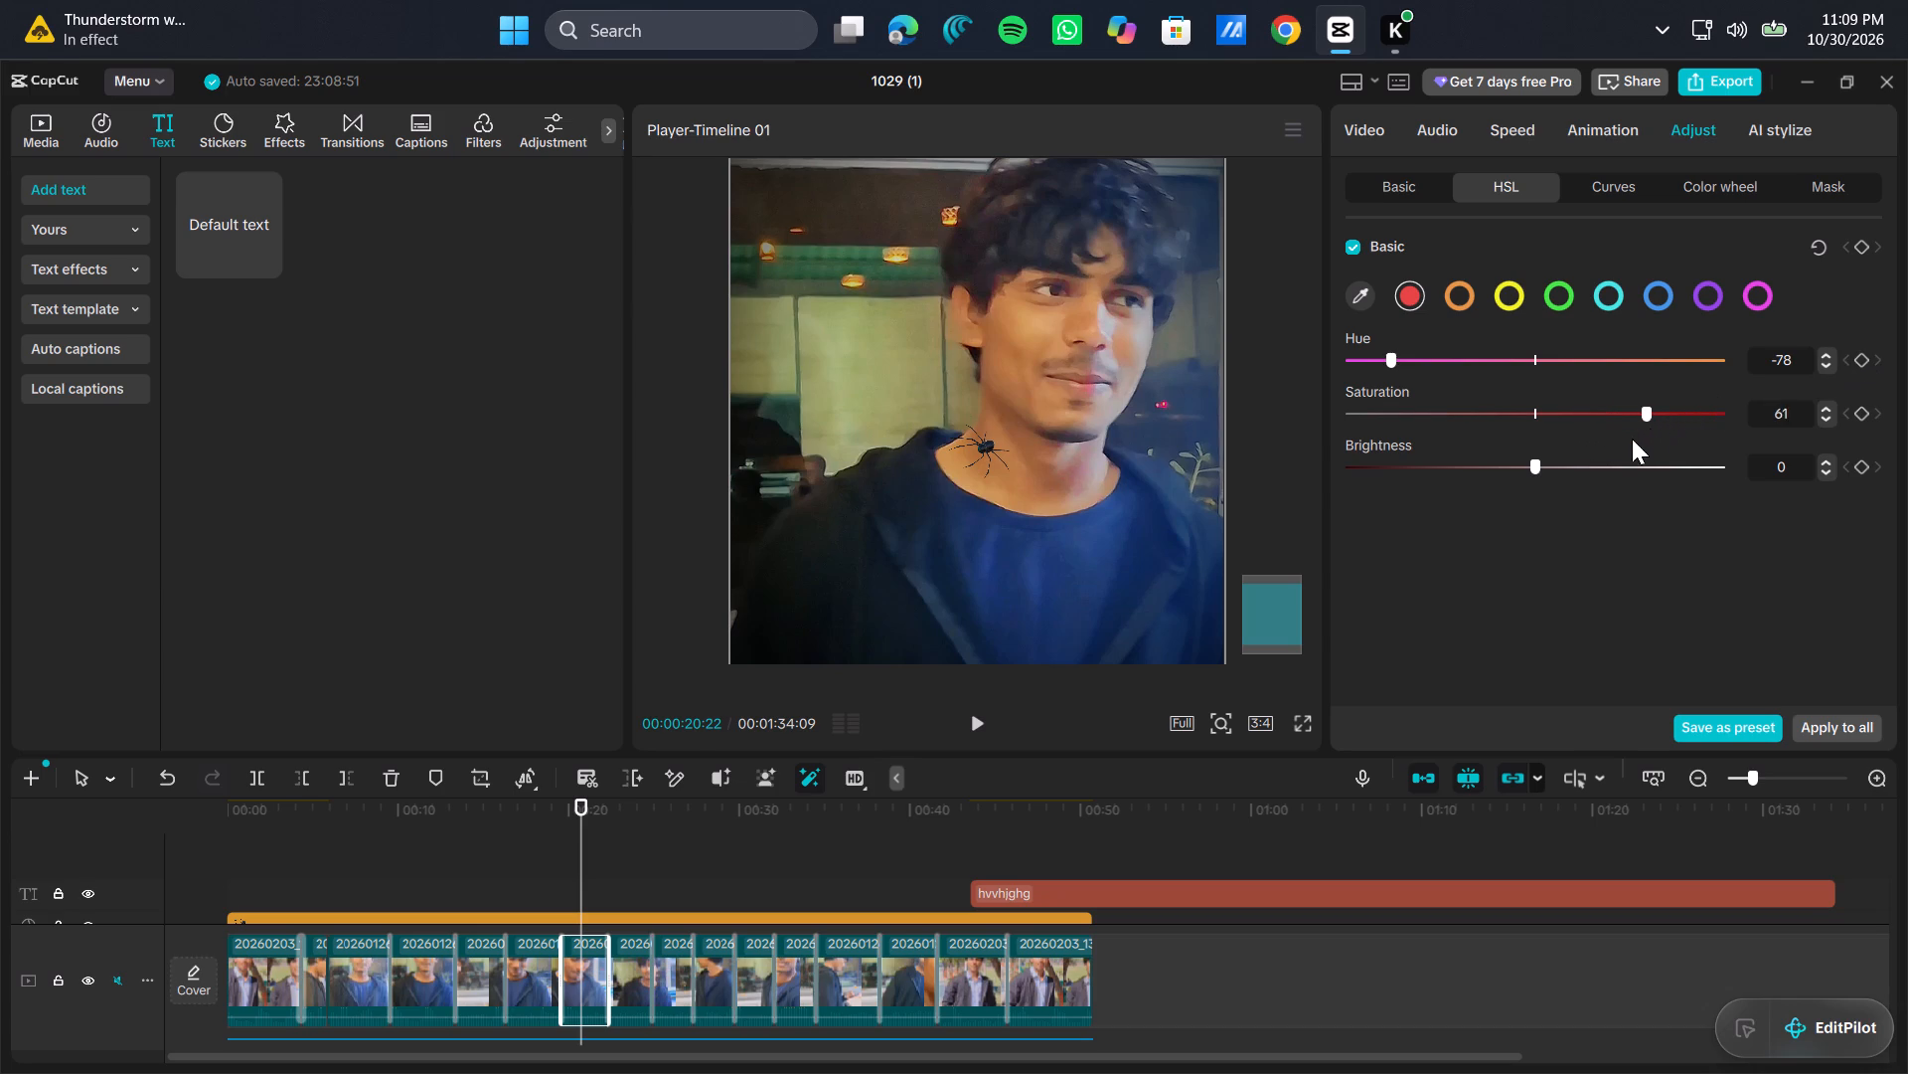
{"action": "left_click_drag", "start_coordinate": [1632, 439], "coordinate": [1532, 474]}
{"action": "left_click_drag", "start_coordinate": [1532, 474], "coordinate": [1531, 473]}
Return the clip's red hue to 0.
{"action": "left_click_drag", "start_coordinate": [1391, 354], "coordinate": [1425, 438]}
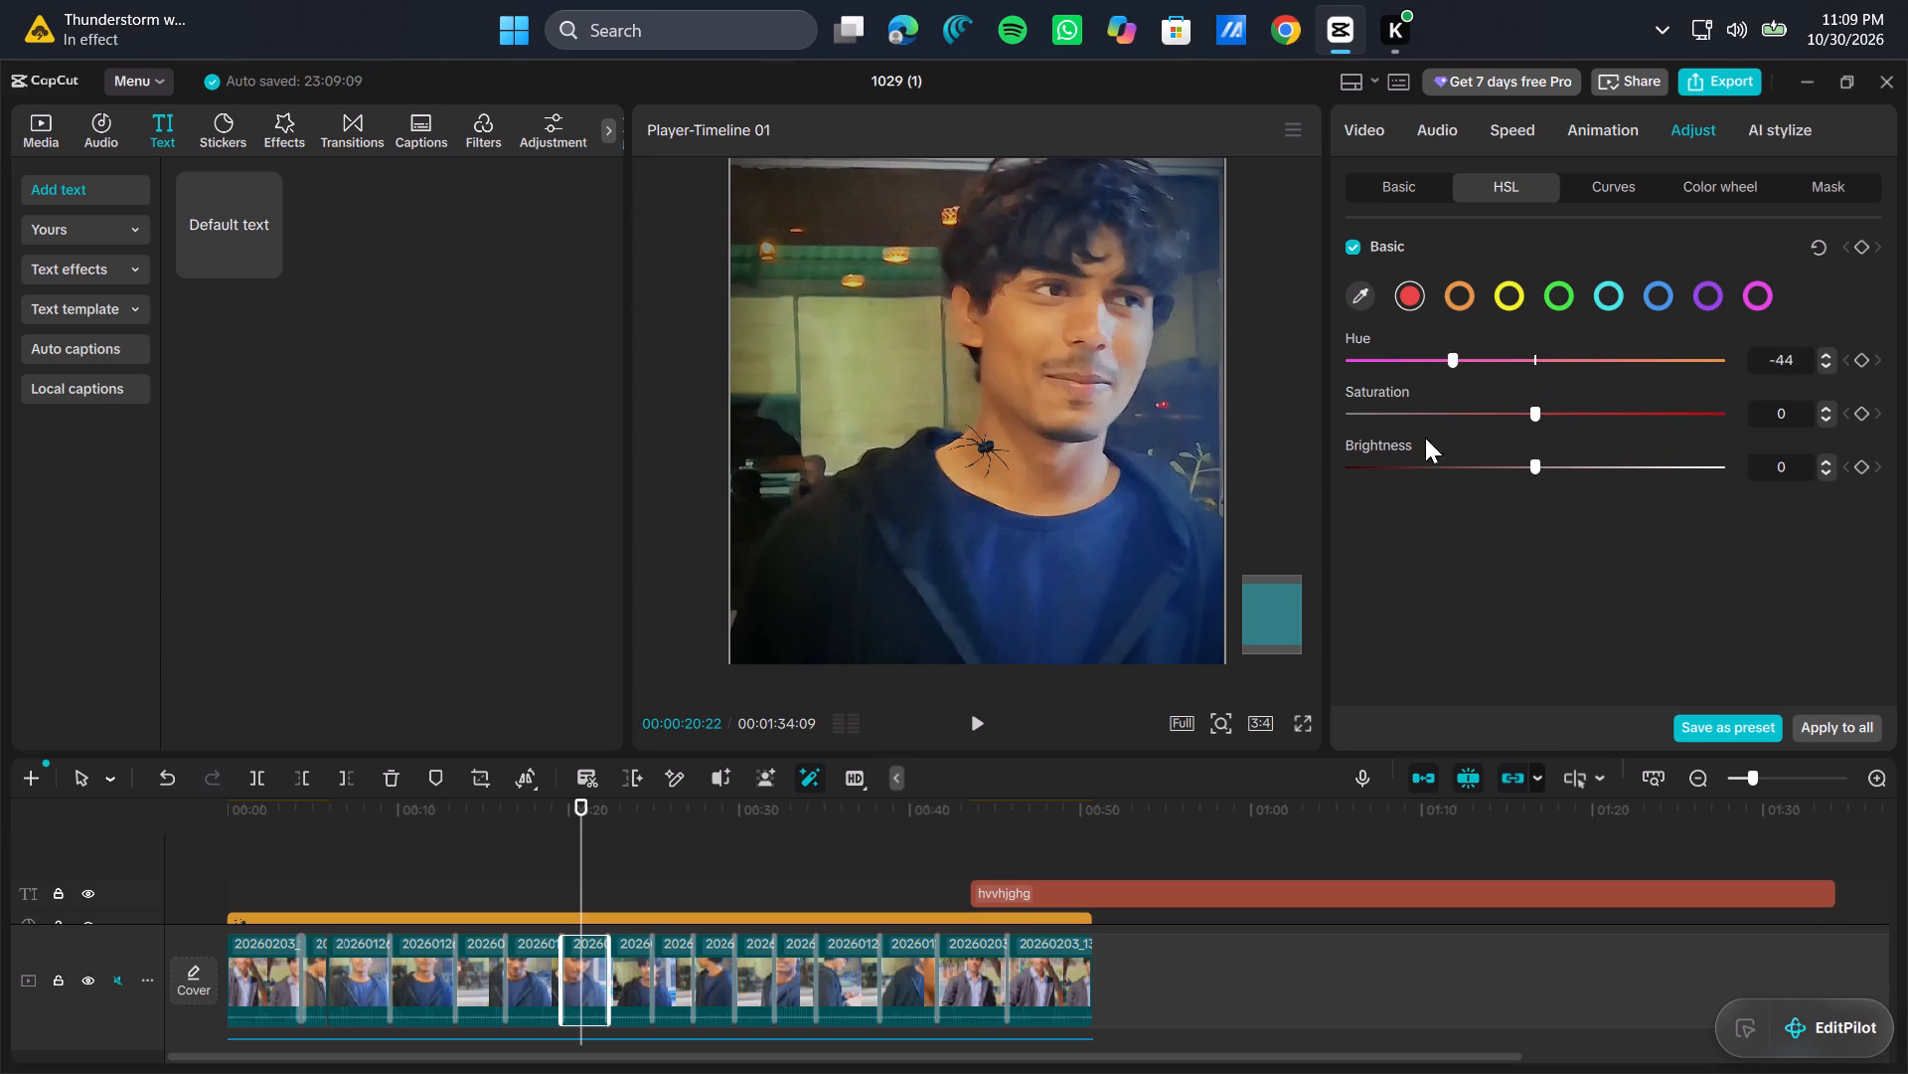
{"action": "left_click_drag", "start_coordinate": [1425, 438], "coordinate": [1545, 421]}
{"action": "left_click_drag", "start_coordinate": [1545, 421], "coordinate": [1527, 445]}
Add a control point to the clip's Luma curve, try brighter and darker bends, and settle it slightly below the diagonal.
{"action": "left_click", "coordinate": [1613, 192]}
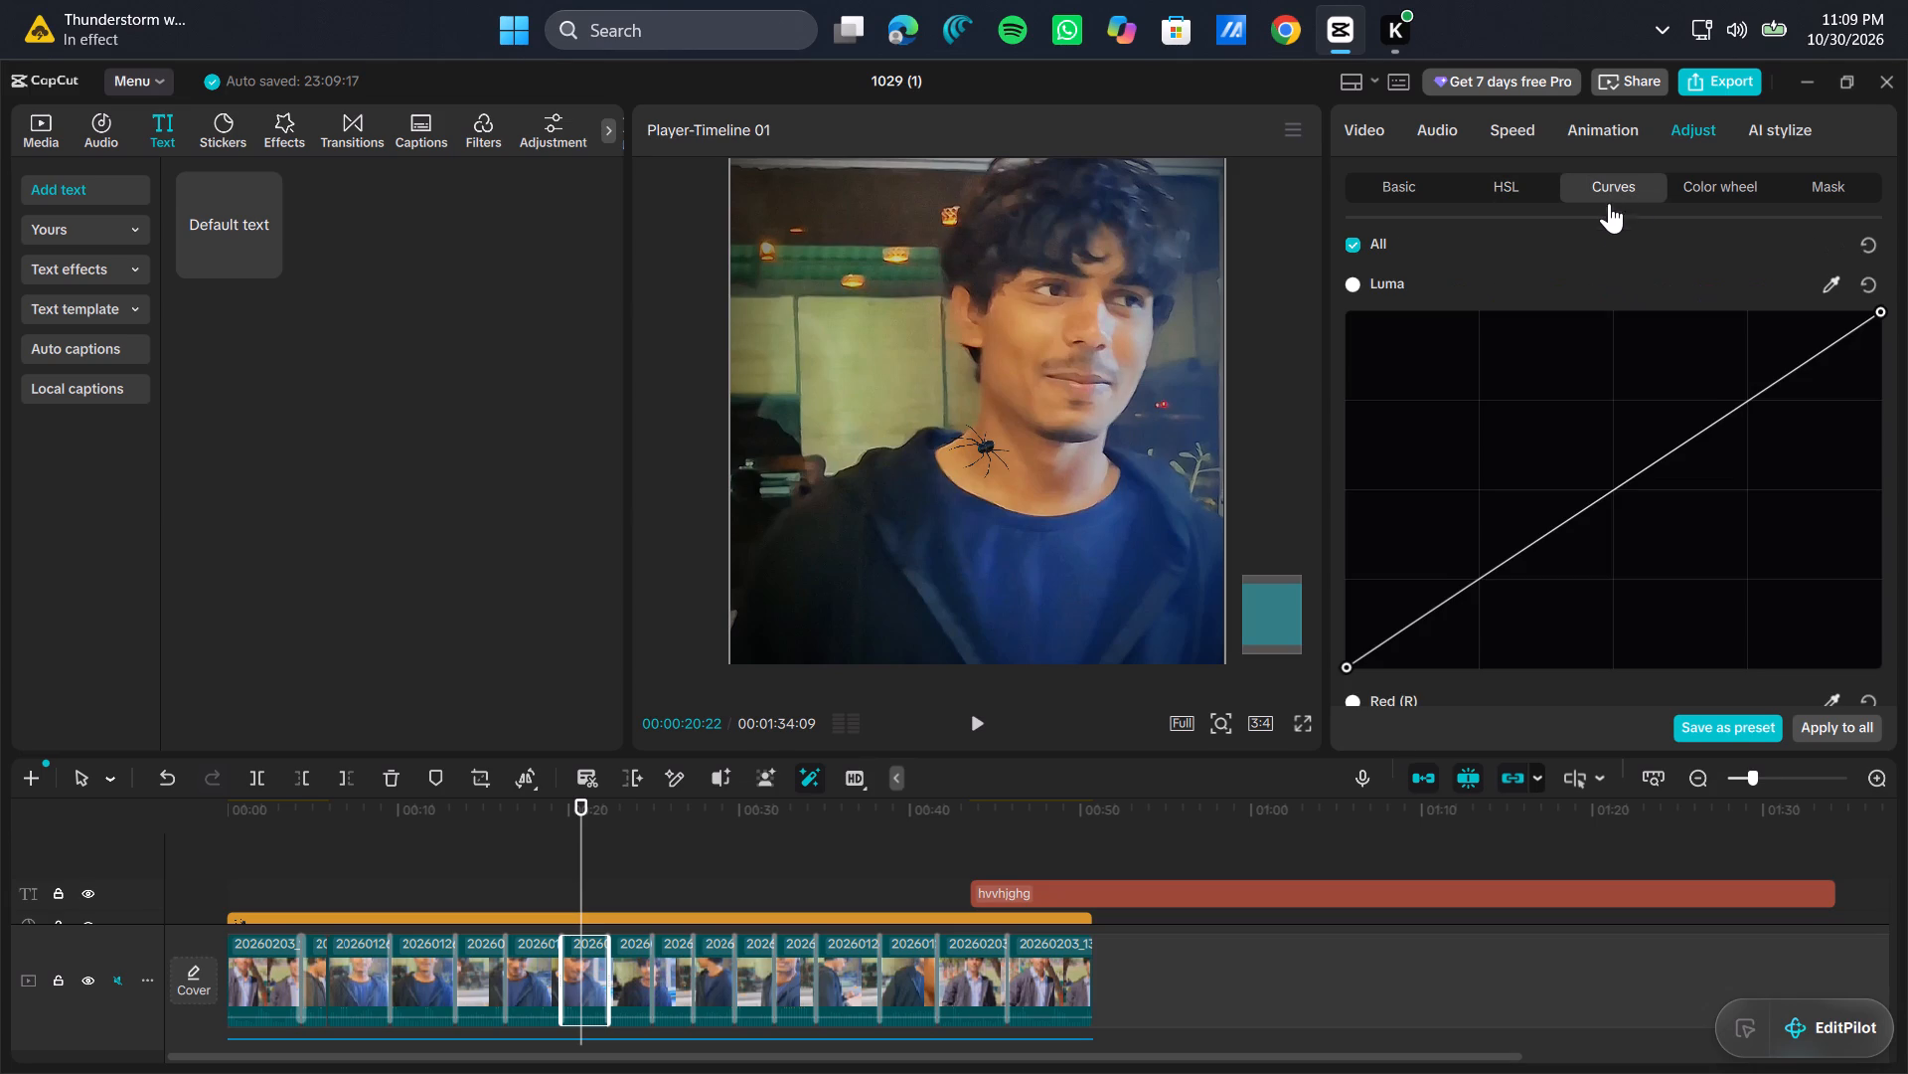
{"action": "left_click_drag", "start_coordinate": [1602, 496], "coordinate": [1528, 462]}
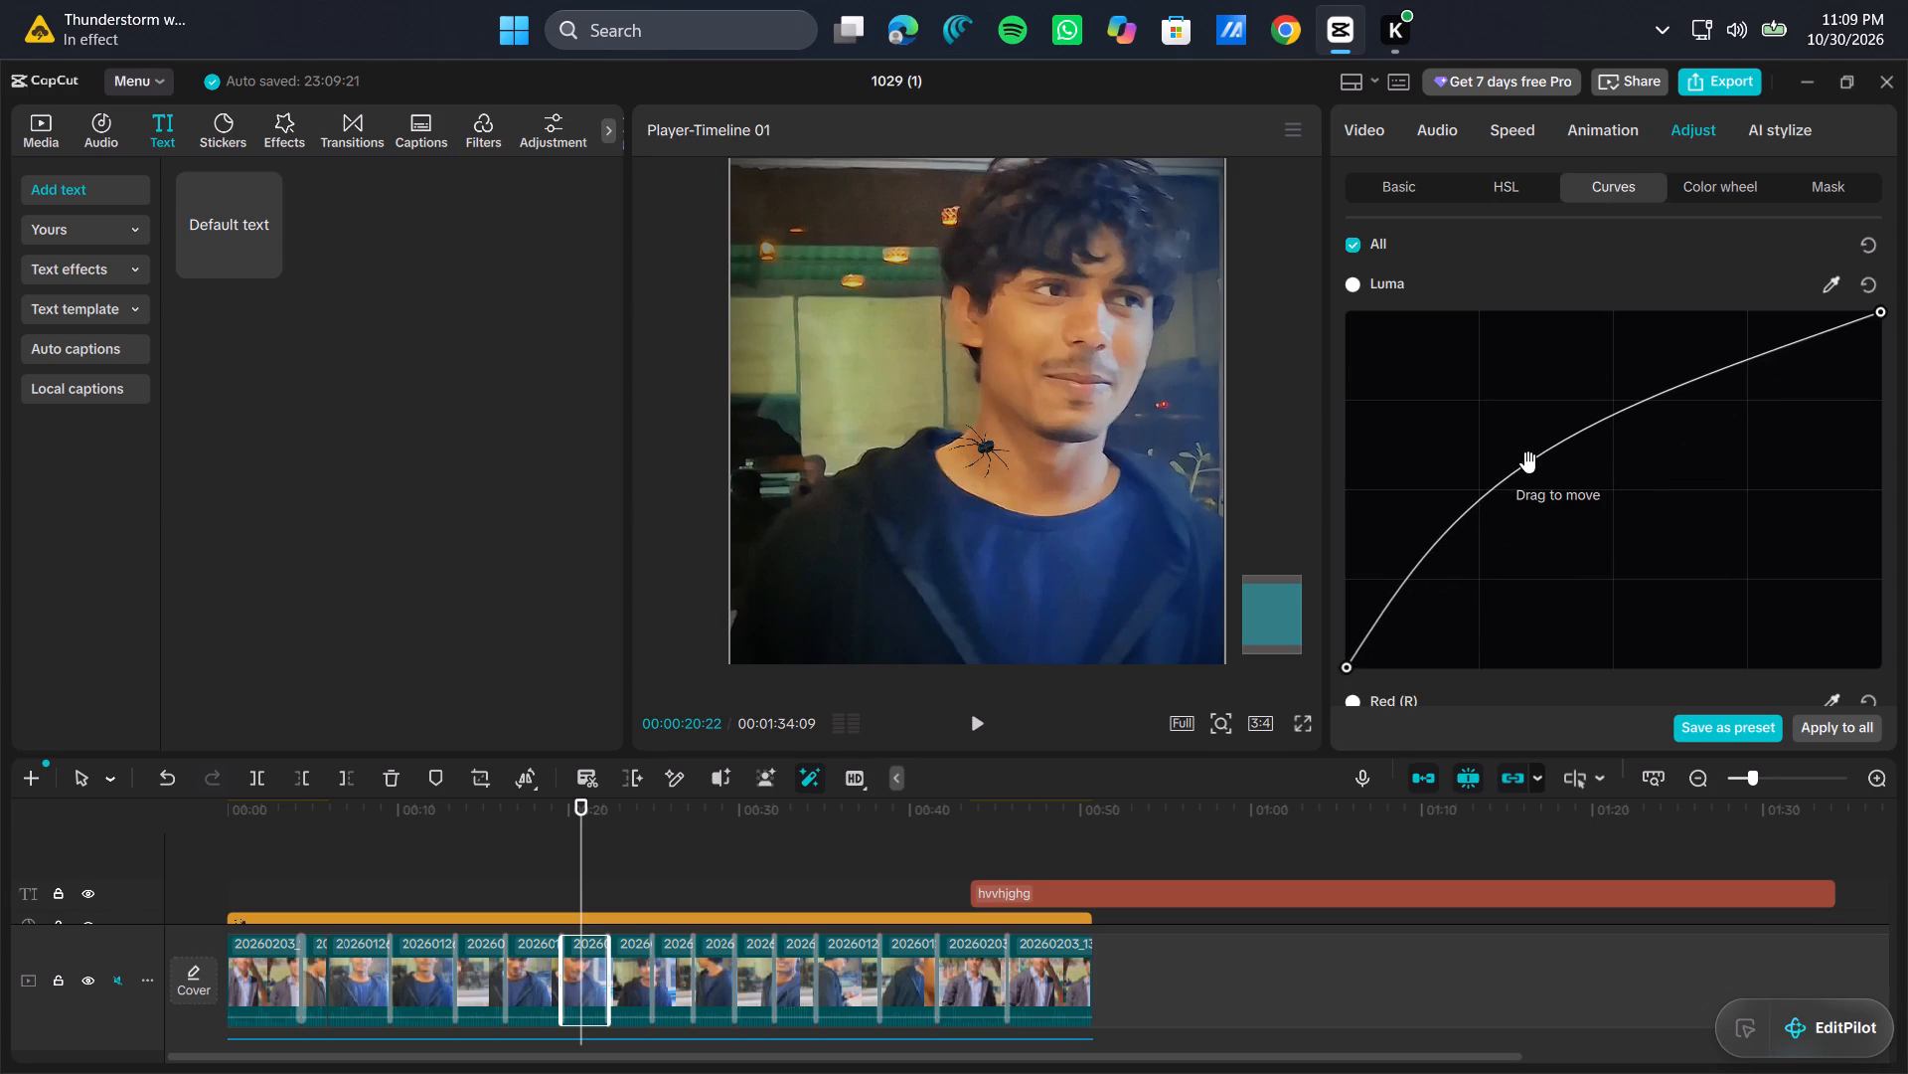
{"action": "left_click_drag", "start_coordinate": [1528, 462], "coordinate": [1424, 439]}
{"action": "left_click_drag", "start_coordinate": [1424, 439], "coordinate": [1365, 409]}
{"action": "left_click_drag", "start_coordinate": [1365, 409], "coordinate": [1633, 492]}
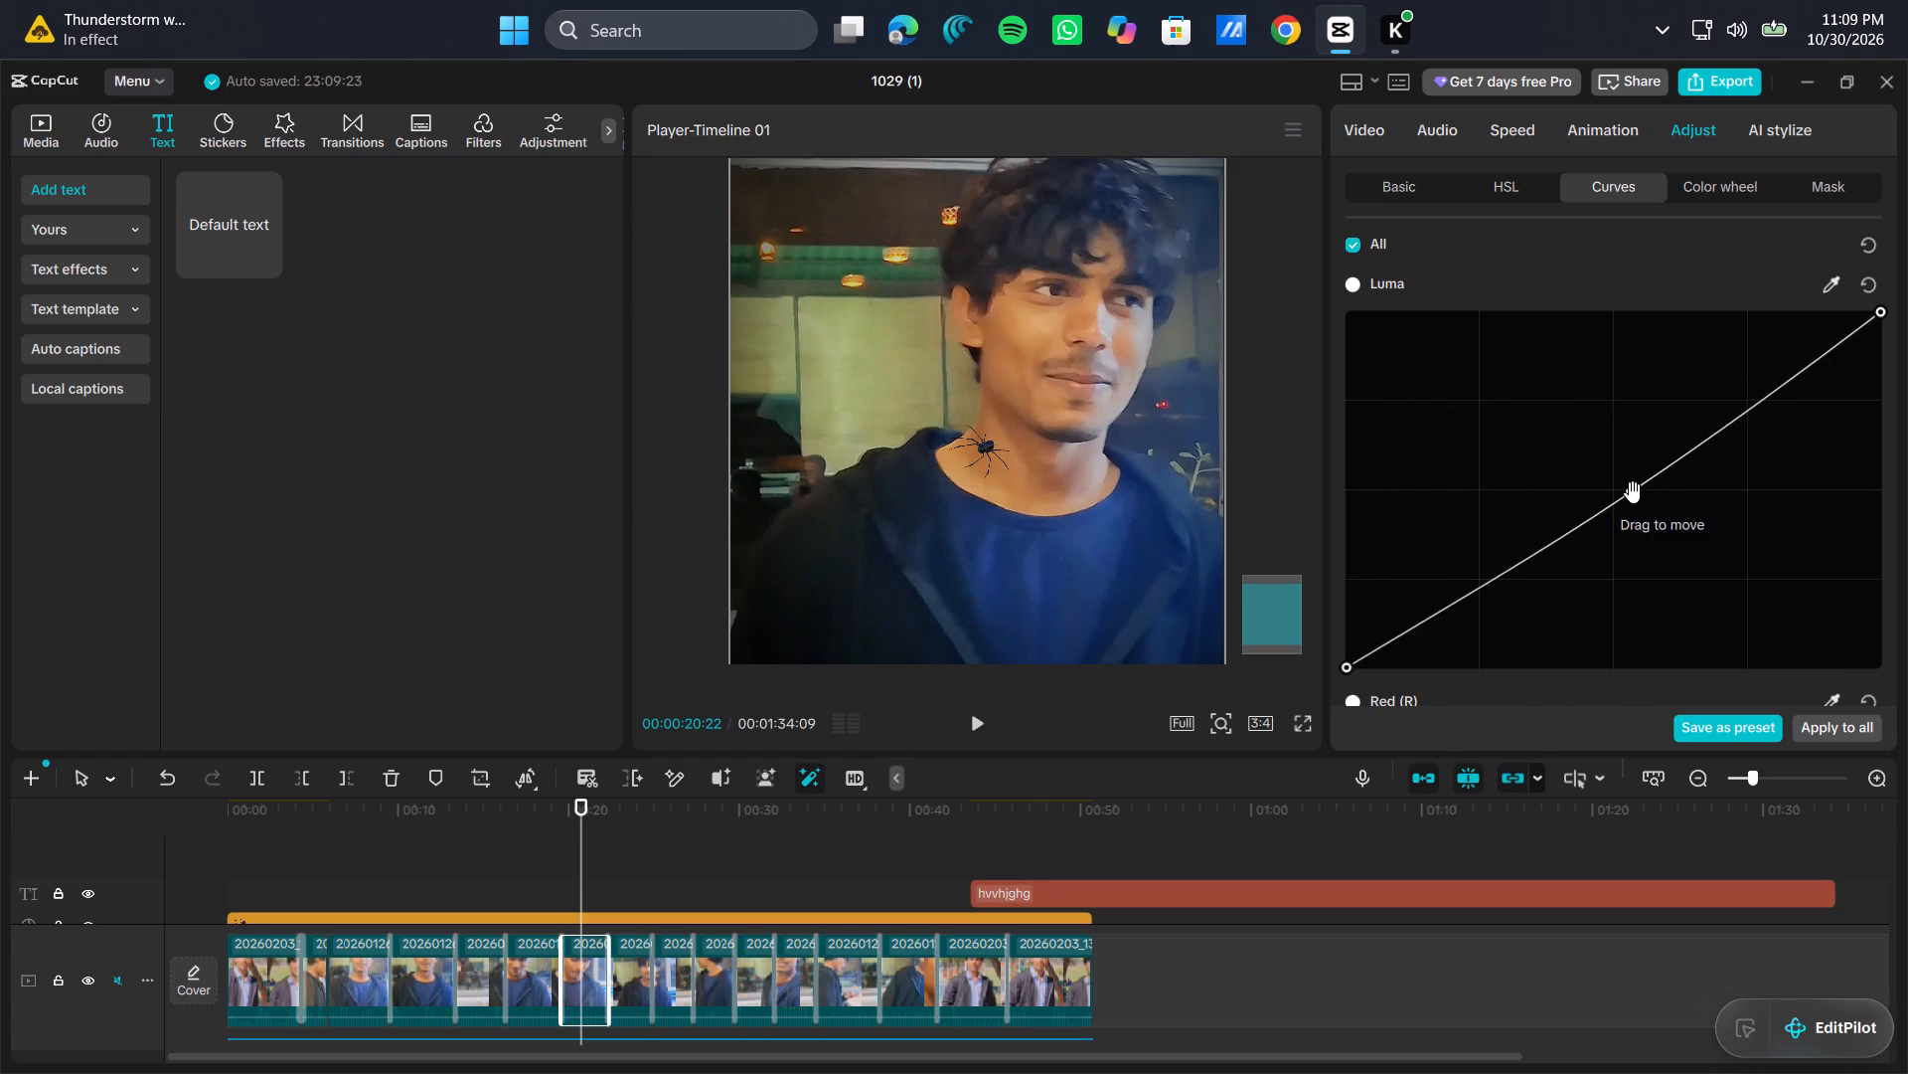
{"action": "left_click_drag", "start_coordinate": [1633, 492], "coordinate": [1720, 554]}
{"action": "left_click_drag", "start_coordinate": [1720, 554], "coordinate": [1721, 554]}
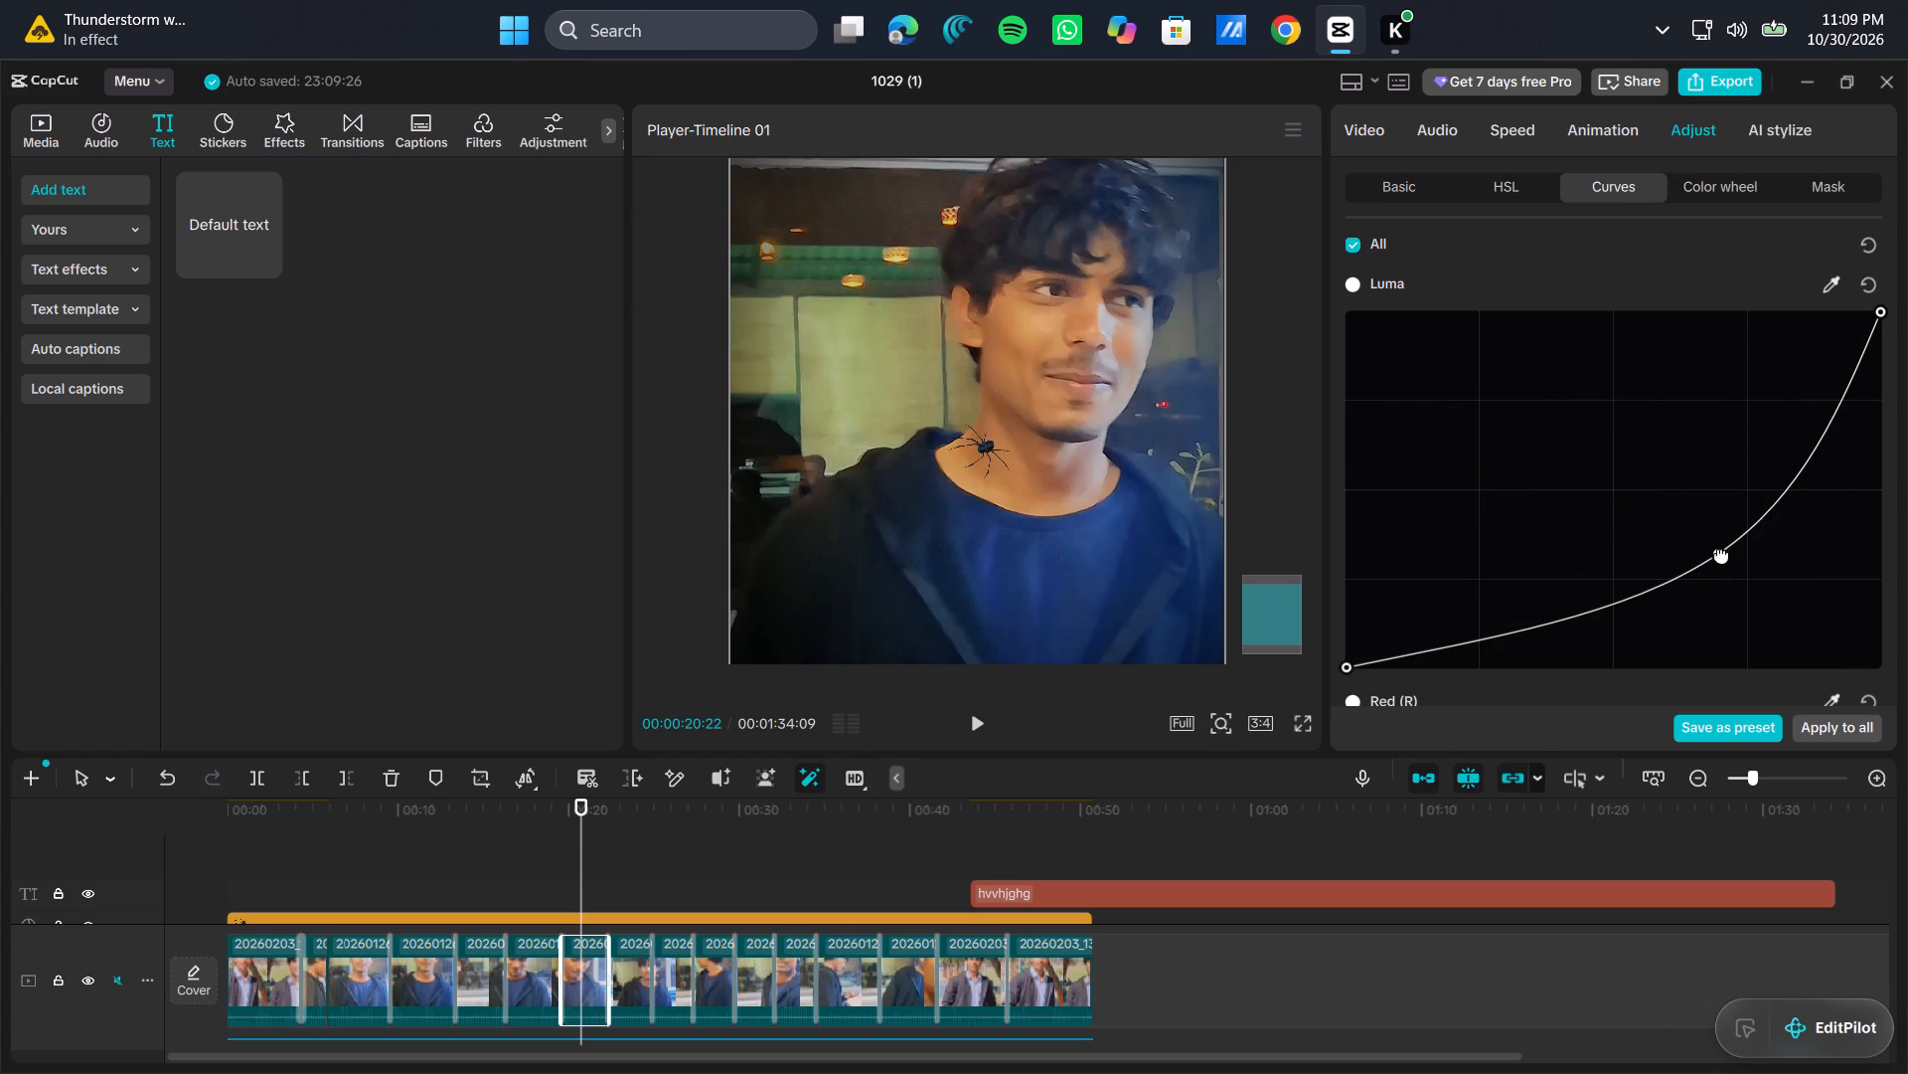
{"action": "left_click_drag", "start_coordinate": [1721, 554], "coordinate": [1798, 584]}
{"action": "left_click_drag", "start_coordinate": [1798, 584], "coordinate": [1688, 527]}
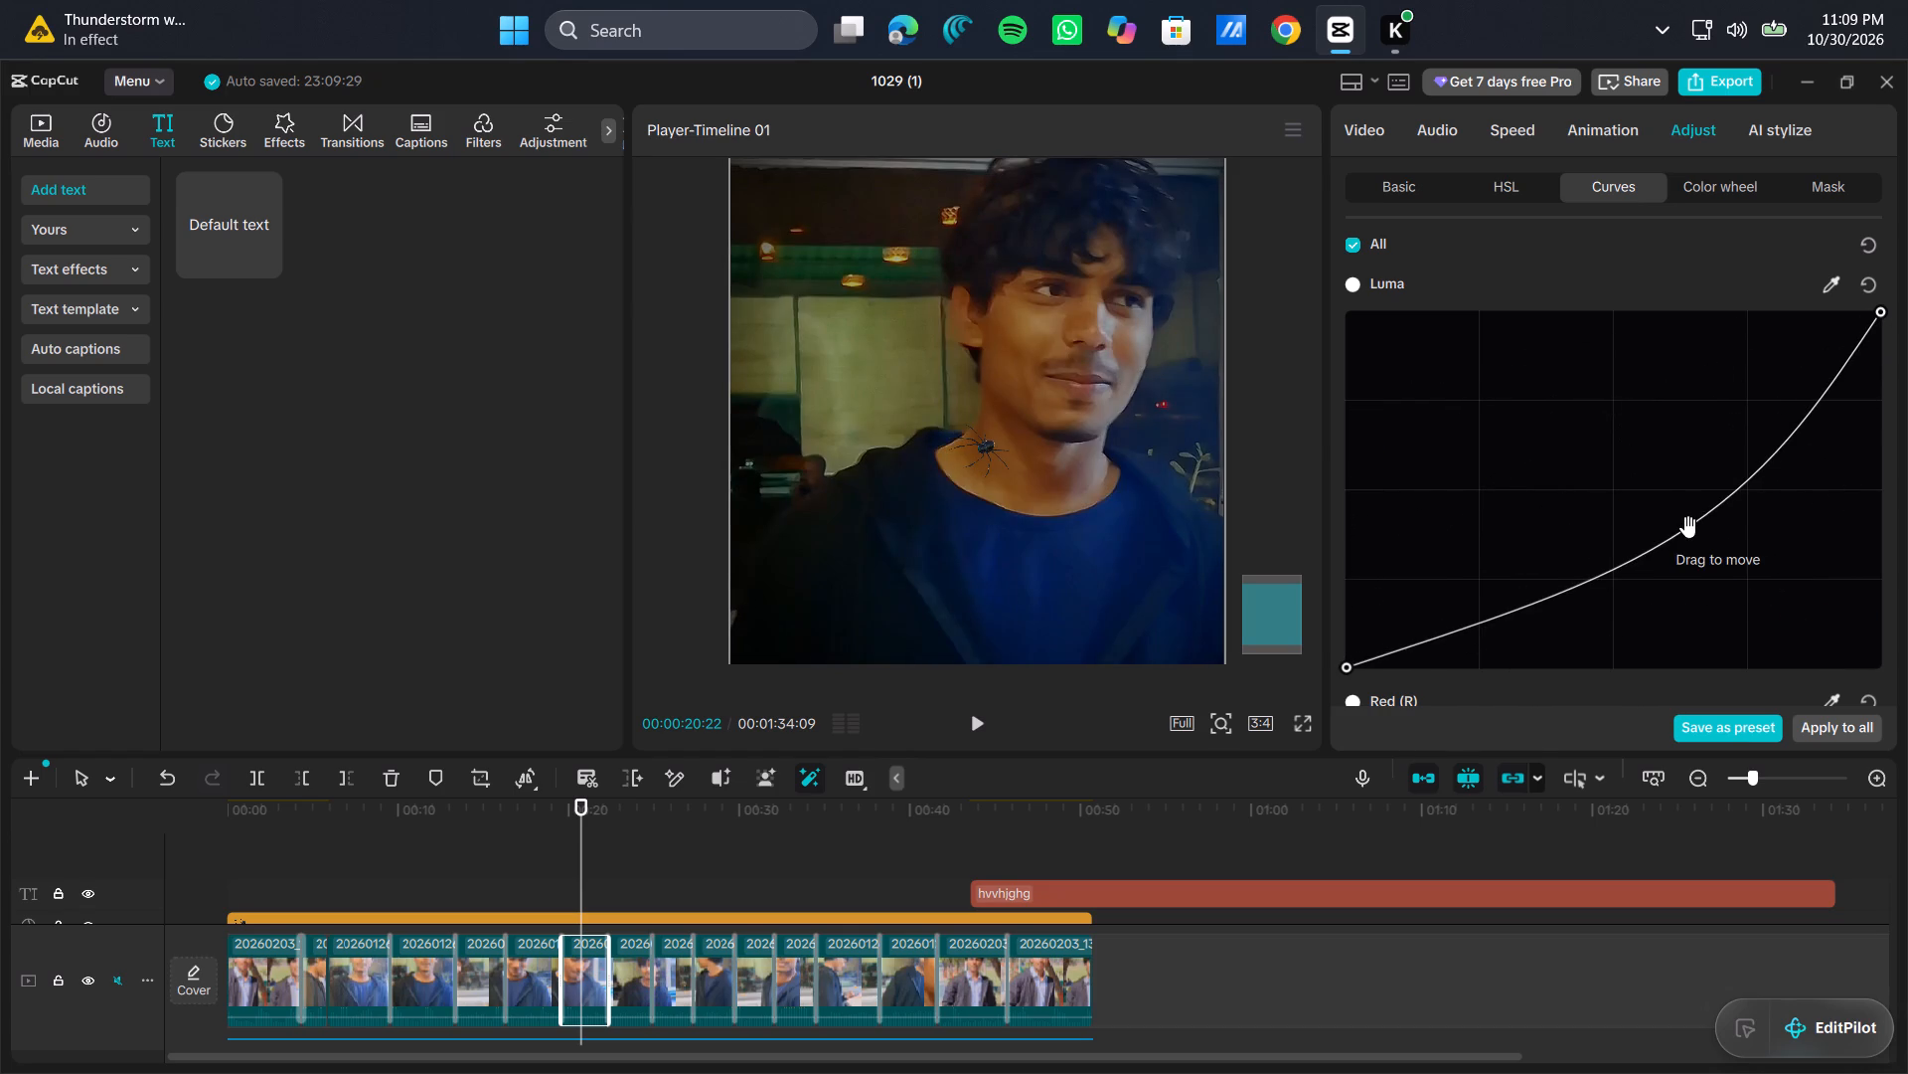
{"action": "left_click_drag", "start_coordinate": [1688, 527], "coordinate": [1625, 504]}
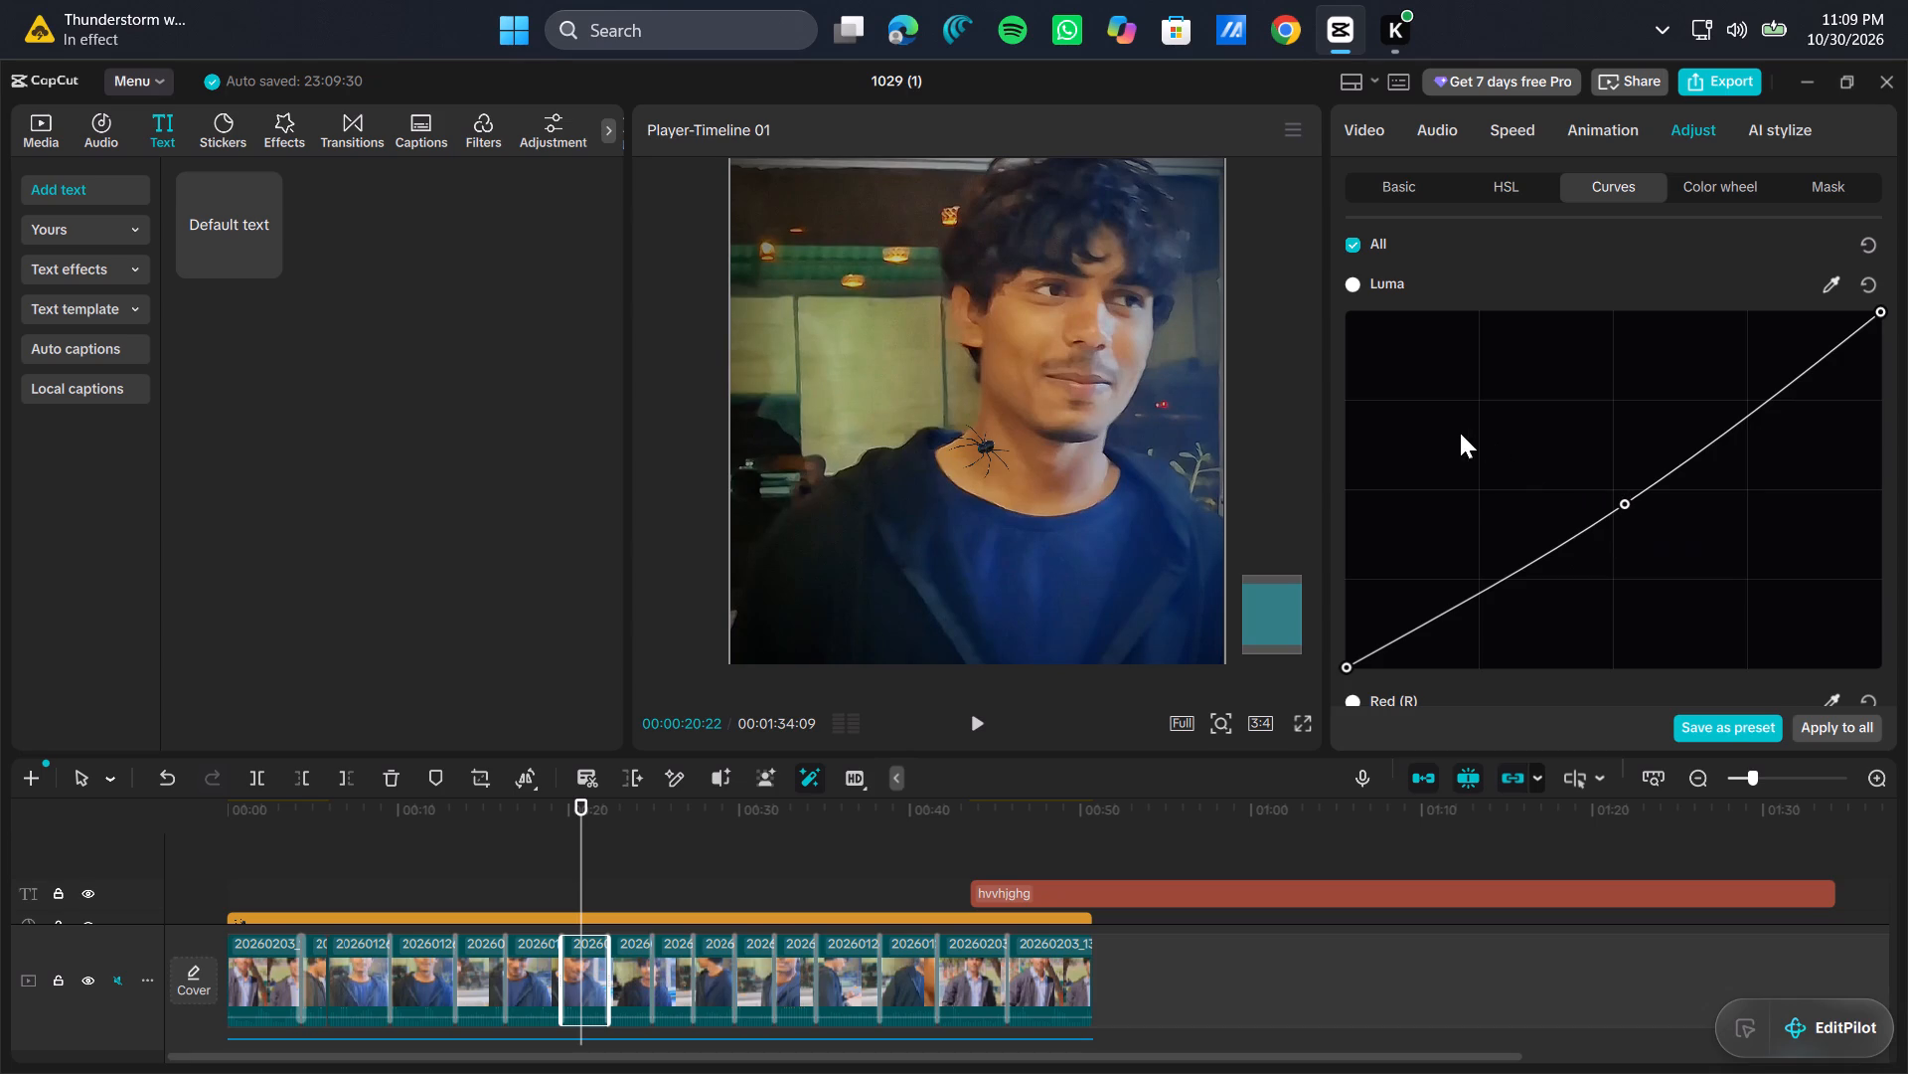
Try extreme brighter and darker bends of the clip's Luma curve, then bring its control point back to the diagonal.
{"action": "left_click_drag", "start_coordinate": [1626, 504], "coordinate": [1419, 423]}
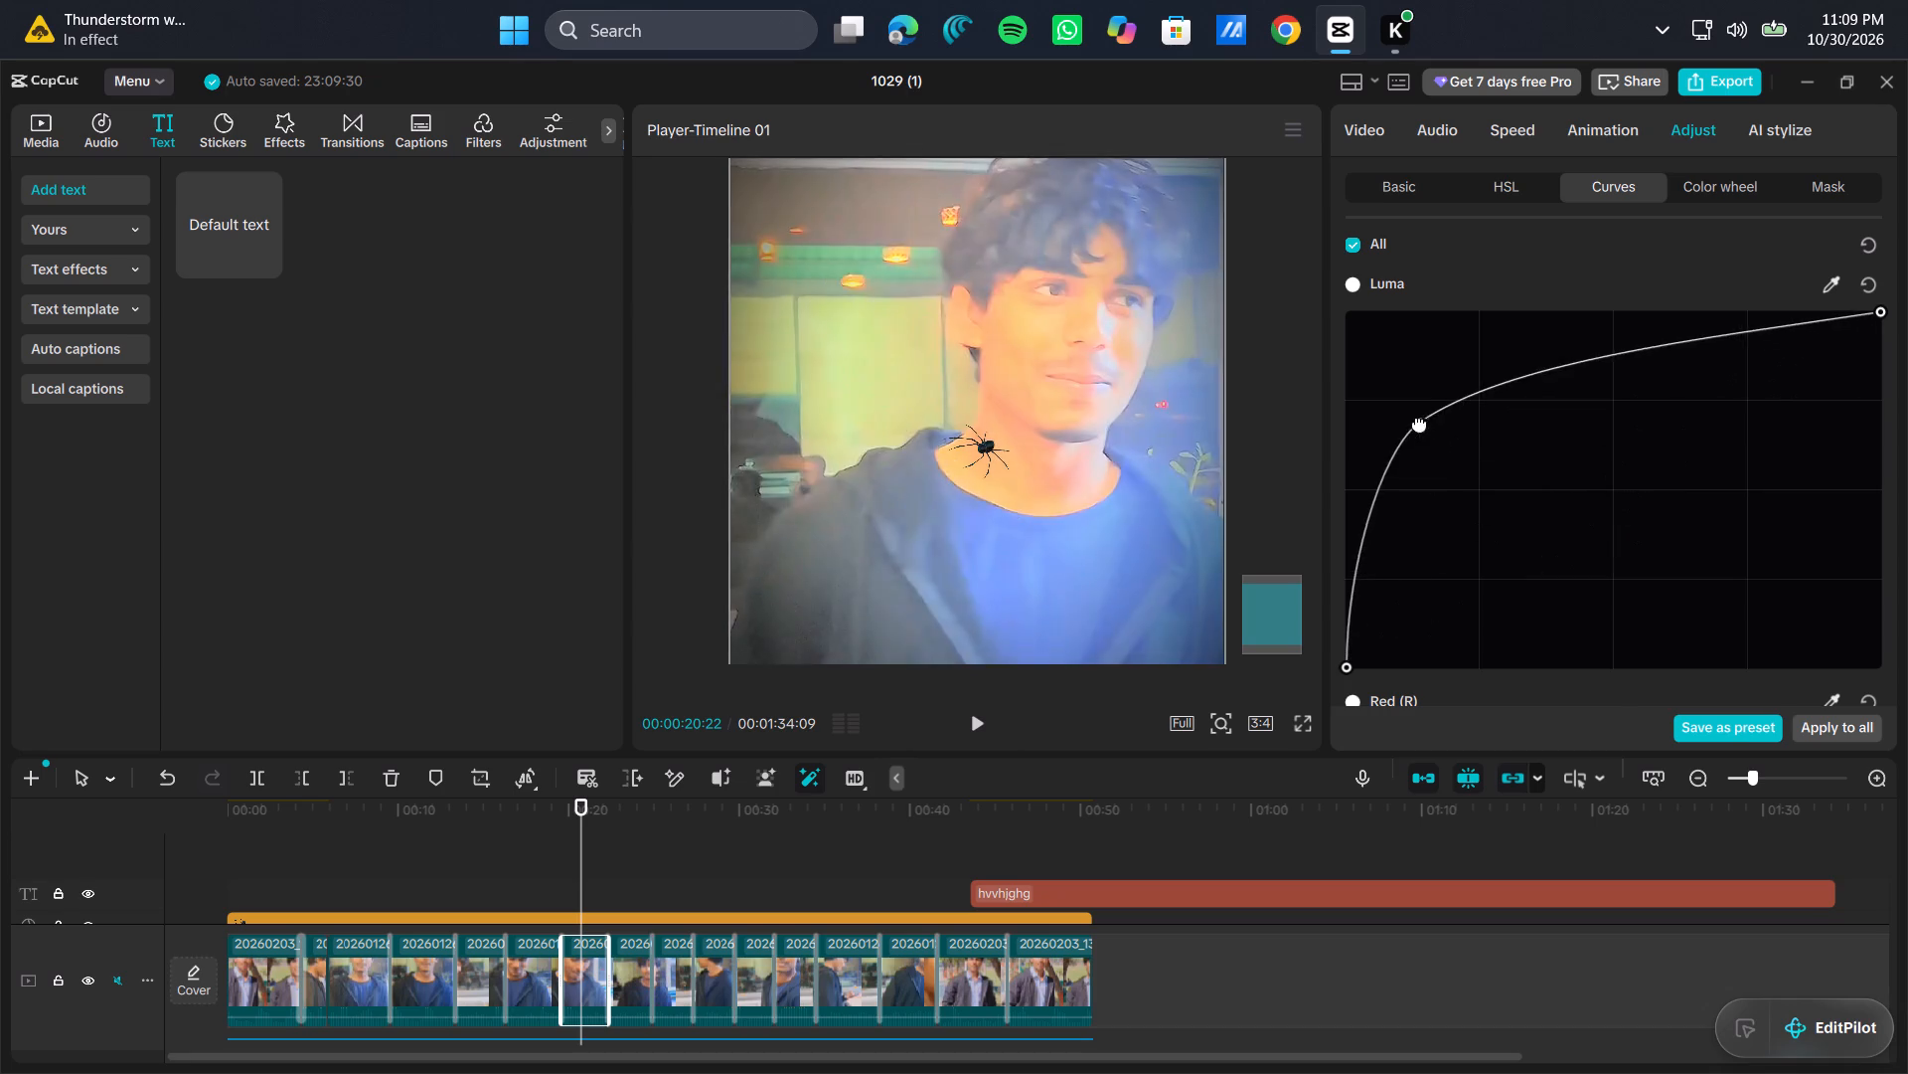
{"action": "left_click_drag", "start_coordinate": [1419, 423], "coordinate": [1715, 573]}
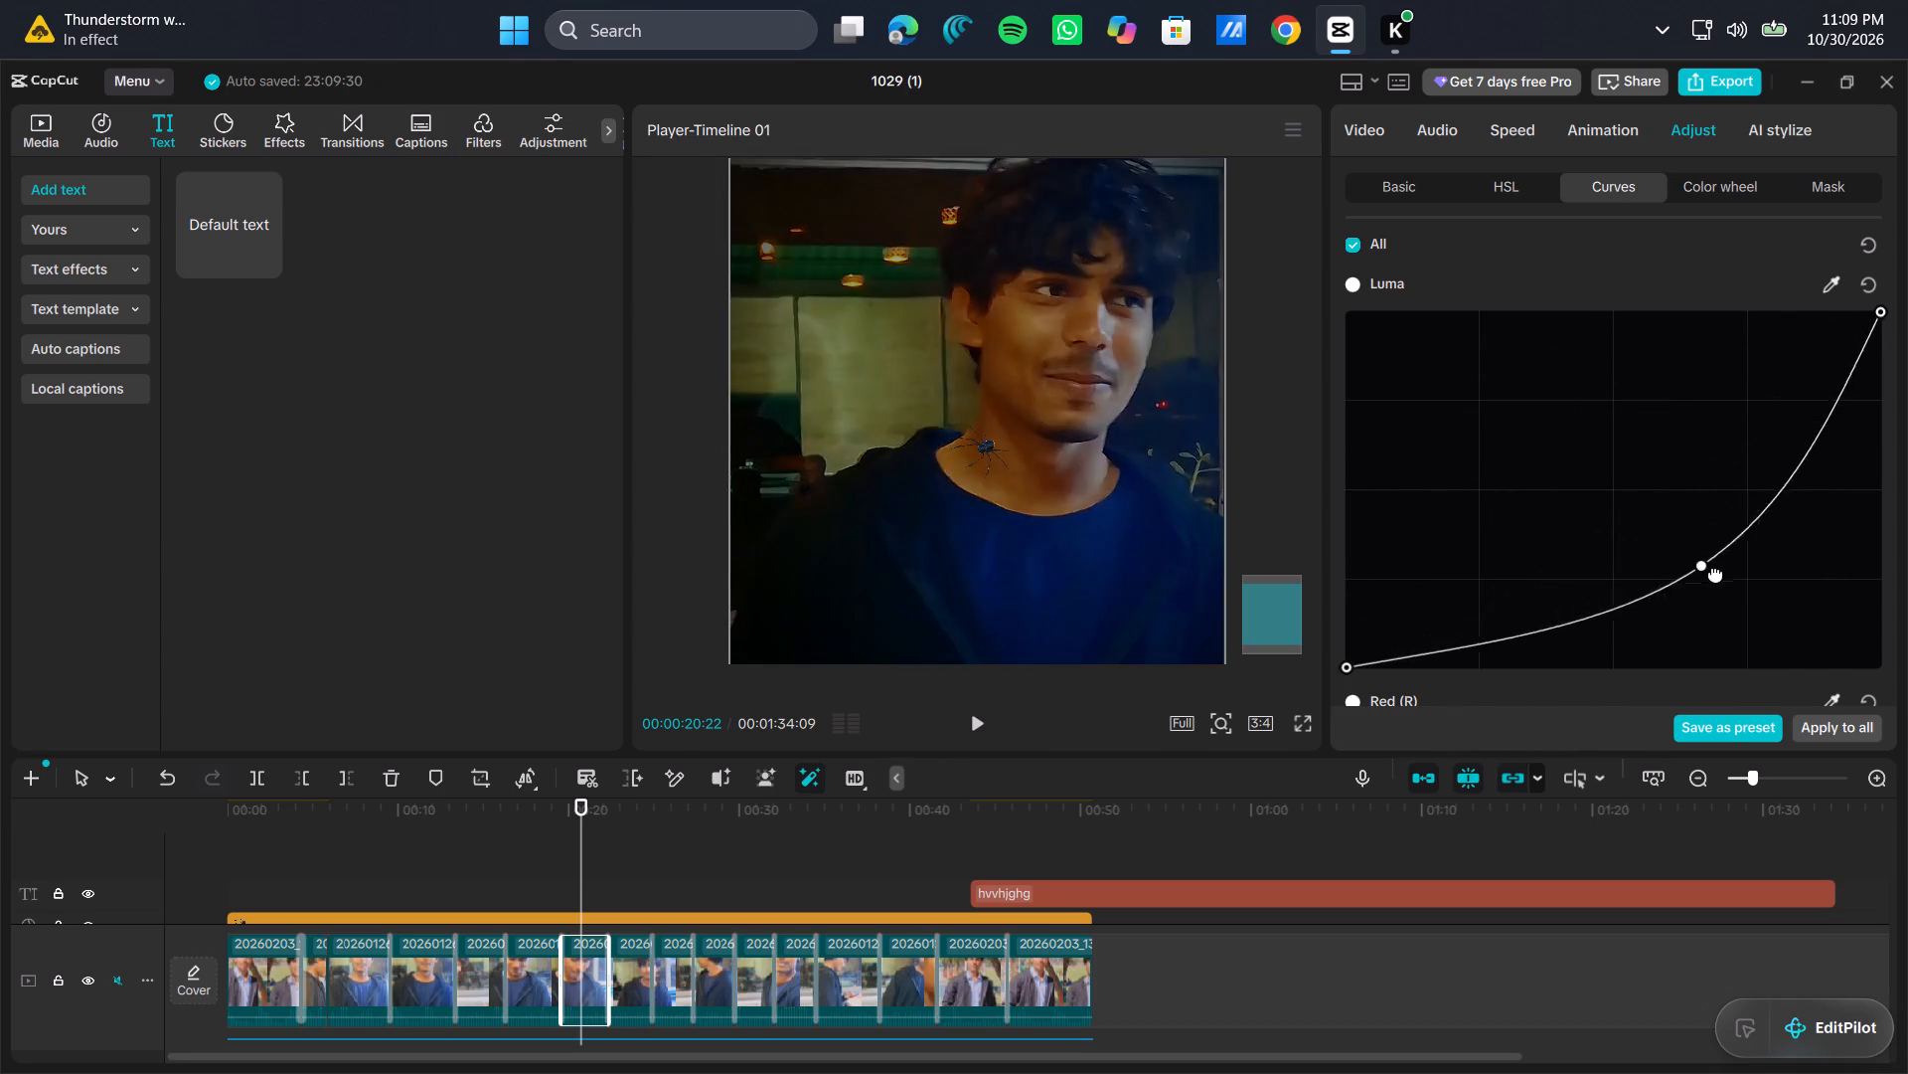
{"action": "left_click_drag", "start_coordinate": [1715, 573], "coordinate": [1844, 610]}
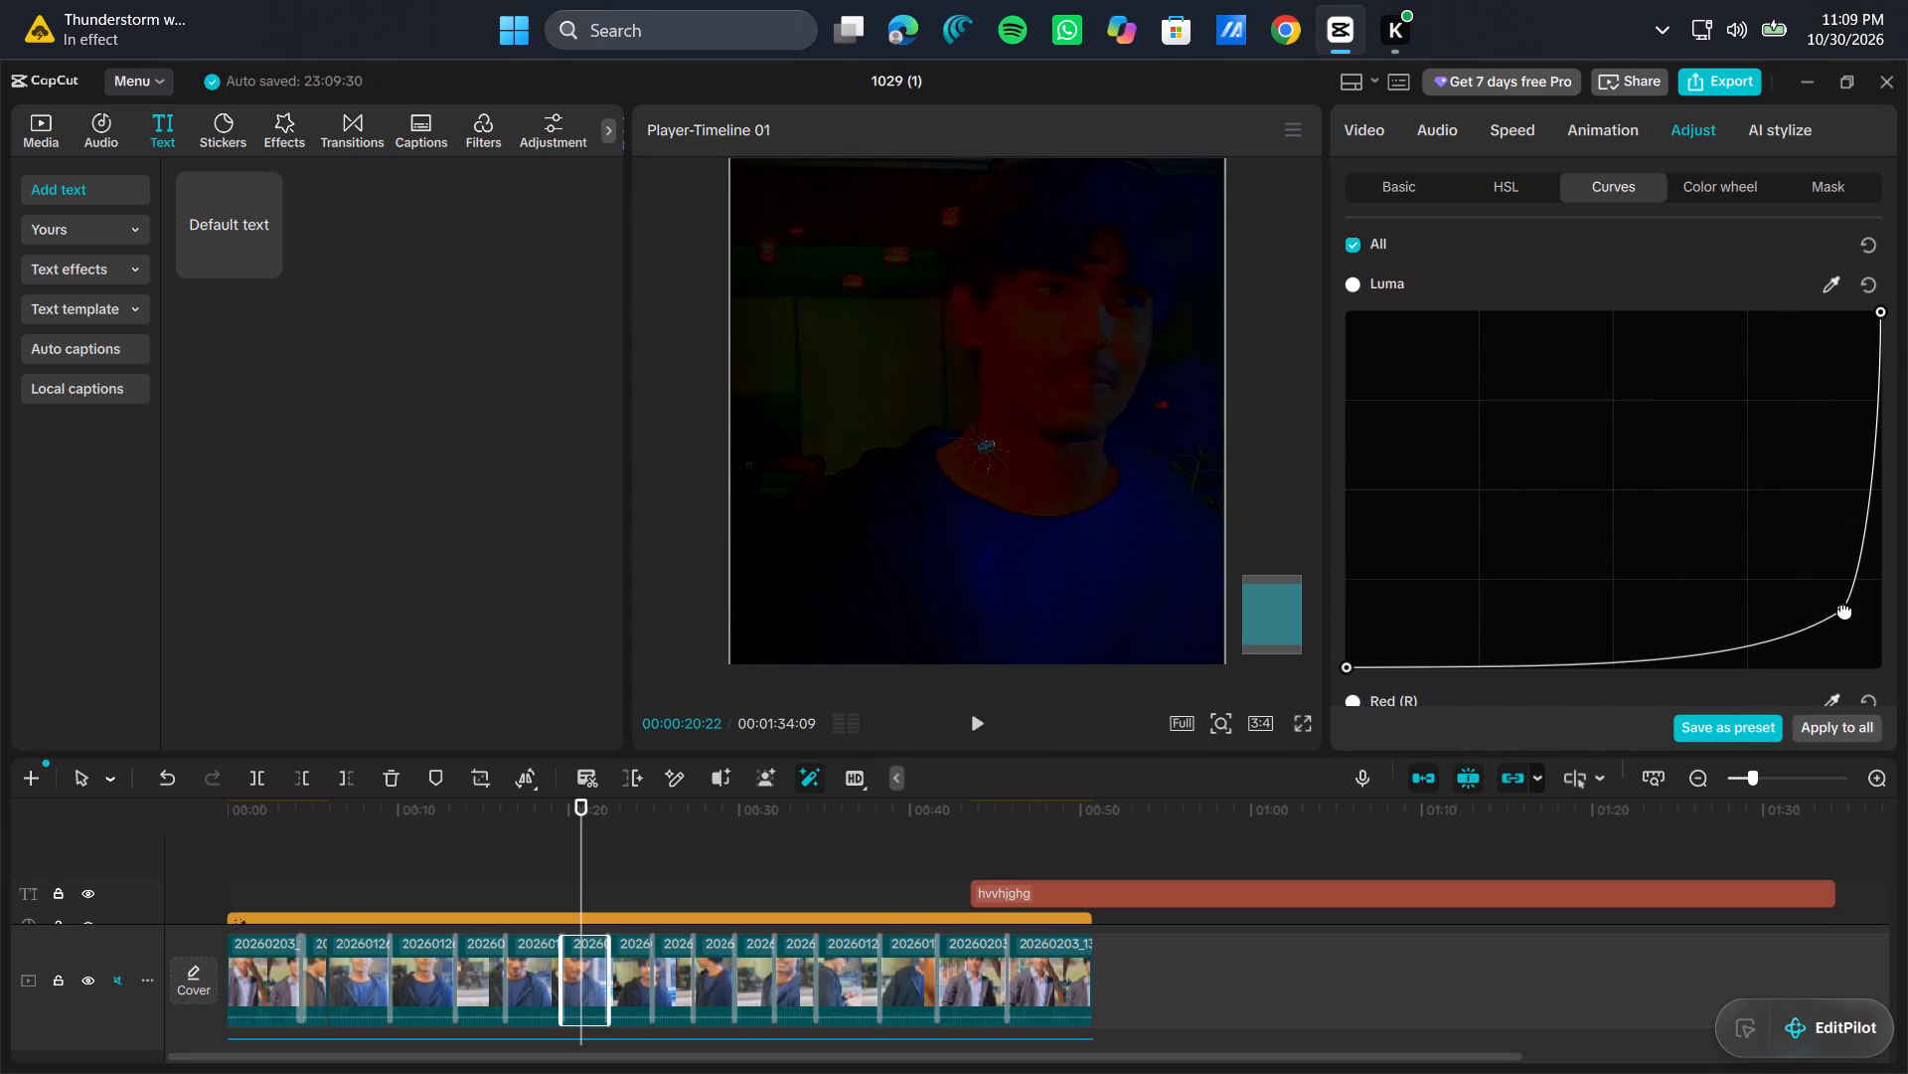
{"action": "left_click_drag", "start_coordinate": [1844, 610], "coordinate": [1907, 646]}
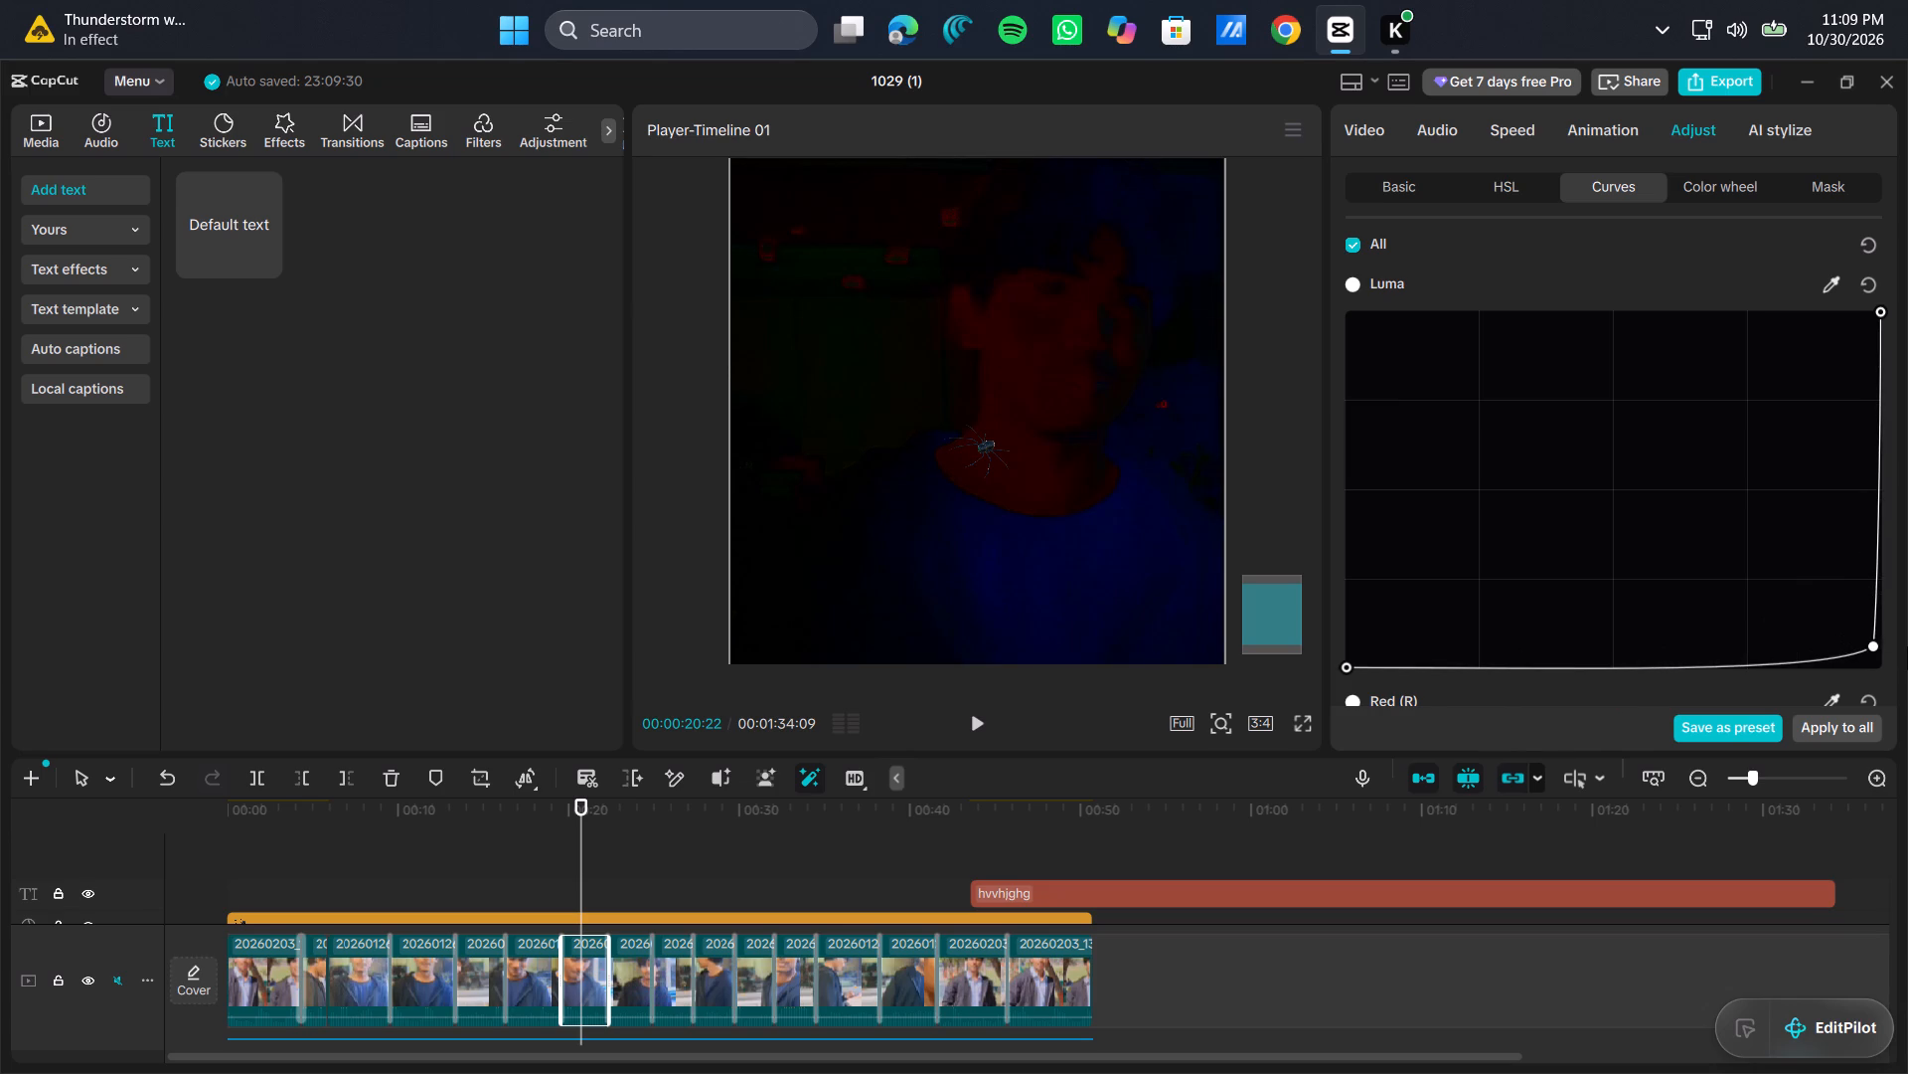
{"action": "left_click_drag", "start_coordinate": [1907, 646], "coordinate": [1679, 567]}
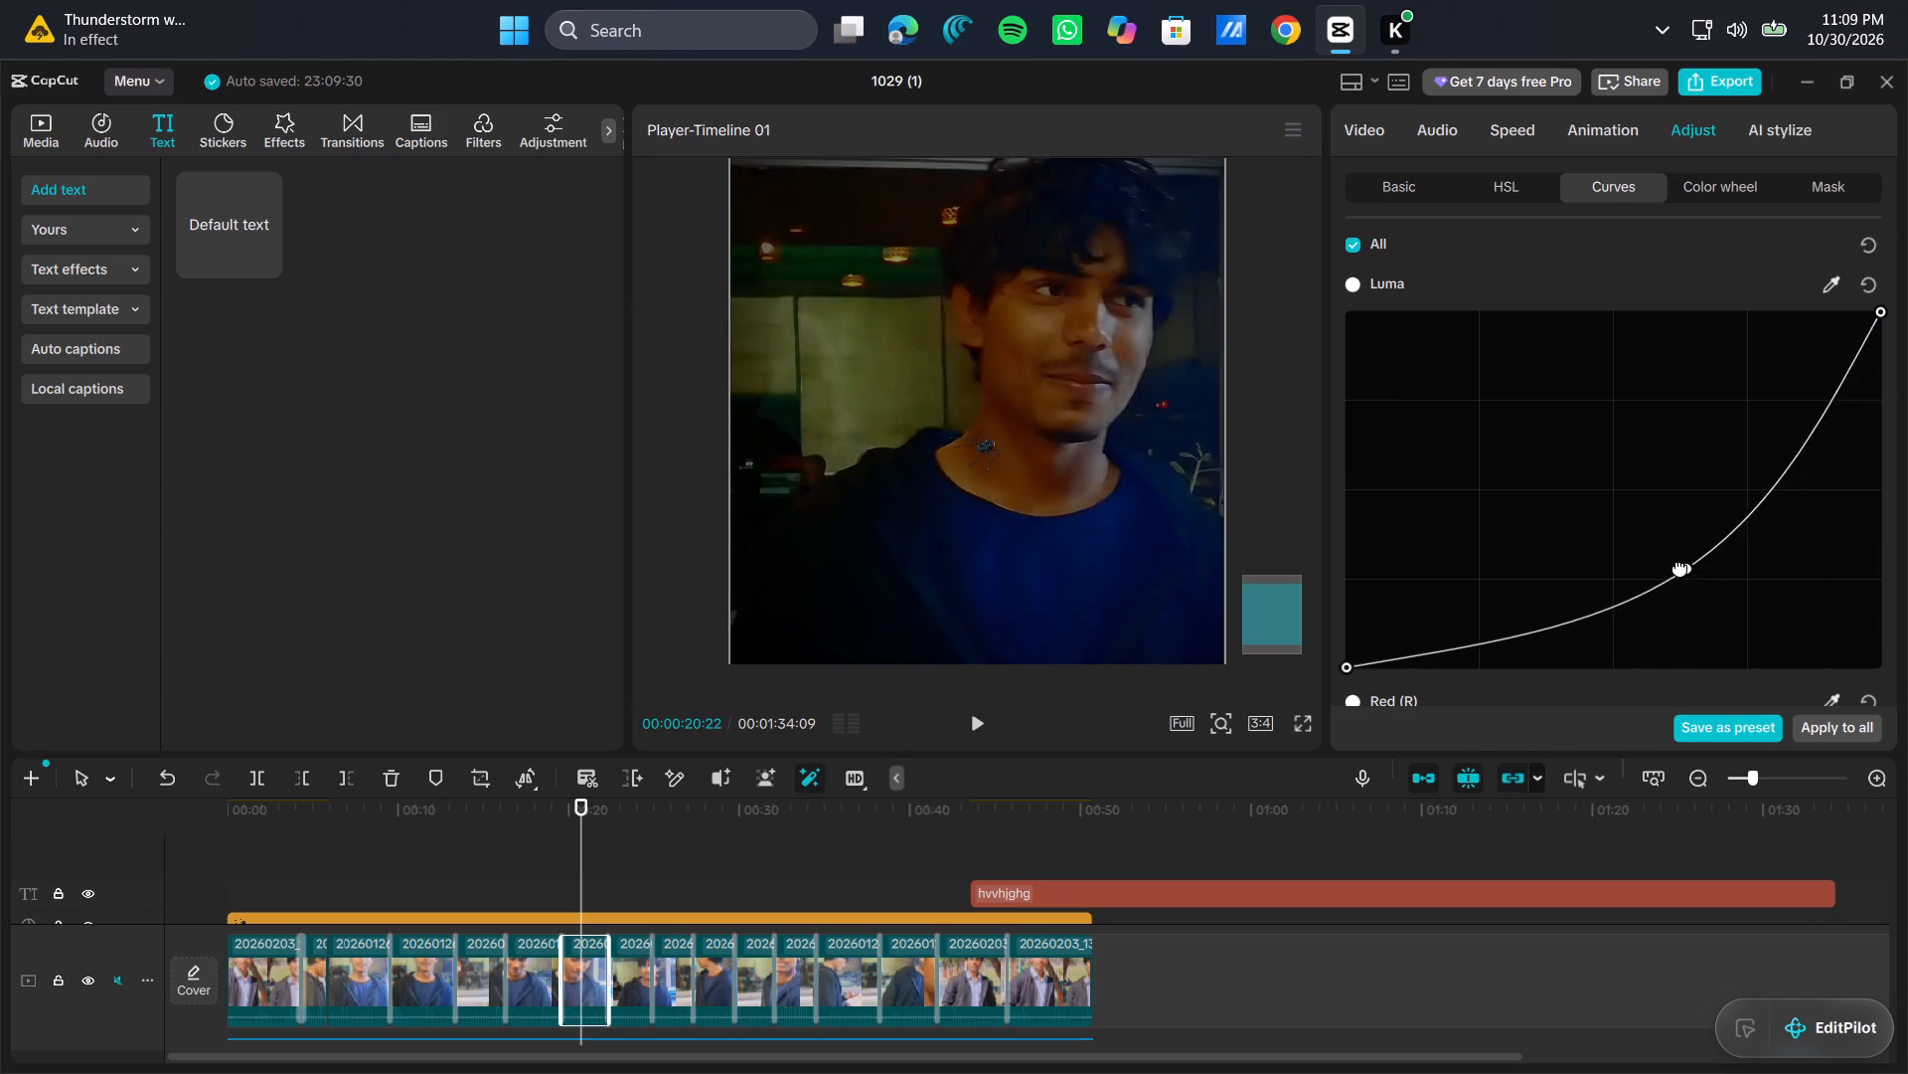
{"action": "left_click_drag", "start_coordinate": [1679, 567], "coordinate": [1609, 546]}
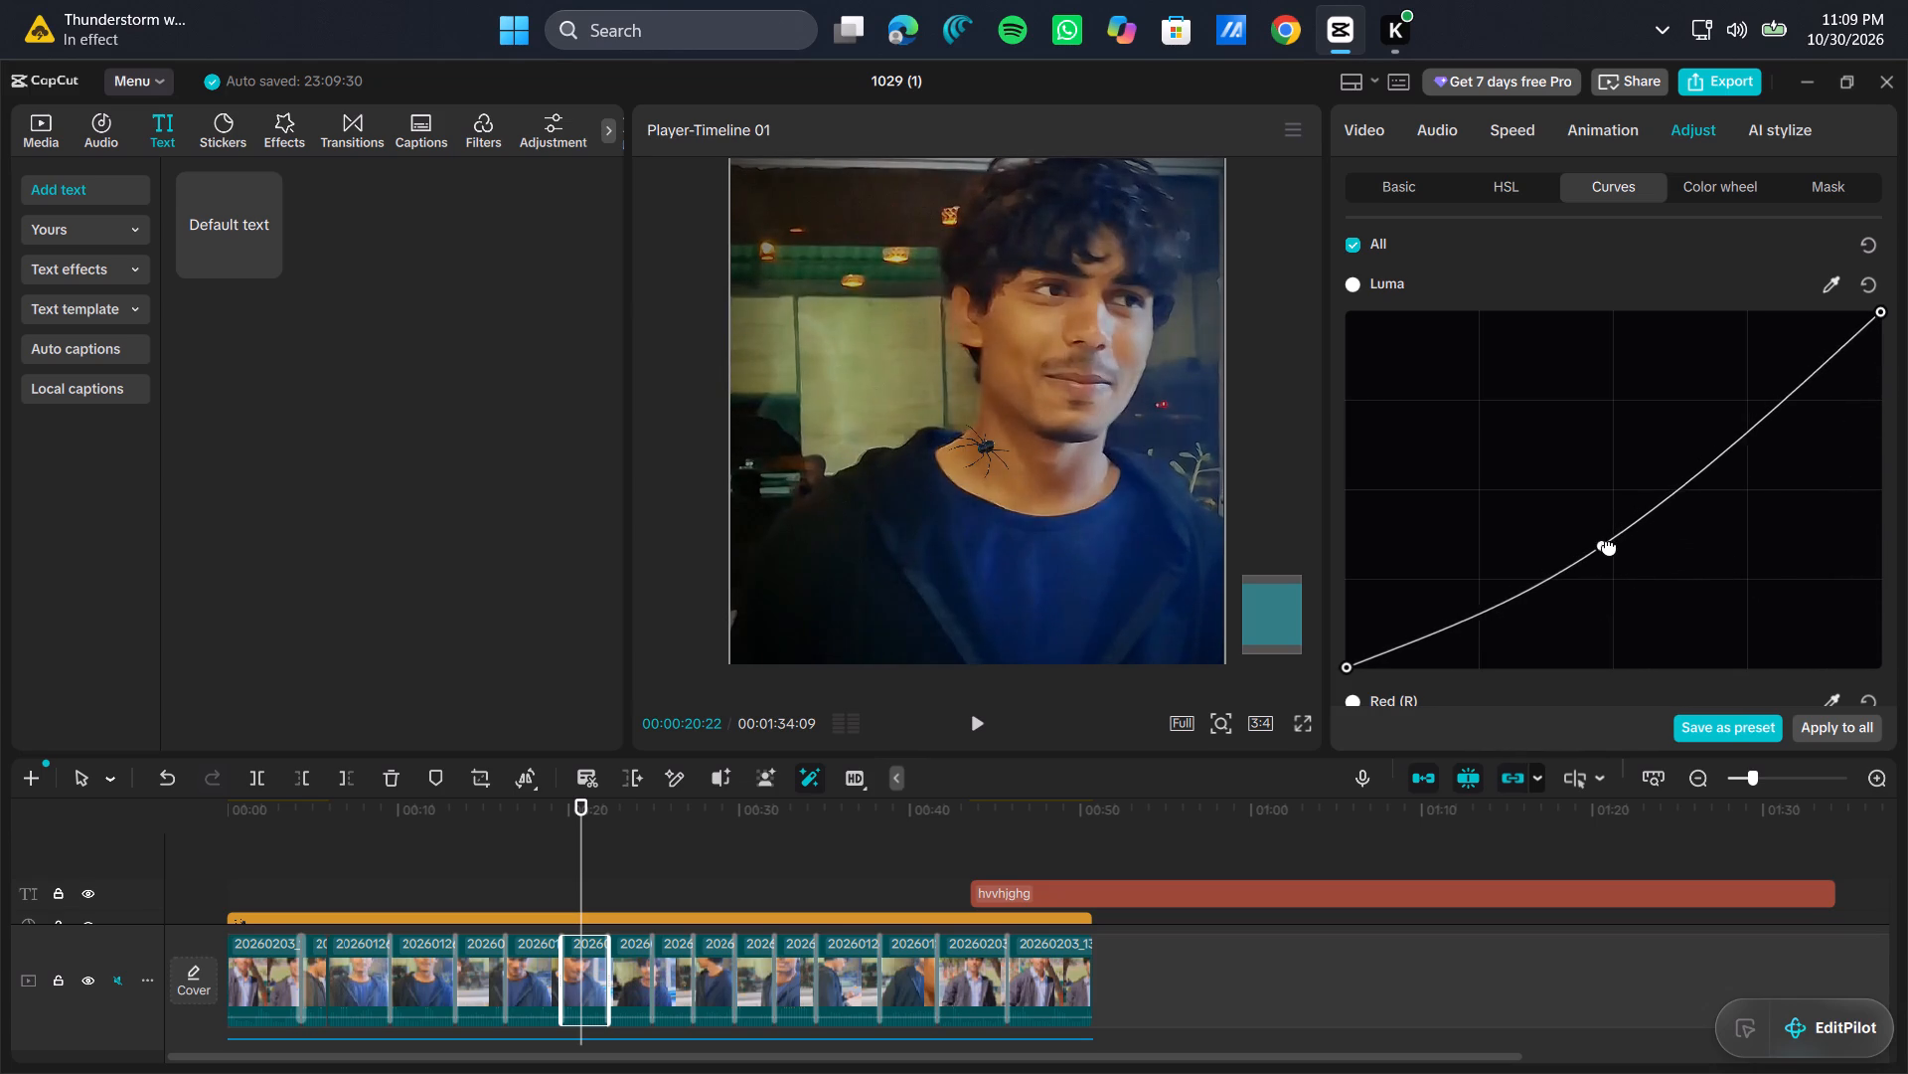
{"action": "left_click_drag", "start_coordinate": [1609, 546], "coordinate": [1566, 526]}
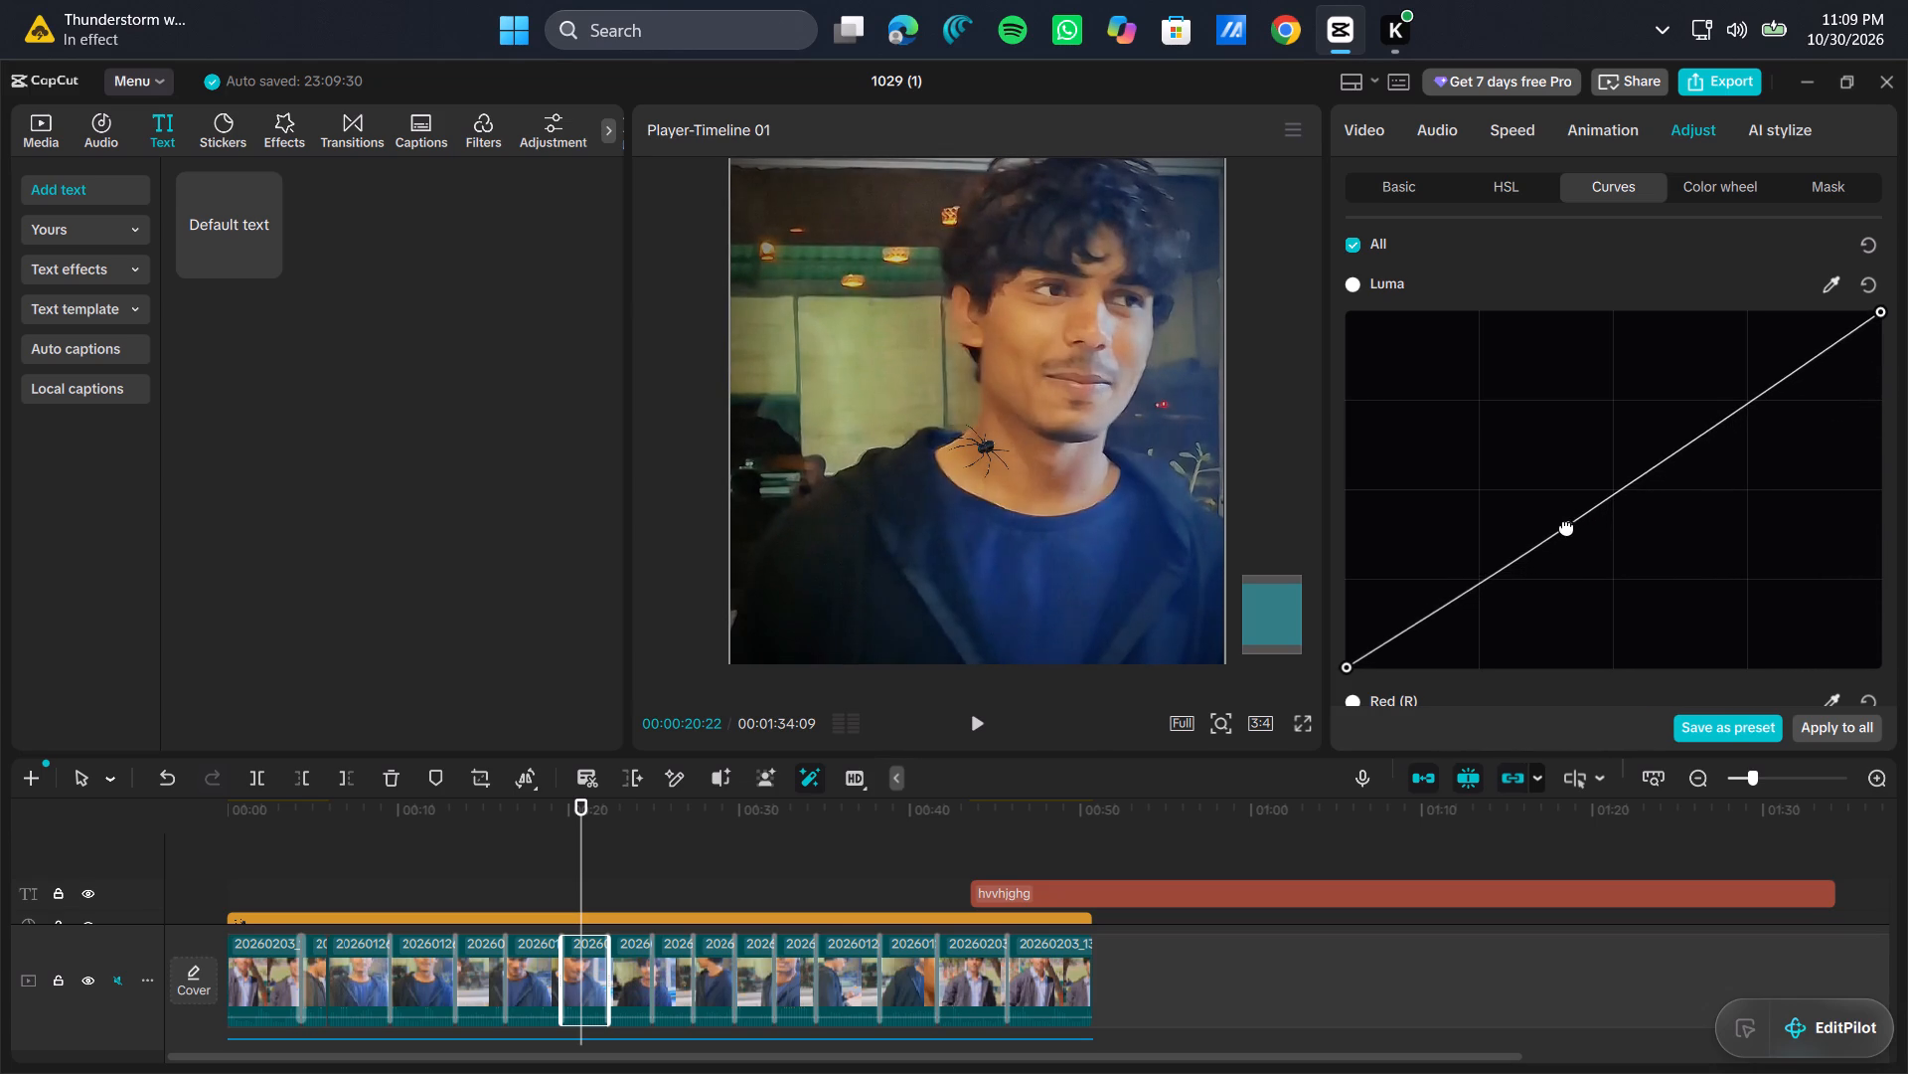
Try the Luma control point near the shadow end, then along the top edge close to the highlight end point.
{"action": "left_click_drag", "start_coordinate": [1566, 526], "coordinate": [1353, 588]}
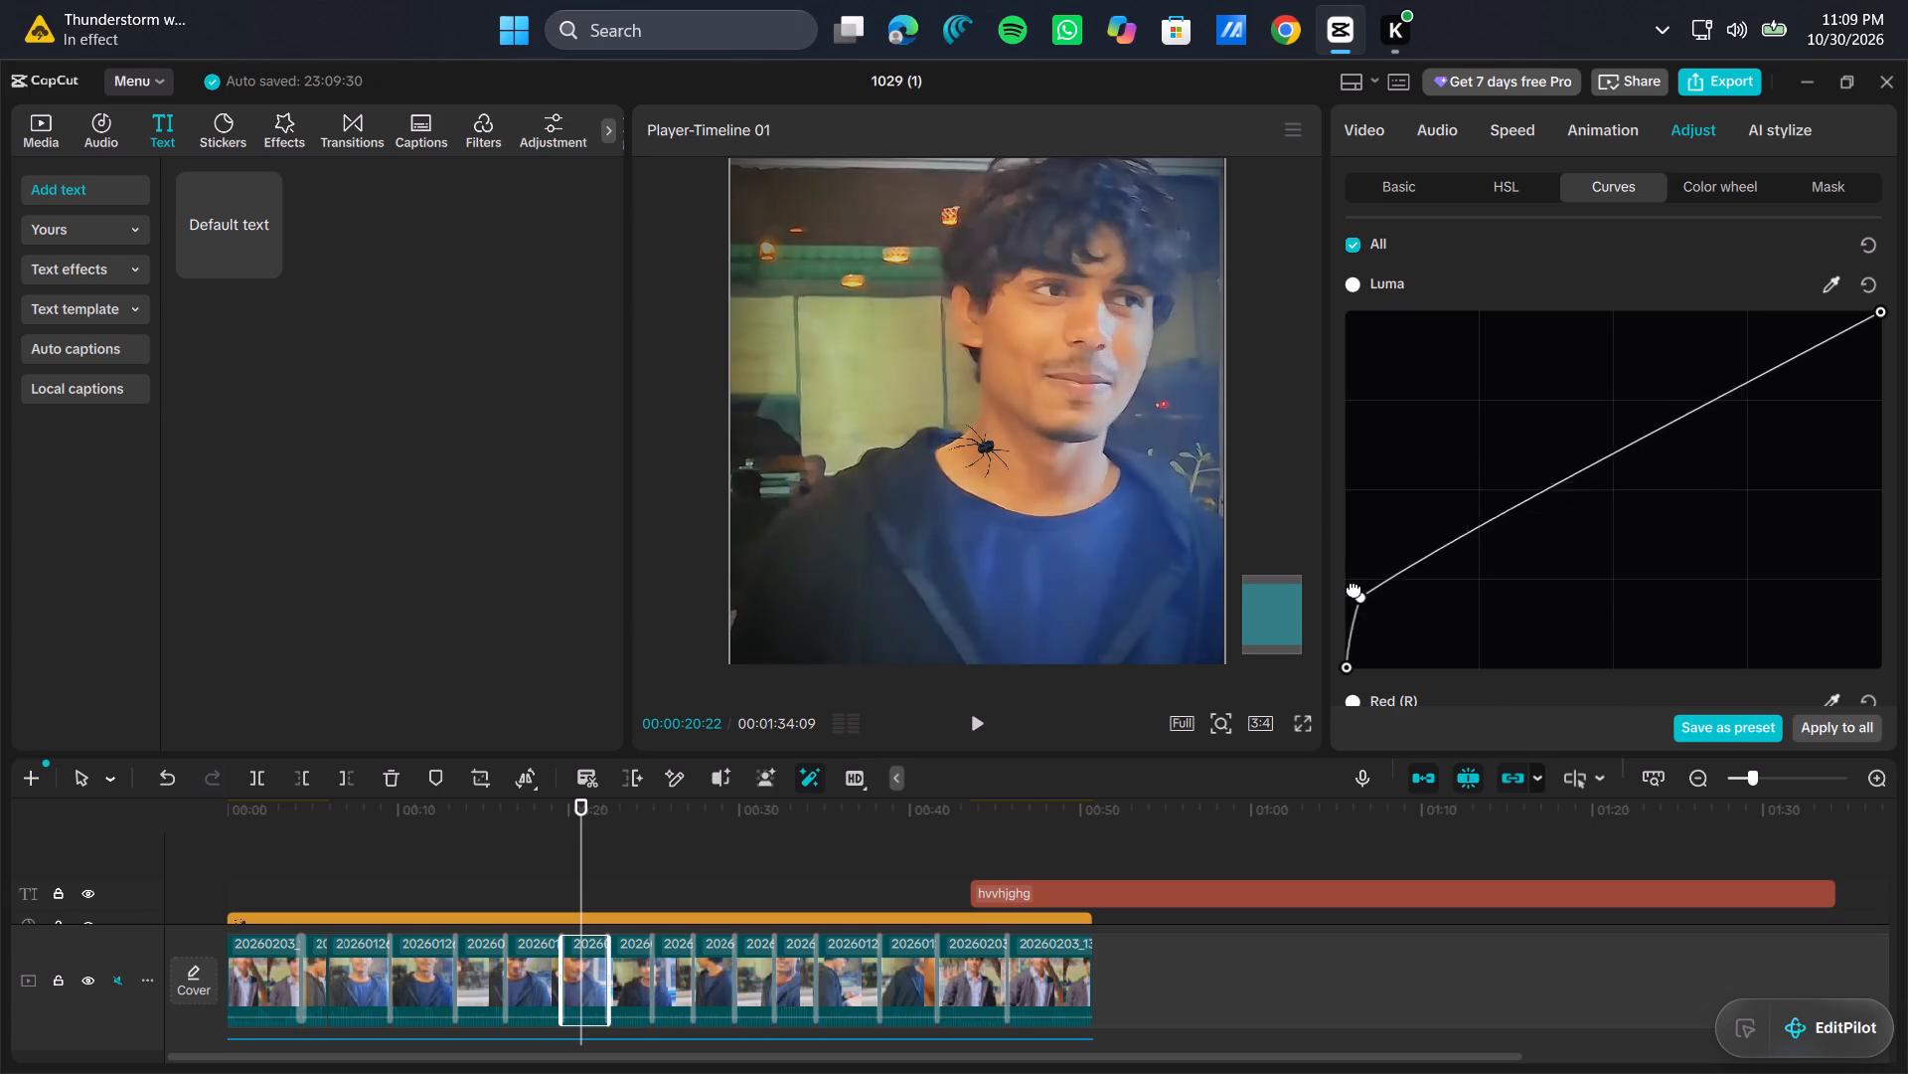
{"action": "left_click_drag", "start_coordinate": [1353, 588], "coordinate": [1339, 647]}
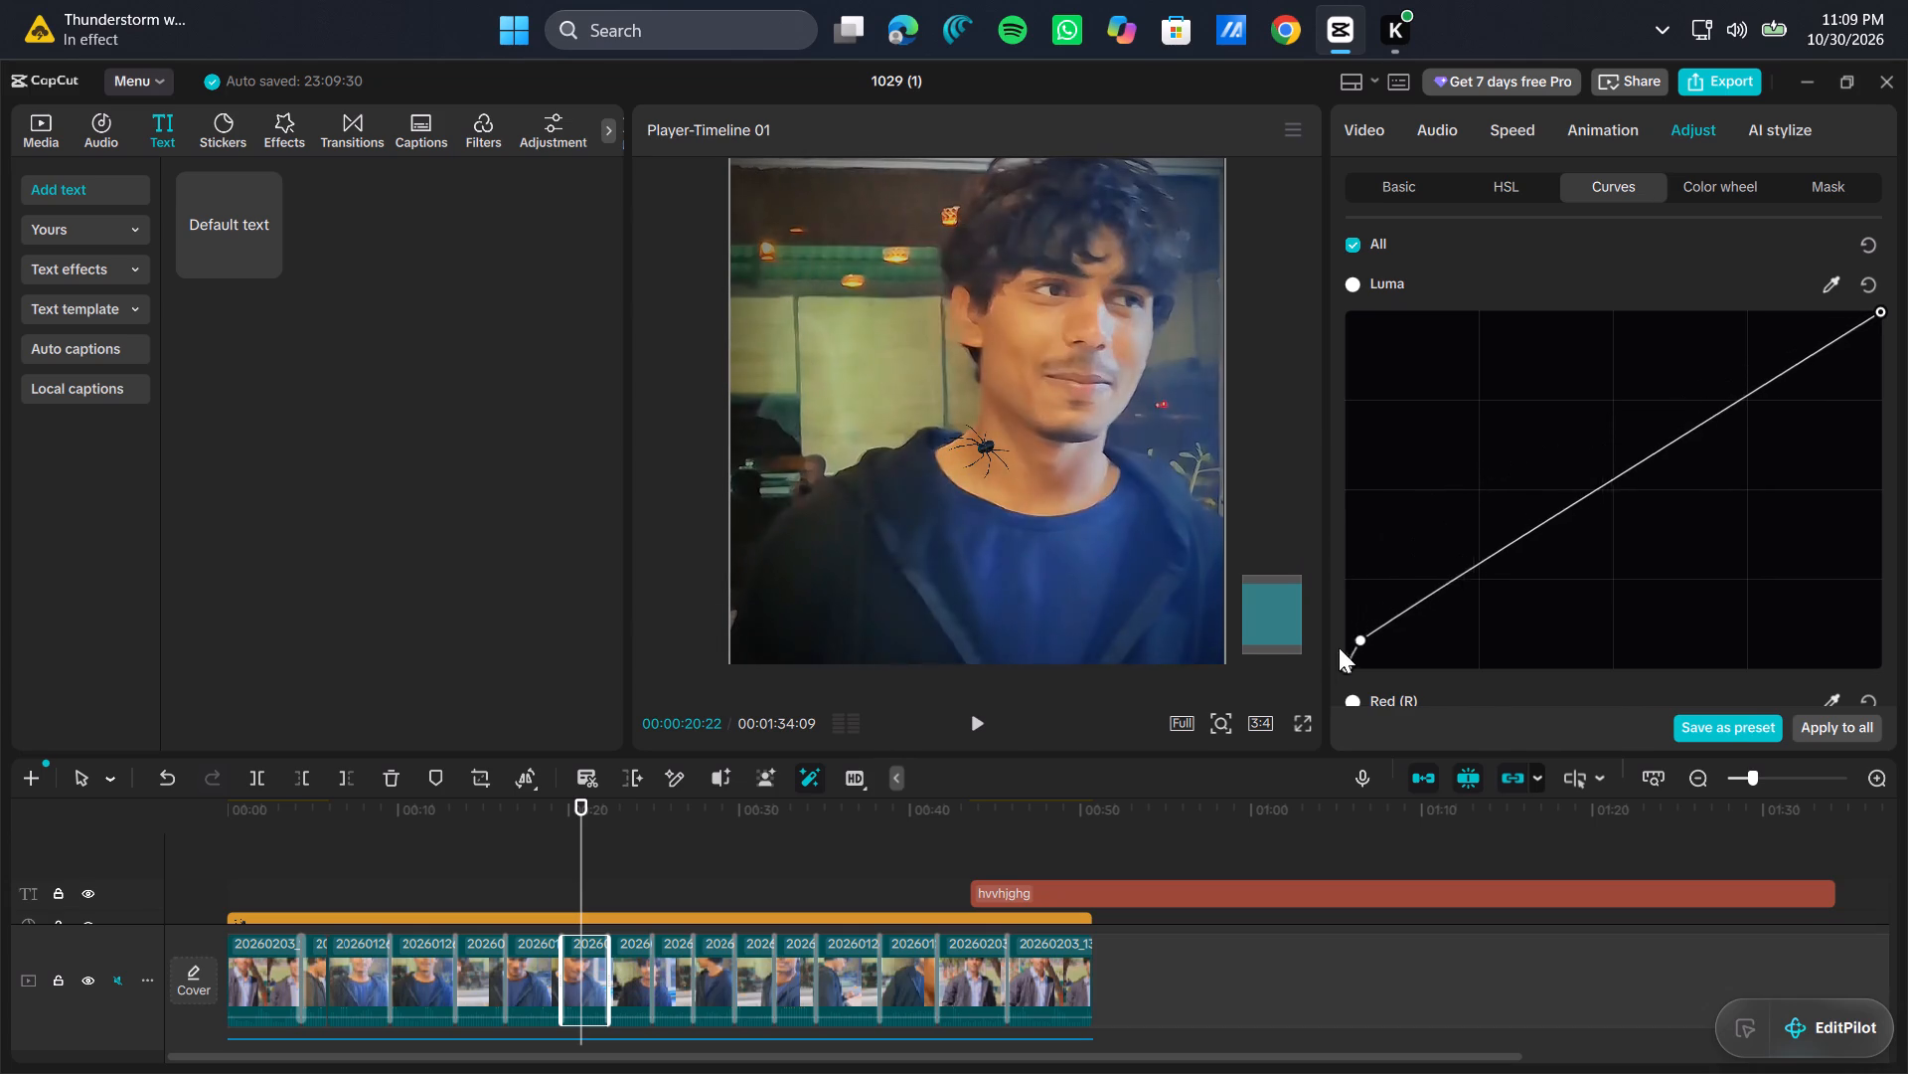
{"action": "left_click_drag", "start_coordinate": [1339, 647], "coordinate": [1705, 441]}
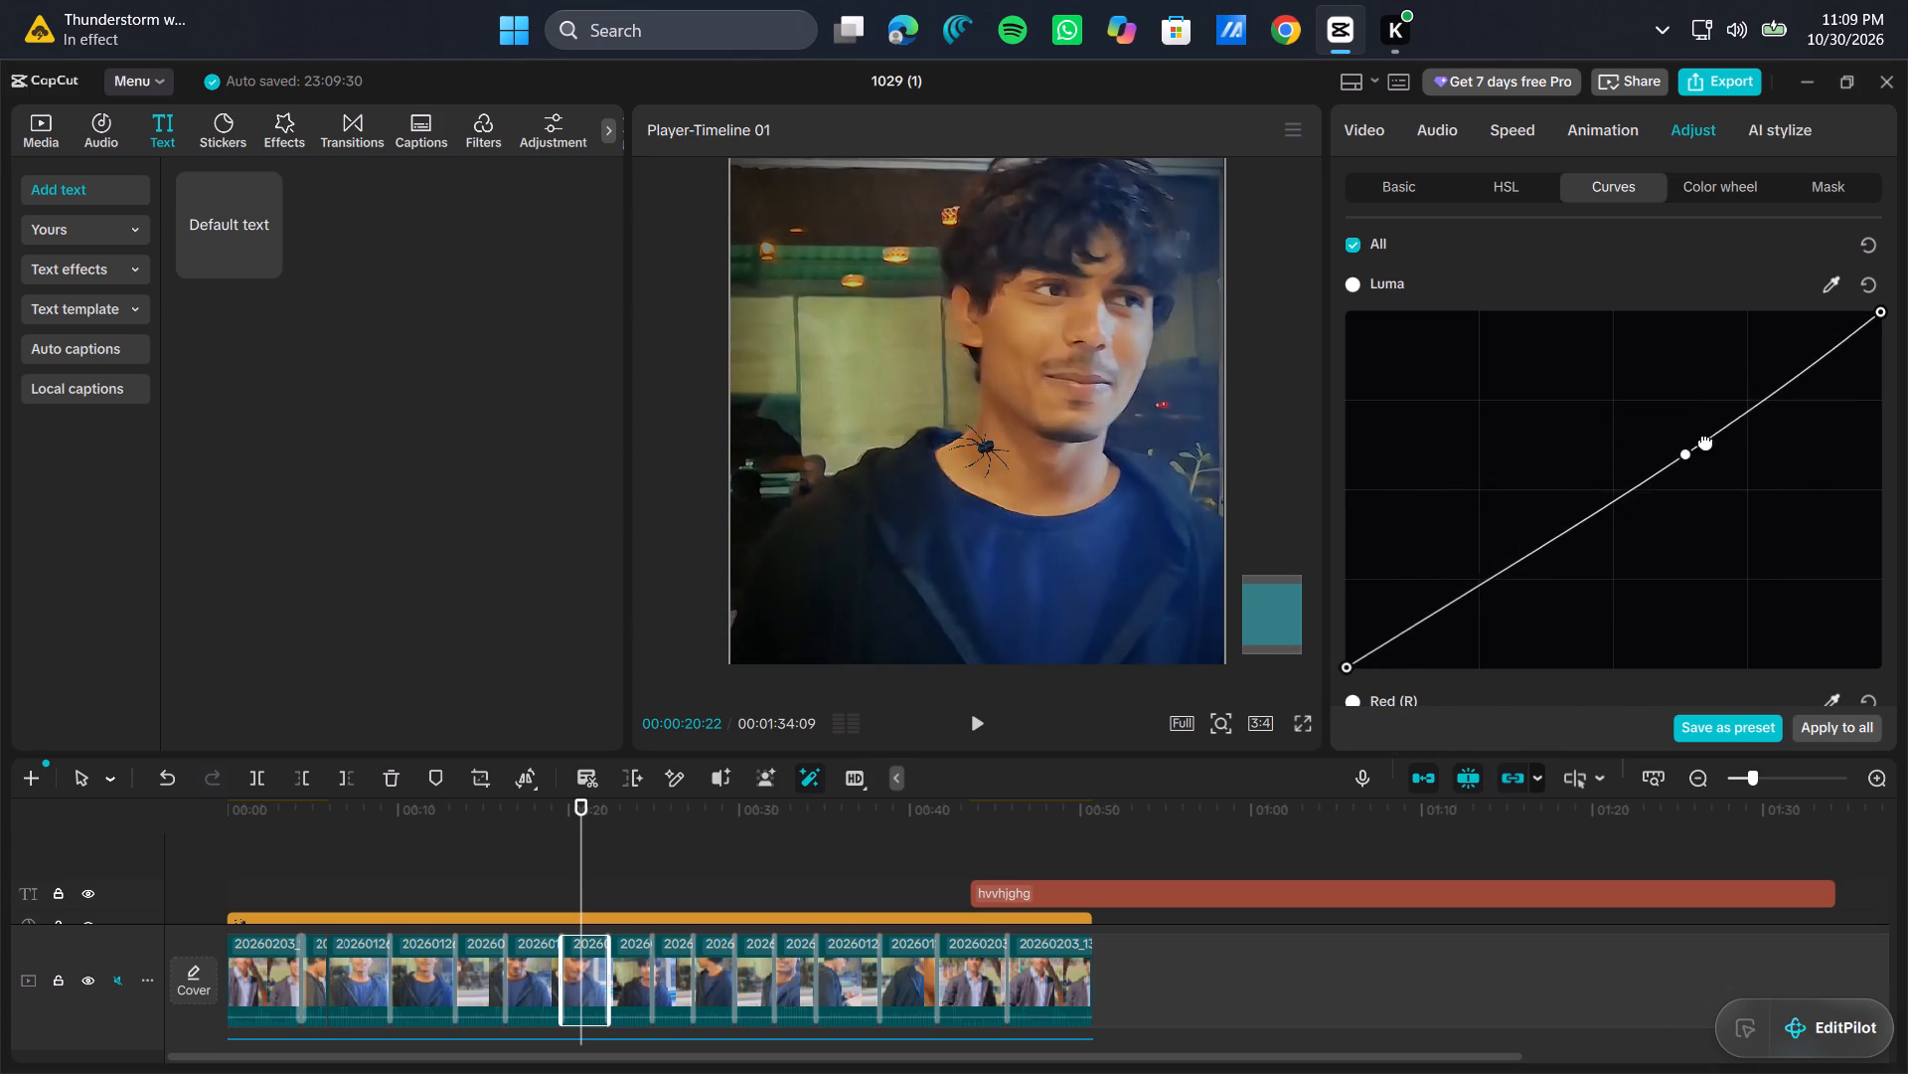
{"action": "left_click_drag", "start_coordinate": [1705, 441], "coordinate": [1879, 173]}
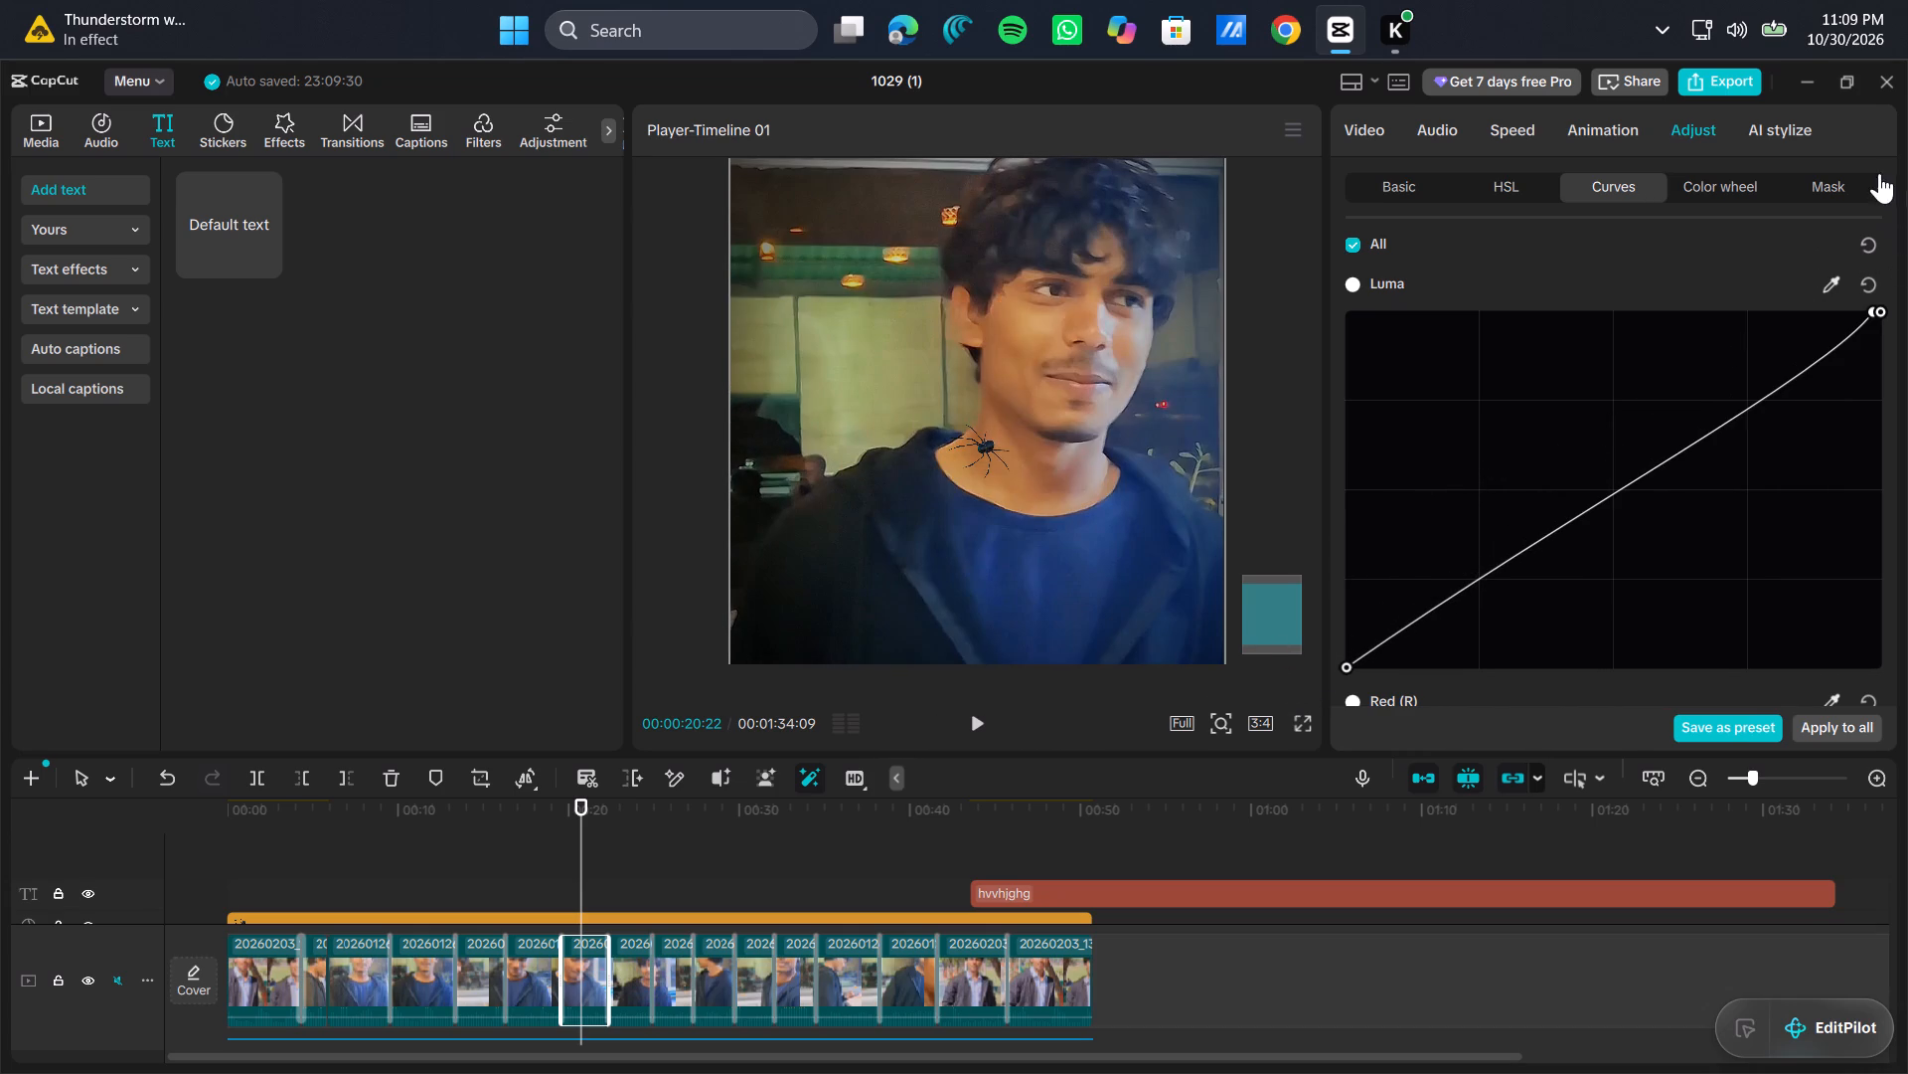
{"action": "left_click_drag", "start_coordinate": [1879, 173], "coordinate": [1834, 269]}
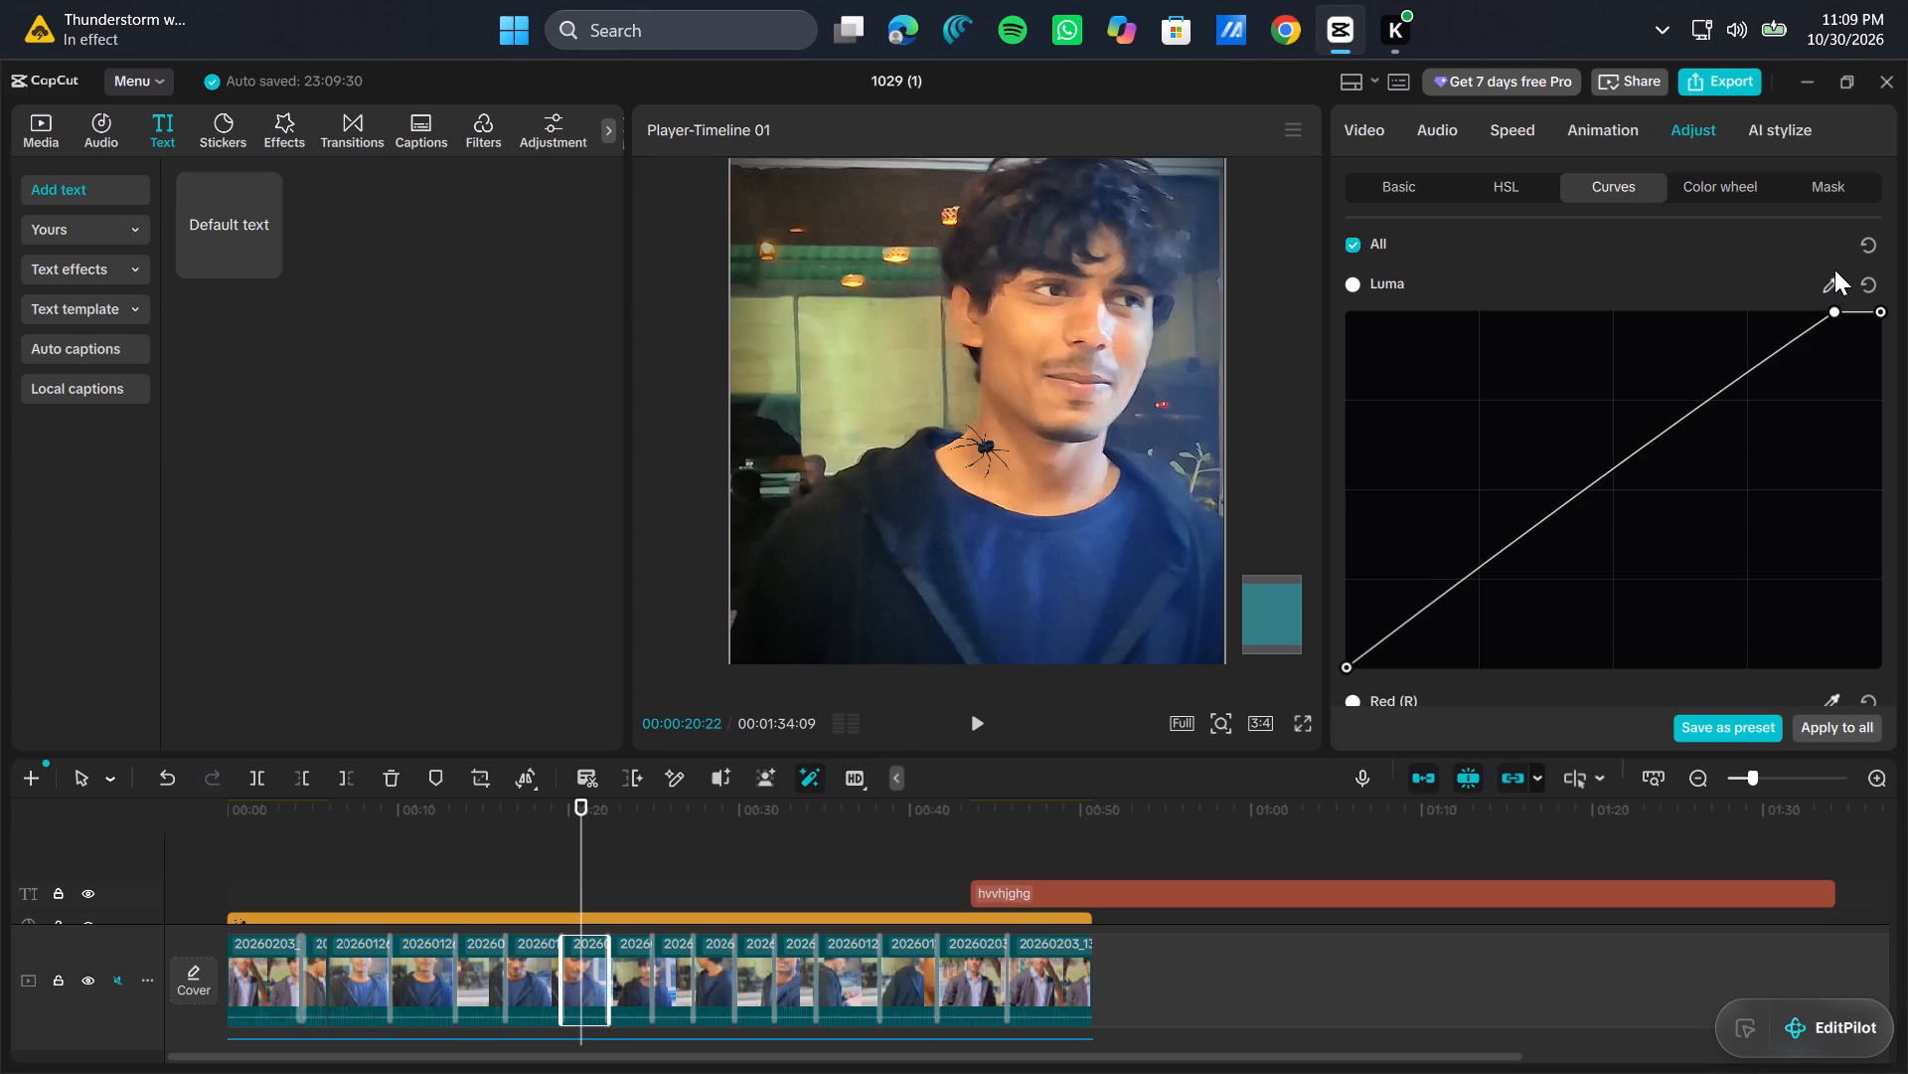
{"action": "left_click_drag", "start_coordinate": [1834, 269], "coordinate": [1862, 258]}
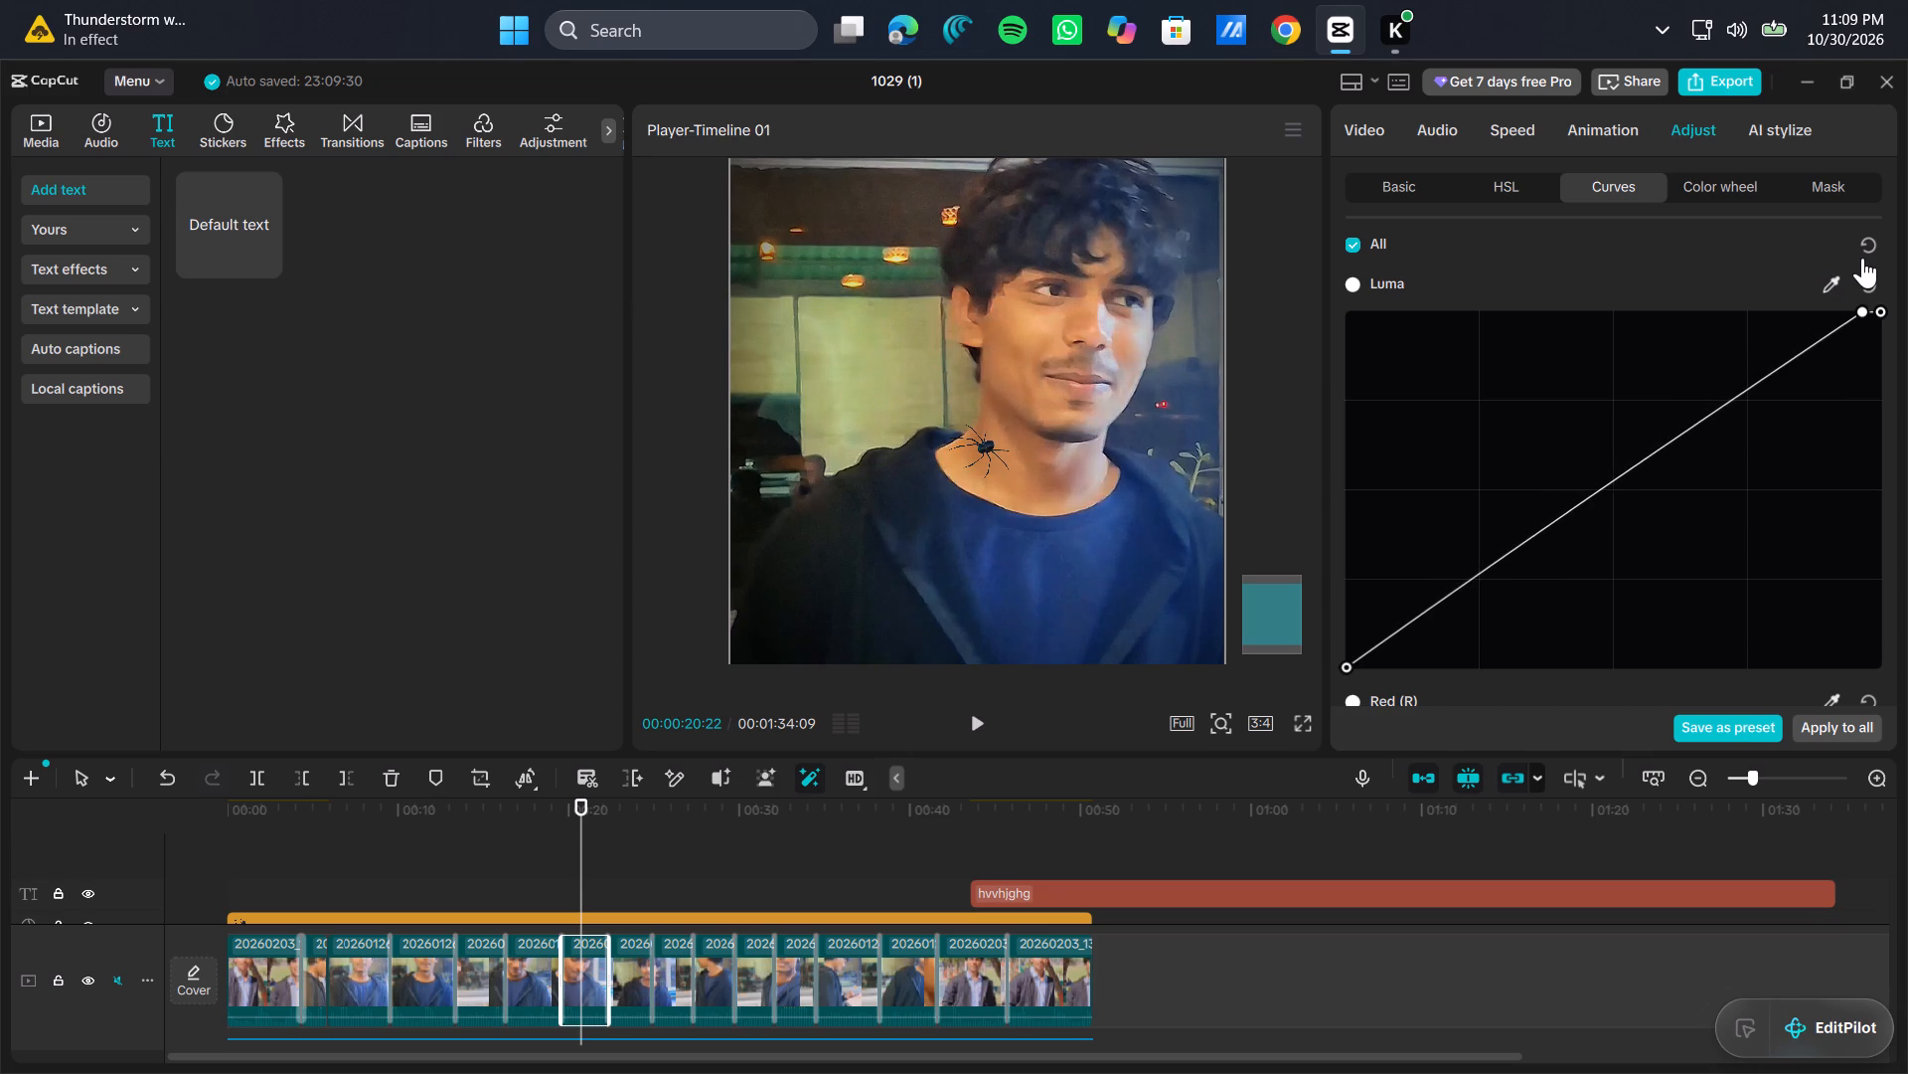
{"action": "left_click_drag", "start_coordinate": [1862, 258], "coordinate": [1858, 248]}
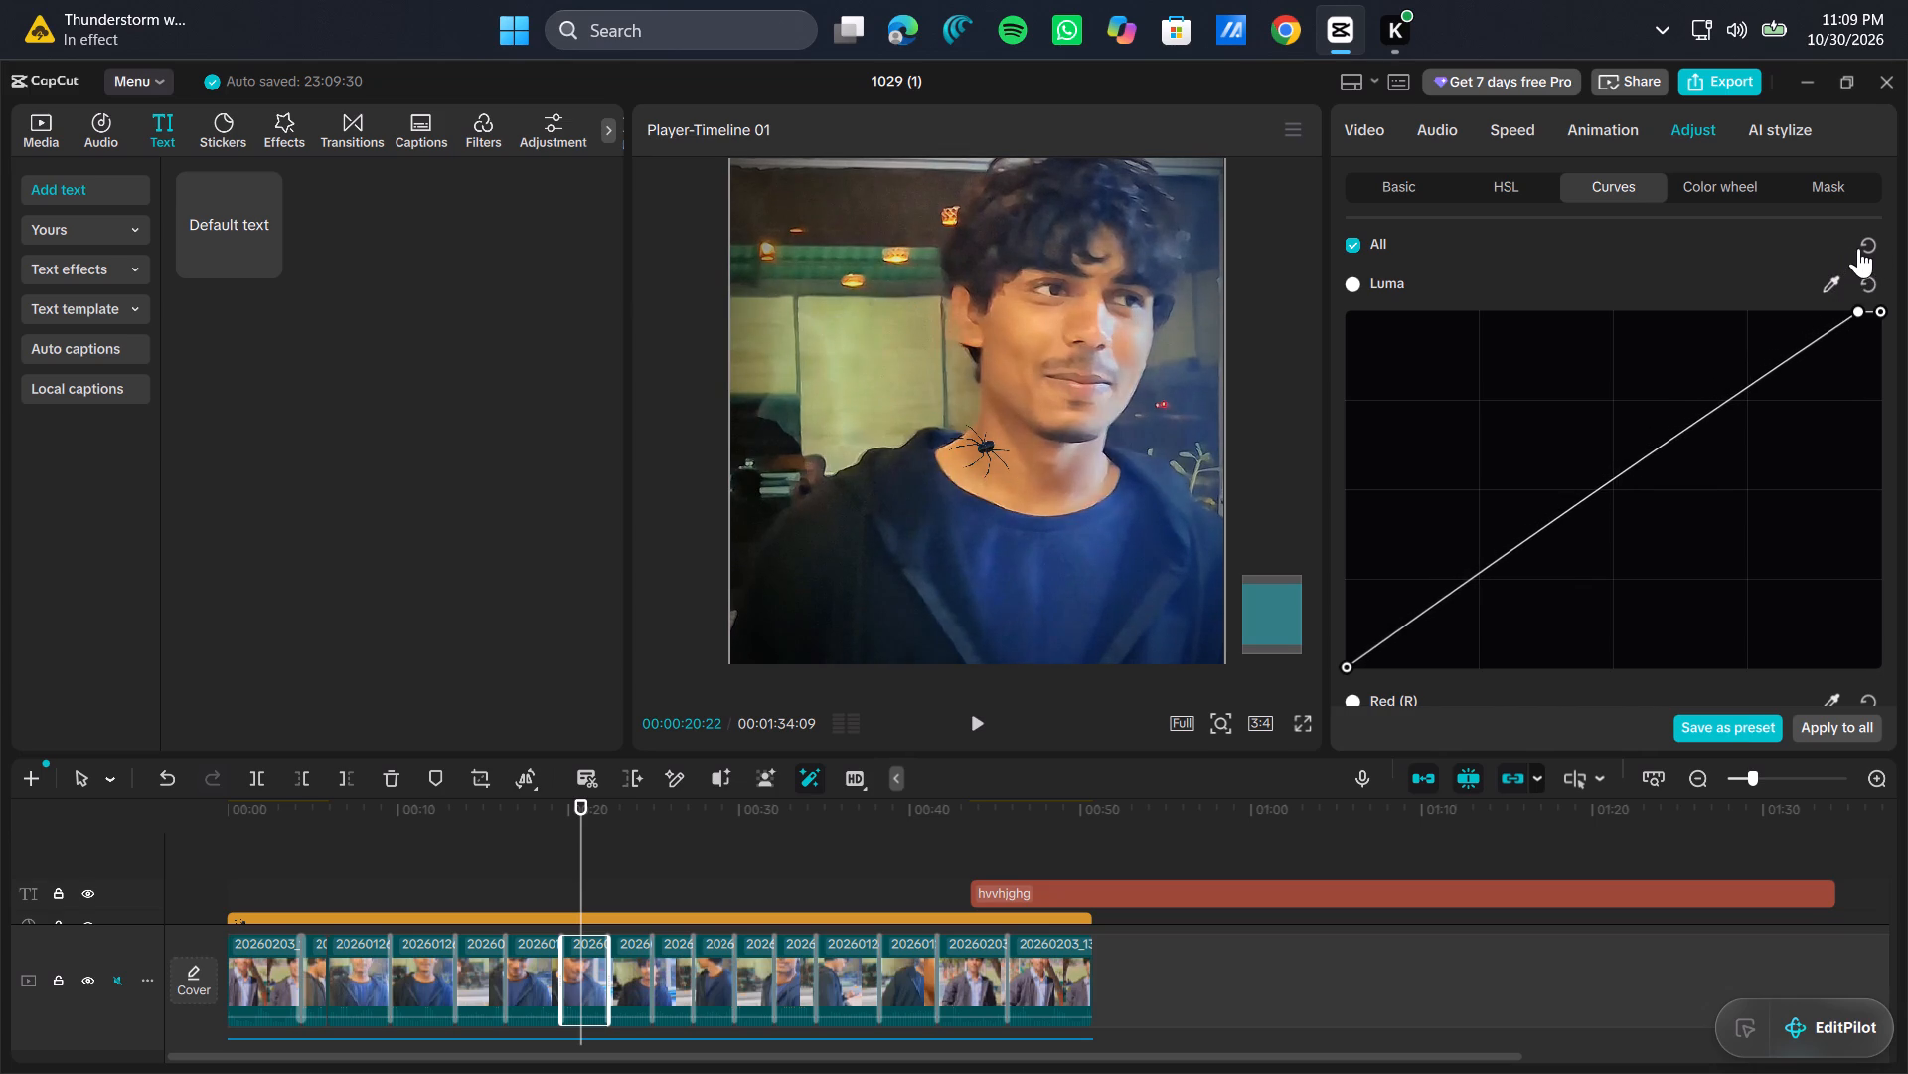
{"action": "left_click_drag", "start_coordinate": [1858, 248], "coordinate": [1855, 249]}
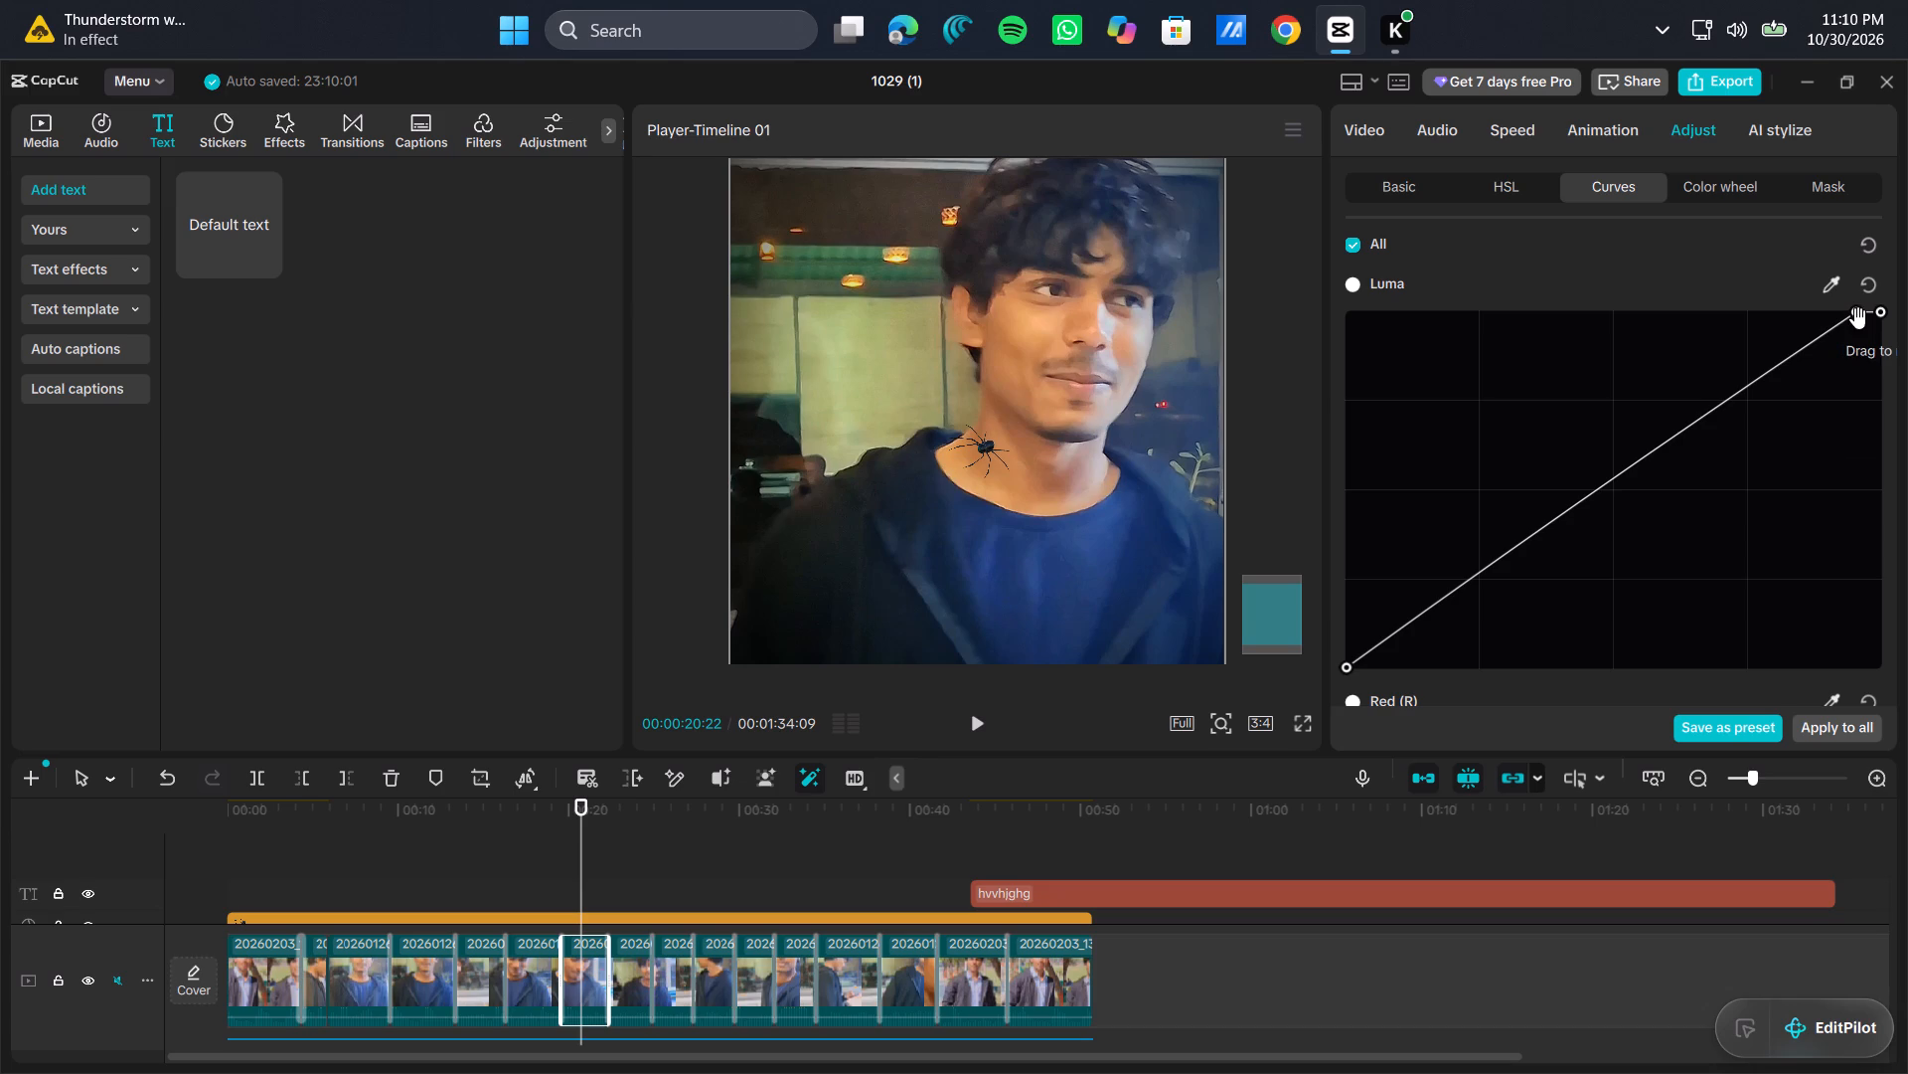
Test the Luma control point at the shadow end again, then settle it on the top edge just before the highlight end point.
{"action": "left_click_drag", "start_coordinate": [1858, 315], "coordinate": [1321, 645]}
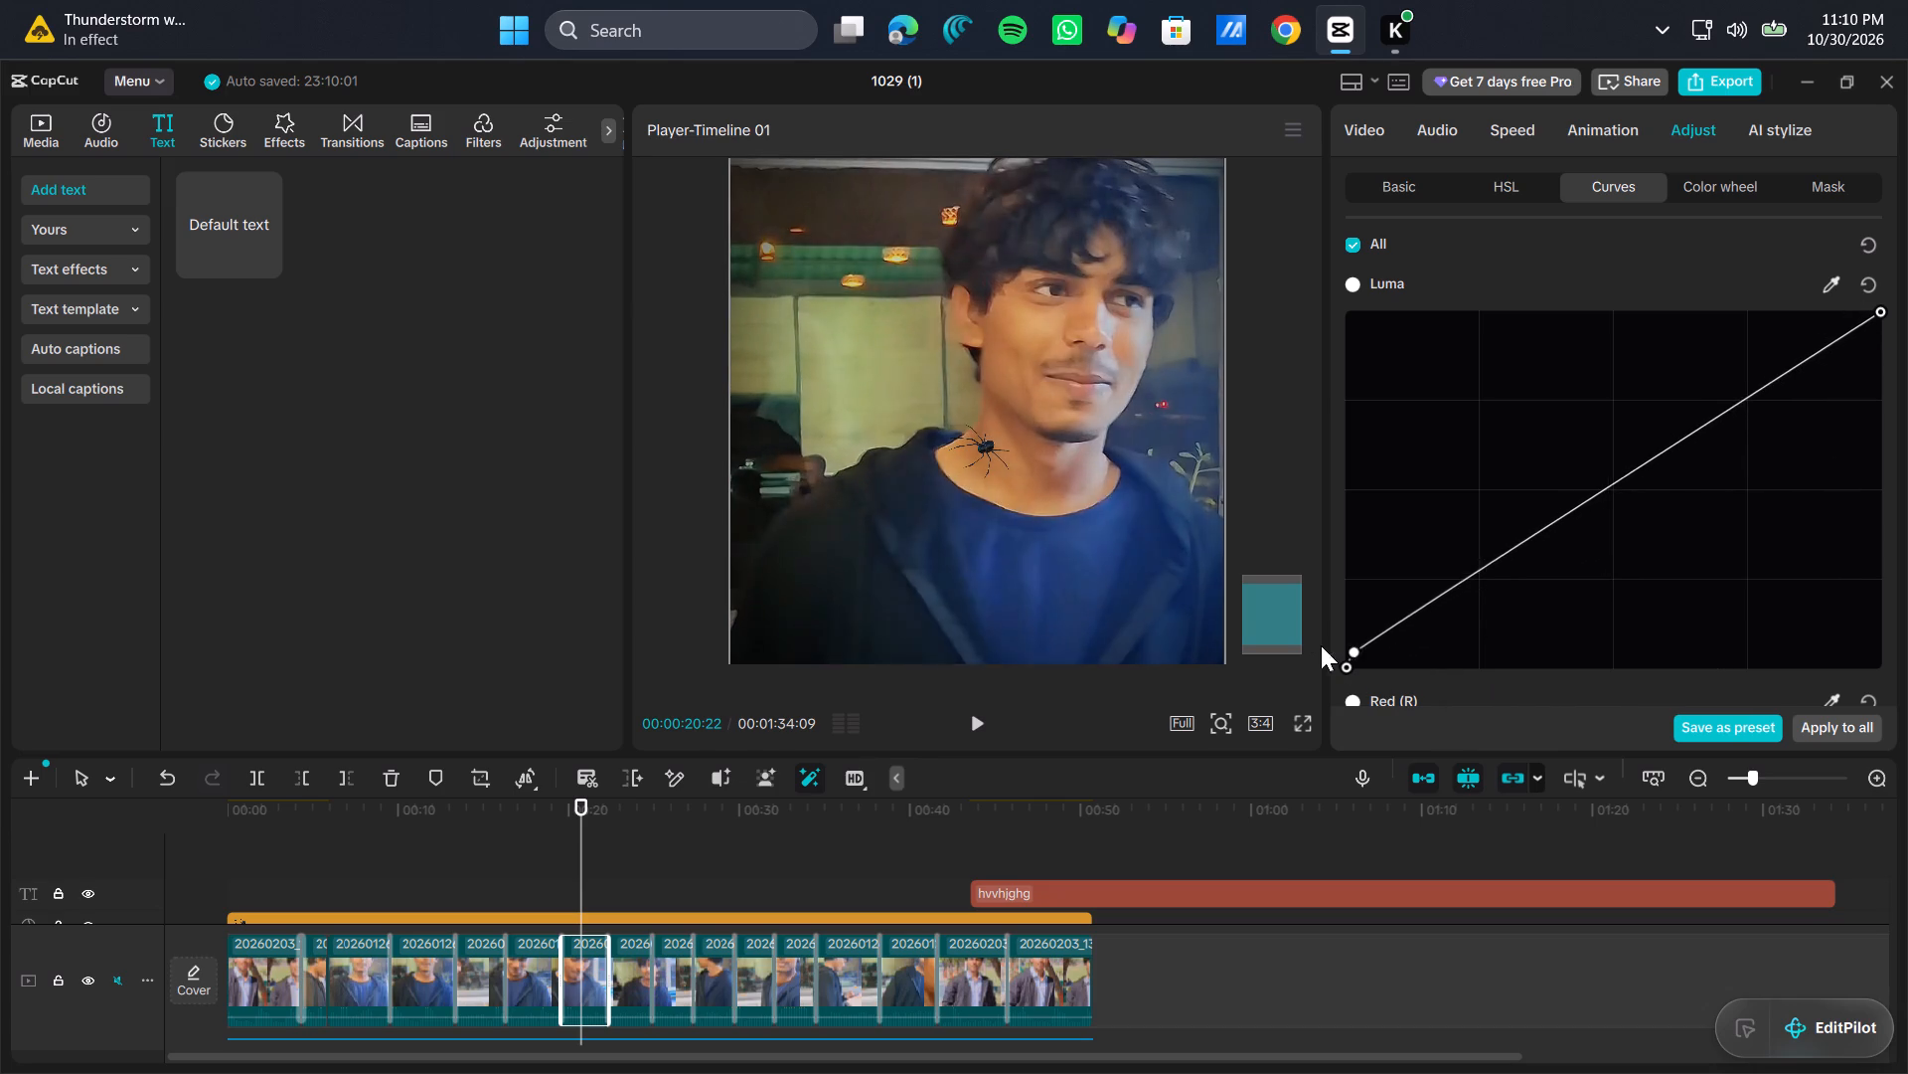
{"action": "left_click_drag", "start_coordinate": [1321, 645], "coordinate": [1258, 644]}
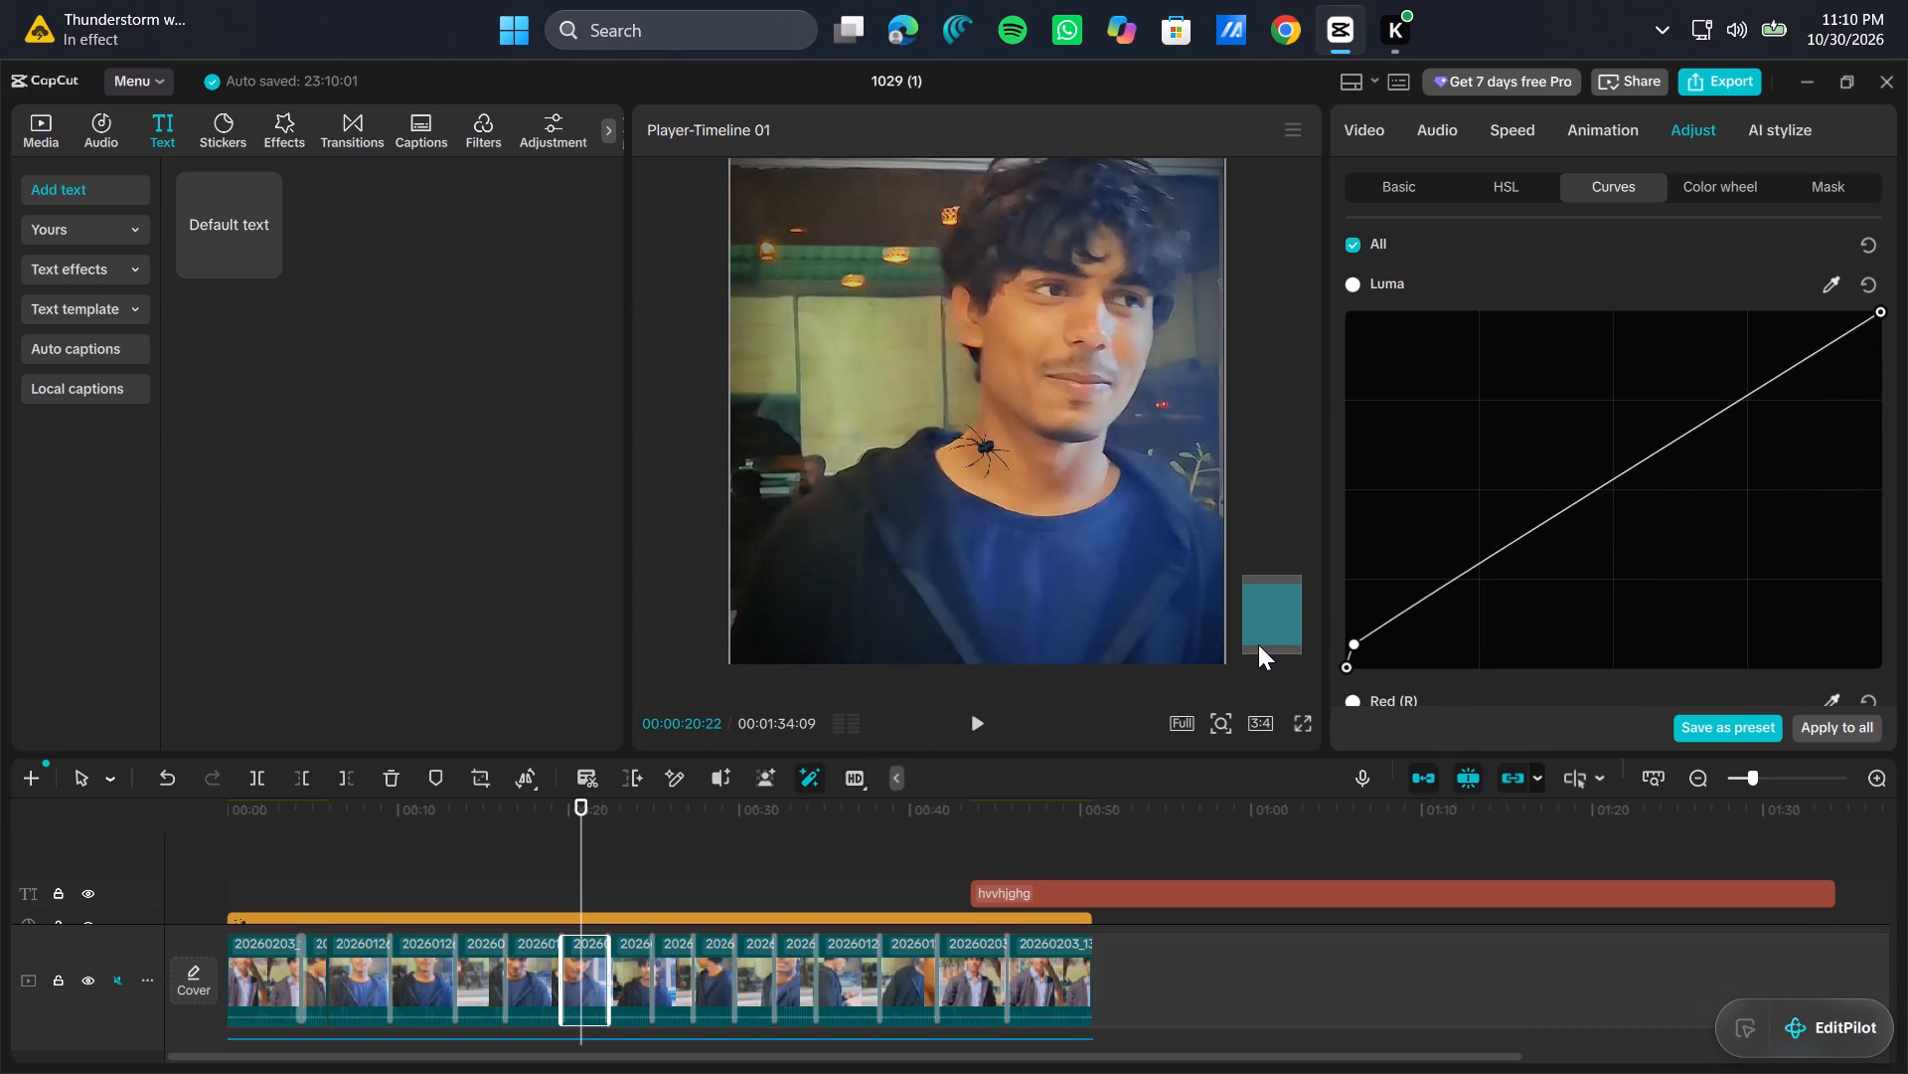
{"action": "left_click_drag", "start_coordinate": [1258, 644], "coordinate": [1252, 641]}
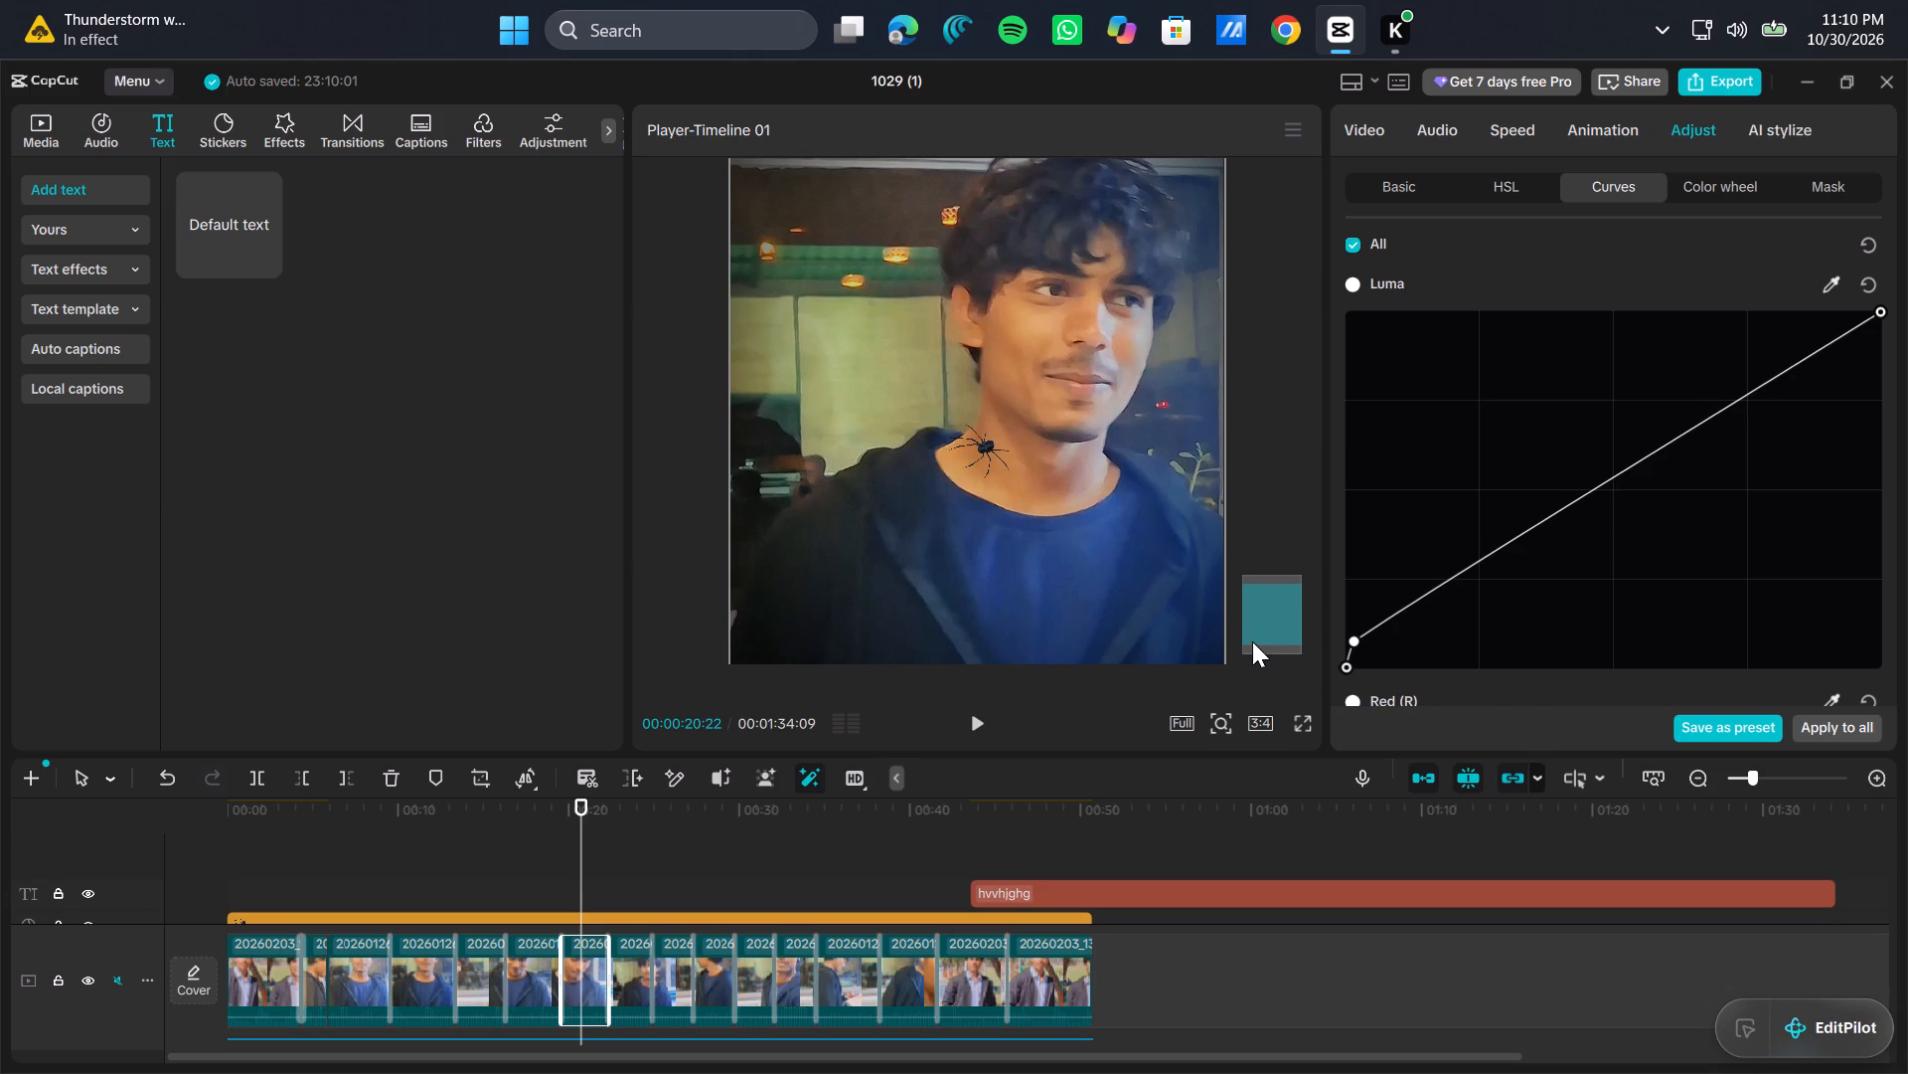
{"action": "left_click_drag", "start_coordinate": [1252, 641], "coordinate": [1827, 257]}
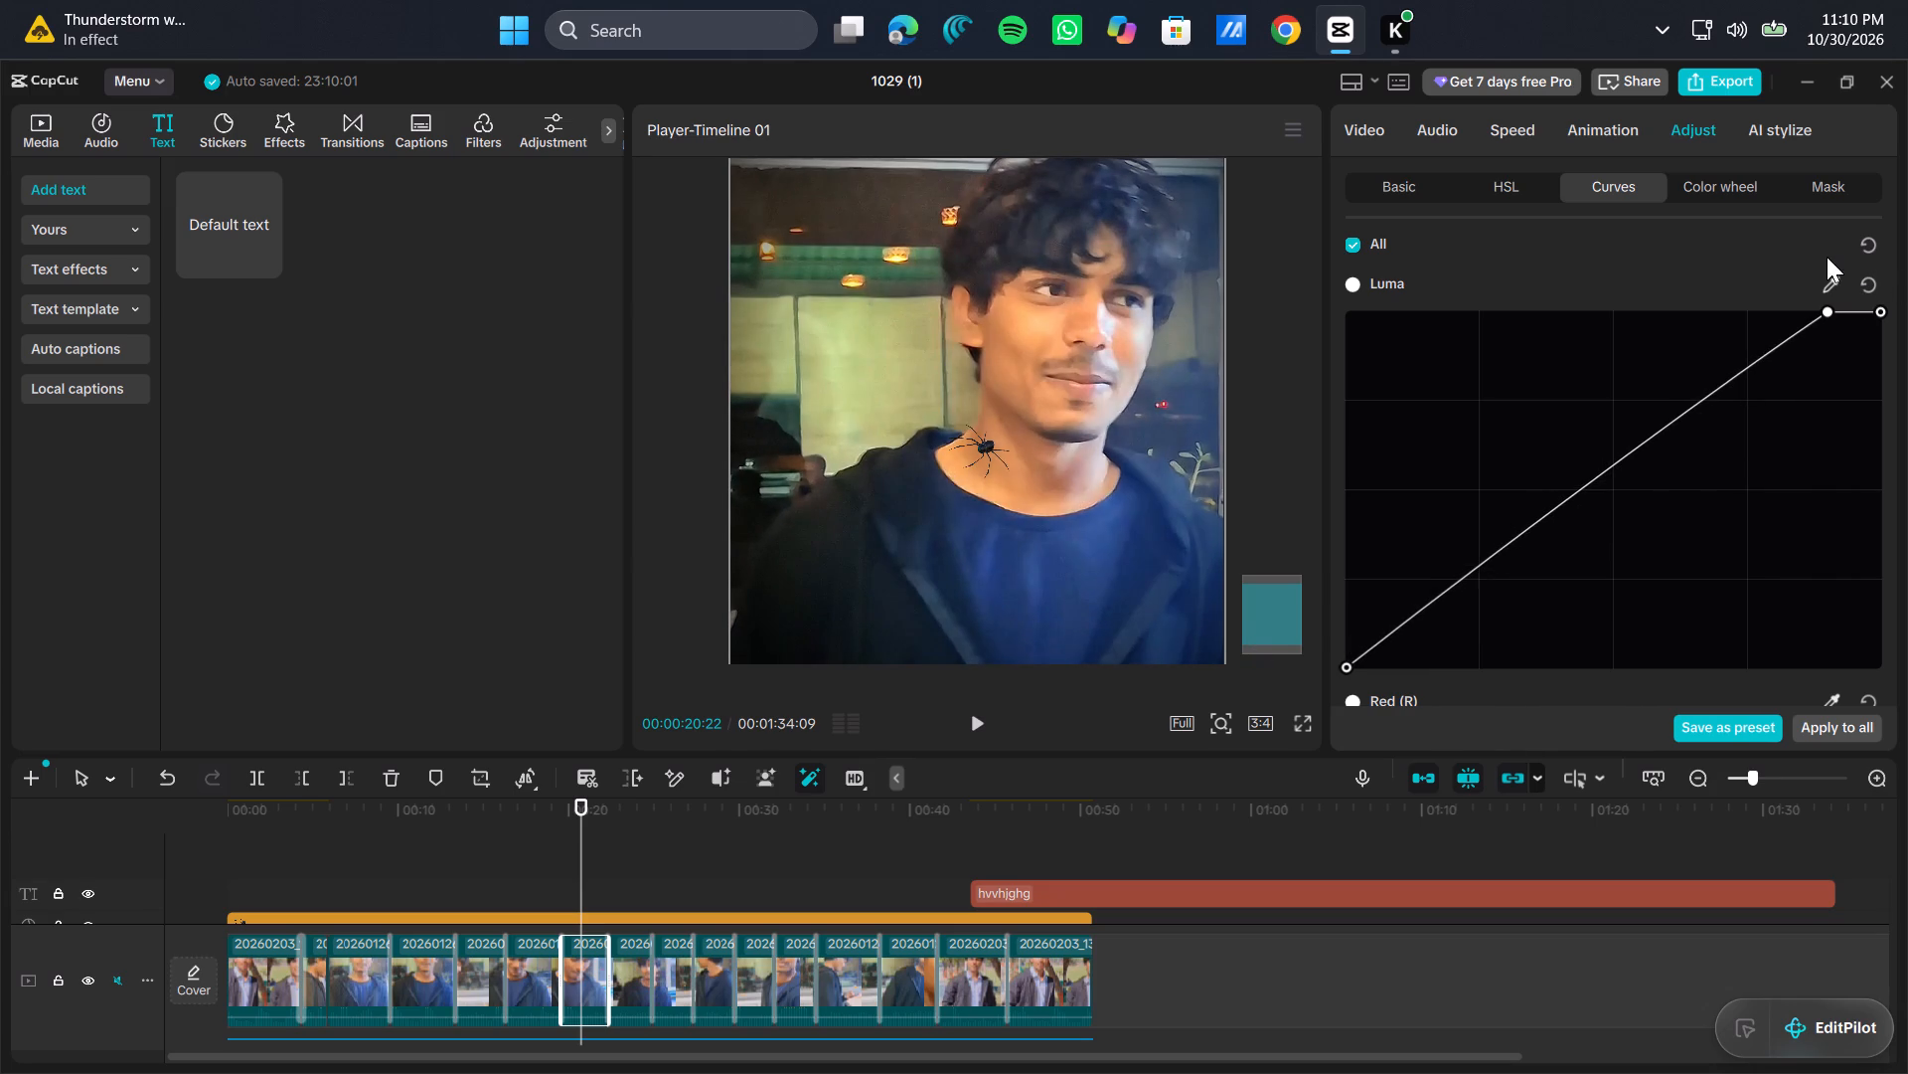
{"action": "left_click_drag", "start_coordinate": [1827, 257], "coordinate": [1861, 252]}
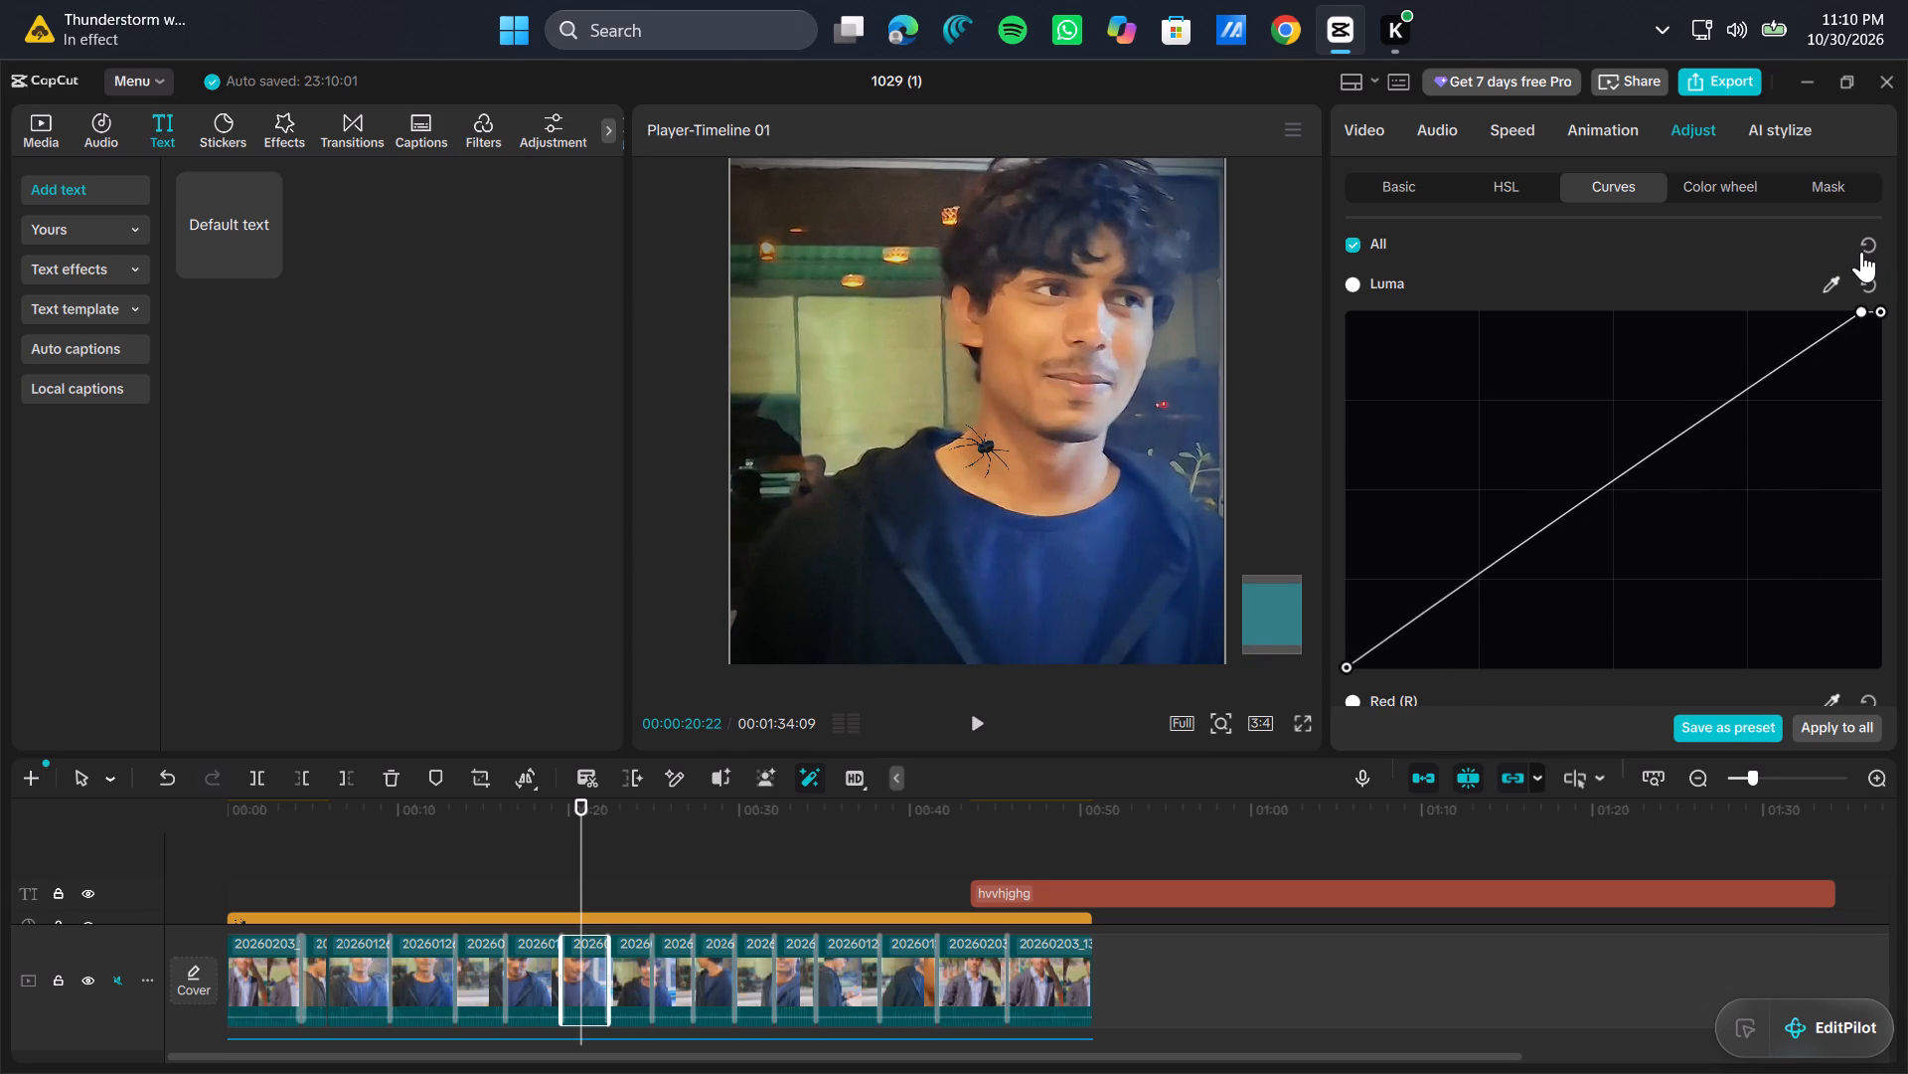
{"action": "left_click_drag", "start_coordinate": [1861, 252], "coordinate": [1849, 263]}
{"action": "scroll", "coordinate": [1674, 436], "scroll_direction": "down", "scroll_amount": 3}
{"action": "scroll", "coordinate": [1517, 438], "scroll_direction": "up", "scroll_amount": 2}
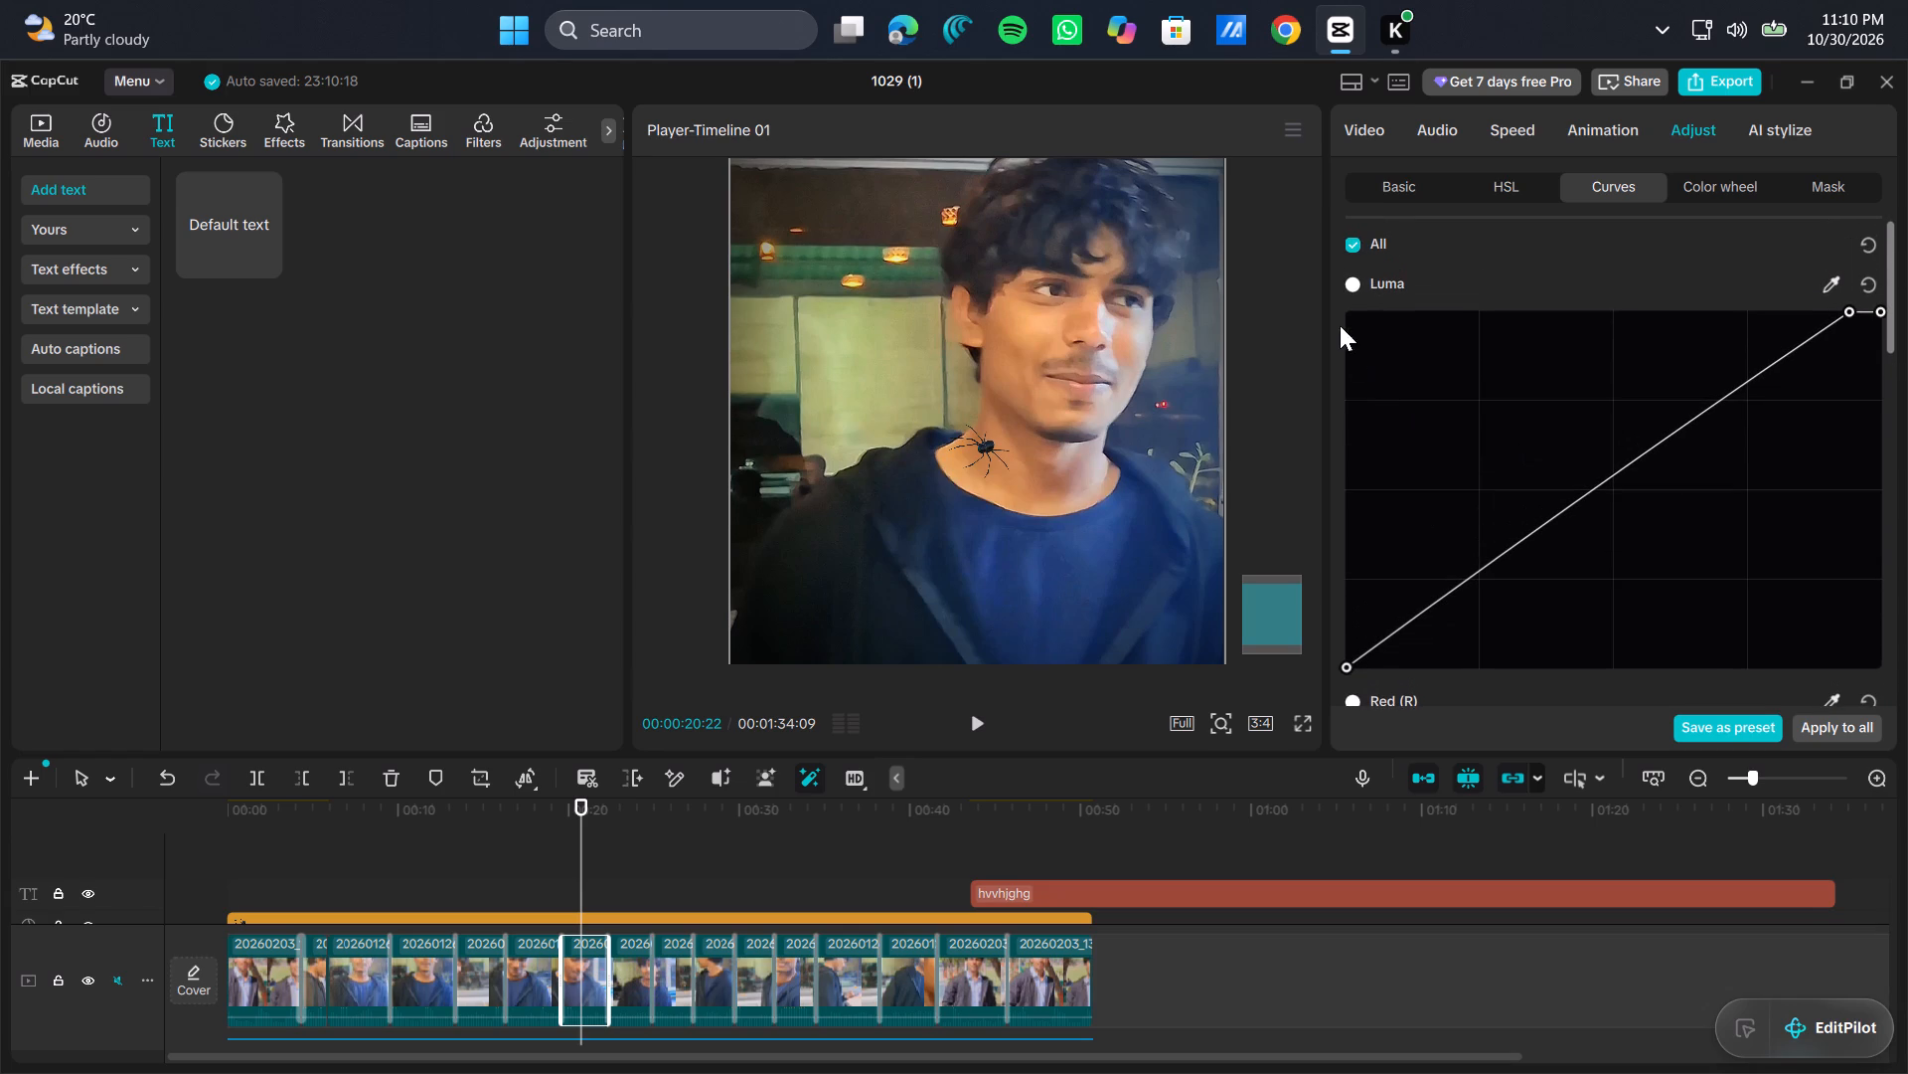
{"action": "left_click", "coordinate": [1348, 279]}
{"action": "left_click", "coordinate": [1348, 279]}
Add a control point to the Red curve, try it raised and lowered, and settle it on the diagonal at the middle.
{"action": "scroll", "coordinate": [1521, 472], "scroll_direction": "down", "scroll_amount": 7}
{"action": "left_click_drag", "start_coordinate": [1677, 355], "coordinate": [1830, 215]}
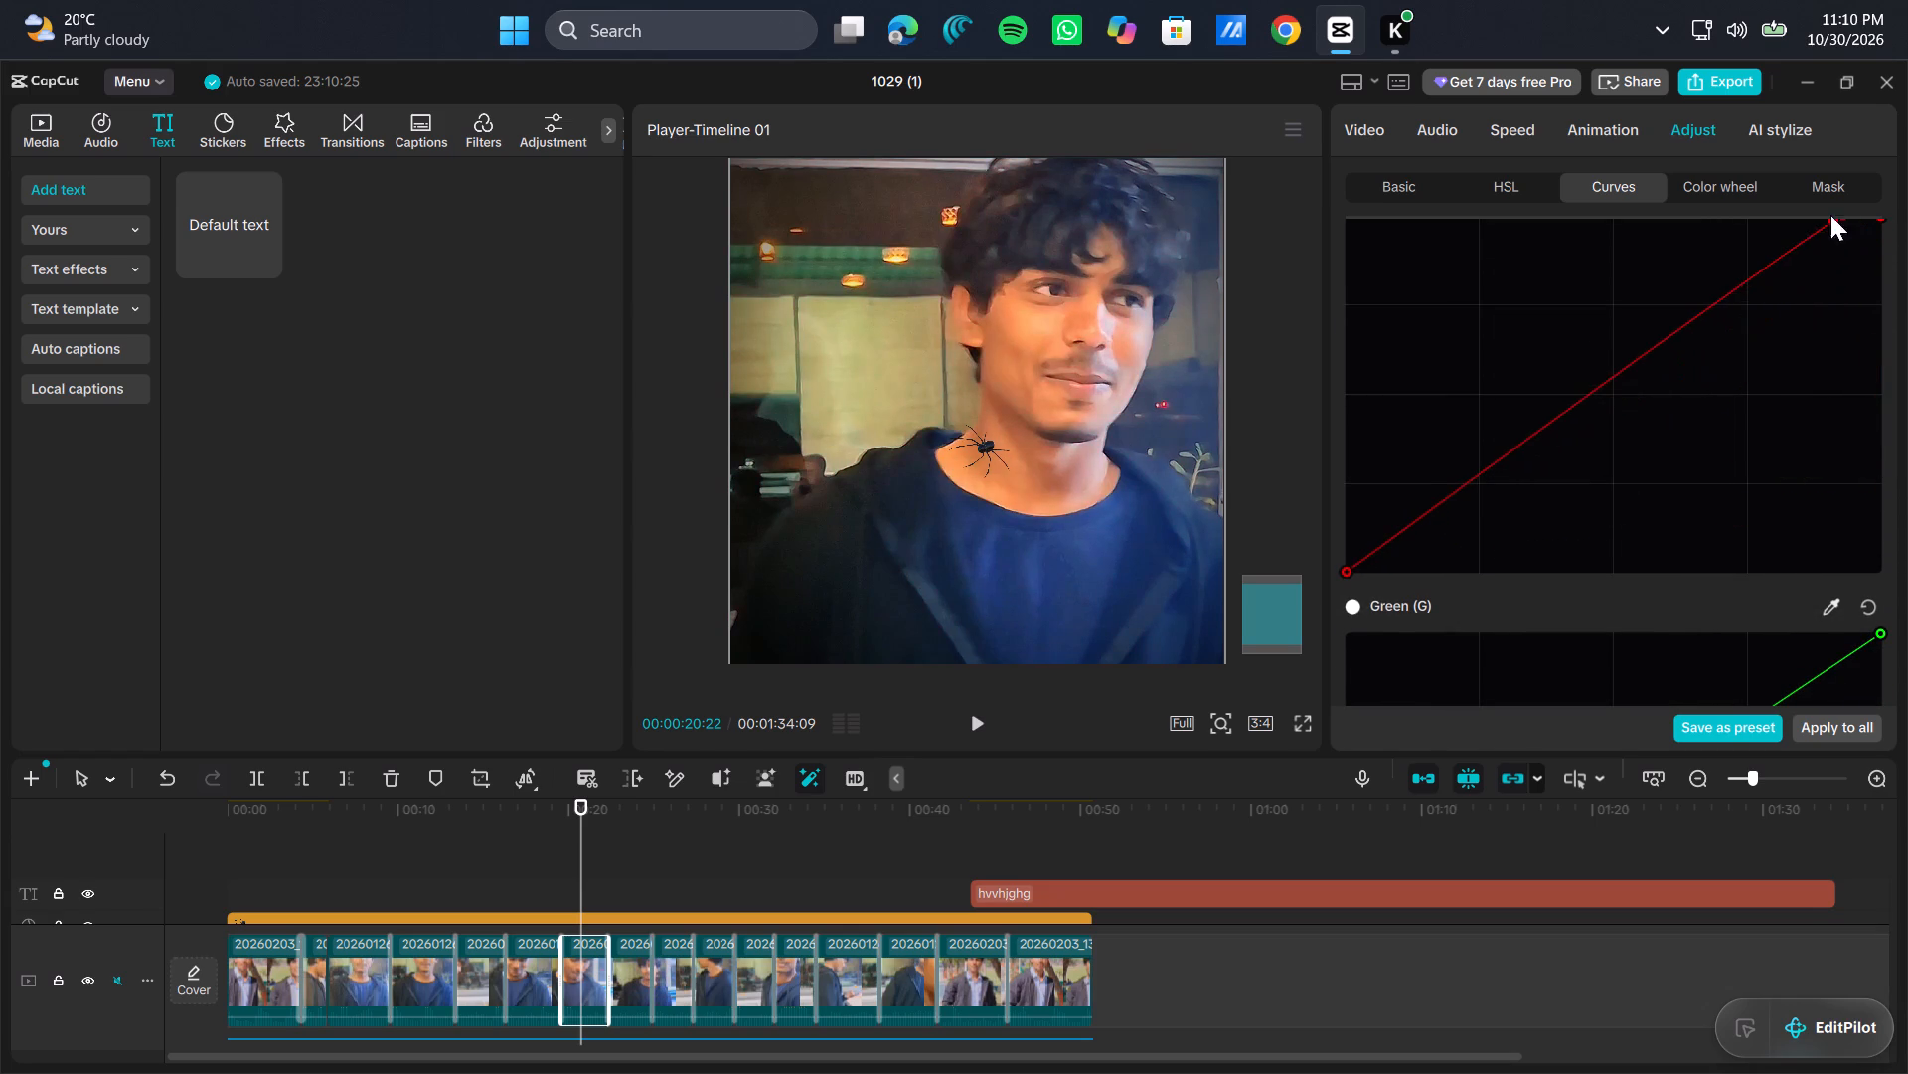
{"action": "left_click_drag", "start_coordinate": [1830, 215], "coordinate": [1519, 512]}
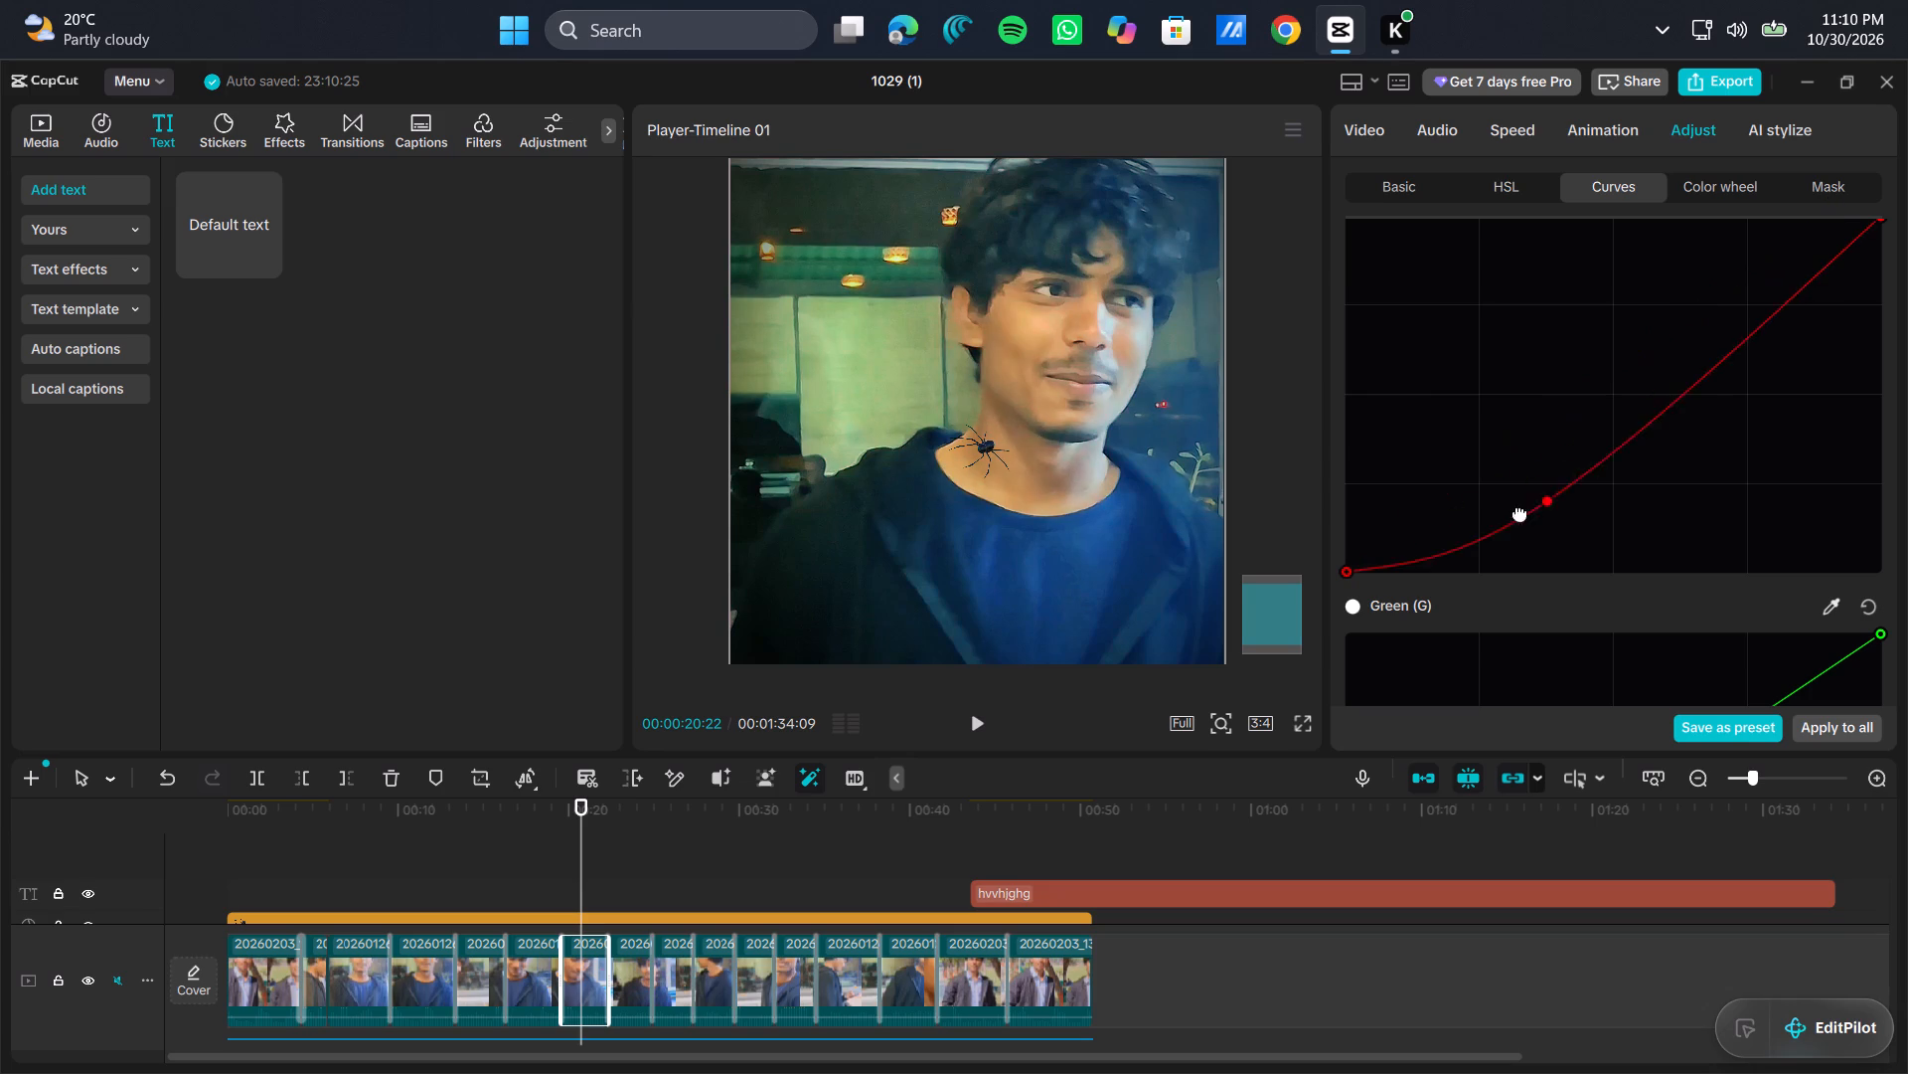
{"action": "left_click_drag", "start_coordinate": [1519, 512], "coordinate": [1669, 363]}
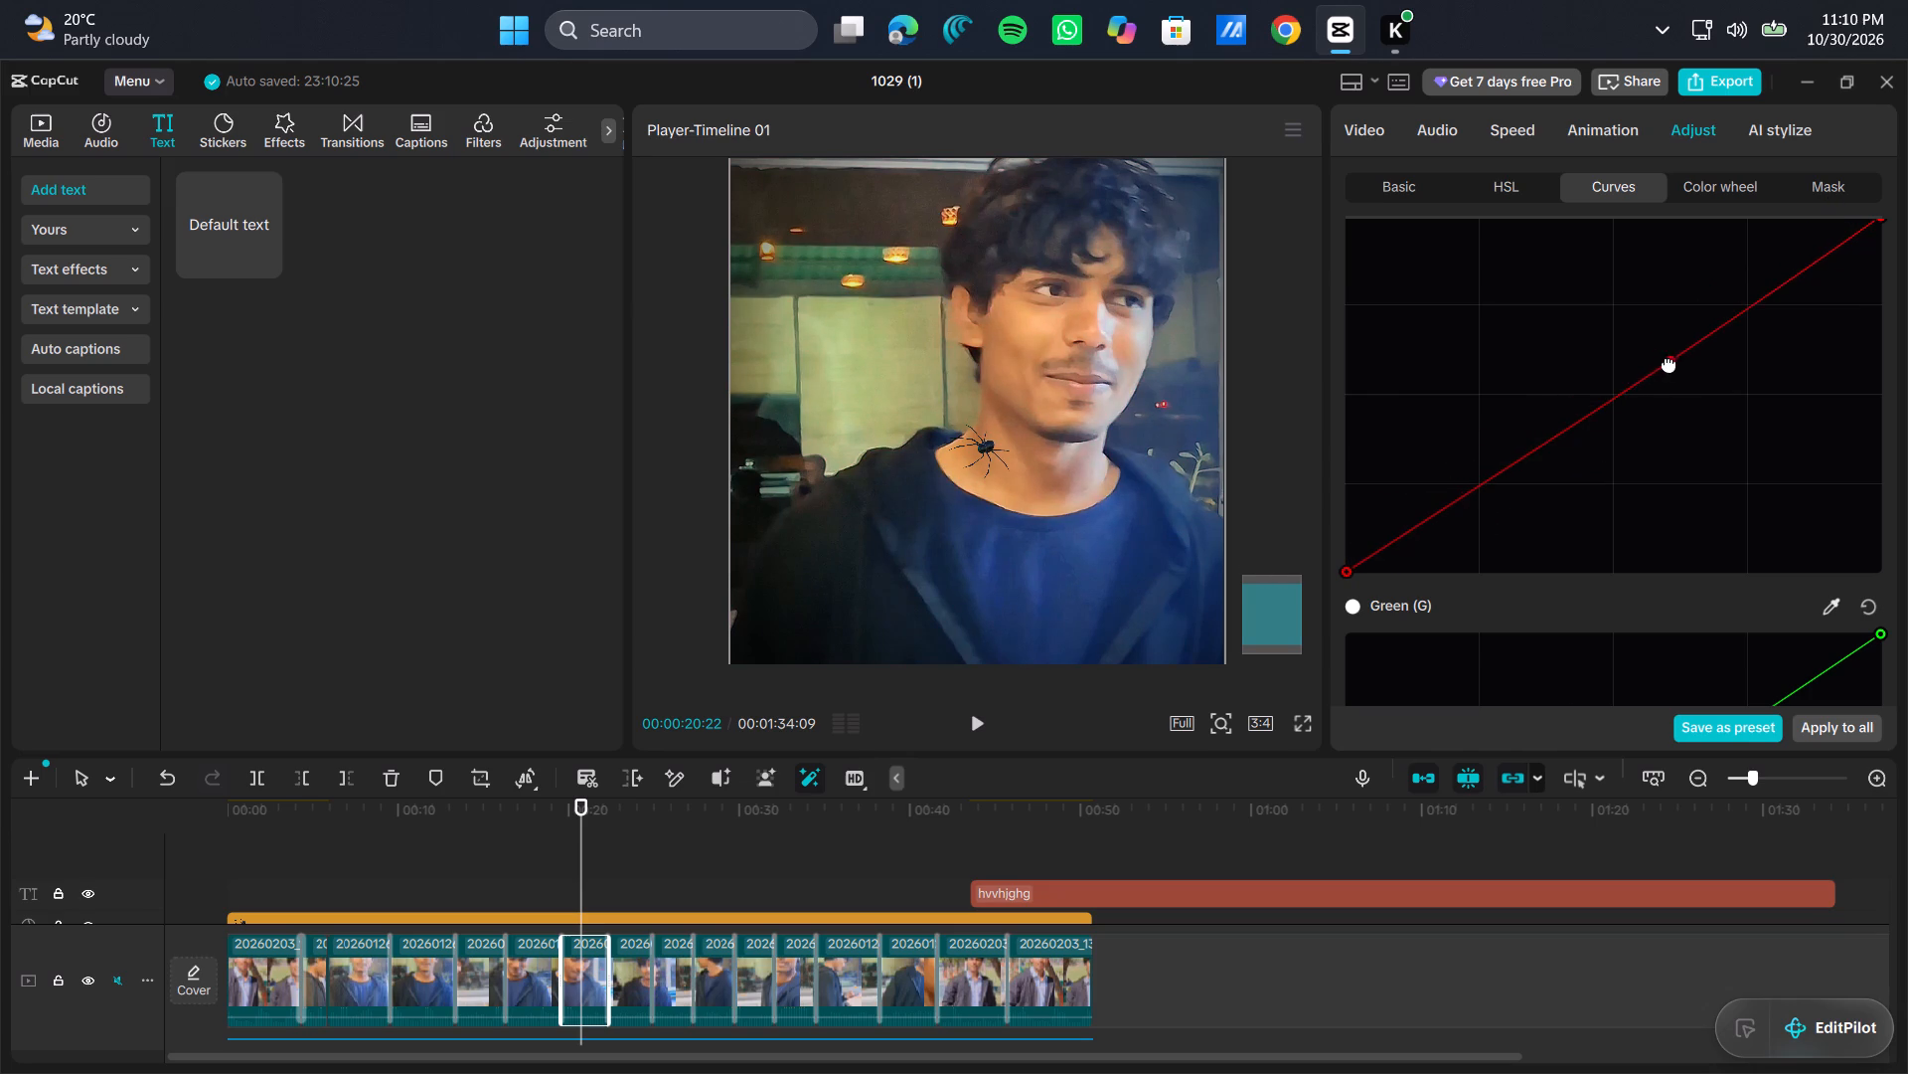
{"action": "left_click_drag", "start_coordinate": [1669, 363], "coordinate": [1615, 391]}
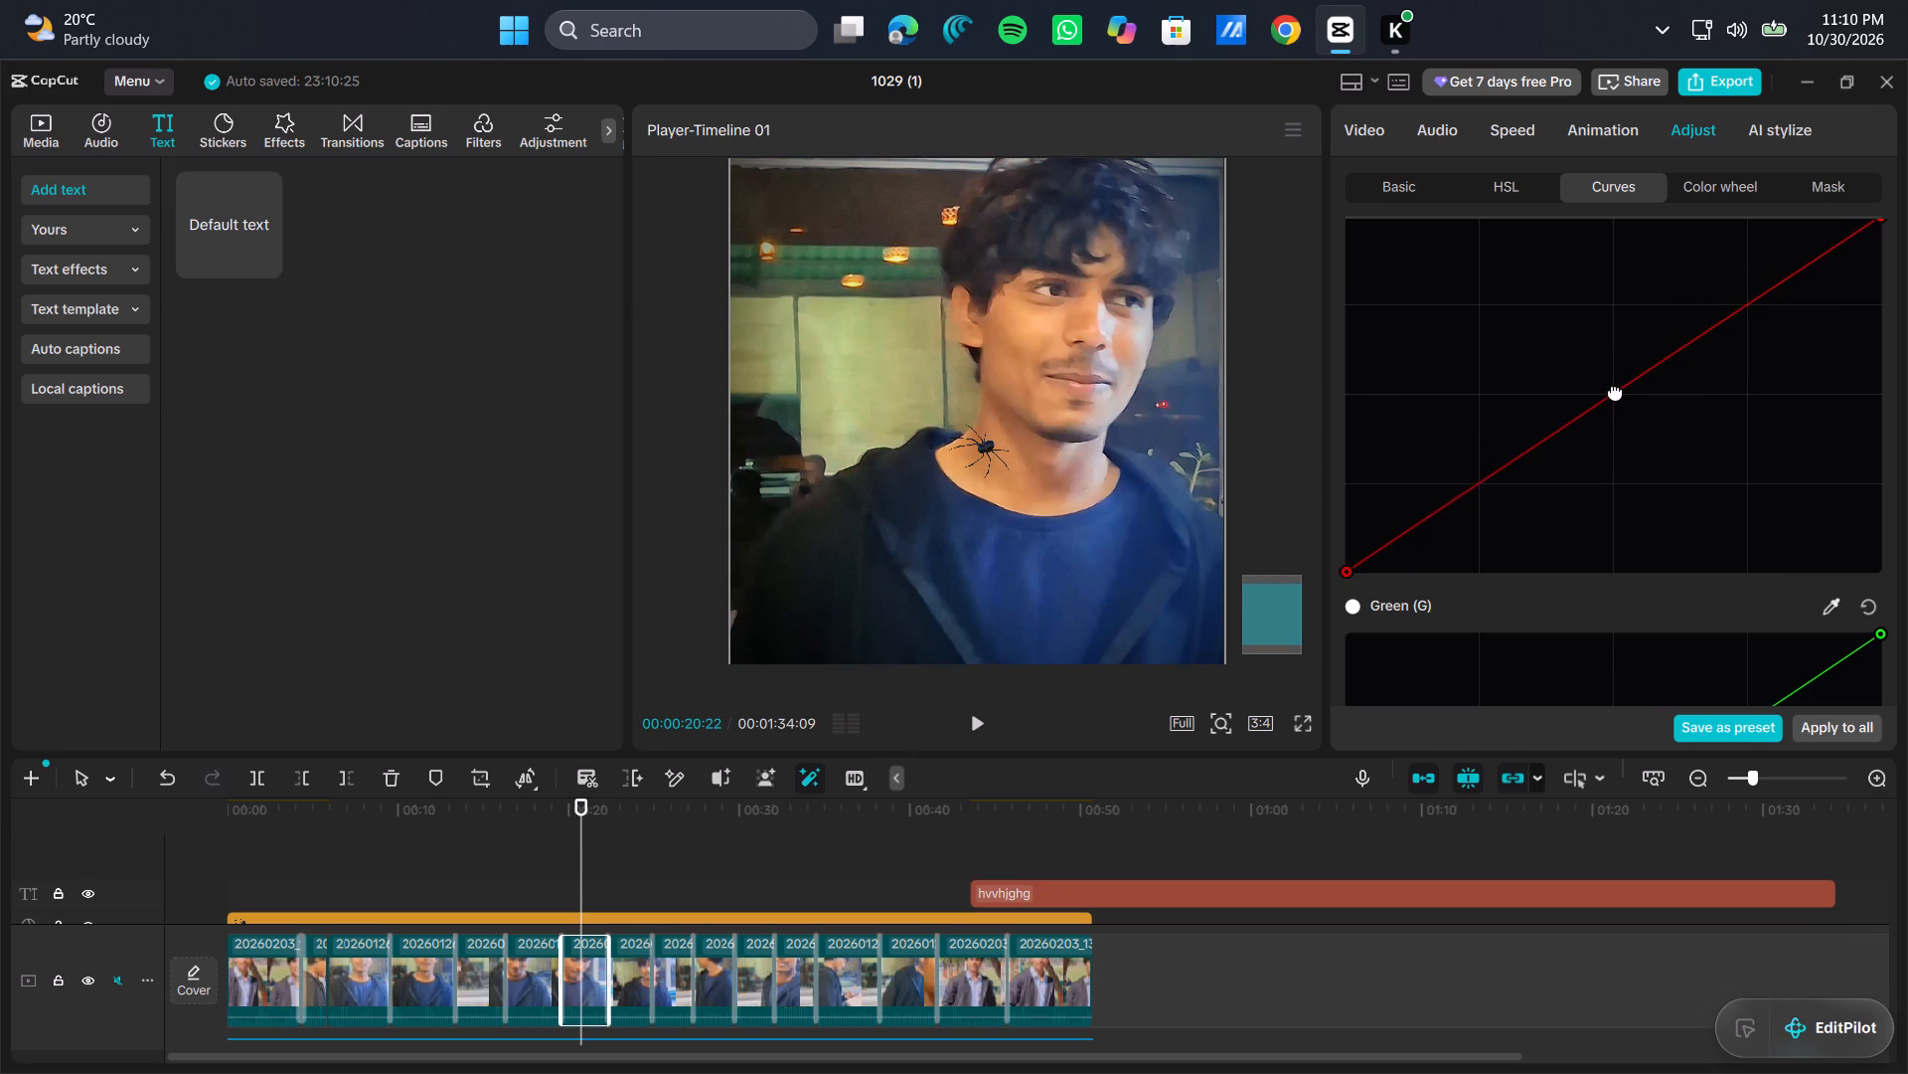
{"action": "left_click_drag", "start_coordinate": [1615, 391], "coordinate": [1613, 390]}
Add a control point to the Blue curve's highlights and raise it to the top edge just before the end point.
{"action": "scroll", "coordinate": [1536, 543], "scroll_direction": "down", "scroll_amount": 8}
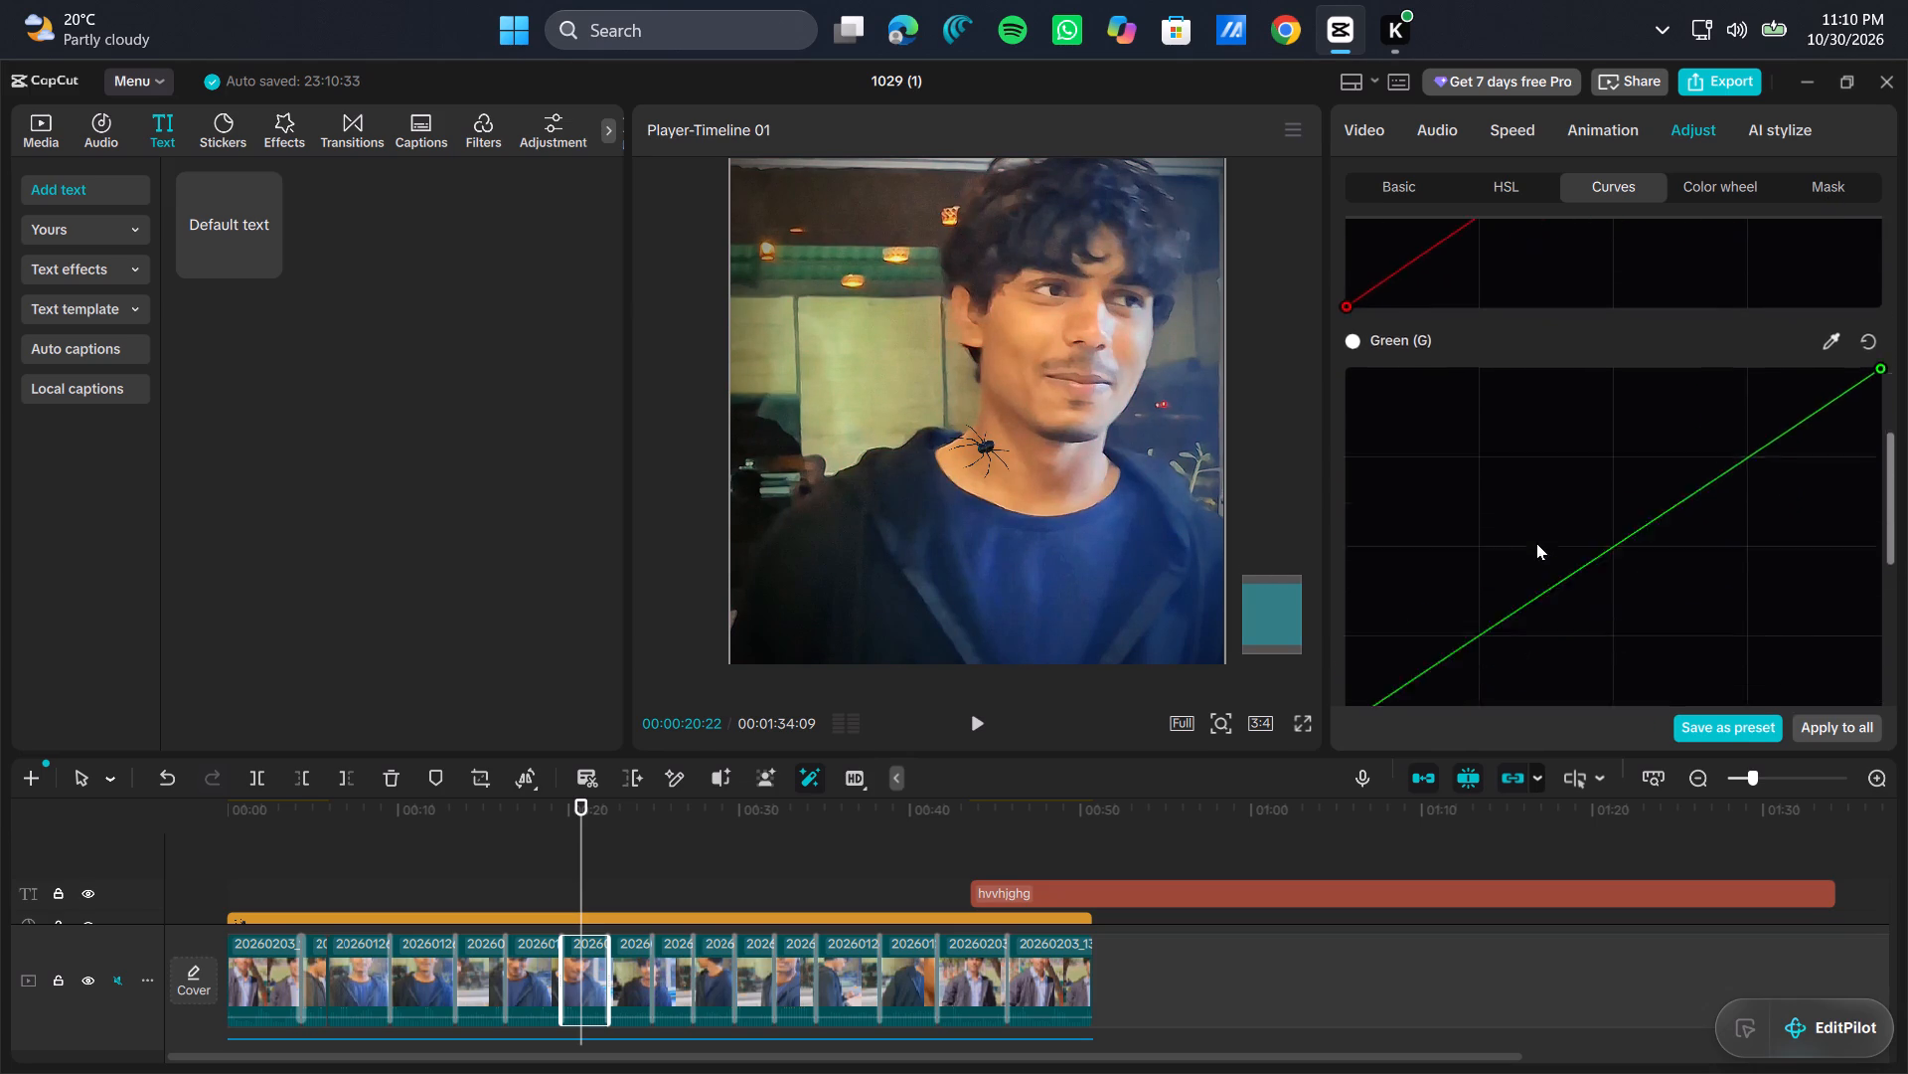
{"action": "scroll", "coordinate": [1536, 543], "scroll_direction": "down", "scroll_amount": 6}
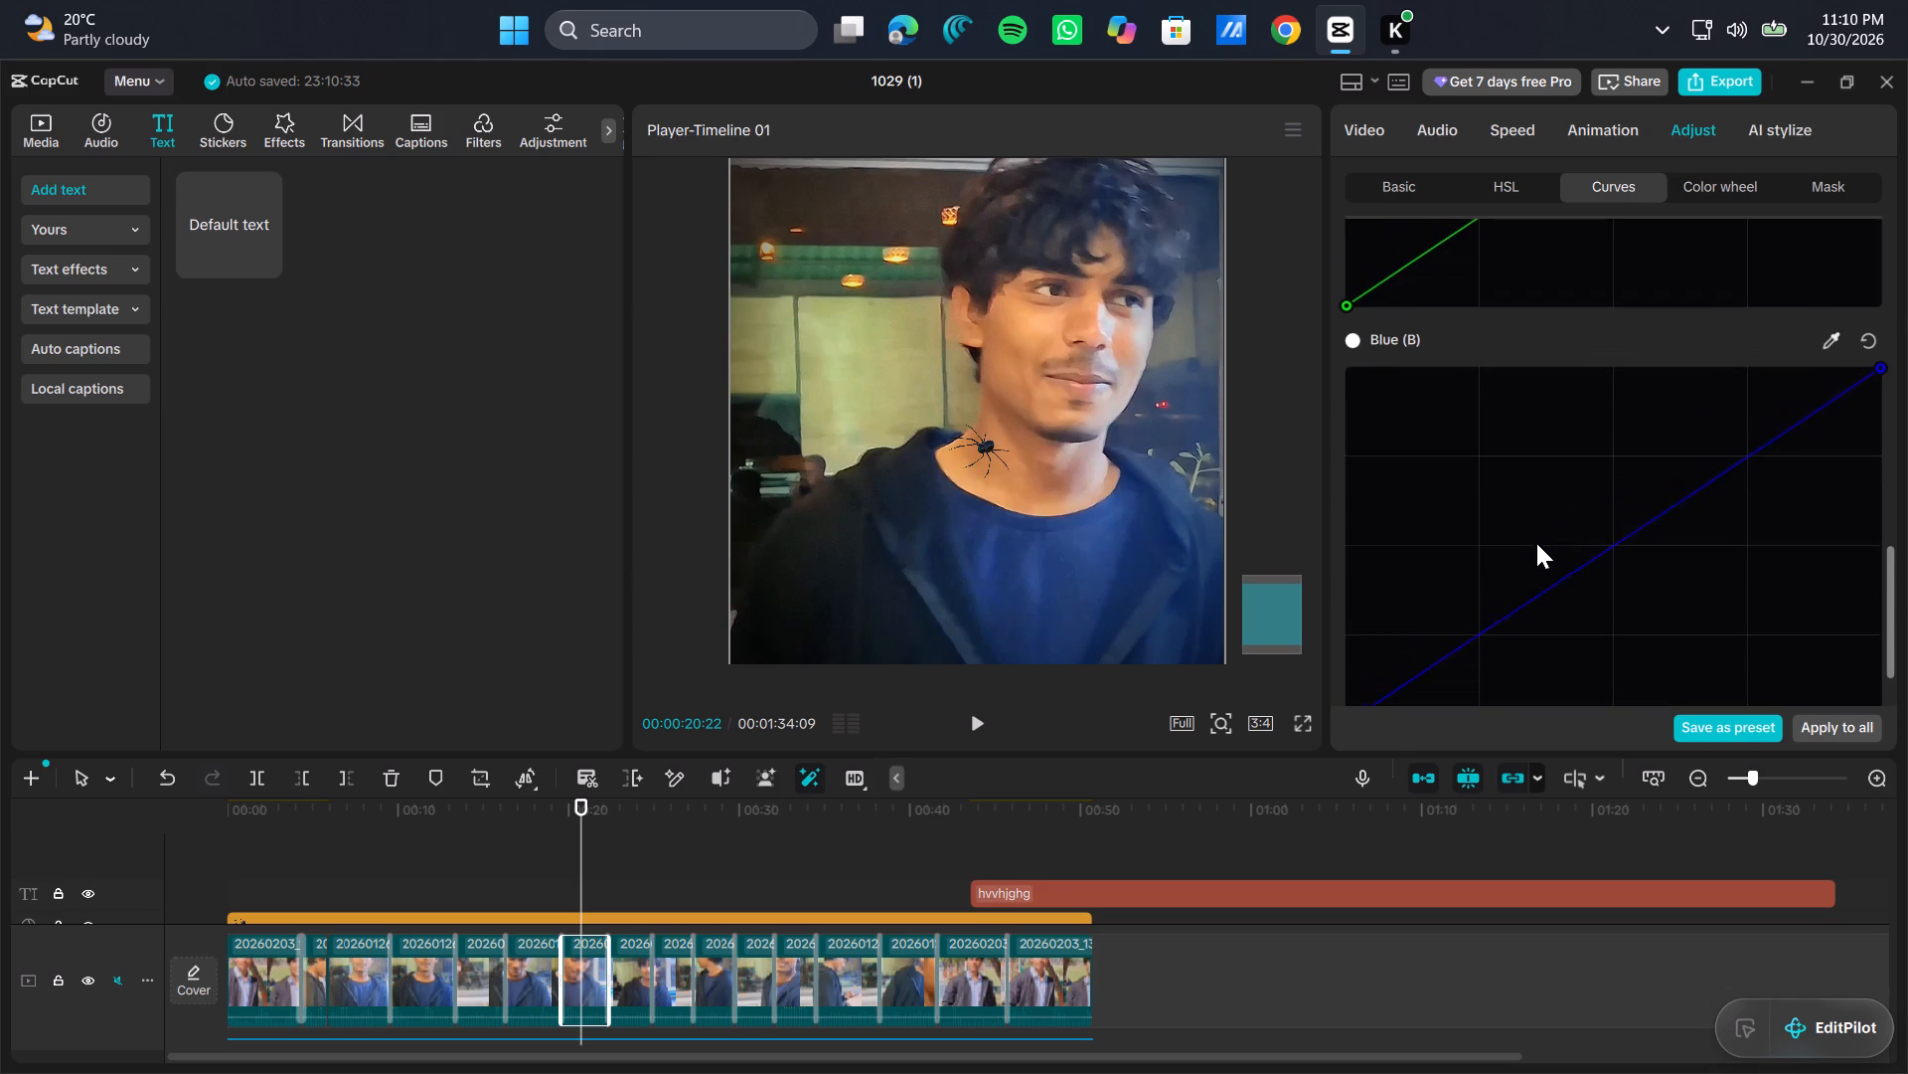
{"action": "left_click_drag", "start_coordinate": [1741, 447], "coordinate": [1753, 440]}
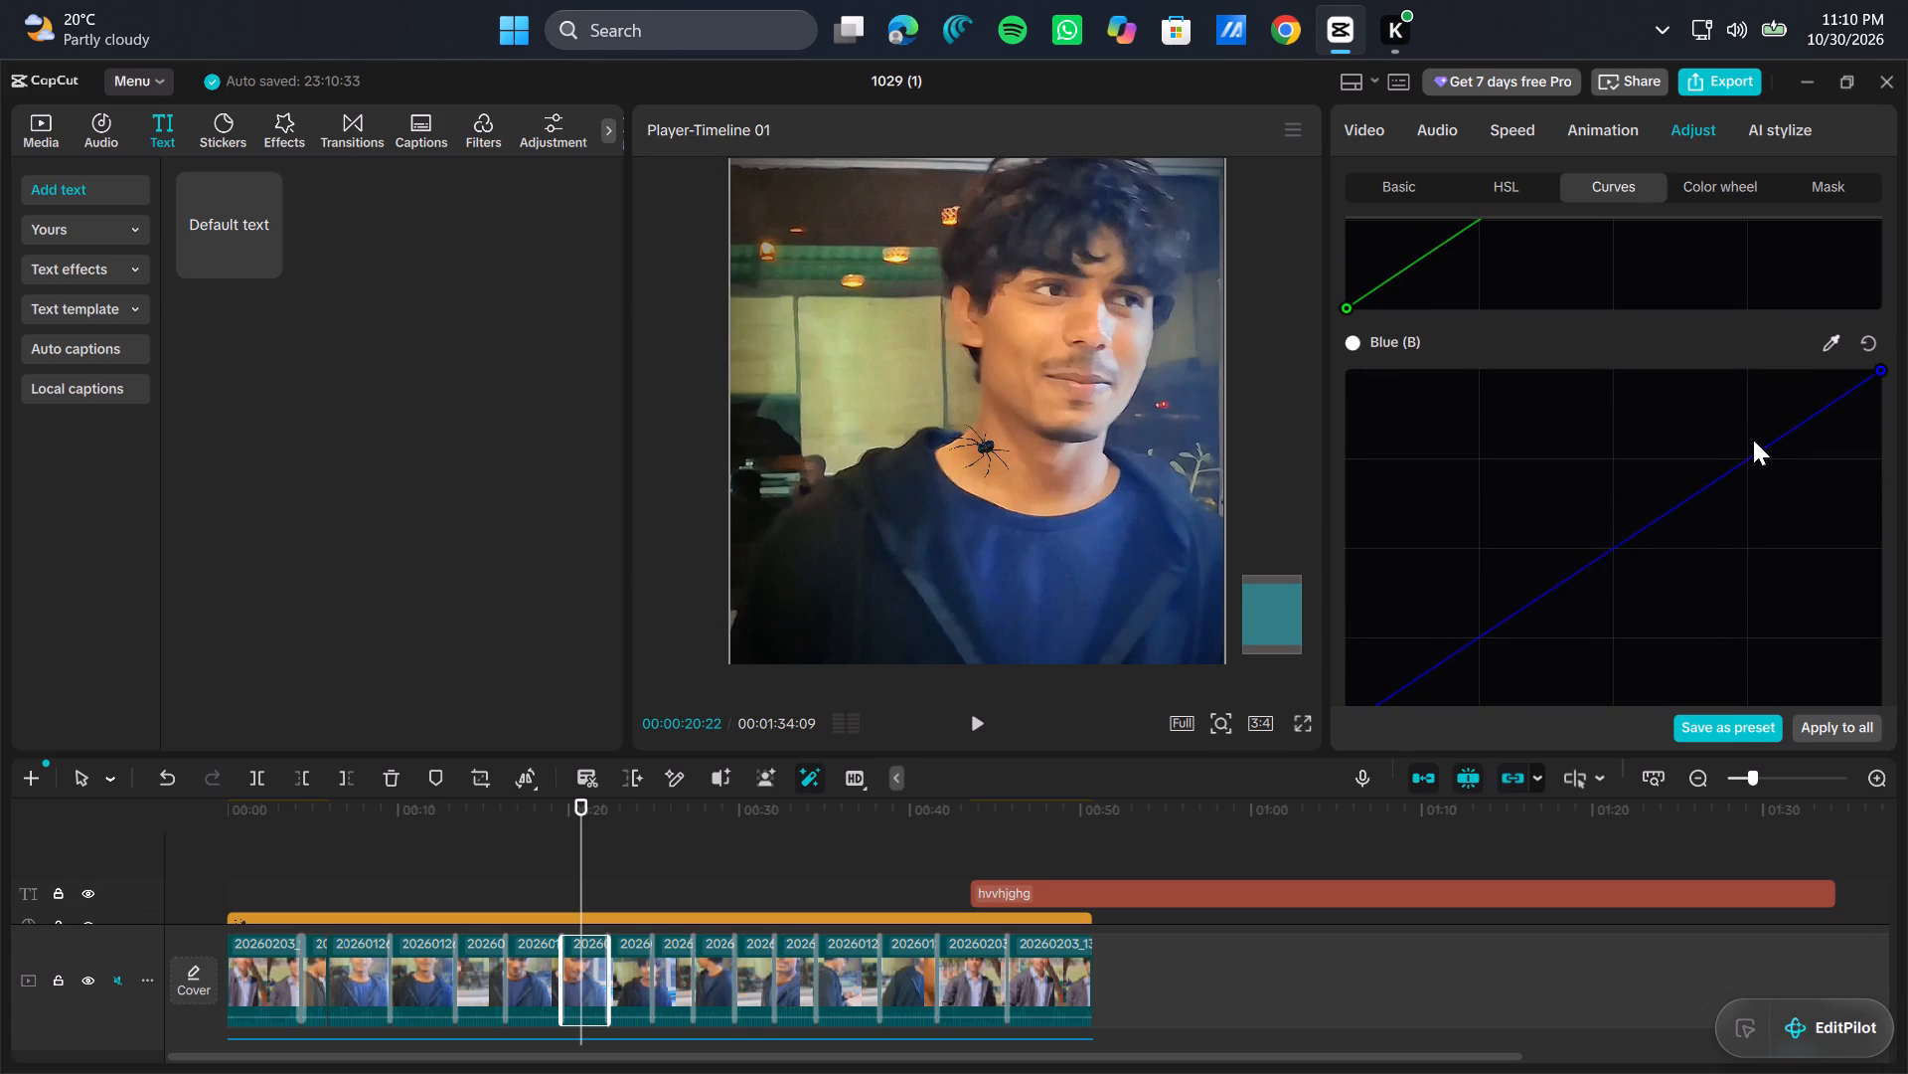
{"action": "left_click_drag", "start_coordinate": [1753, 440], "coordinate": [1793, 433]}
{"action": "left_click_drag", "start_coordinate": [1793, 433], "coordinate": [1803, 391]}
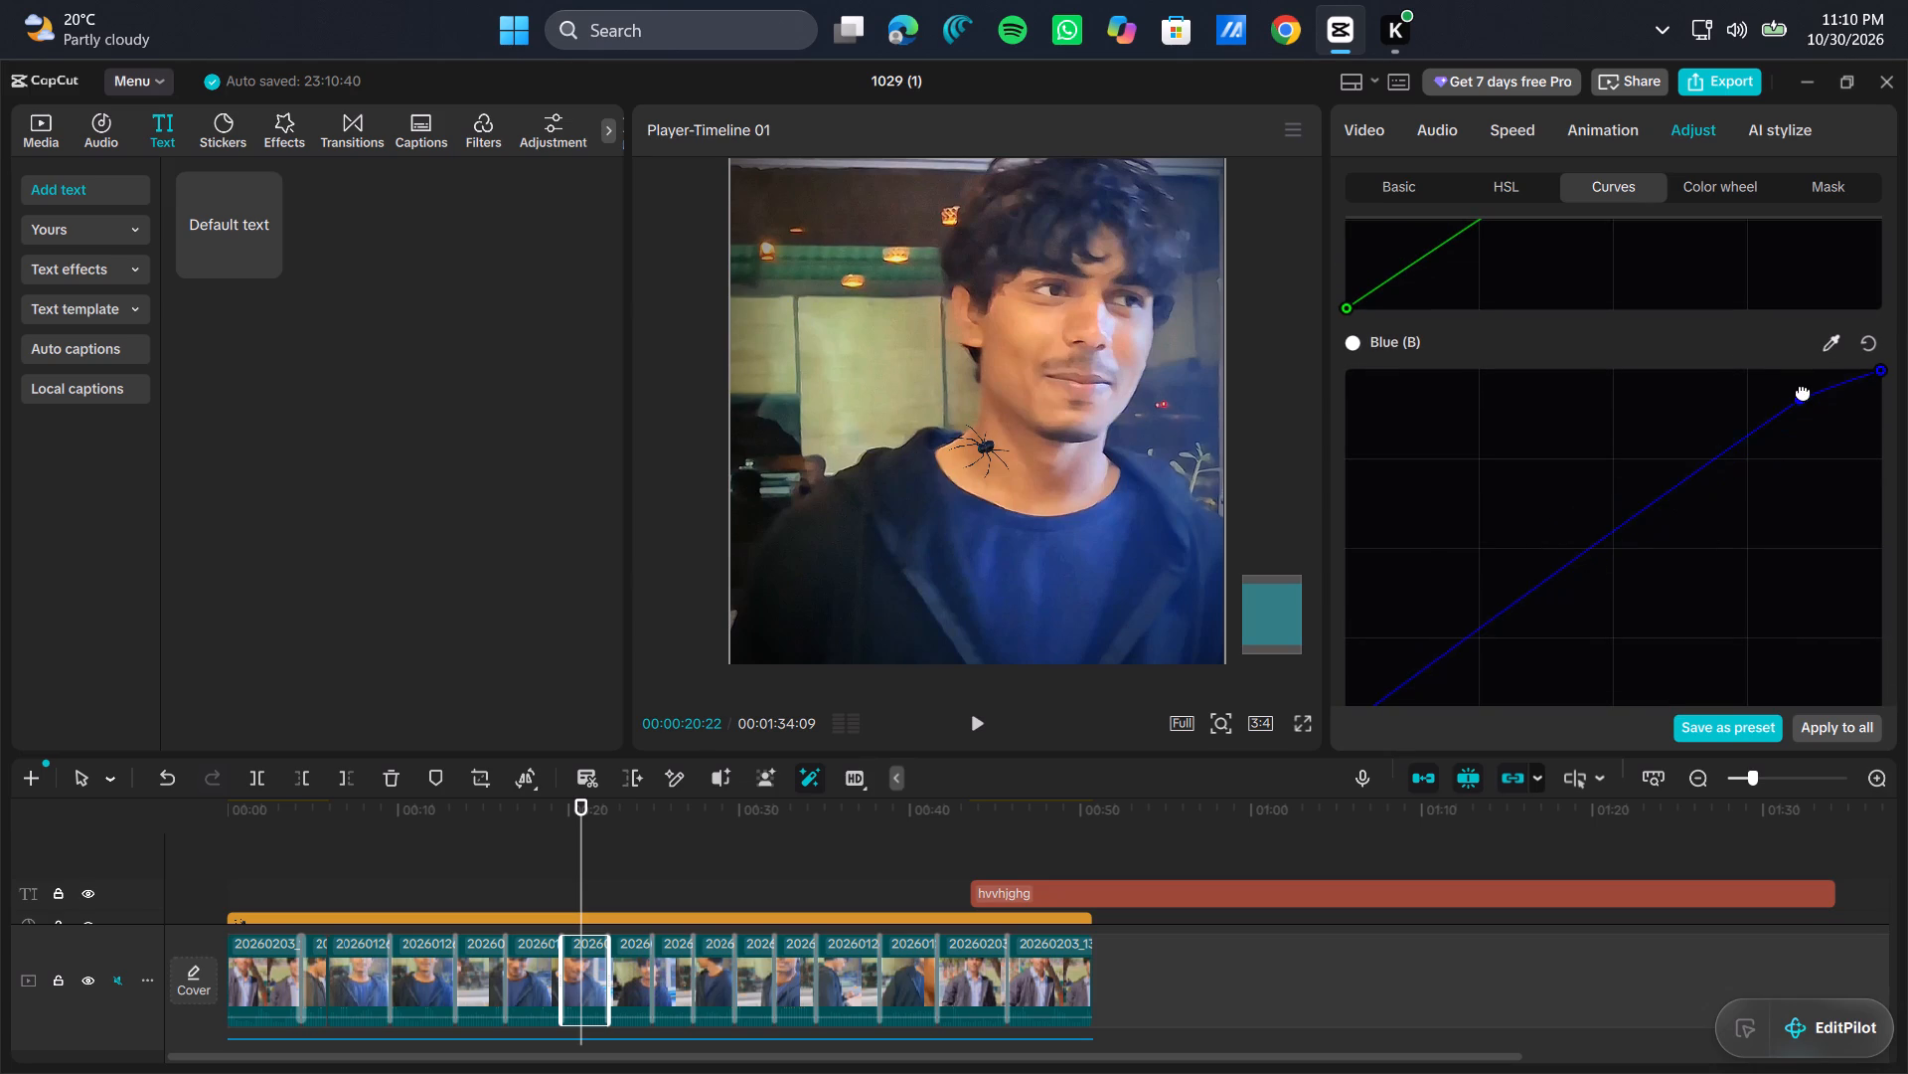
{"action": "left_click_drag", "start_coordinate": [1803, 391], "coordinate": [1840, 341]}
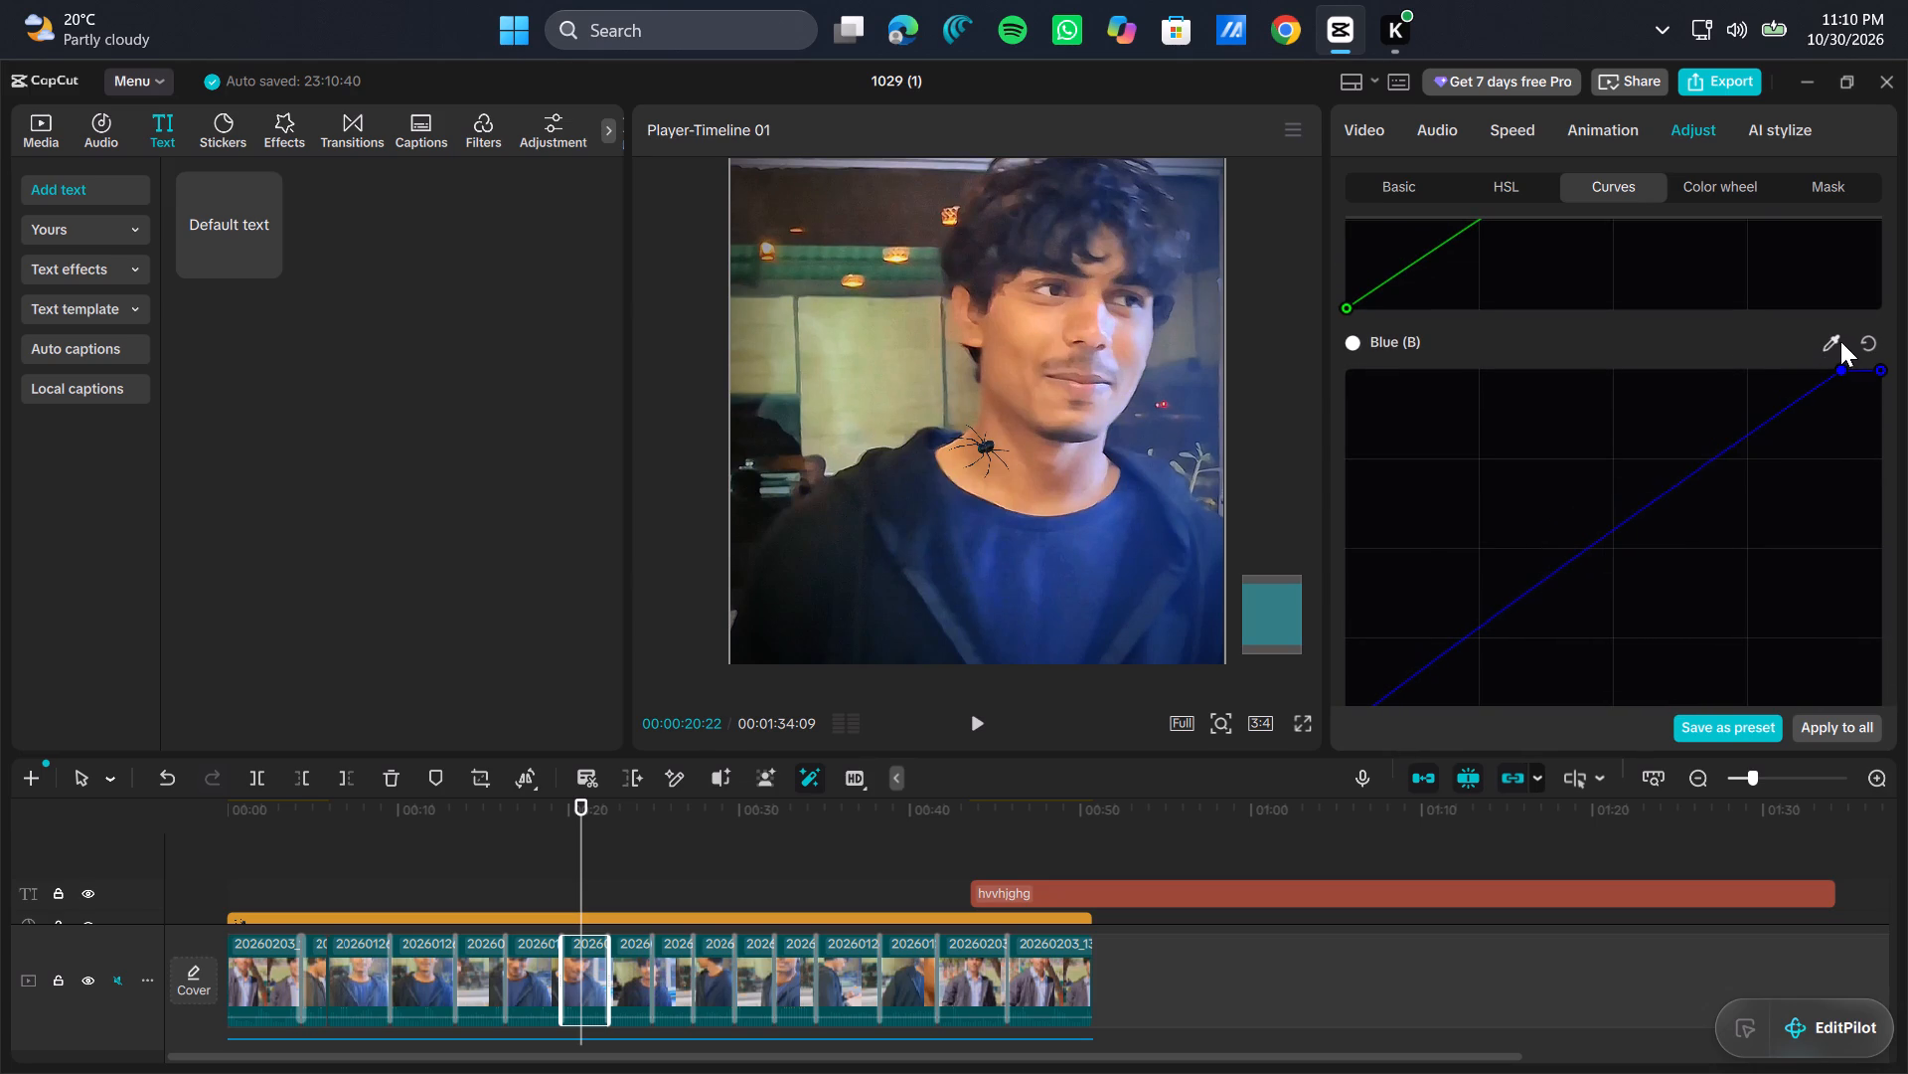
{"action": "left_click_drag", "start_coordinate": [1840, 341], "coordinate": [1847, 341]}
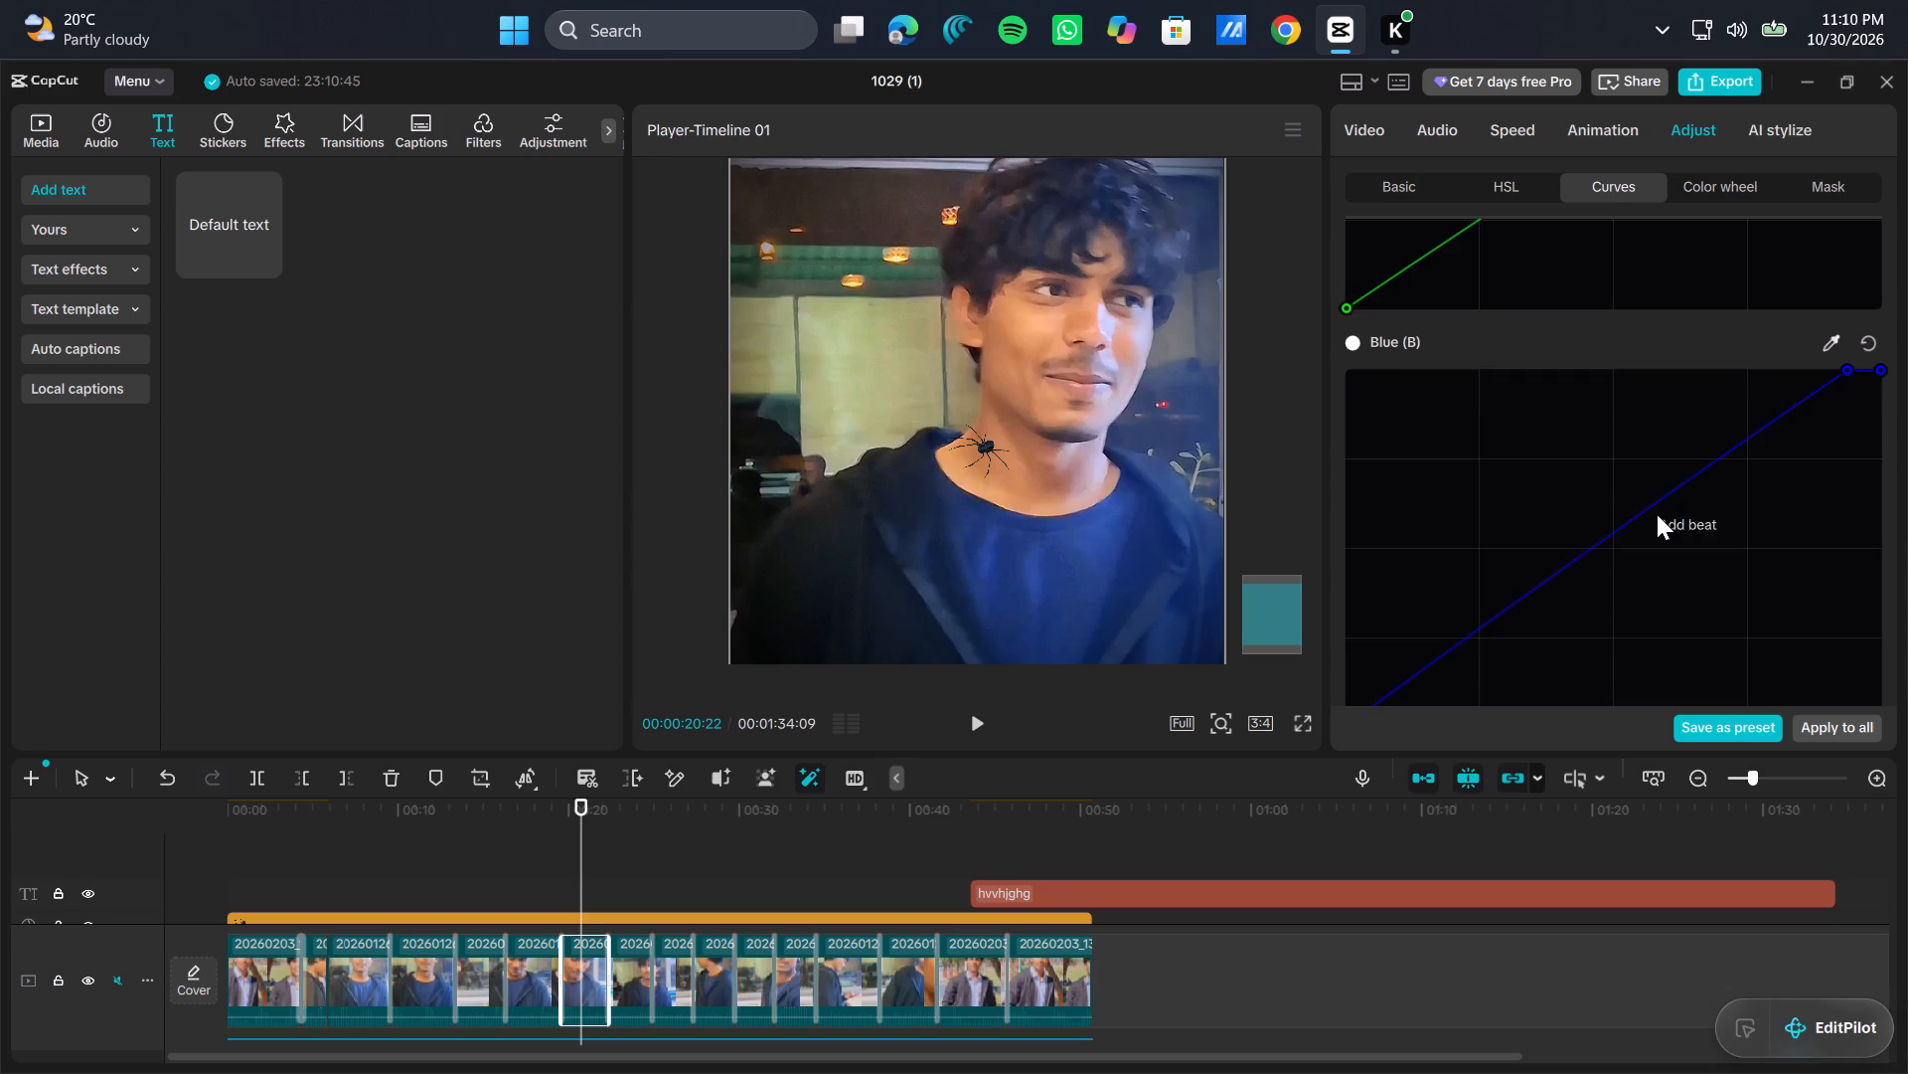
Set the Primary color wheel's Intensity to 59 for the selected clip.
{"action": "scroll", "coordinate": [1657, 514], "scroll_direction": "down", "scroll_amount": 10}
{"action": "scroll", "coordinate": [1657, 514], "scroll_direction": "up", "scroll_amount": 12}
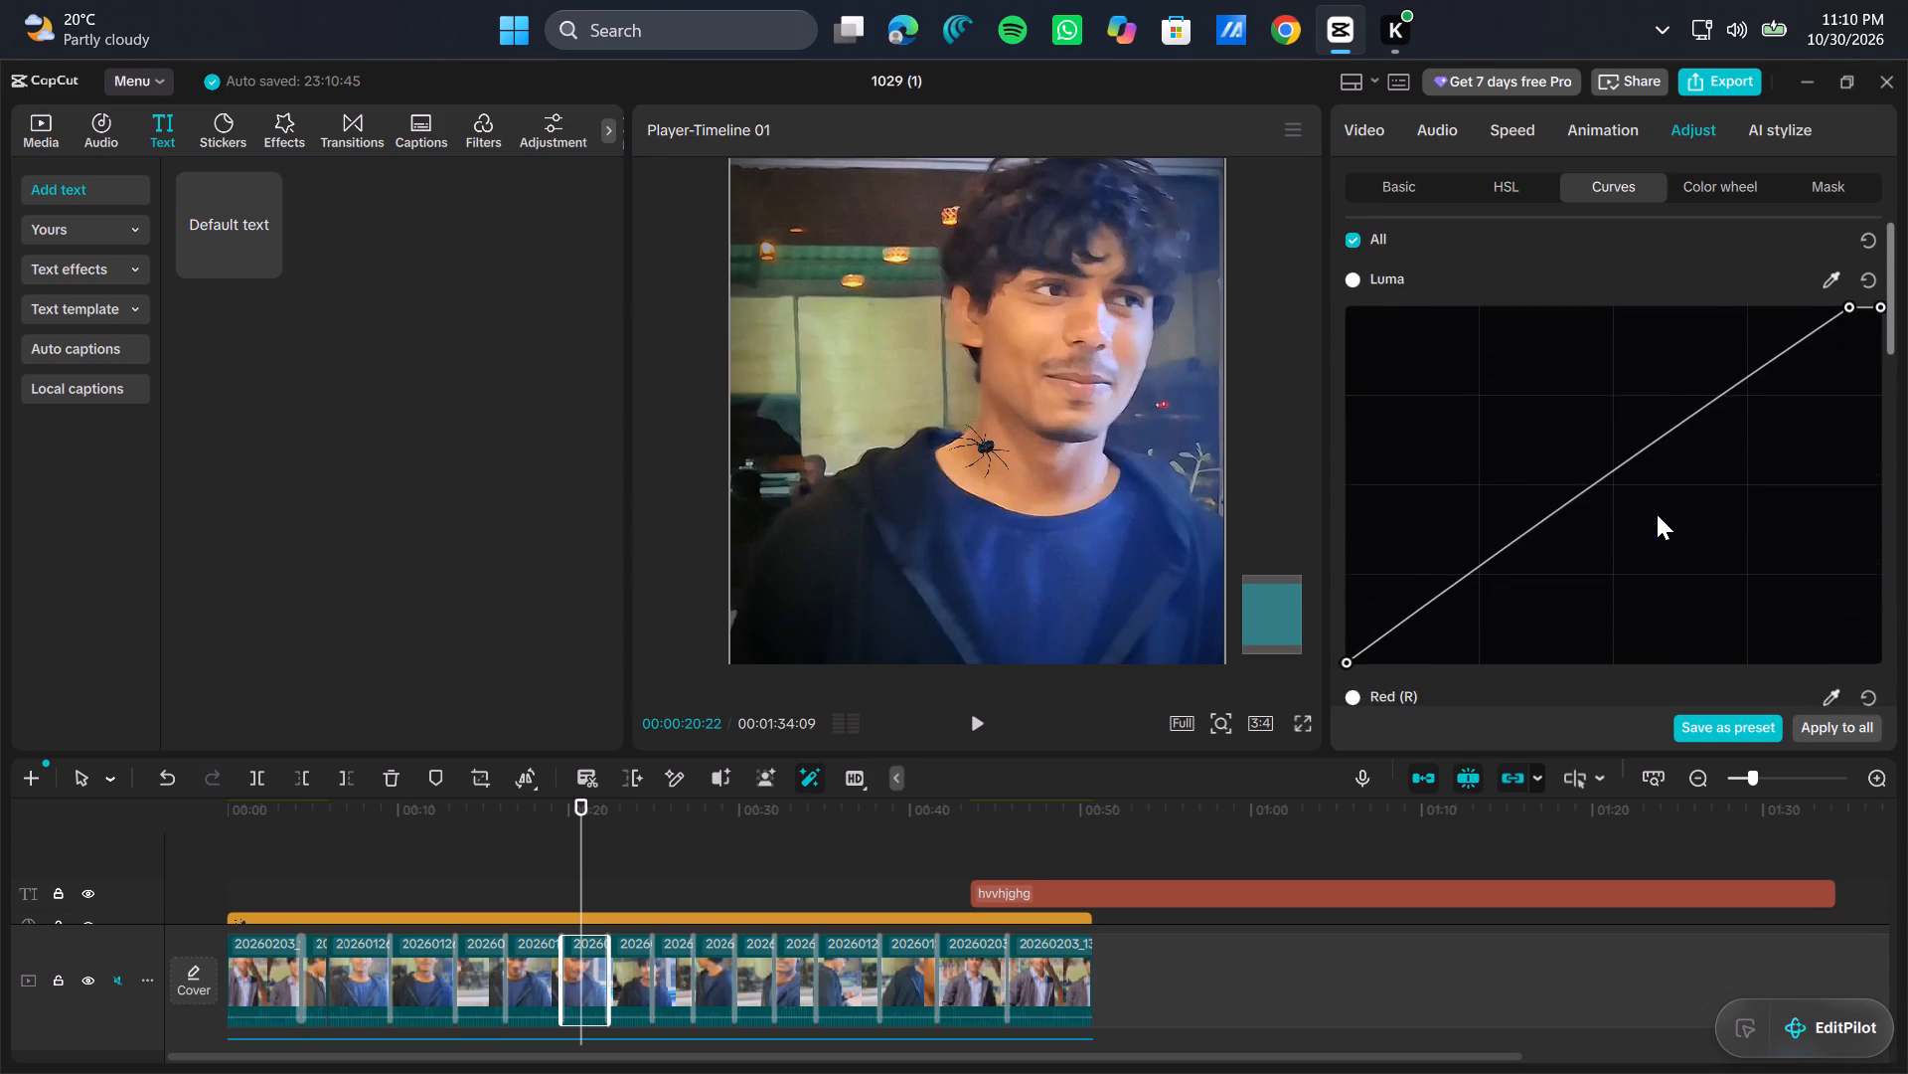
{"action": "left_click", "coordinate": [1709, 183]}
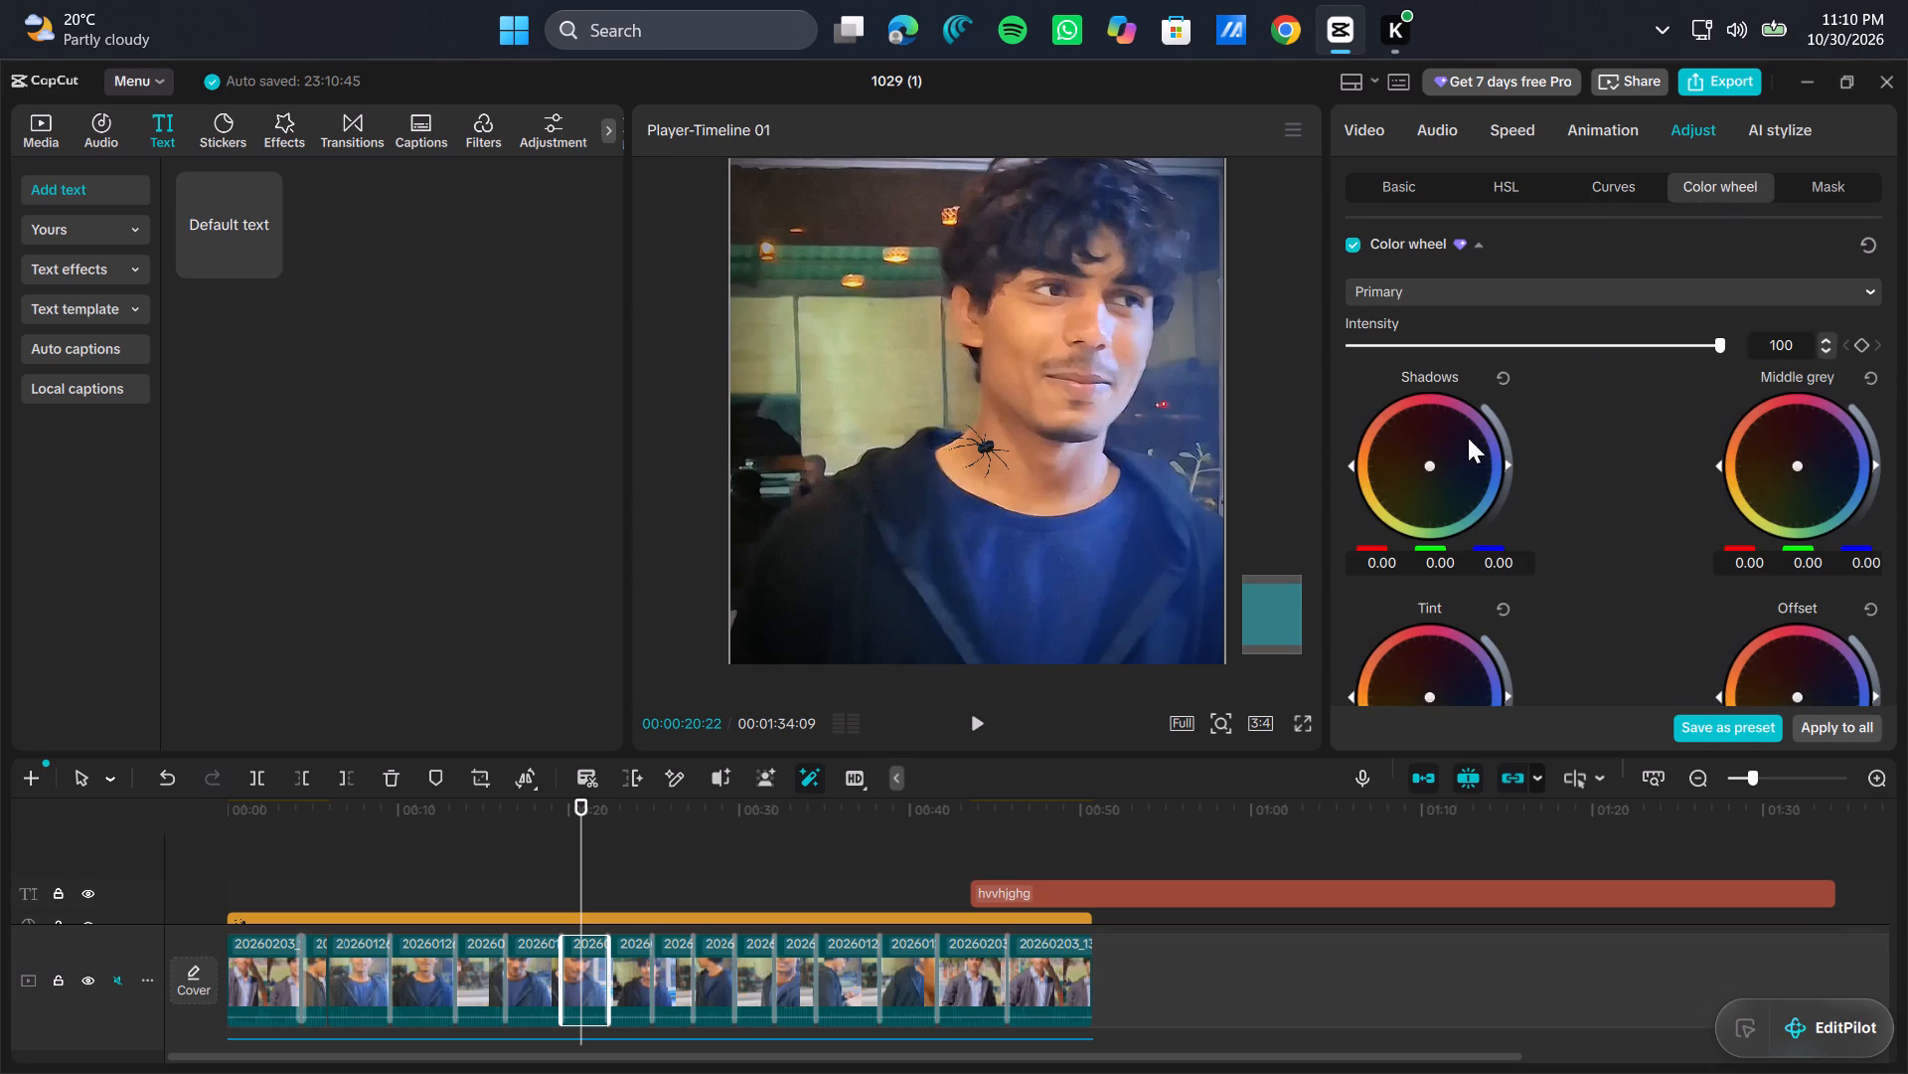
{"action": "left_click_drag", "start_coordinate": [1439, 462], "coordinate": [1503, 456]}
{"action": "left_click_drag", "start_coordinate": [1503, 456], "coordinate": [1469, 572]}
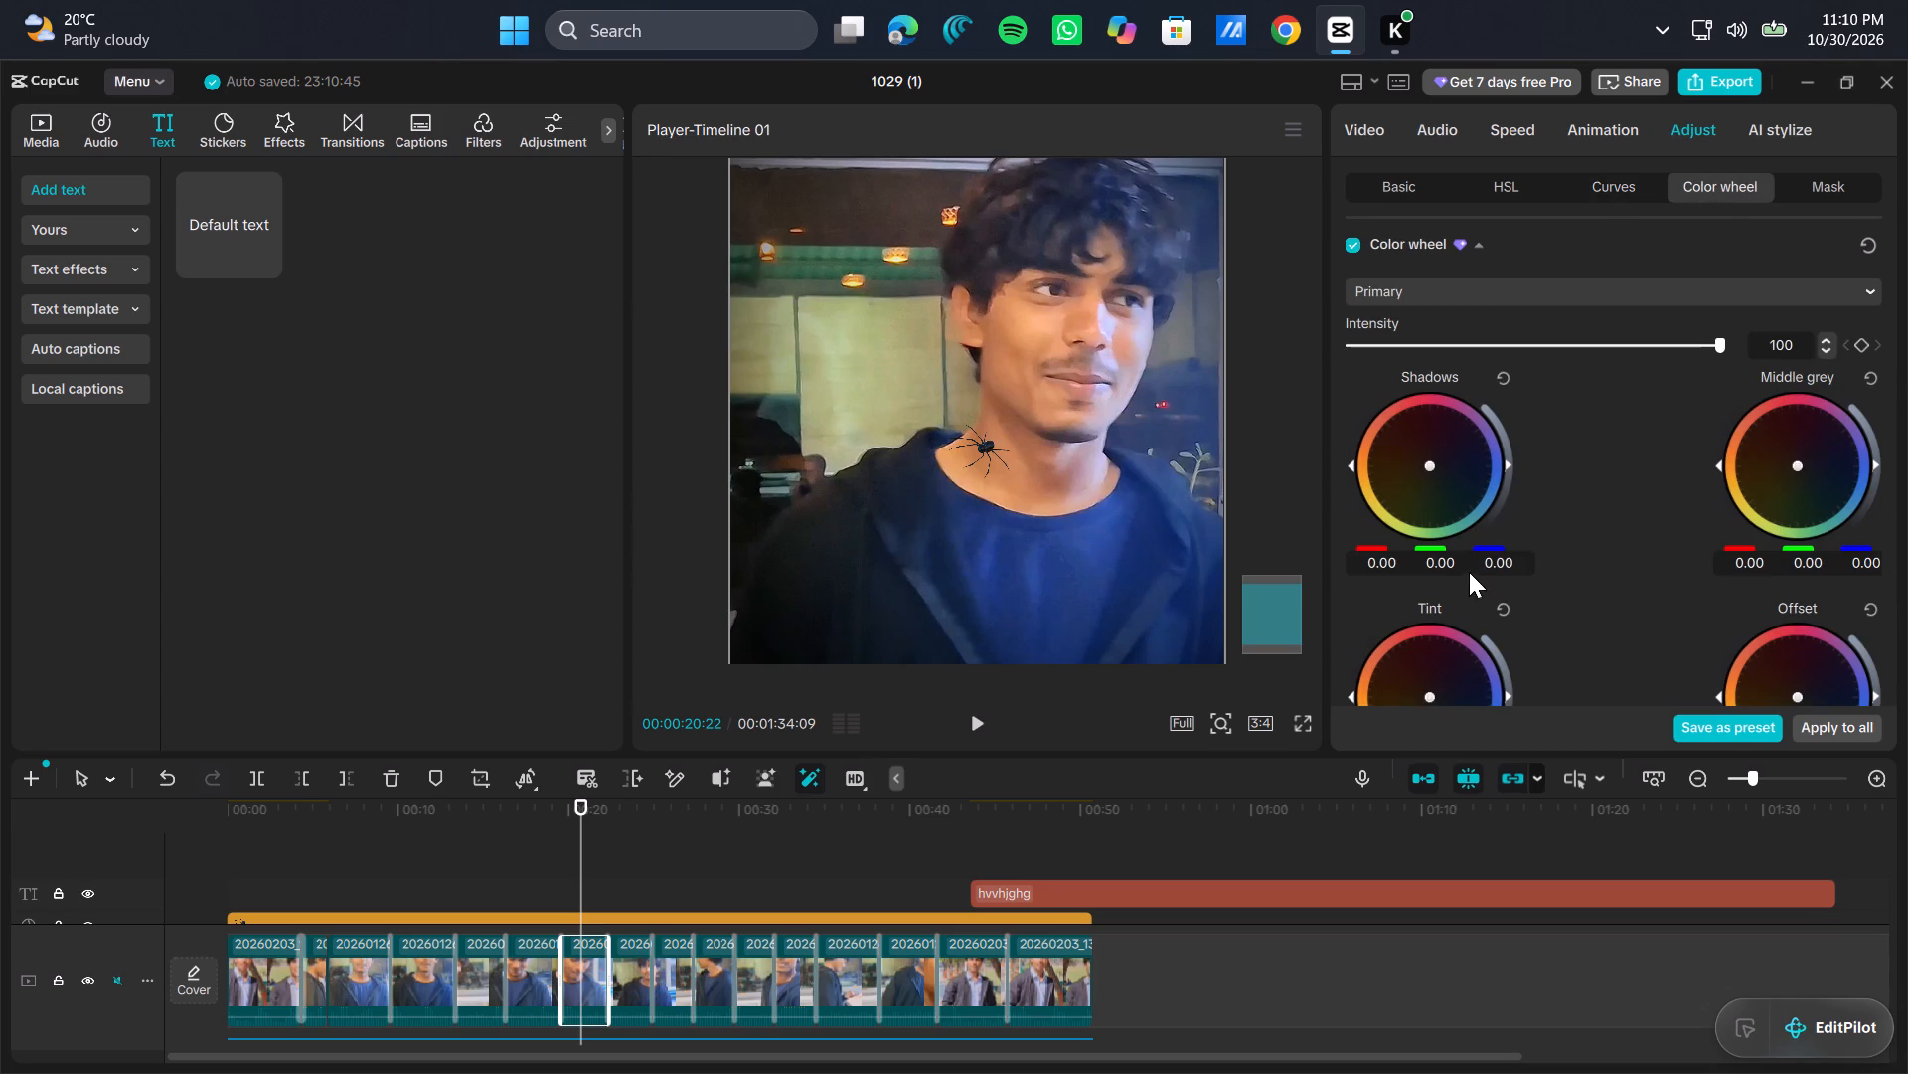
{"action": "left_click_drag", "start_coordinate": [1469, 572], "coordinate": [1471, 570]}
{"action": "left_click", "coordinate": [1471, 570]}
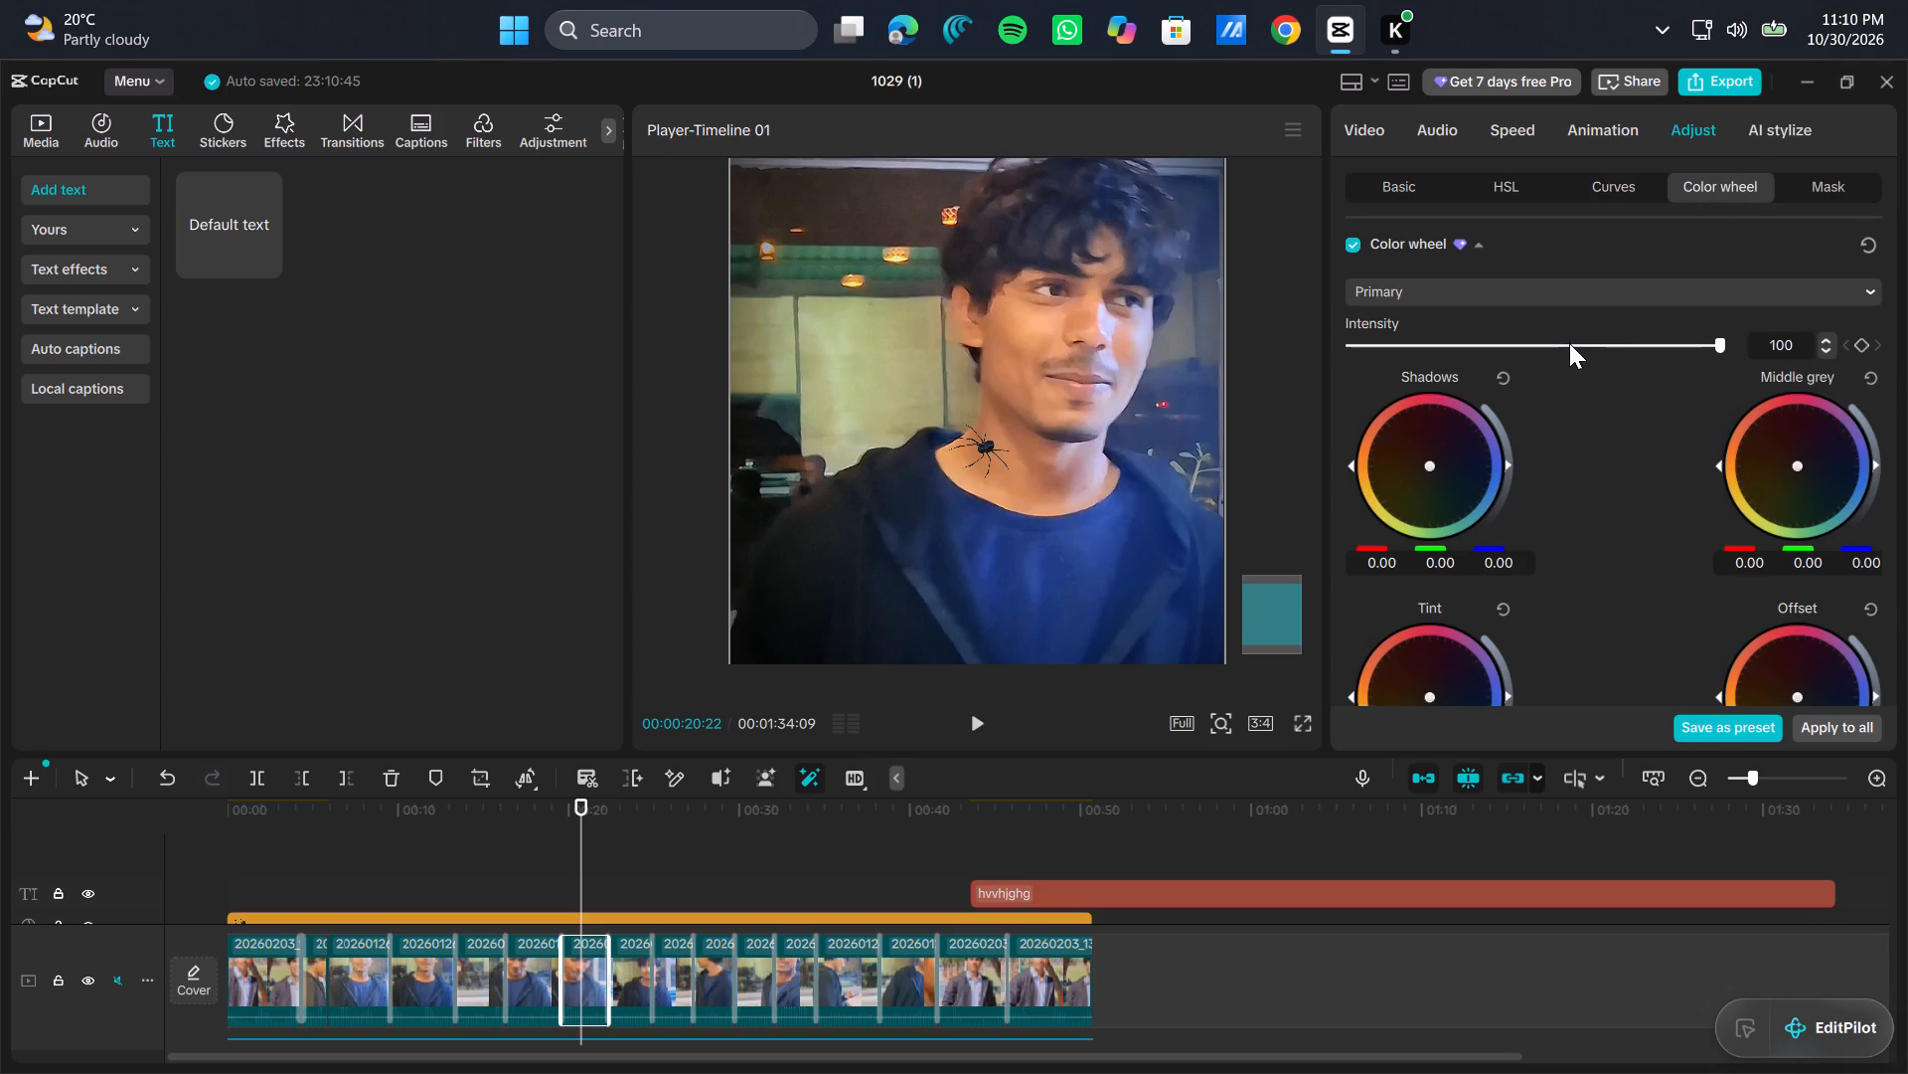
{"action": "left_click", "coordinate": [1569, 343]}
{"action": "double_click", "coordinate": [1569, 343]}
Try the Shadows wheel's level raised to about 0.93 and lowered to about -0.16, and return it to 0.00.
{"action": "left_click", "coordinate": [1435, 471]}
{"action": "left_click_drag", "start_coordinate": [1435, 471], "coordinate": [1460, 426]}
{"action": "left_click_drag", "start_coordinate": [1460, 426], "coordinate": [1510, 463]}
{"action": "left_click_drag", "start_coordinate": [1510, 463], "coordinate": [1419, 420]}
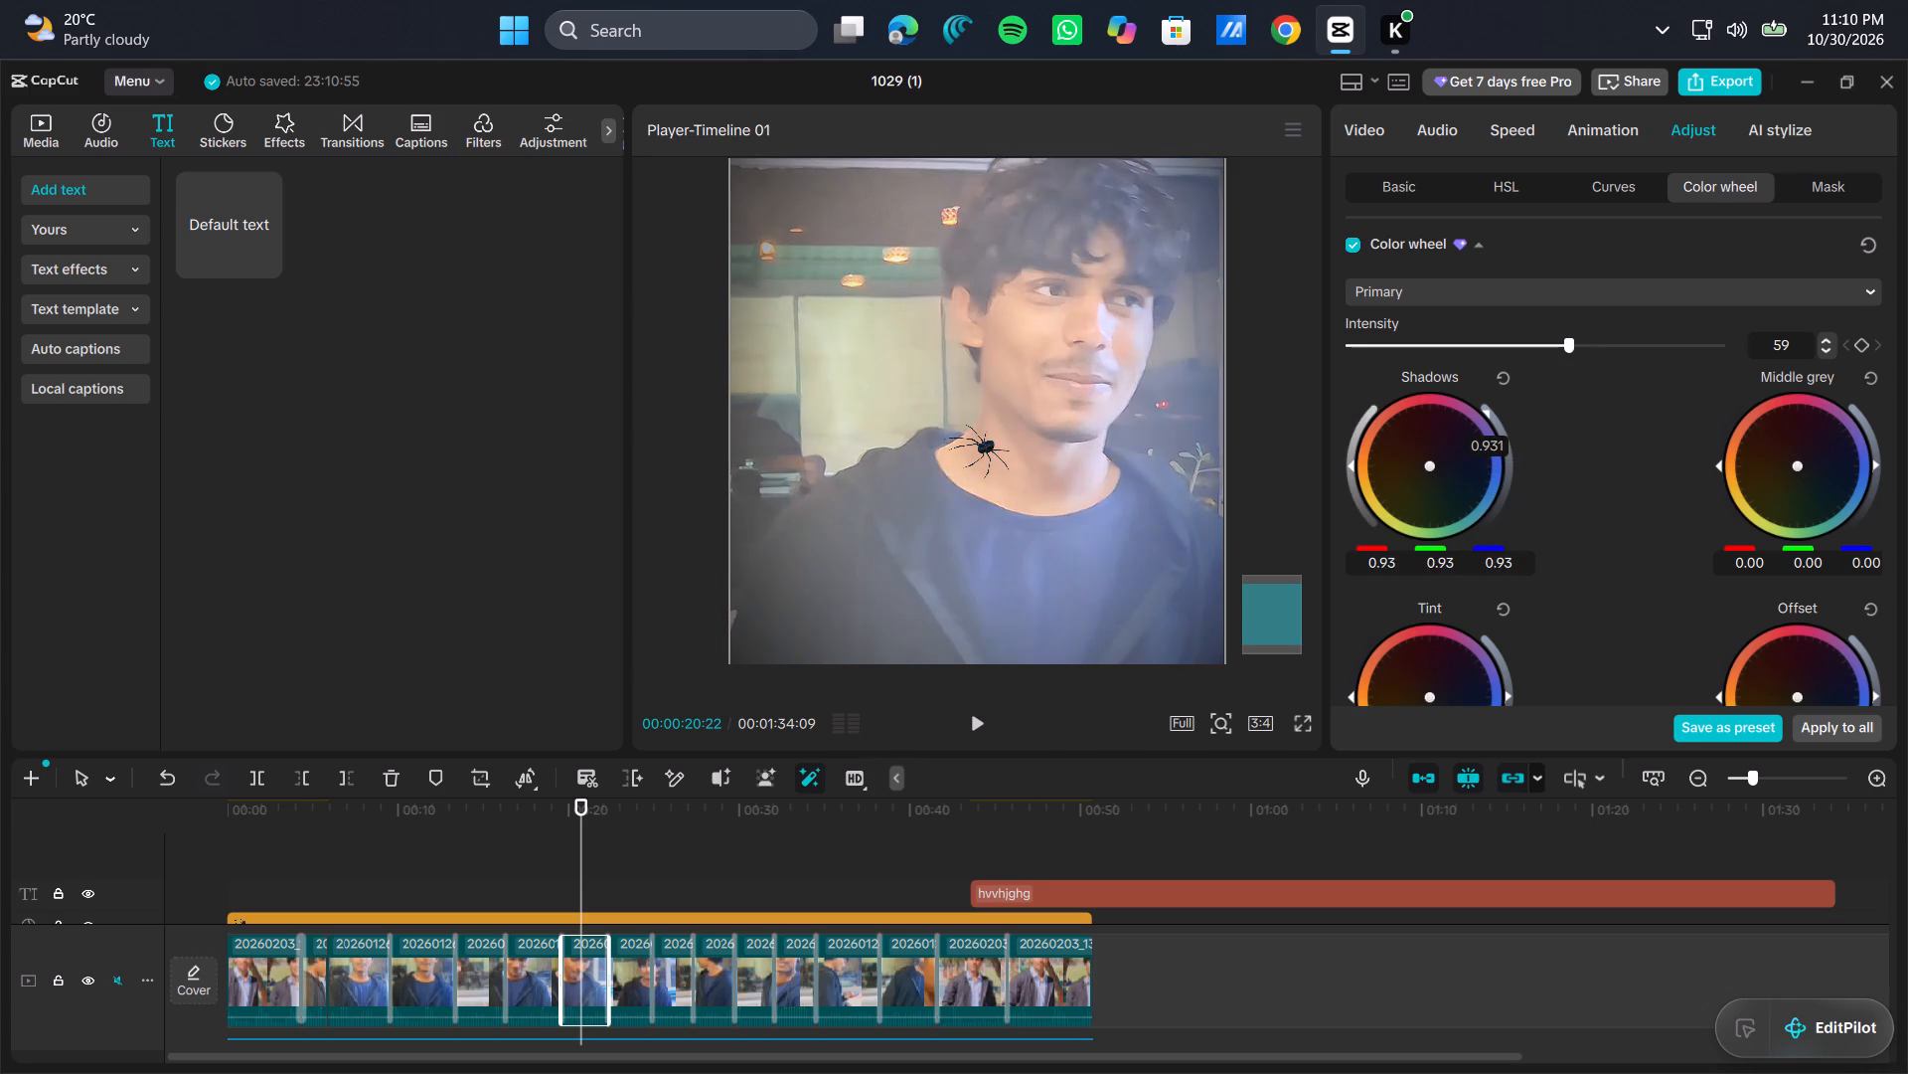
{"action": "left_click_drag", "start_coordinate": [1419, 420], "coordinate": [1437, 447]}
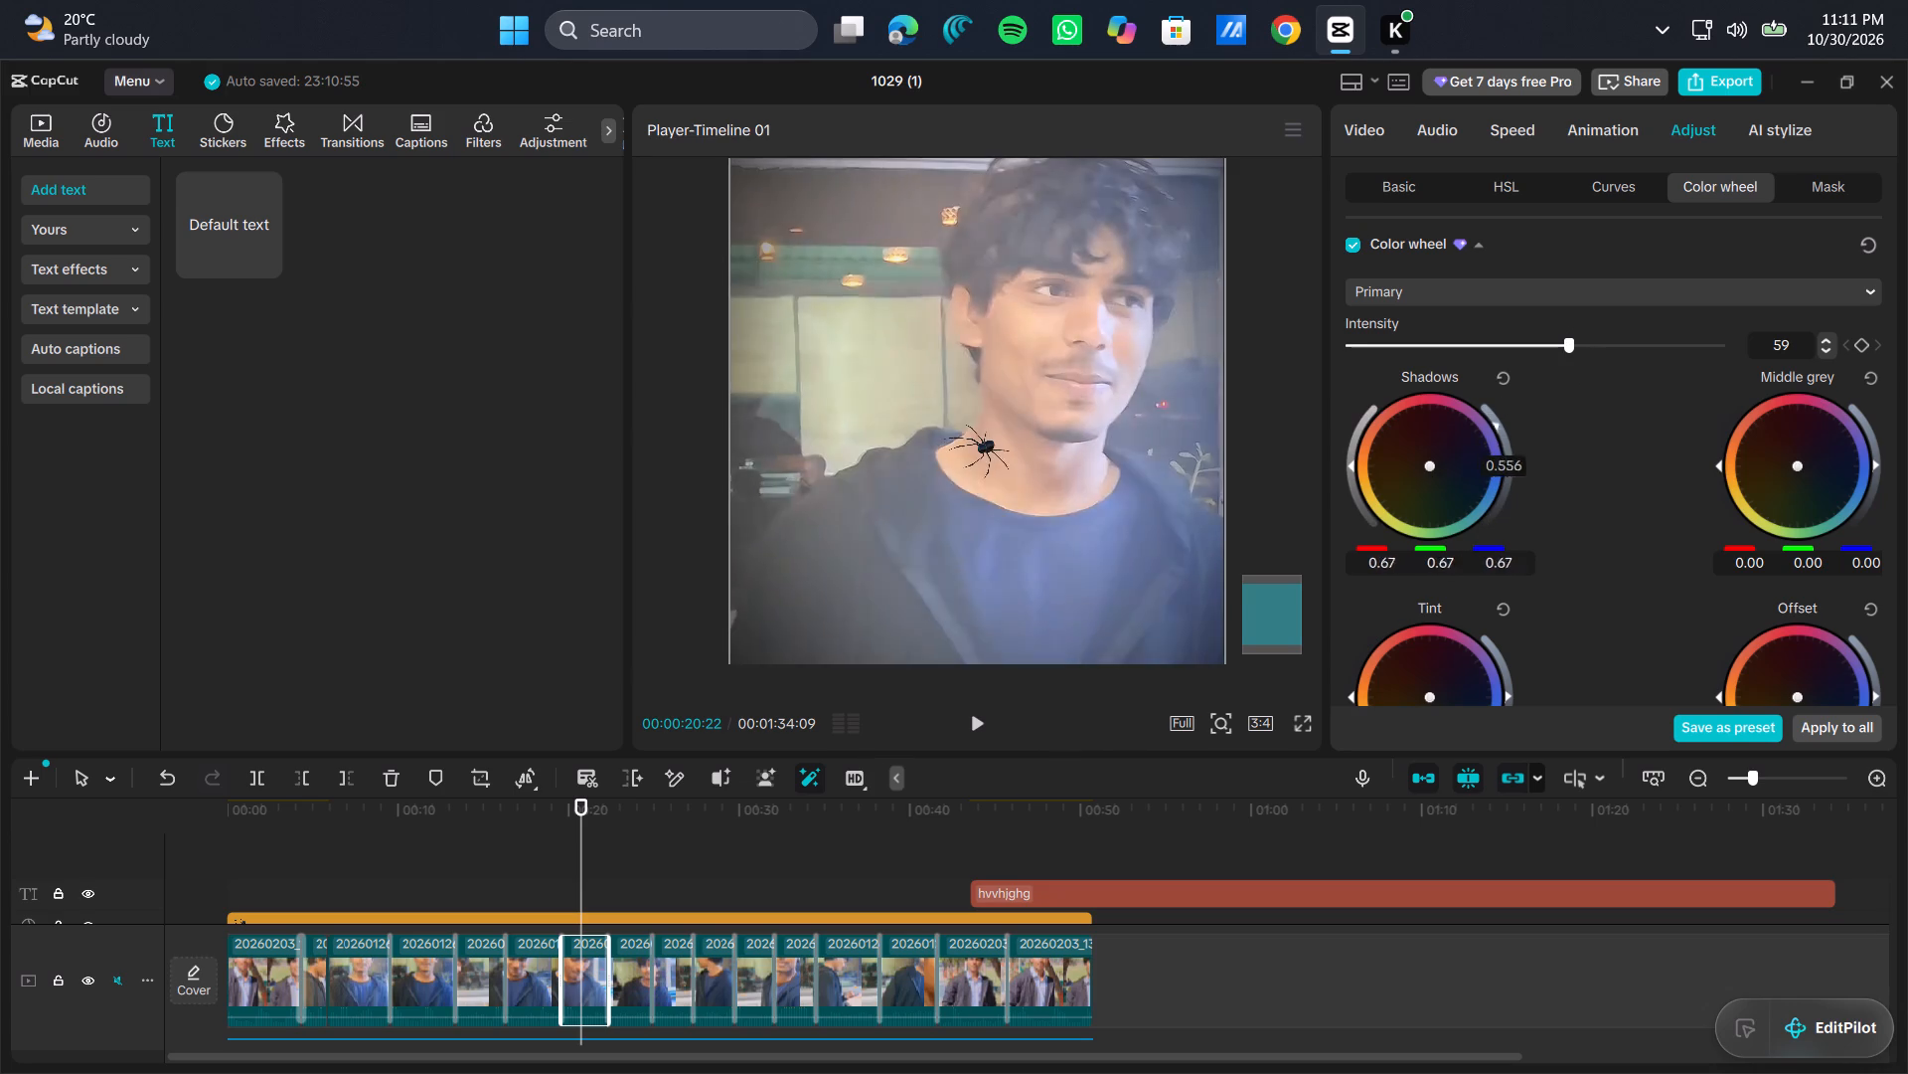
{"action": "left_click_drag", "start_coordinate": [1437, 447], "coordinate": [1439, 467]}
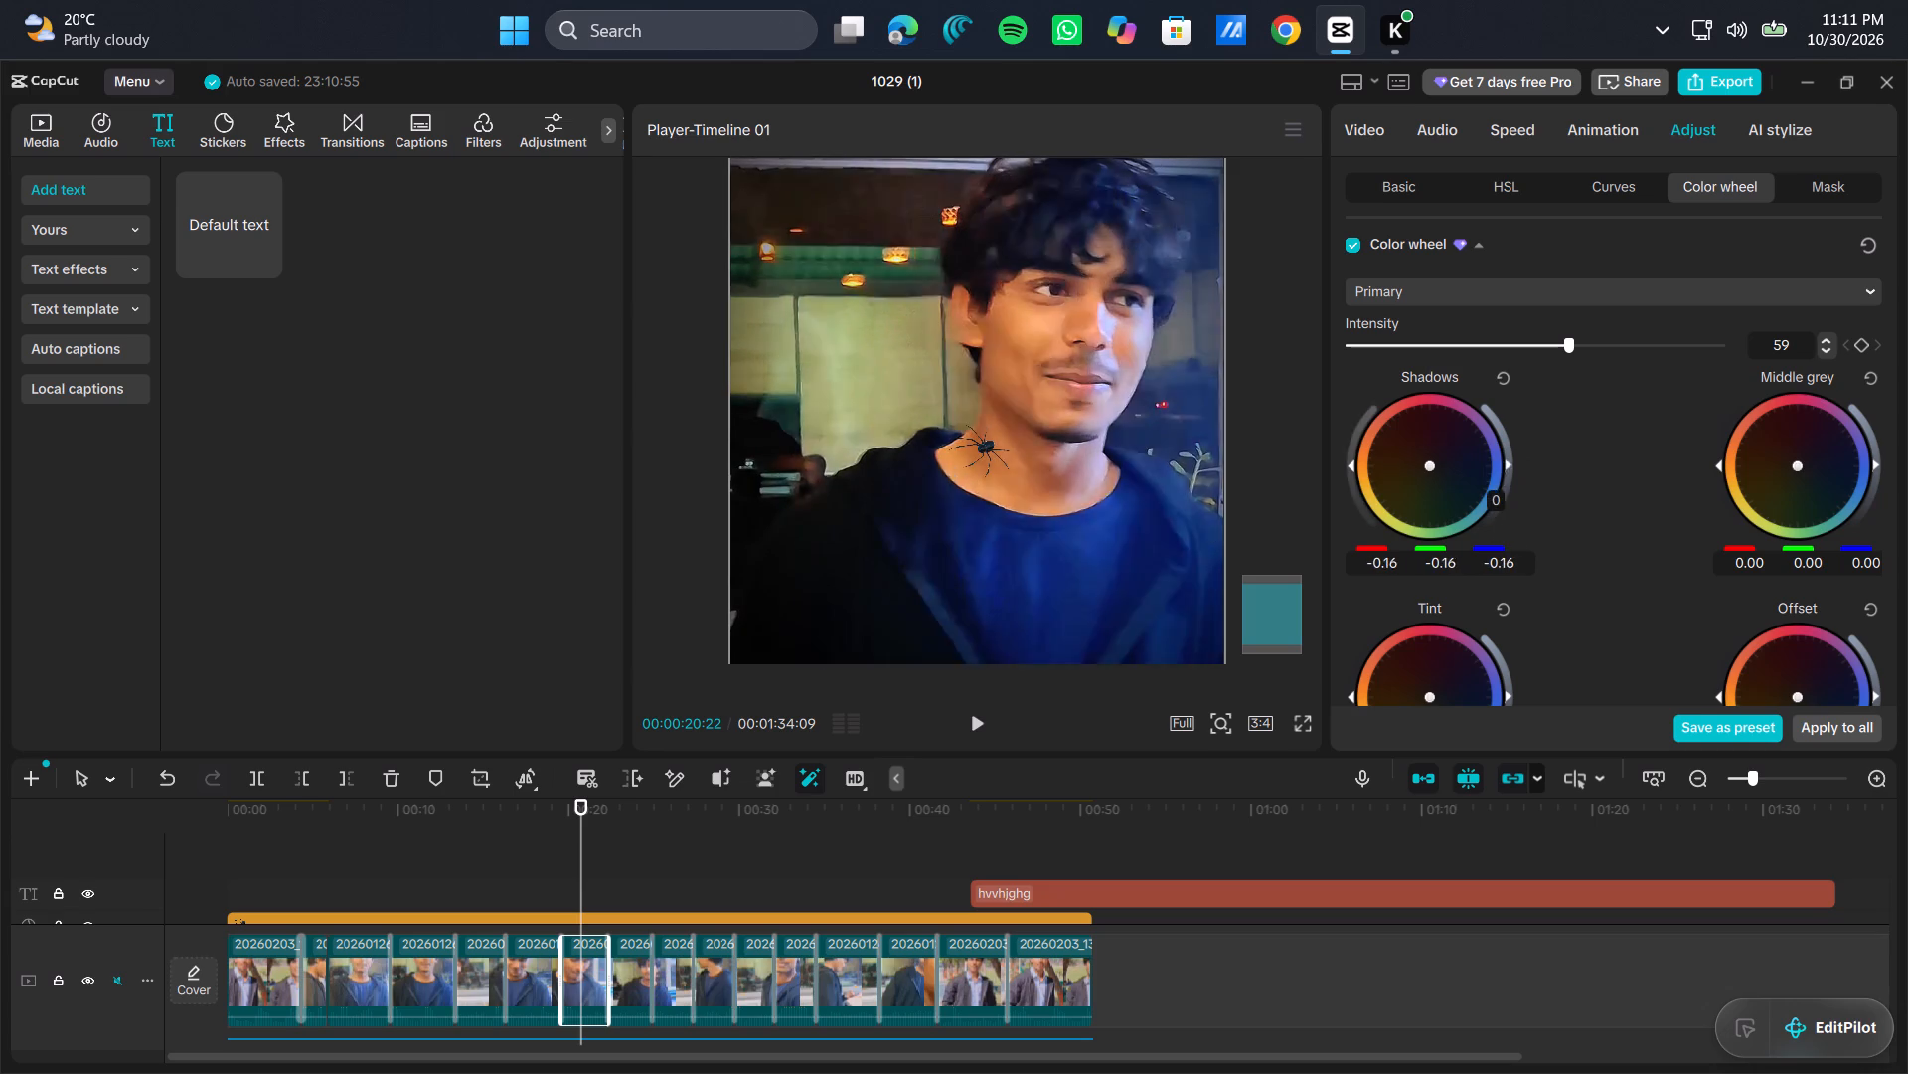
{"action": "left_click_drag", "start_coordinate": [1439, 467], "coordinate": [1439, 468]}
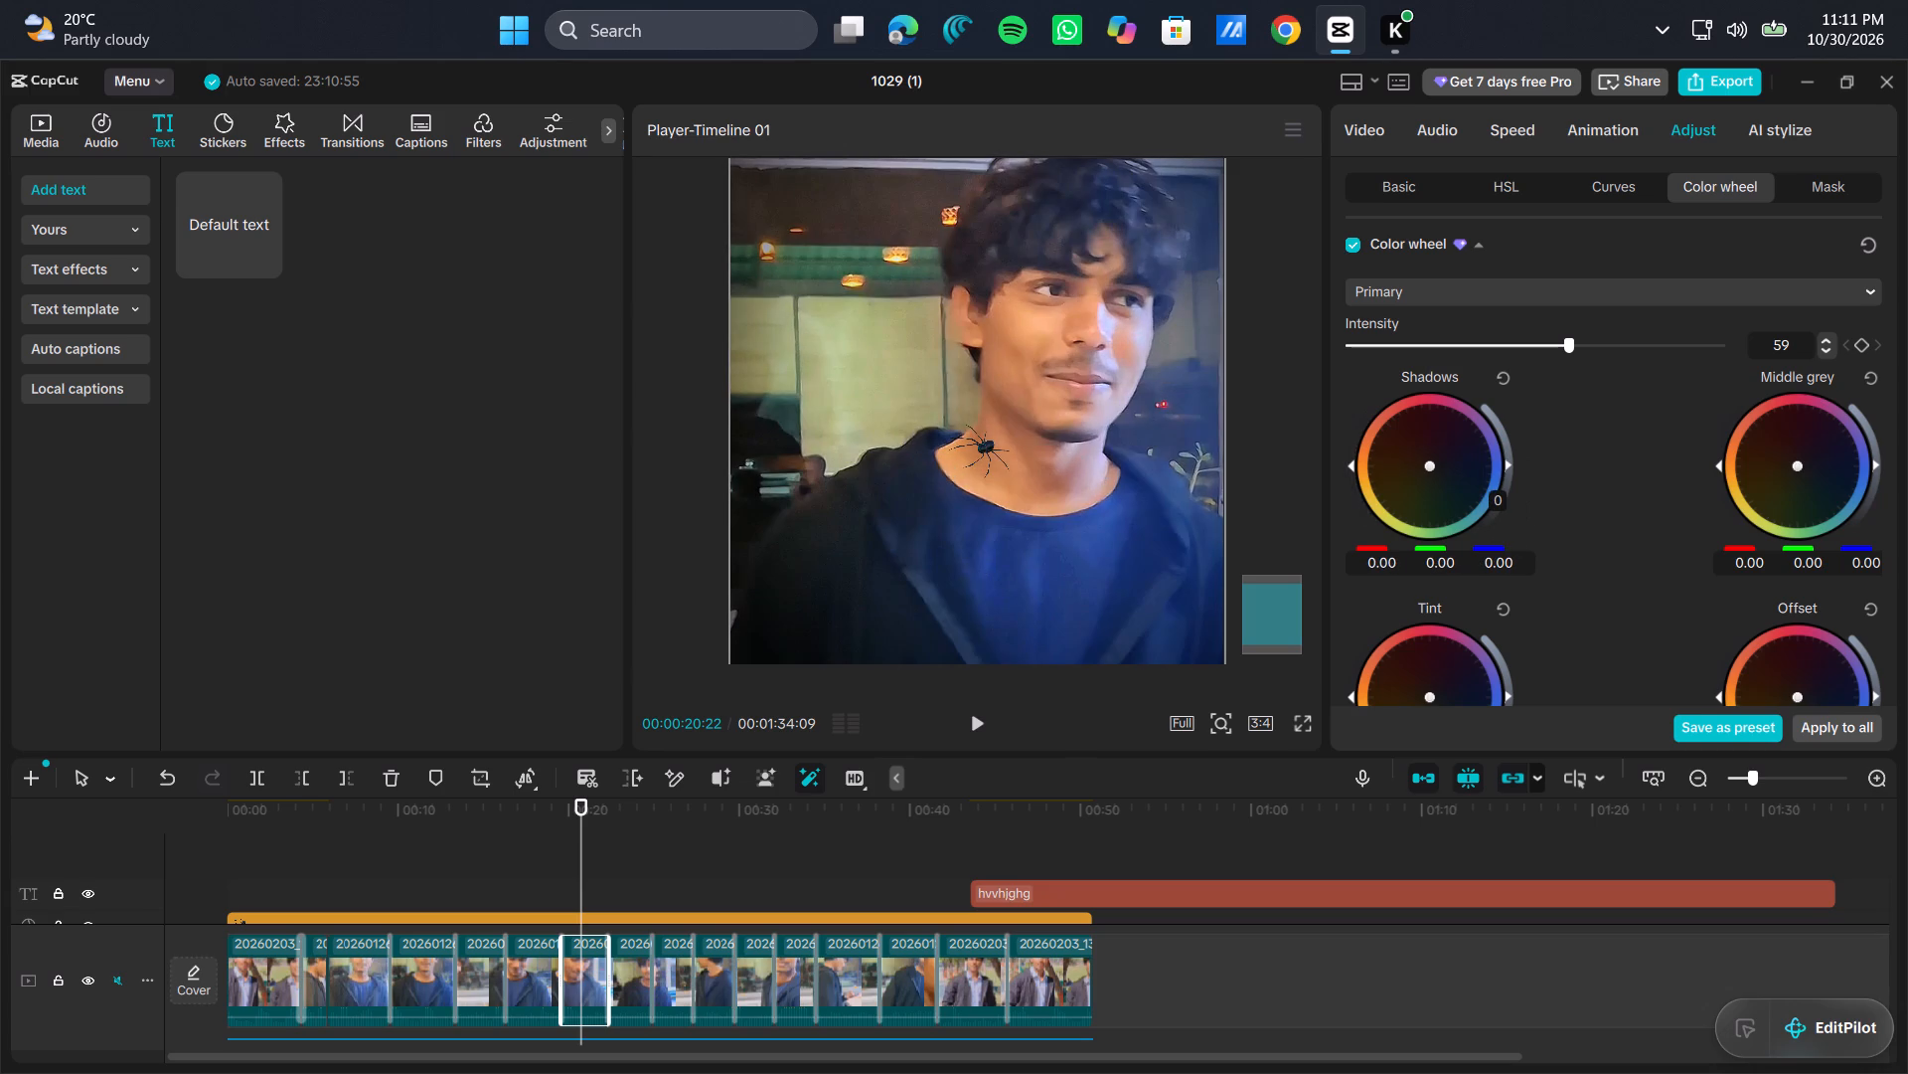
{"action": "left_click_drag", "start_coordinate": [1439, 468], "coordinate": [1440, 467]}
Lower the Offset wheel's level, trying about -0.39 and -0.05, and settle on a moderate darkening in between.
{"action": "scroll", "coordinate": [1629, 526], "scroll_direction": "down", "scroll_amount": 3}
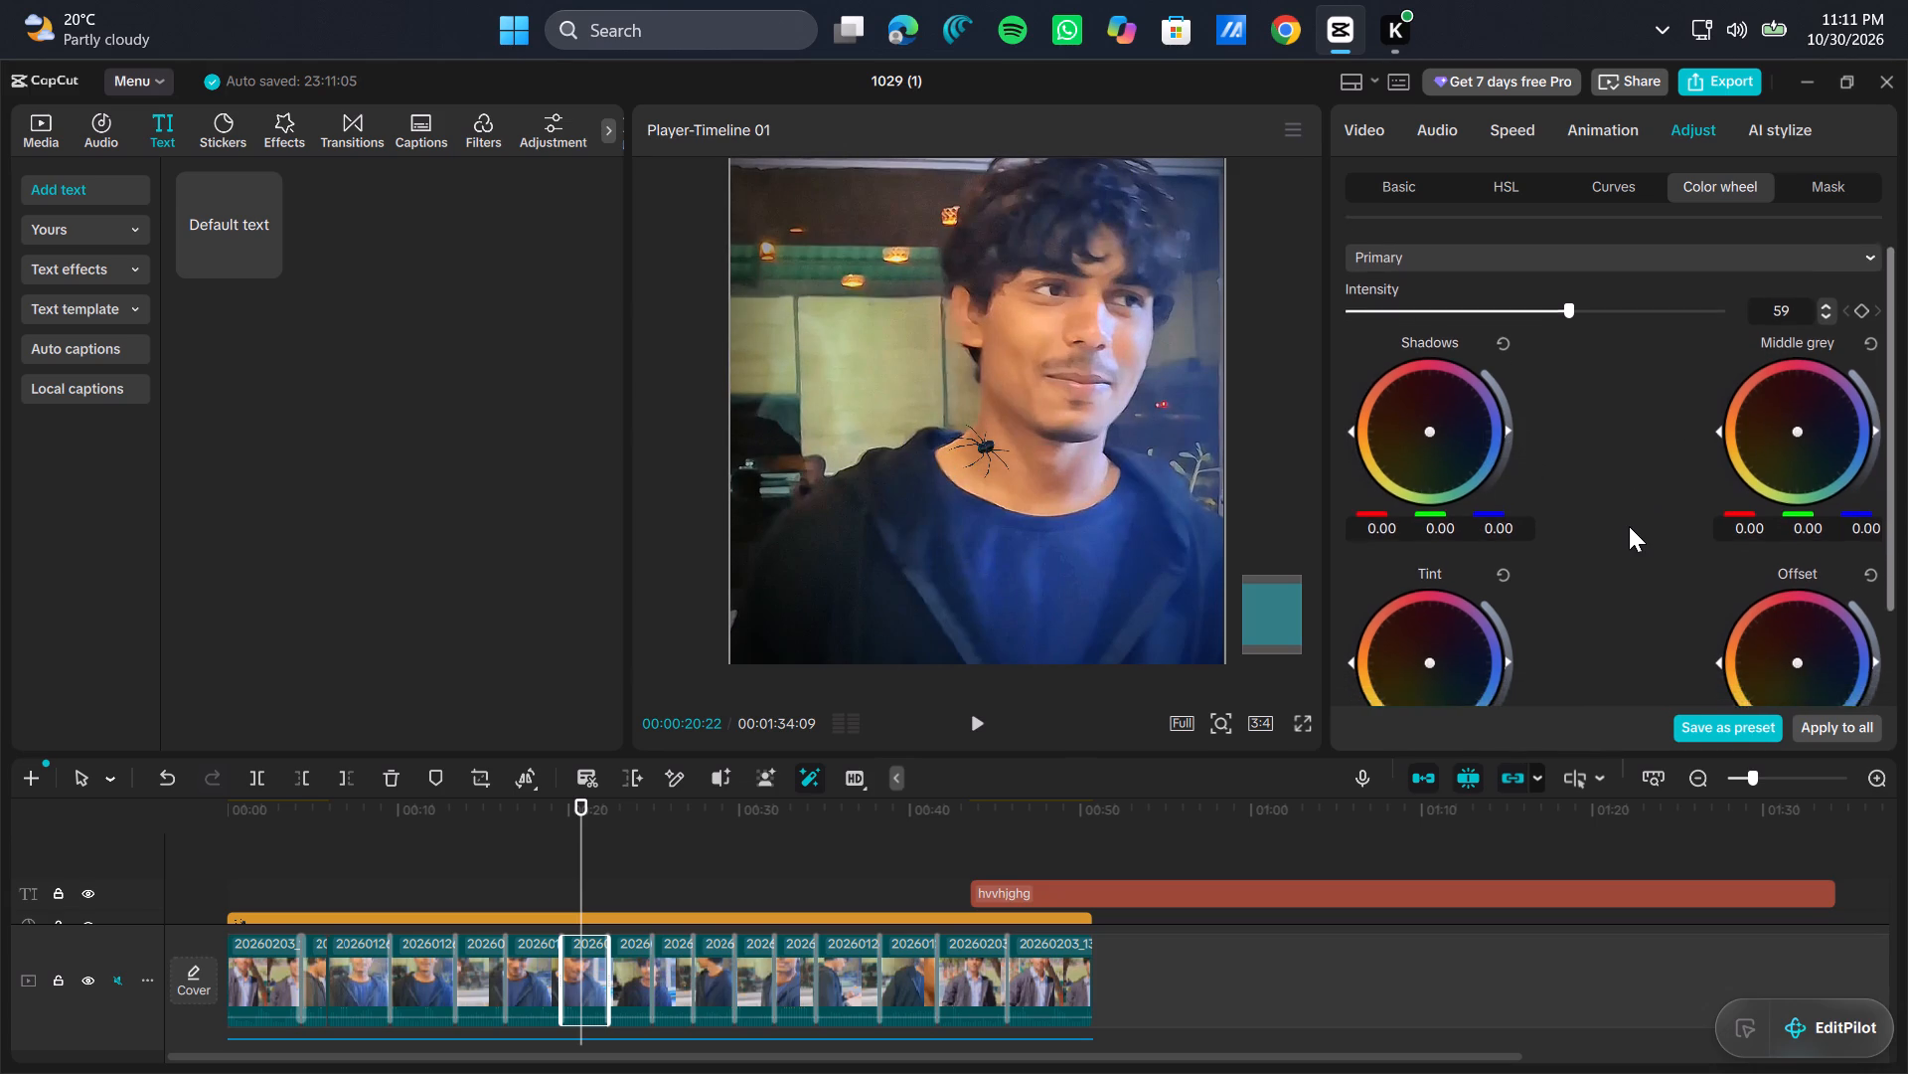
{"action": "scroll", "coordinate": [1629, 526], "scroll_direction": "down", "scroll_amount": 4}
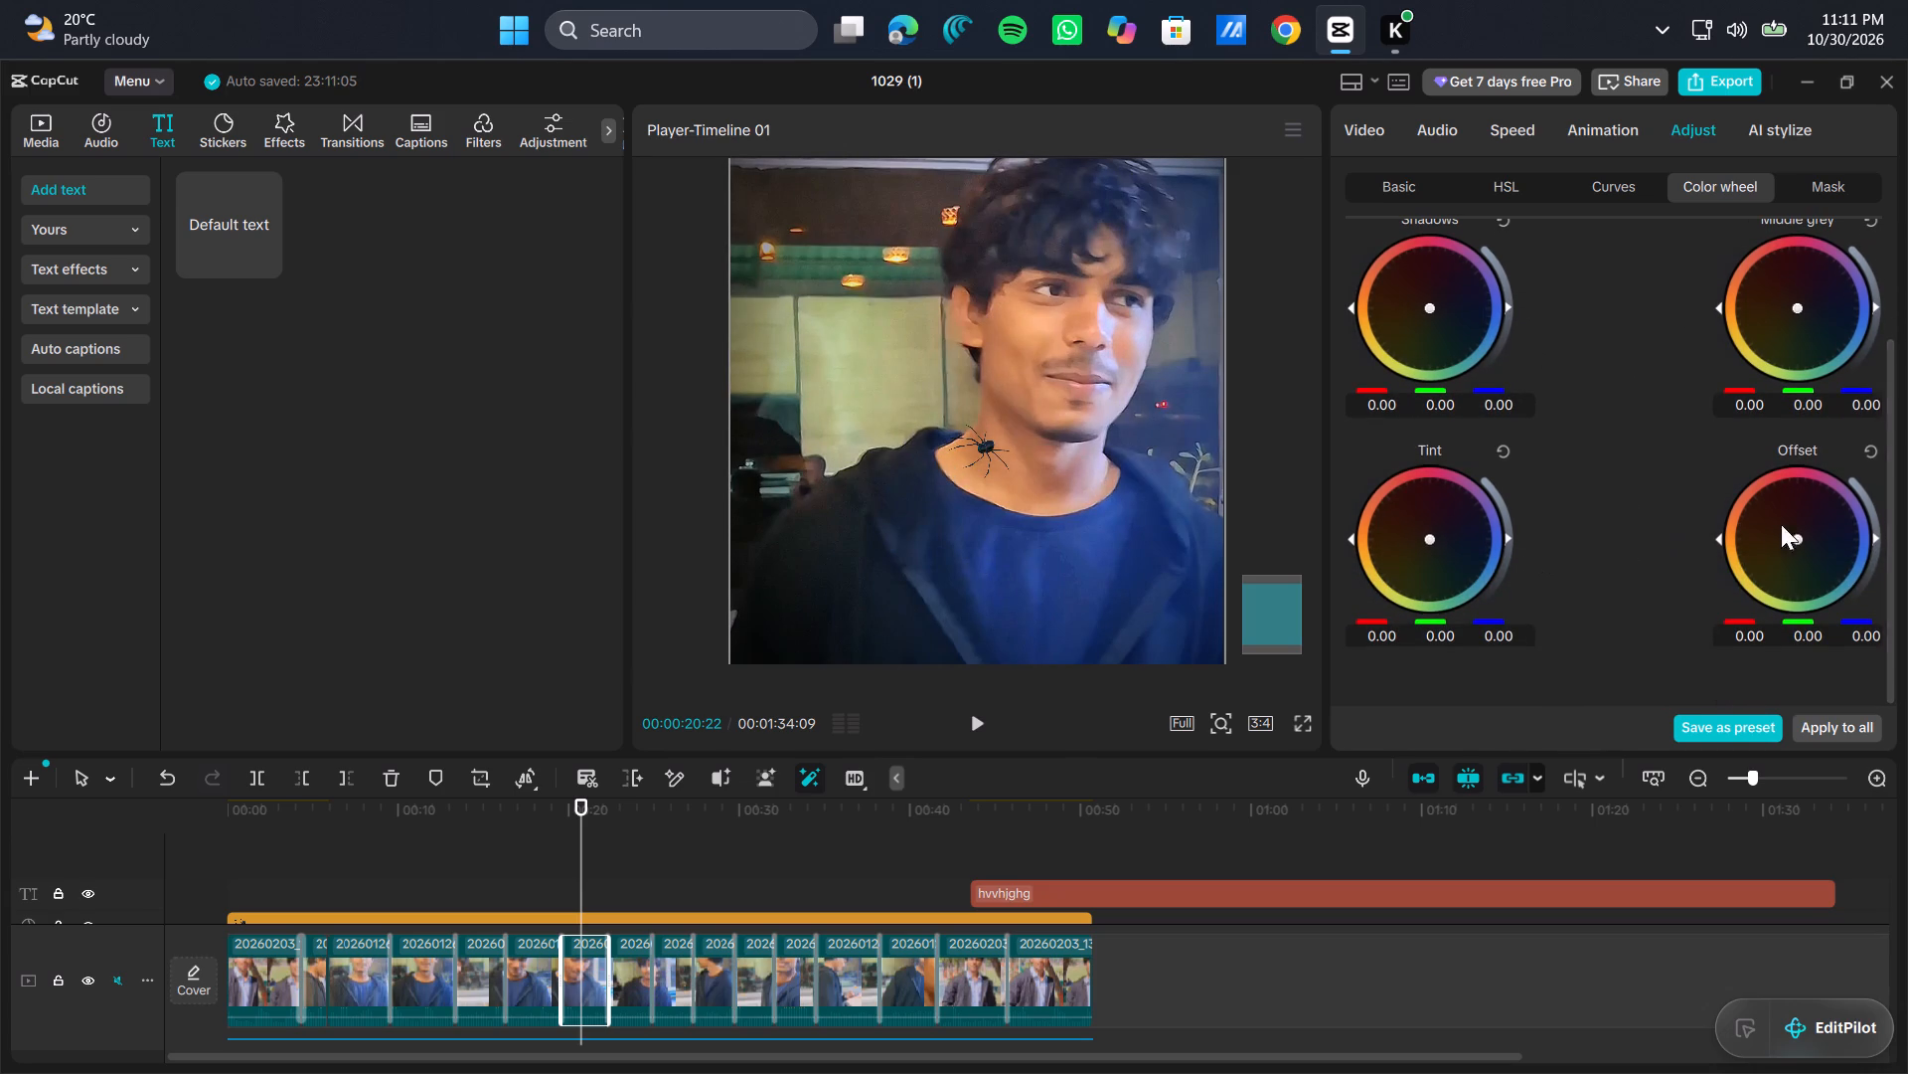
{"action": "left_click_drag", "start_coordinate": [1872, 556], "coordinate": [1859, 581]}
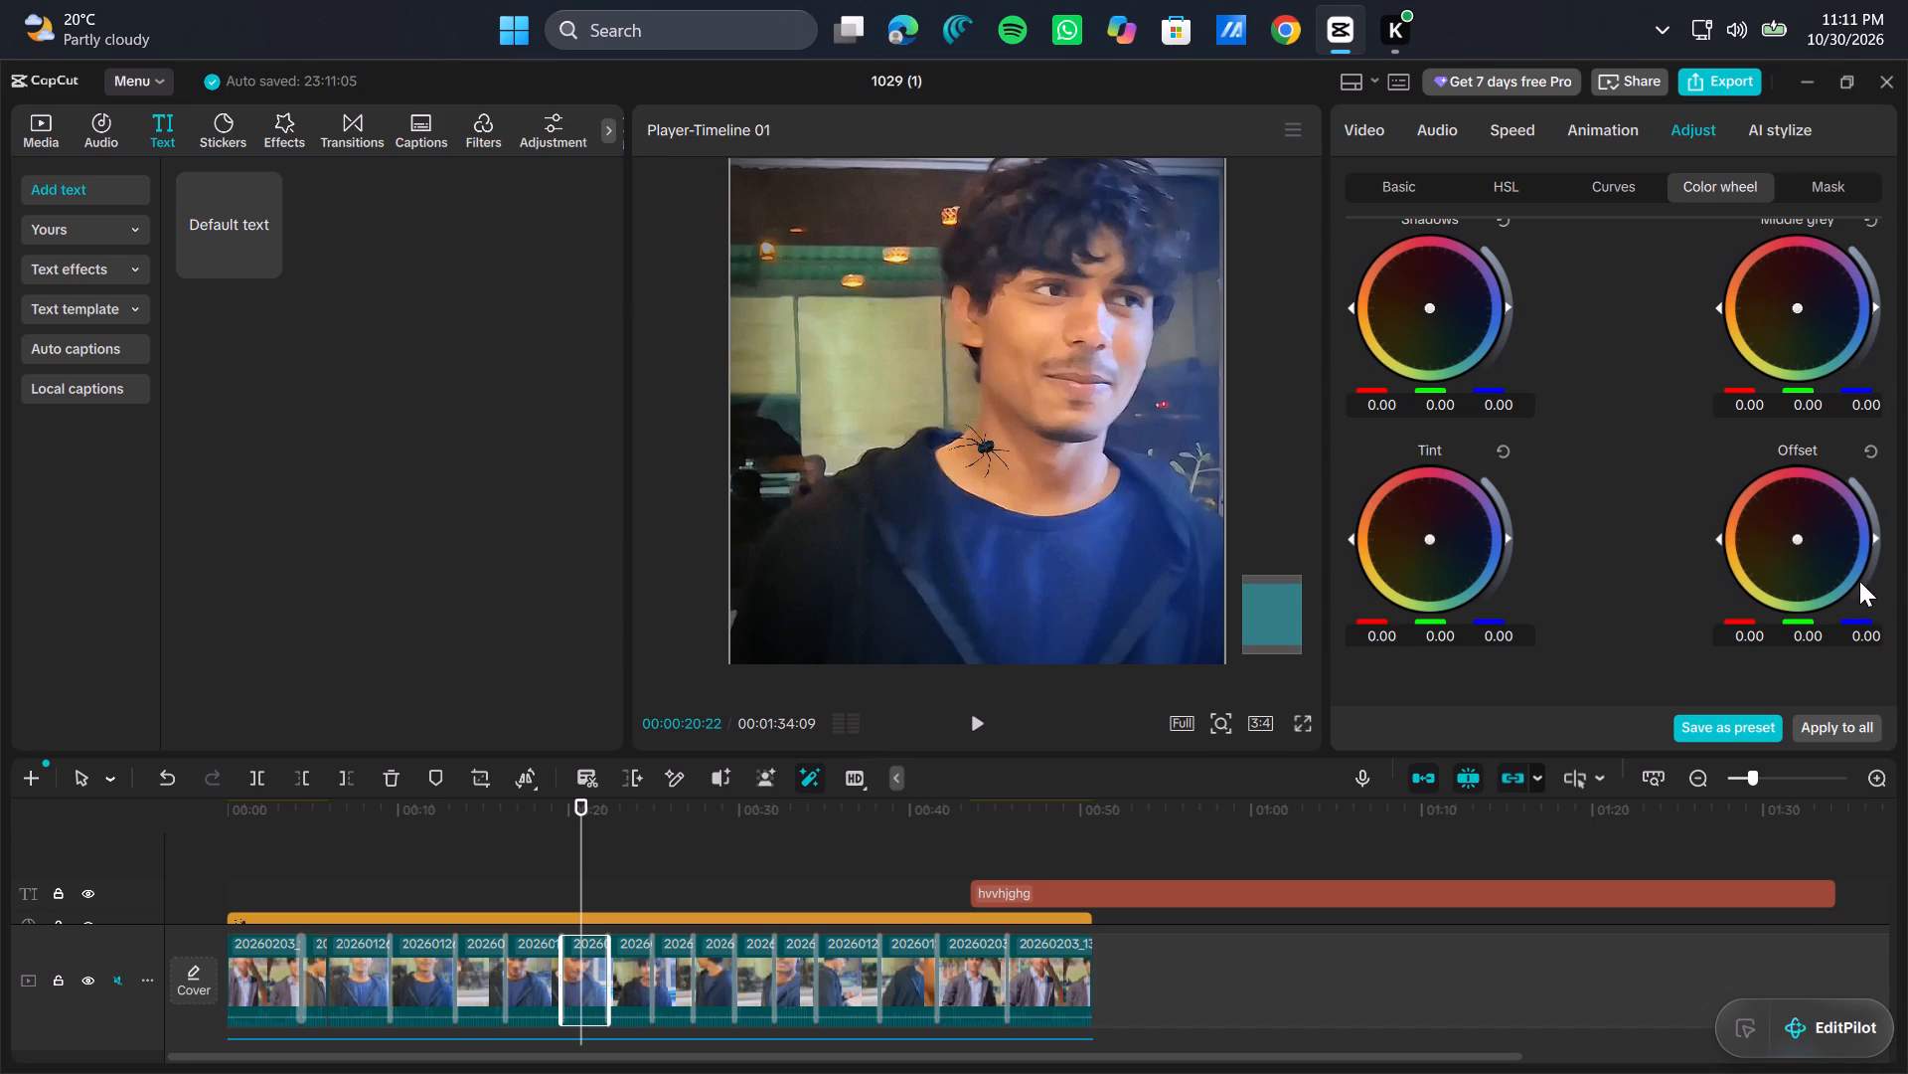
{"action": "left_click", "coordinate": [1859, 581]}
{"action": "left_click_drag", "start_coordinate": [1875, 534], "coordinate": [1875, 553]}
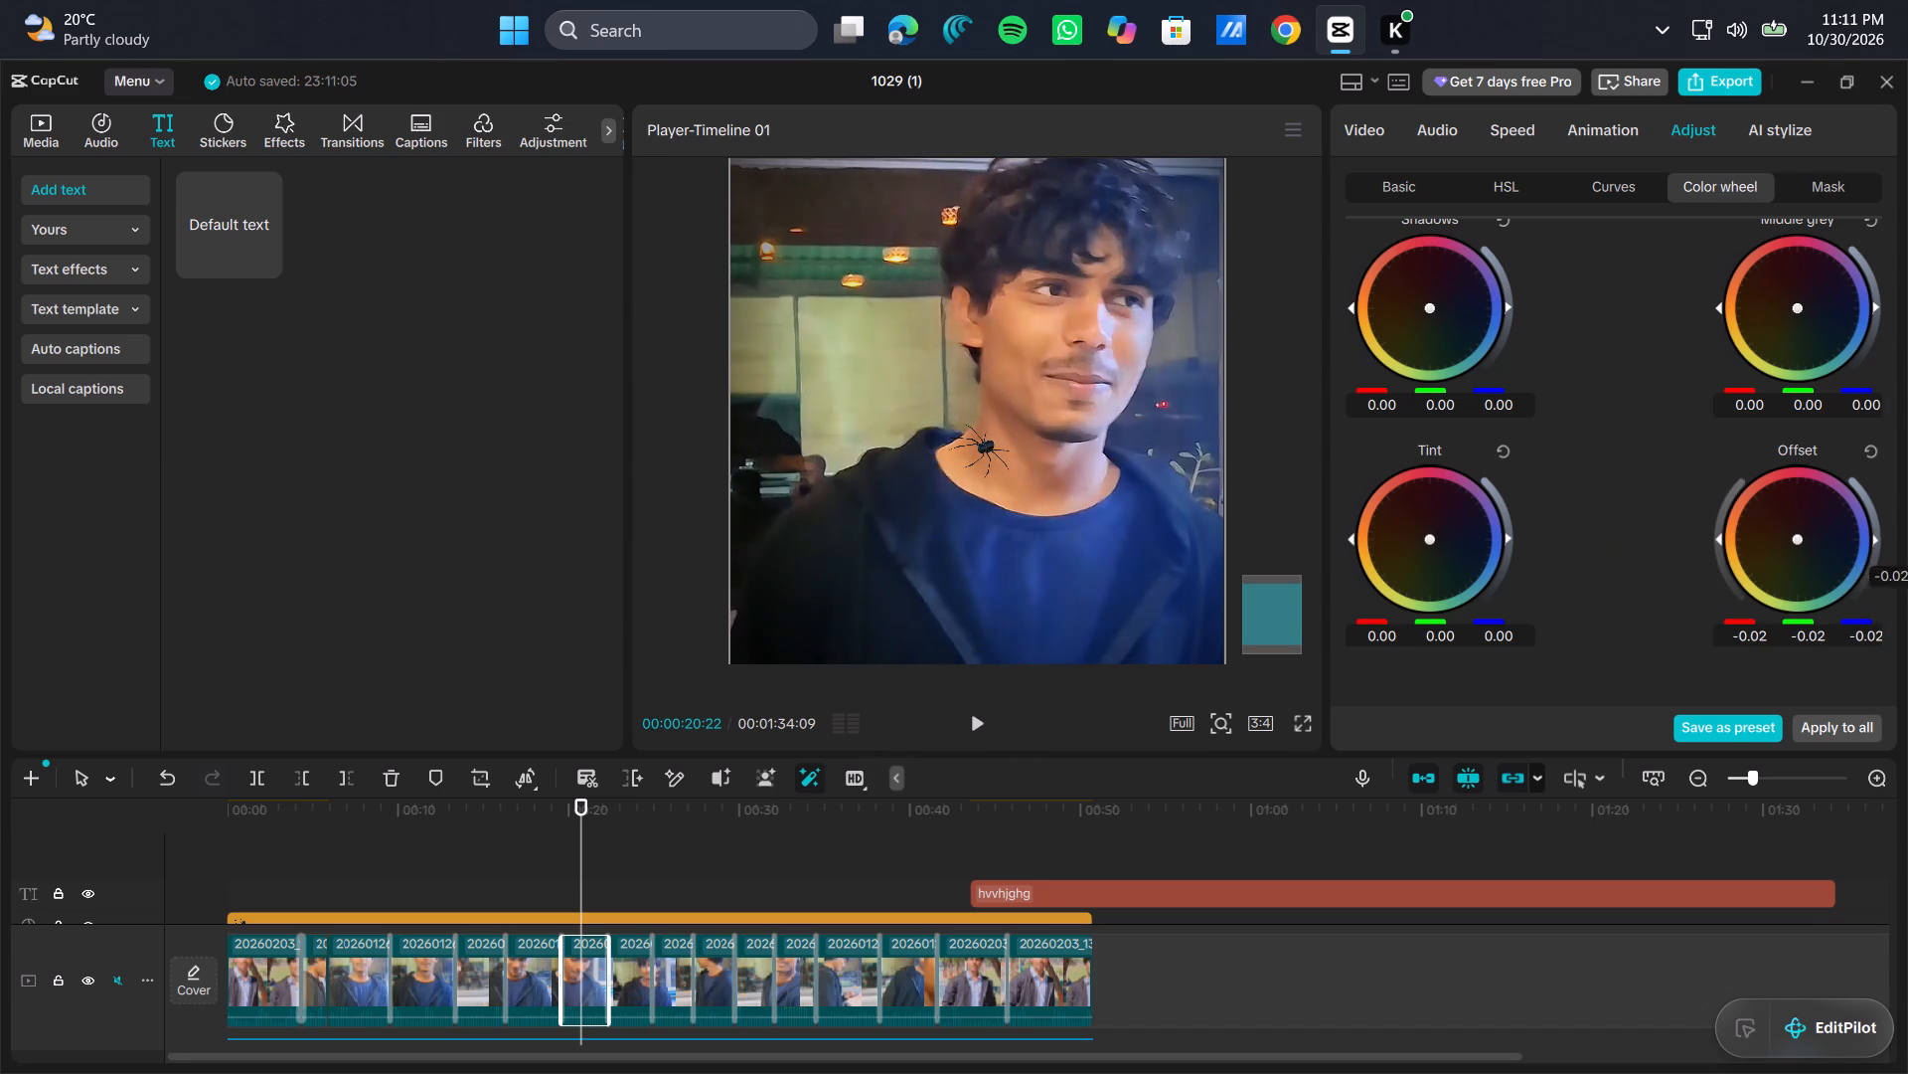
{"action": "left_click_drag", "start_coordinate": [1875, 553], "coordinate": [1857, 617]}
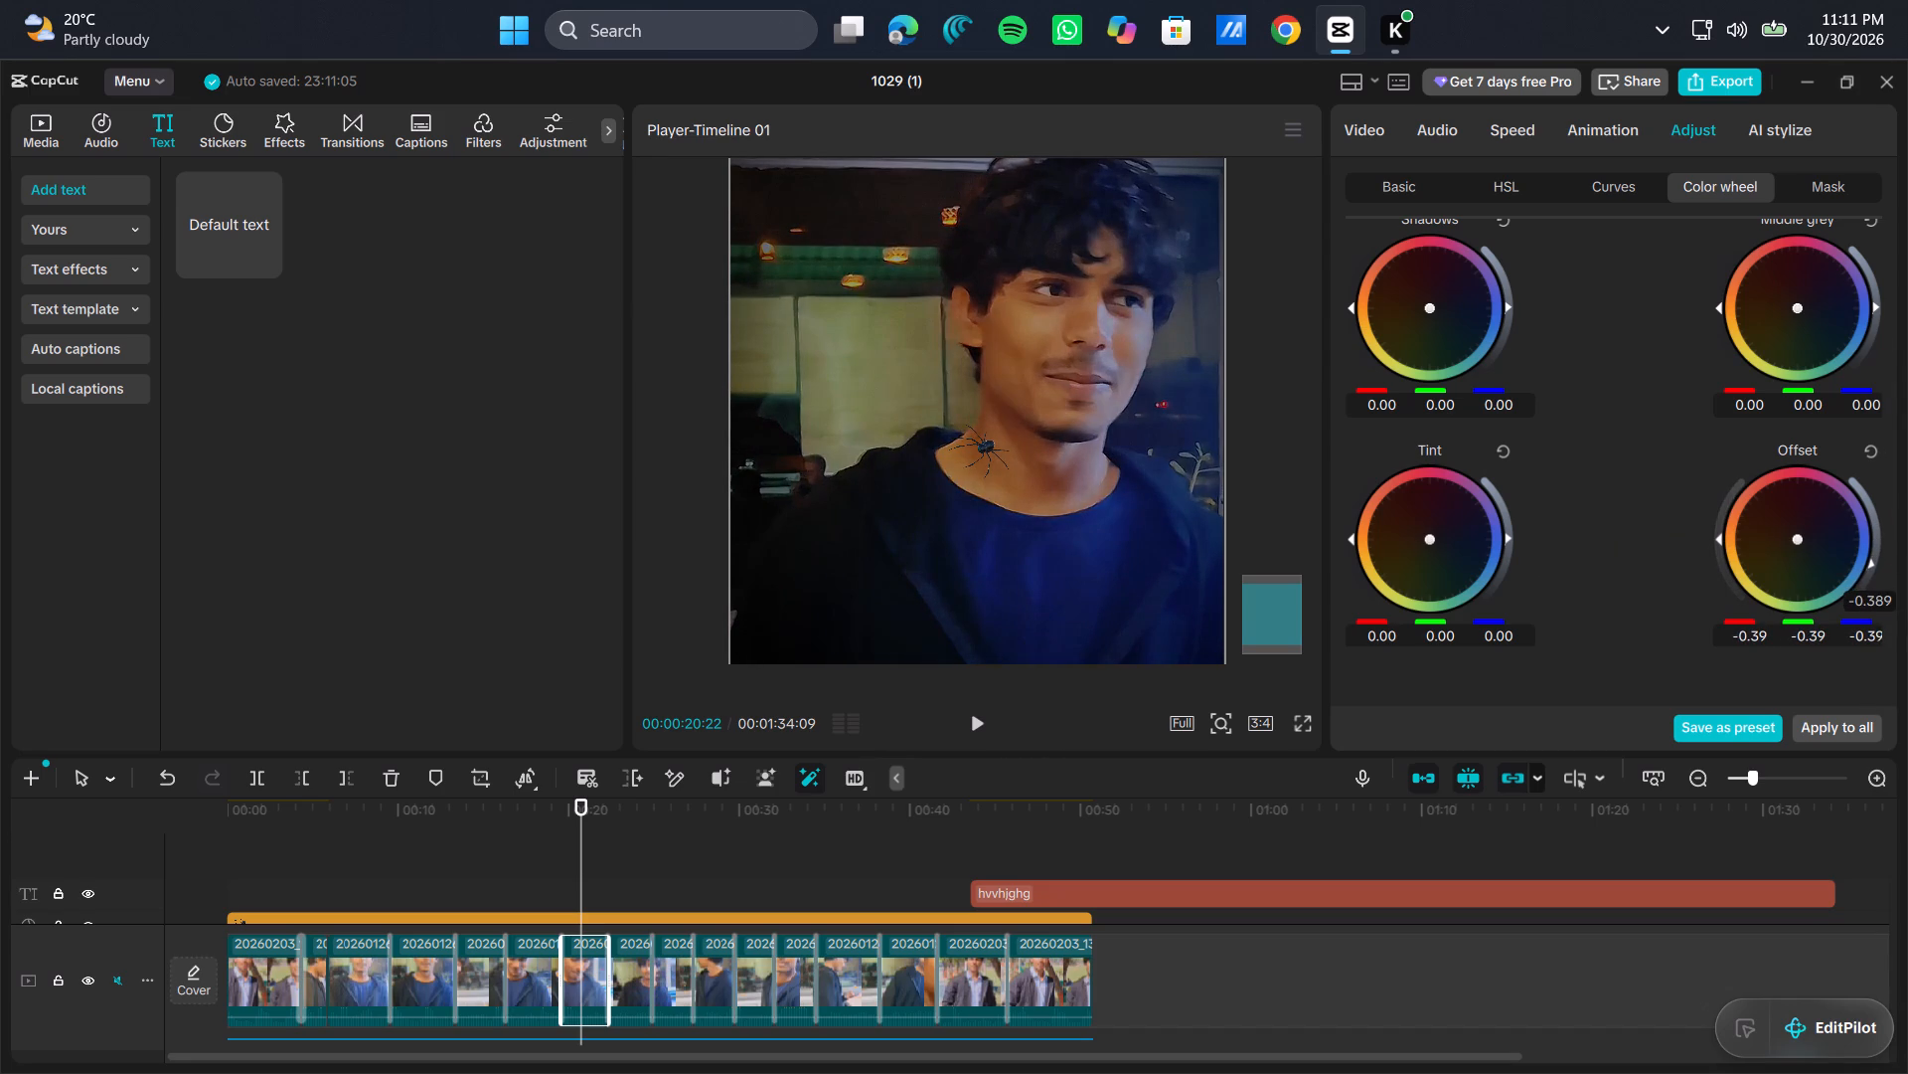
{"action": "left_click_drag", "start_coordinate": [1857, 617], "coordinate": [1858, 558]}
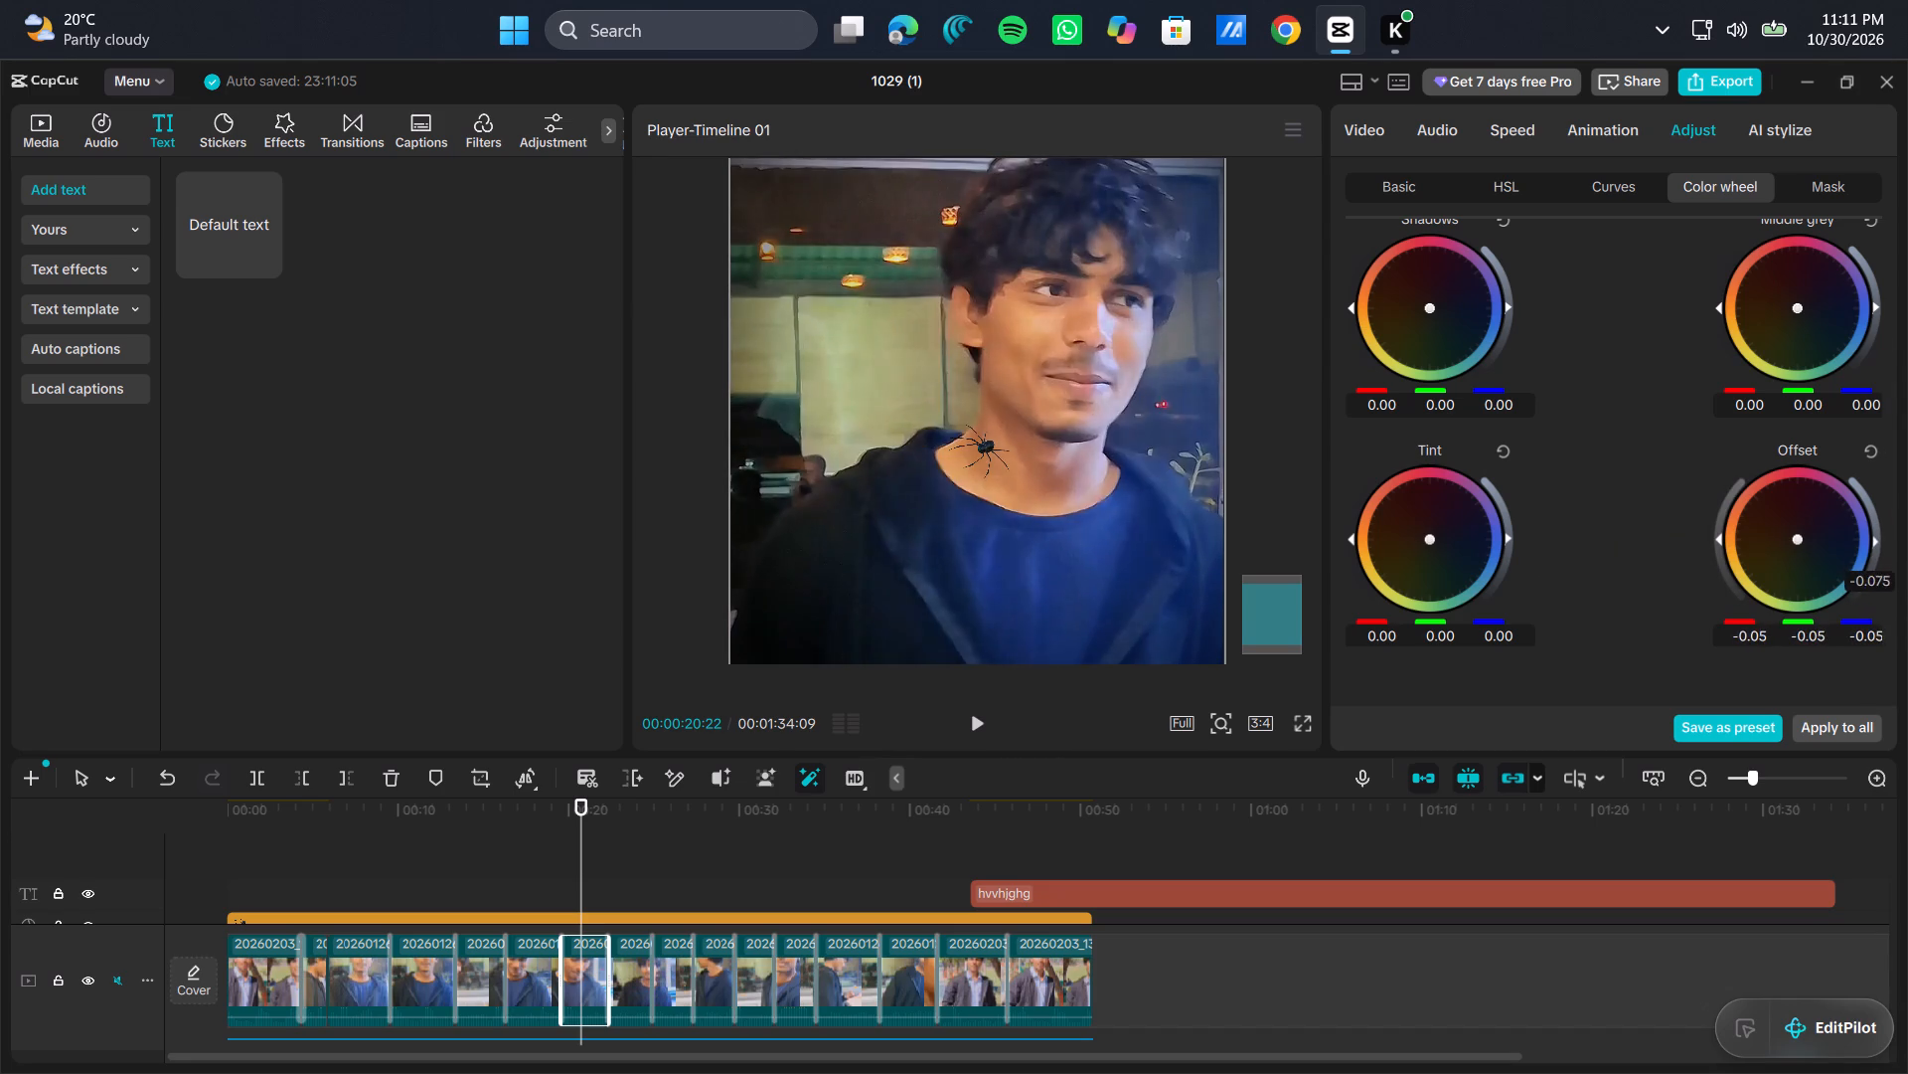
{"action": "left_click_drag", "start_coordinate": [1858, 558], "coordinate": [1852, 575]}
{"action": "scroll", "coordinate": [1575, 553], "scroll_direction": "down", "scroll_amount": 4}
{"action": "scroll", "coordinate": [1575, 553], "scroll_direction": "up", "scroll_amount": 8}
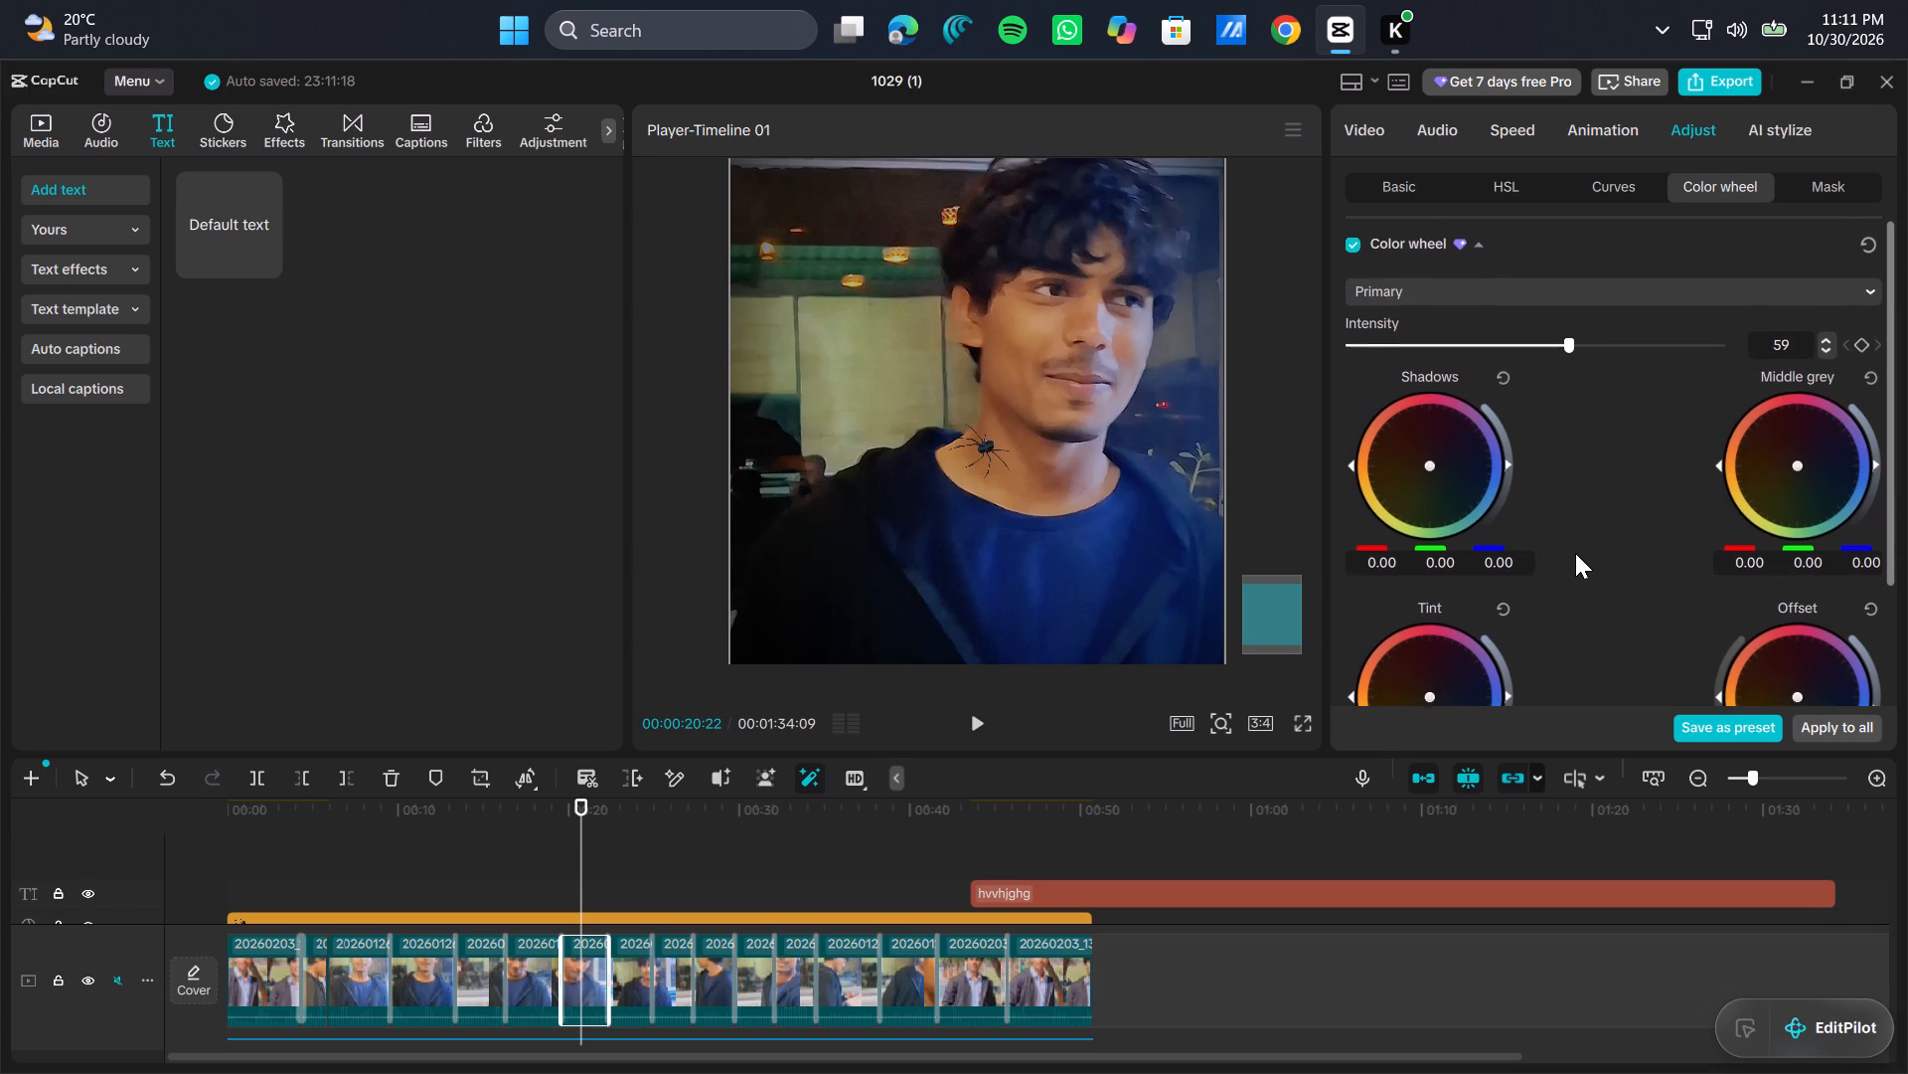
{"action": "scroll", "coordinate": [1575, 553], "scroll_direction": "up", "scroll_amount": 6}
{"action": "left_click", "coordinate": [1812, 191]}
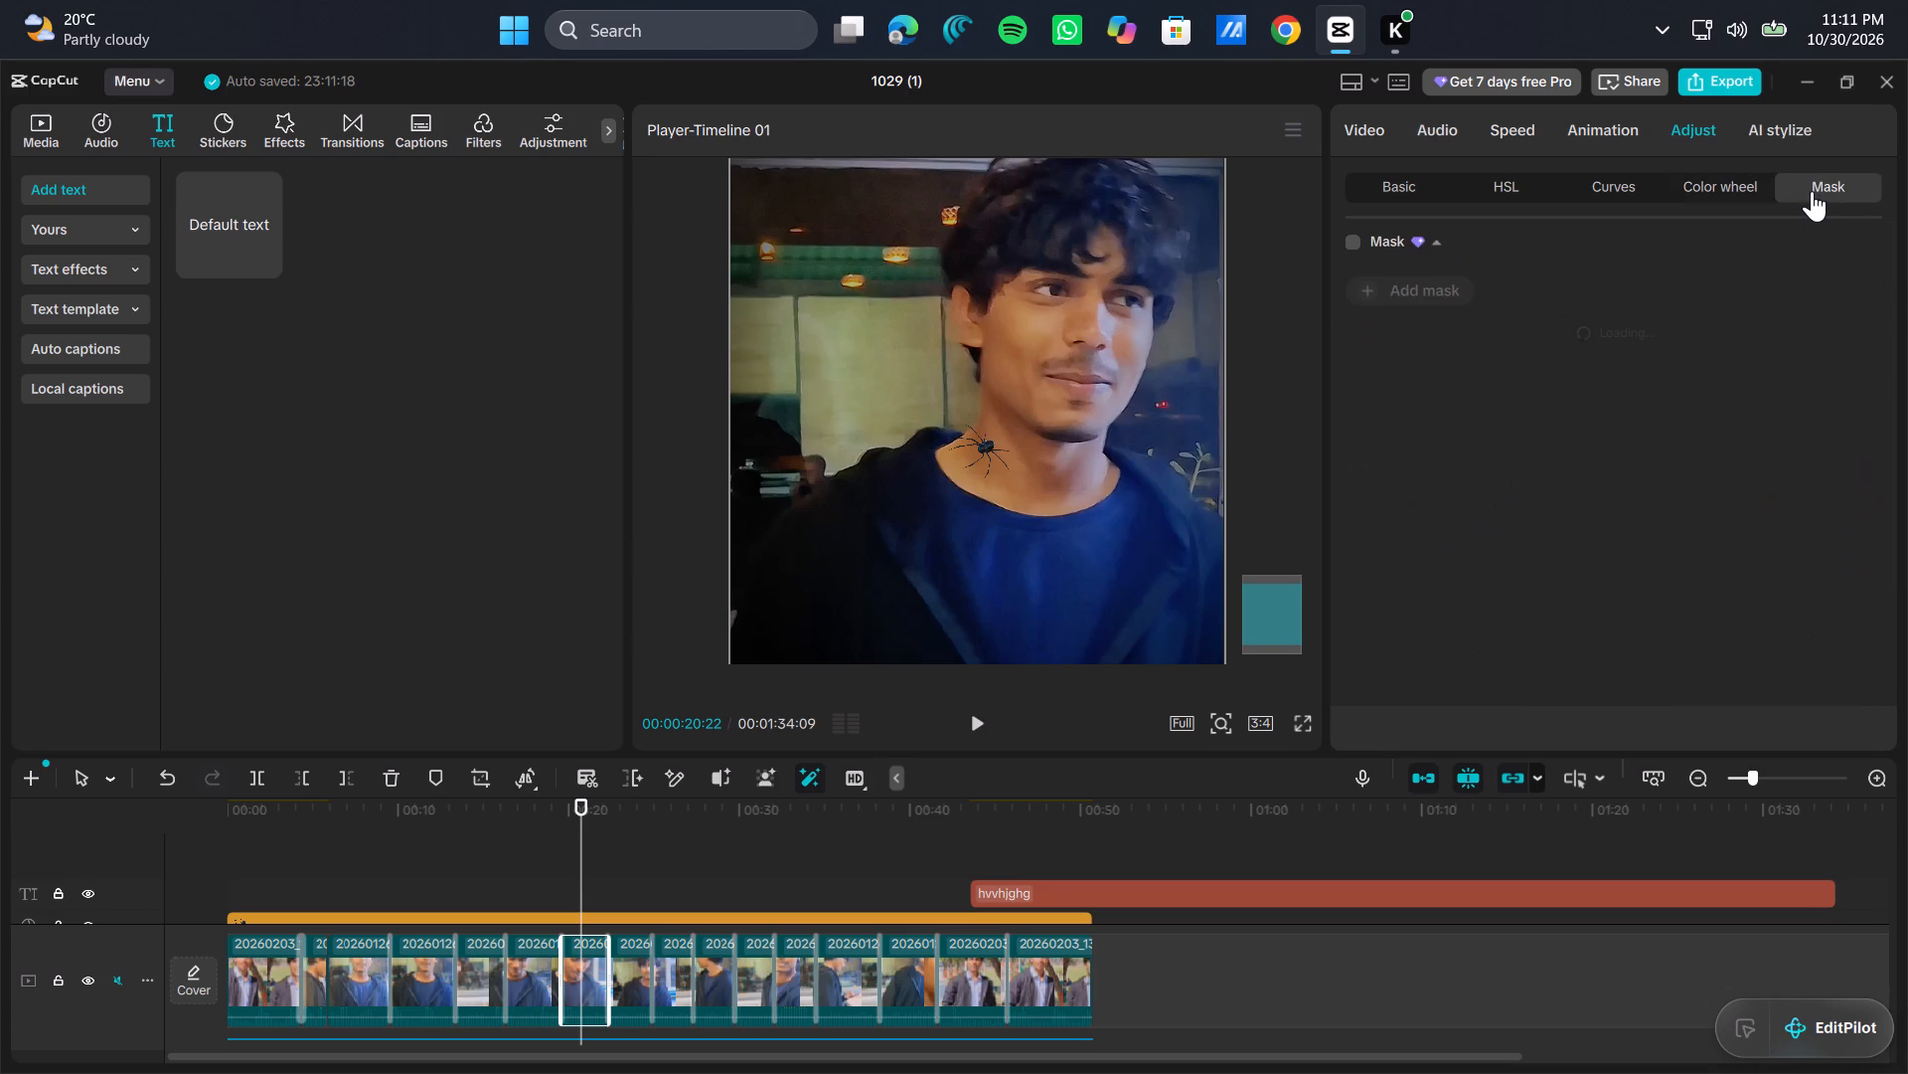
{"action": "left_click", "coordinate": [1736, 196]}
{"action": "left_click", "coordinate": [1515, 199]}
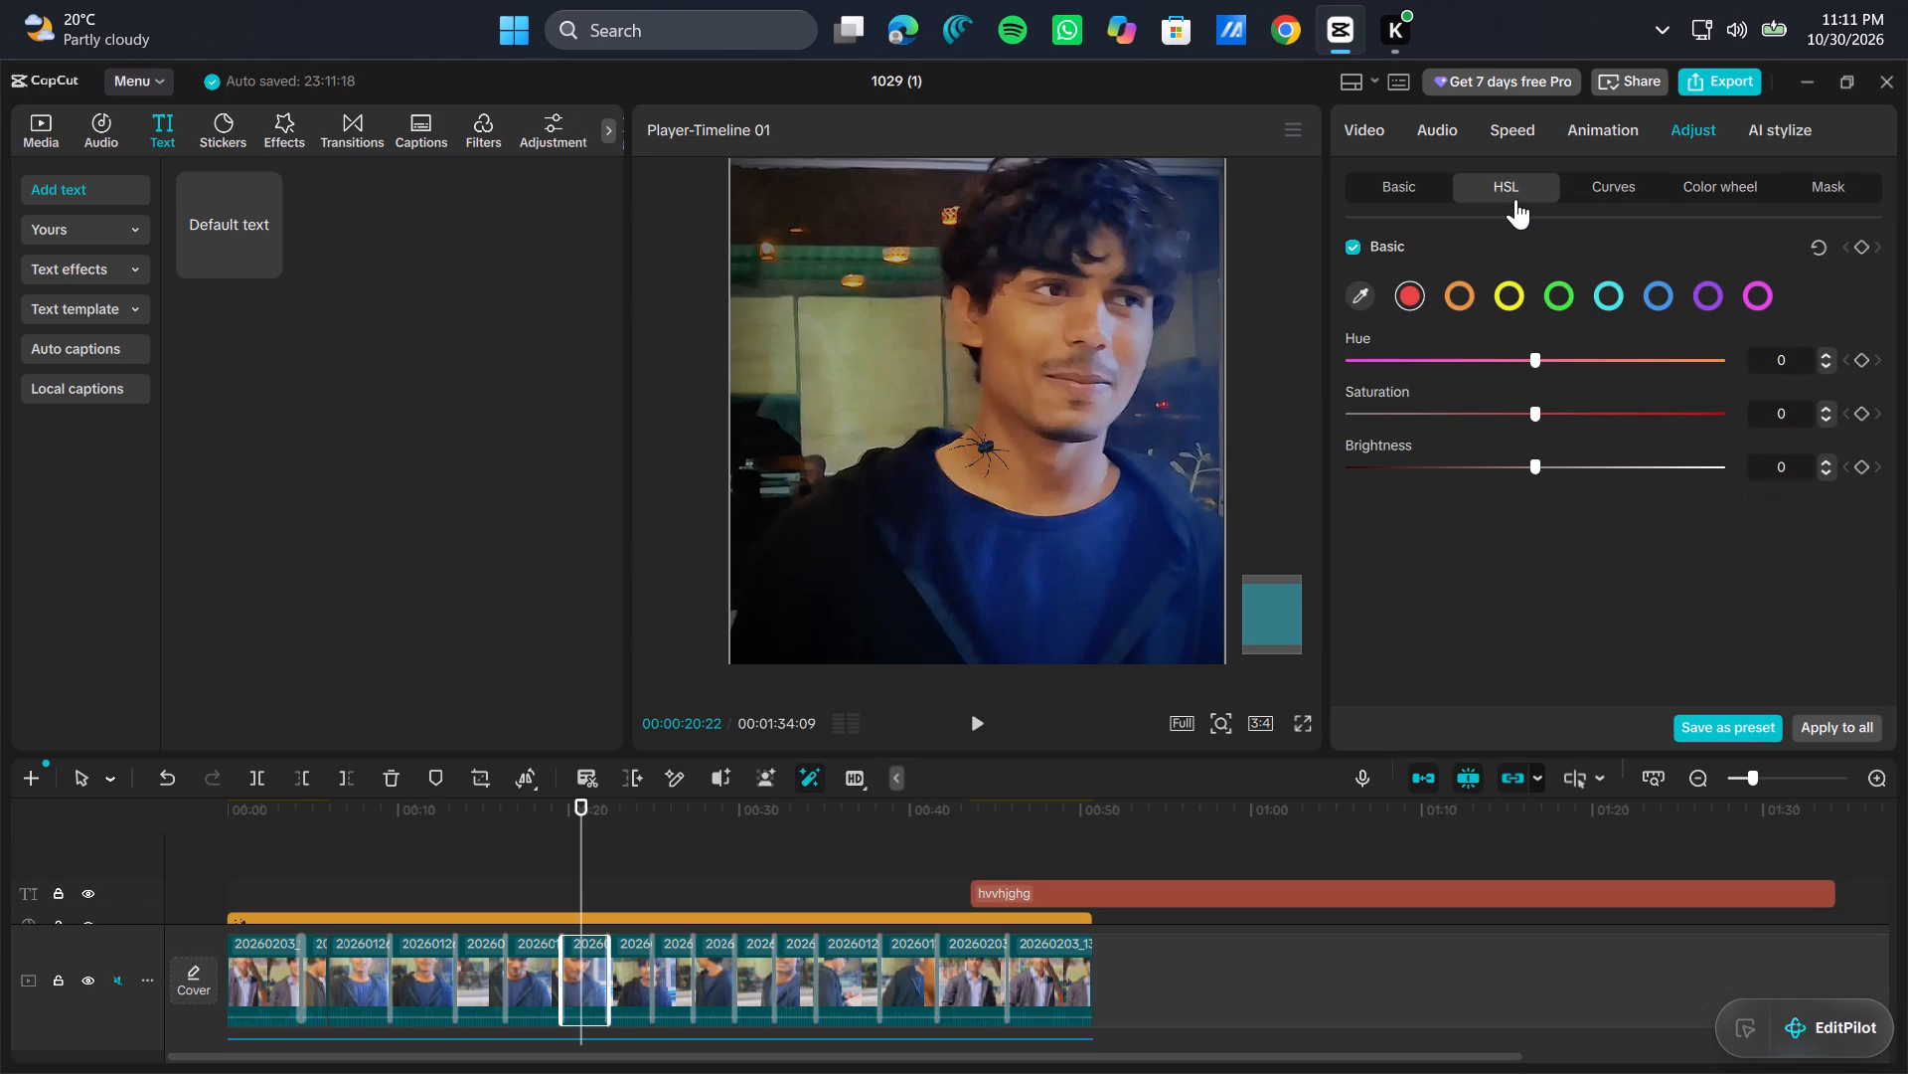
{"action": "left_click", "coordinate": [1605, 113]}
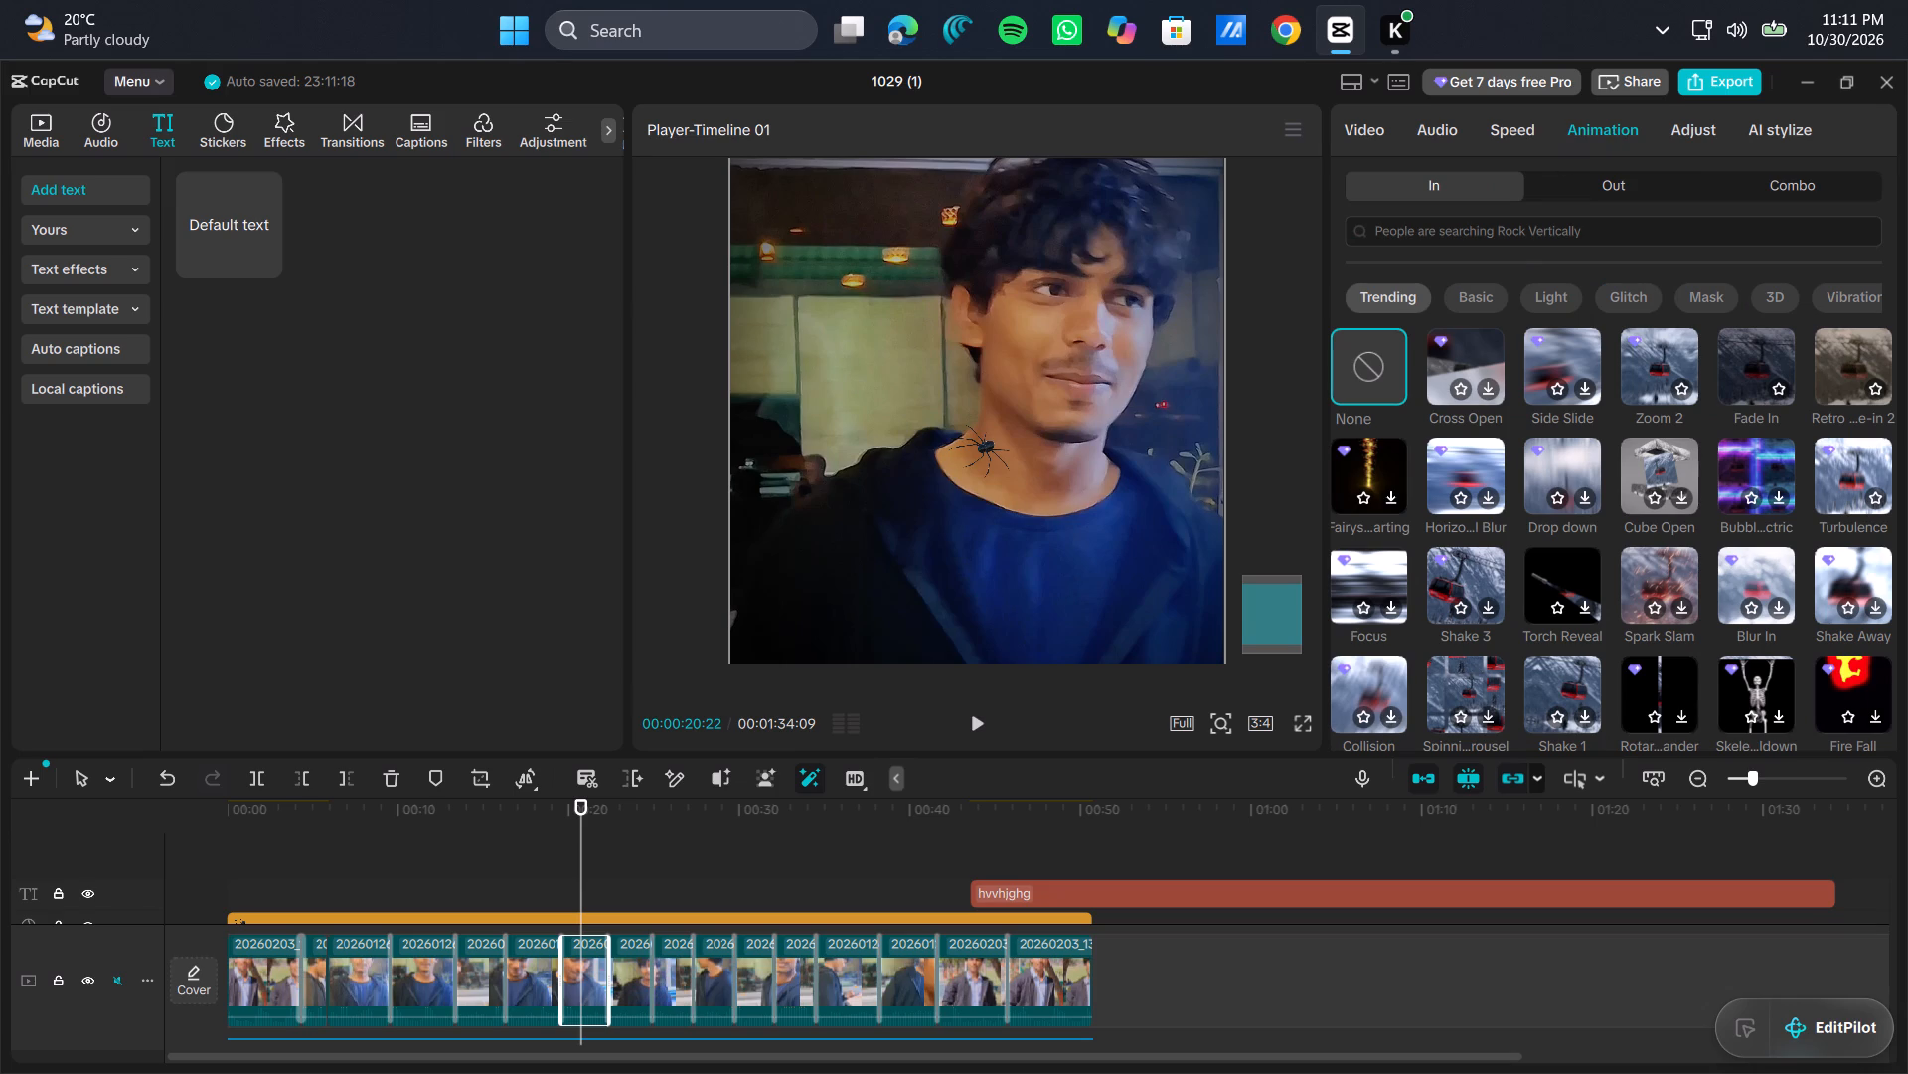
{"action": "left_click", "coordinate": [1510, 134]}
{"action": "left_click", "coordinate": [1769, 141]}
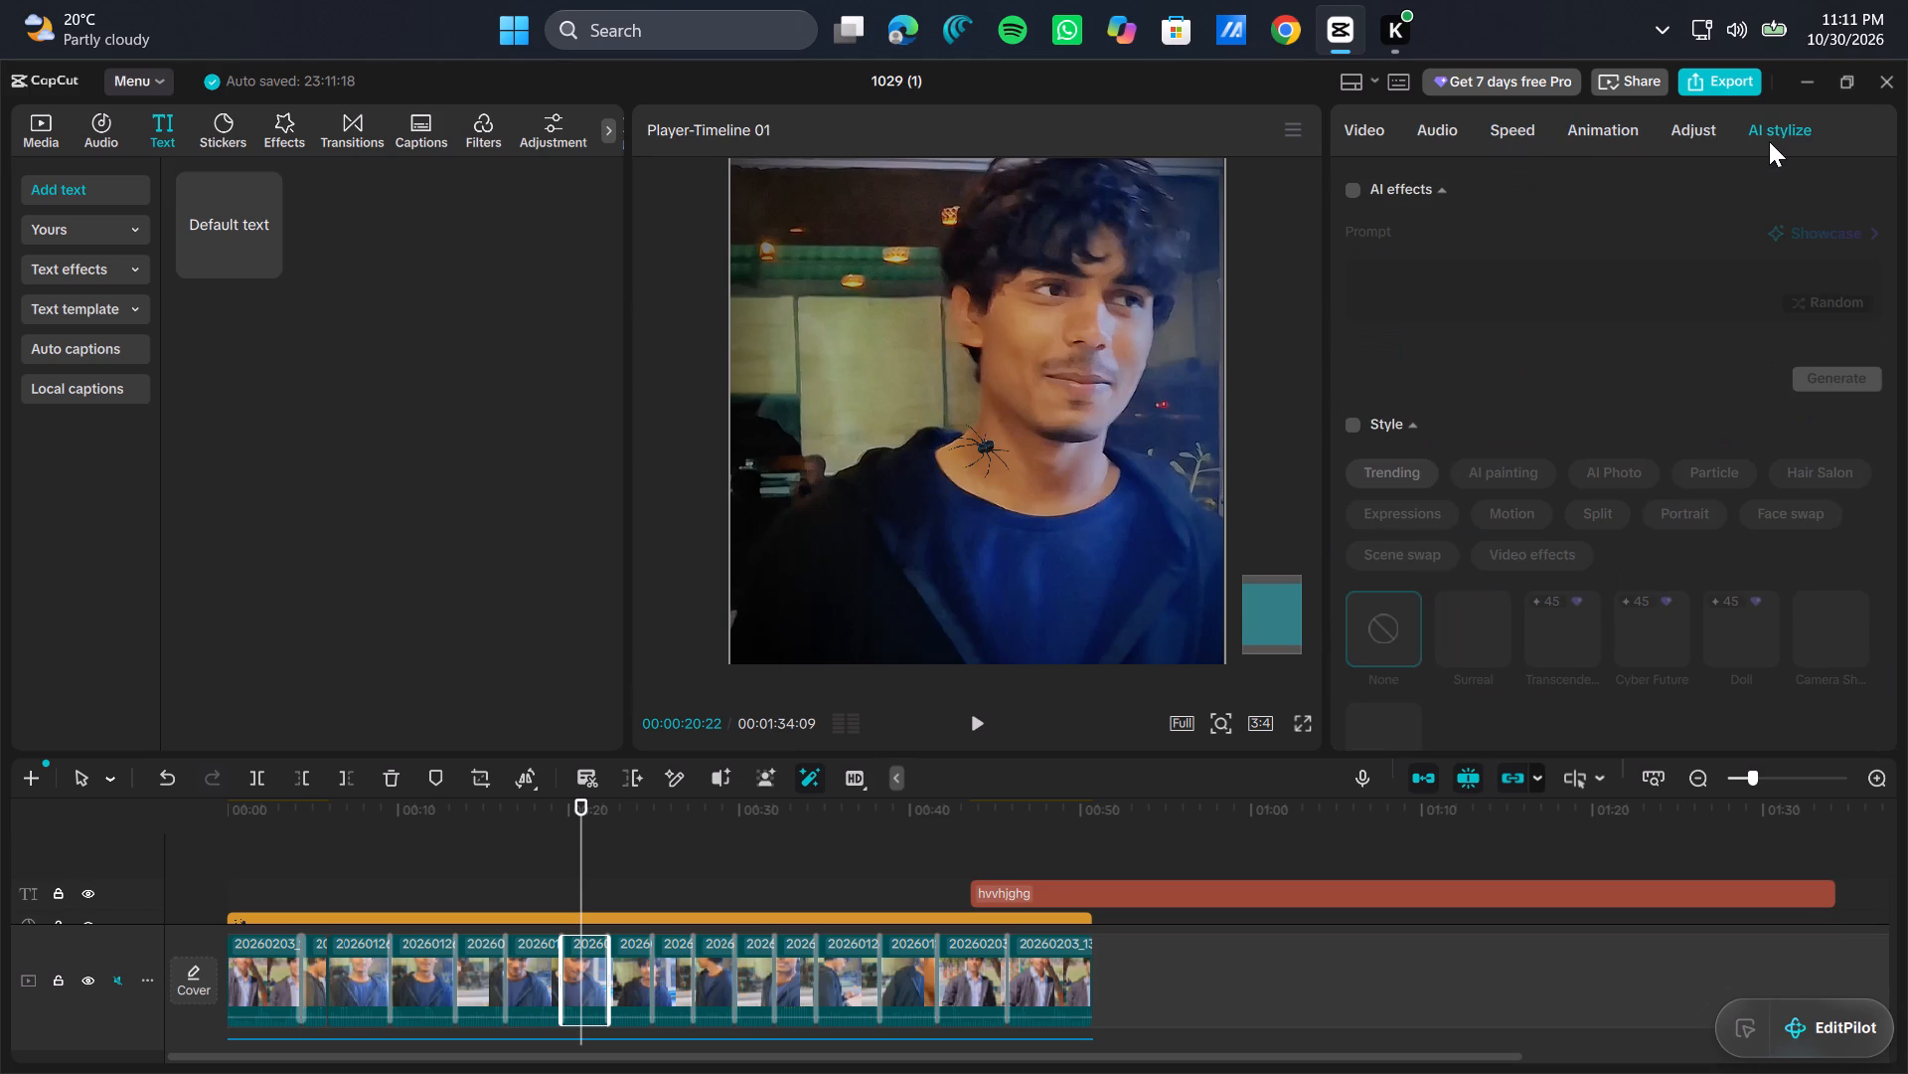
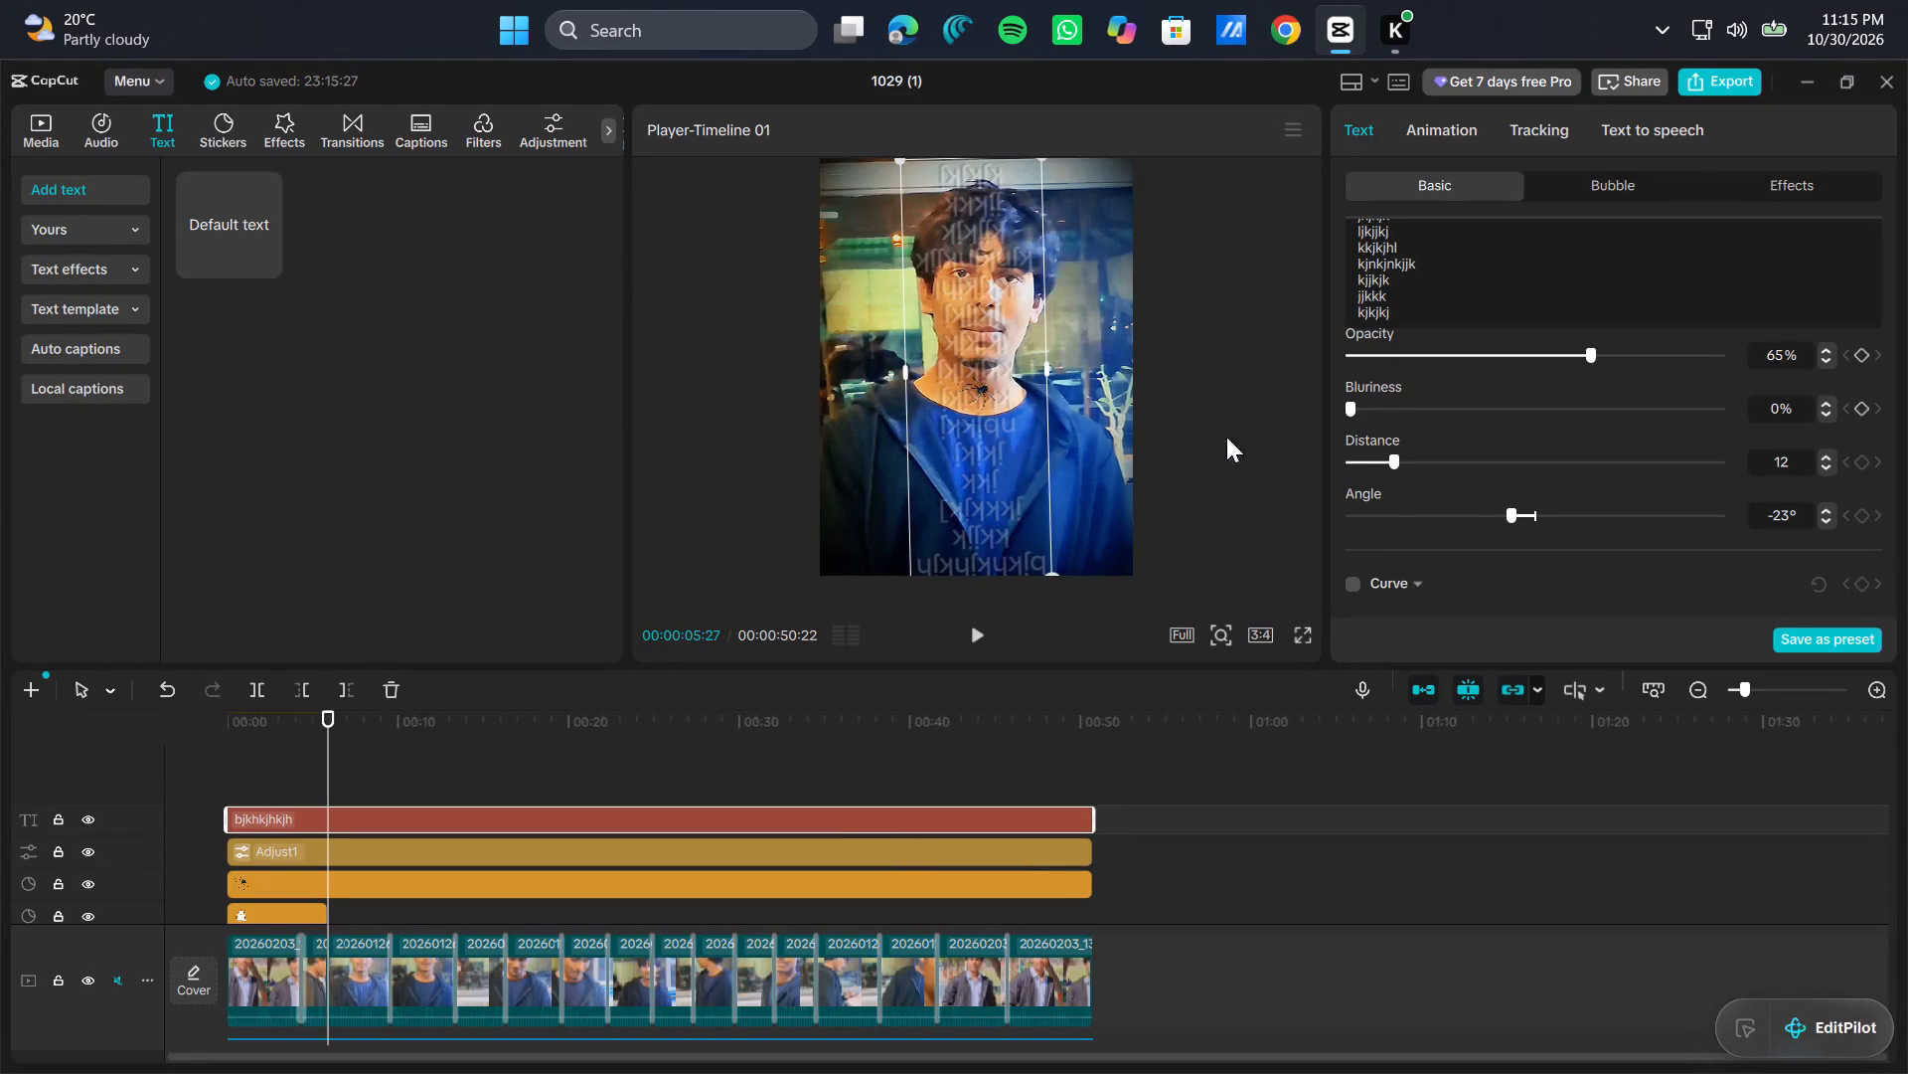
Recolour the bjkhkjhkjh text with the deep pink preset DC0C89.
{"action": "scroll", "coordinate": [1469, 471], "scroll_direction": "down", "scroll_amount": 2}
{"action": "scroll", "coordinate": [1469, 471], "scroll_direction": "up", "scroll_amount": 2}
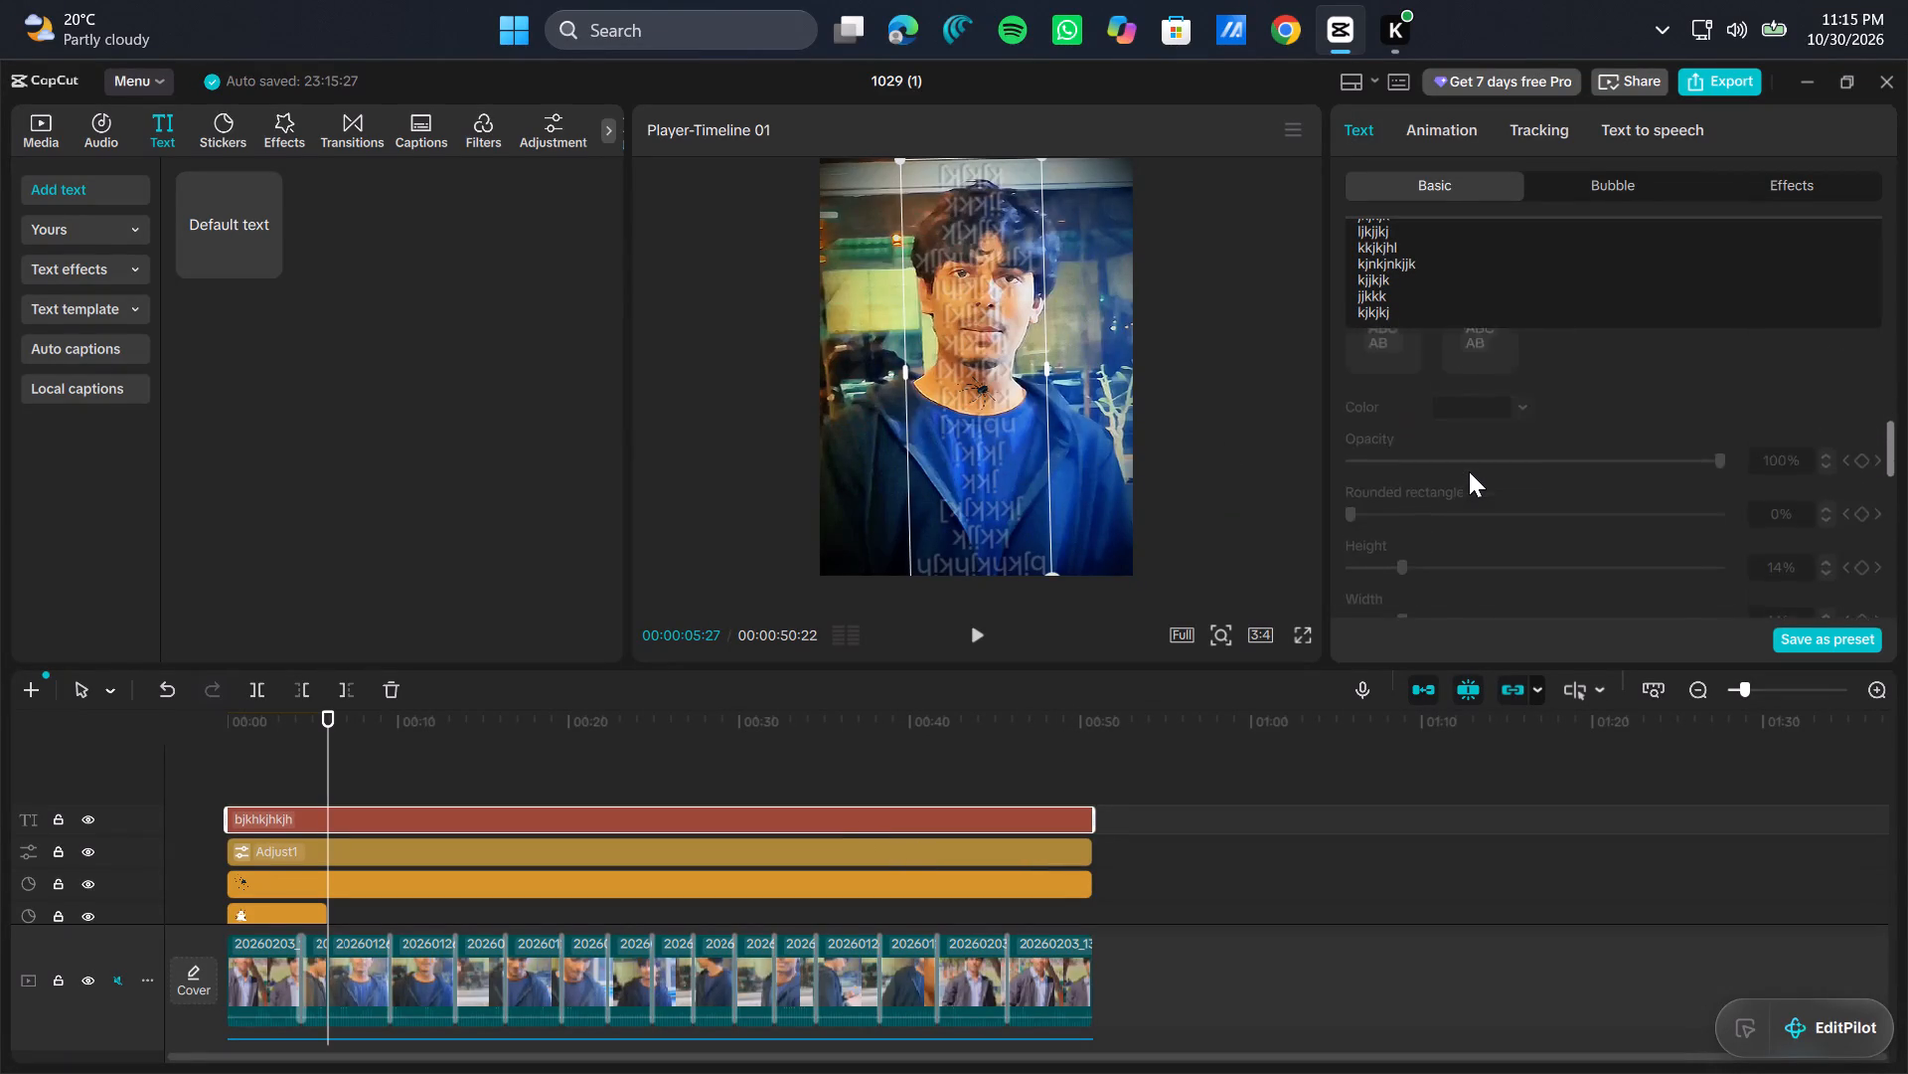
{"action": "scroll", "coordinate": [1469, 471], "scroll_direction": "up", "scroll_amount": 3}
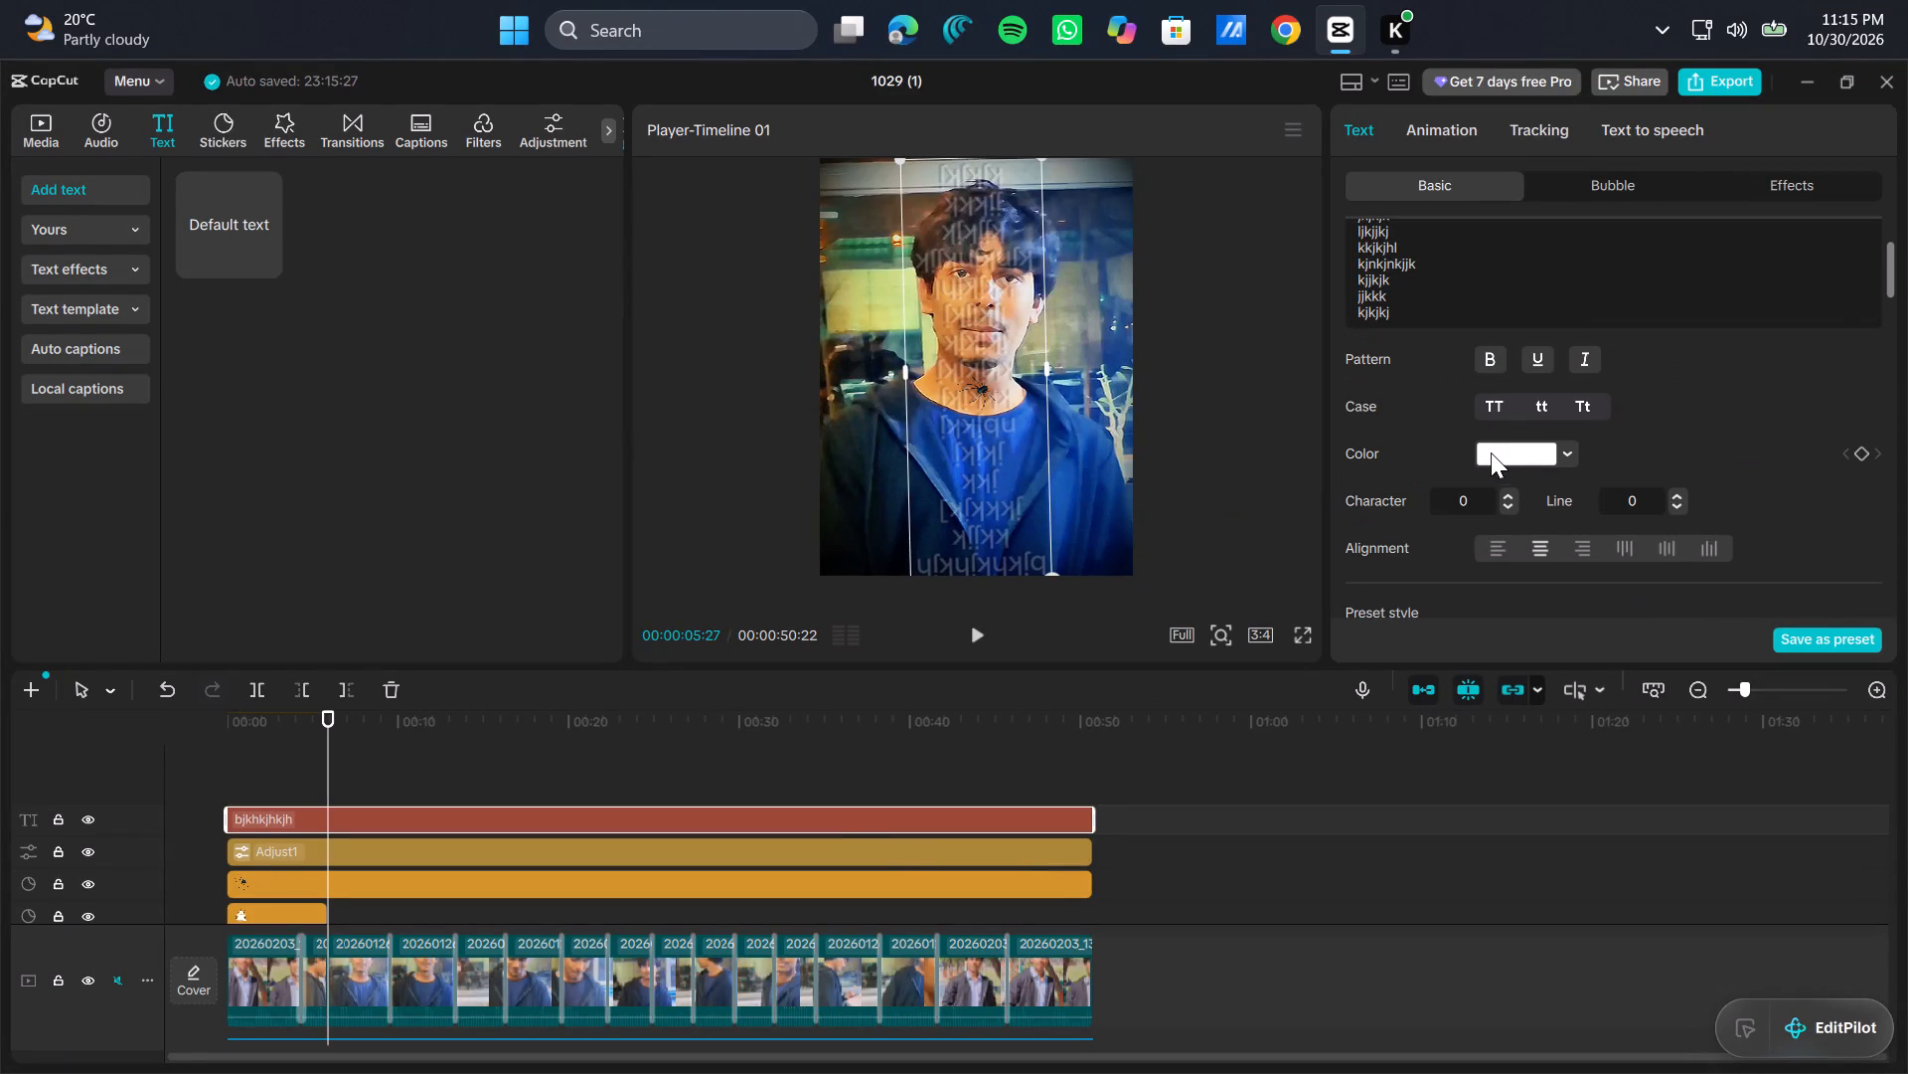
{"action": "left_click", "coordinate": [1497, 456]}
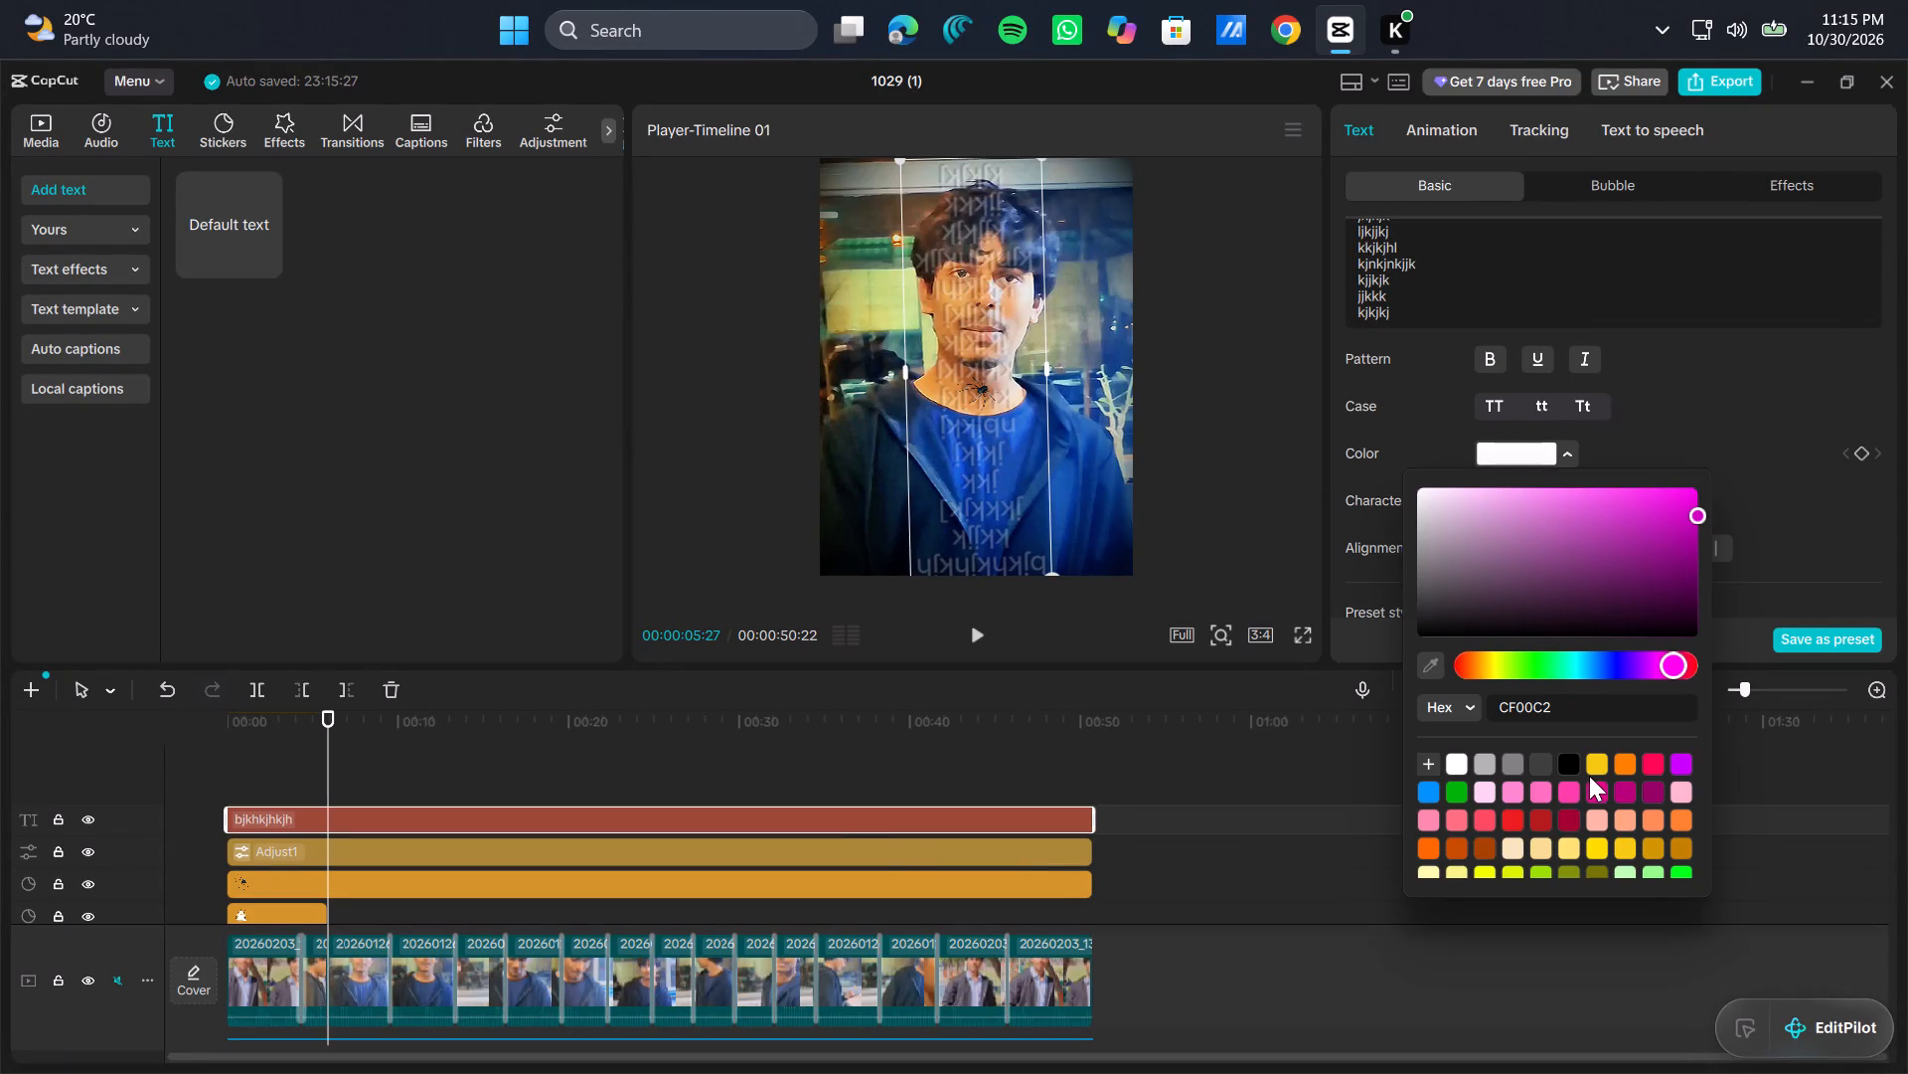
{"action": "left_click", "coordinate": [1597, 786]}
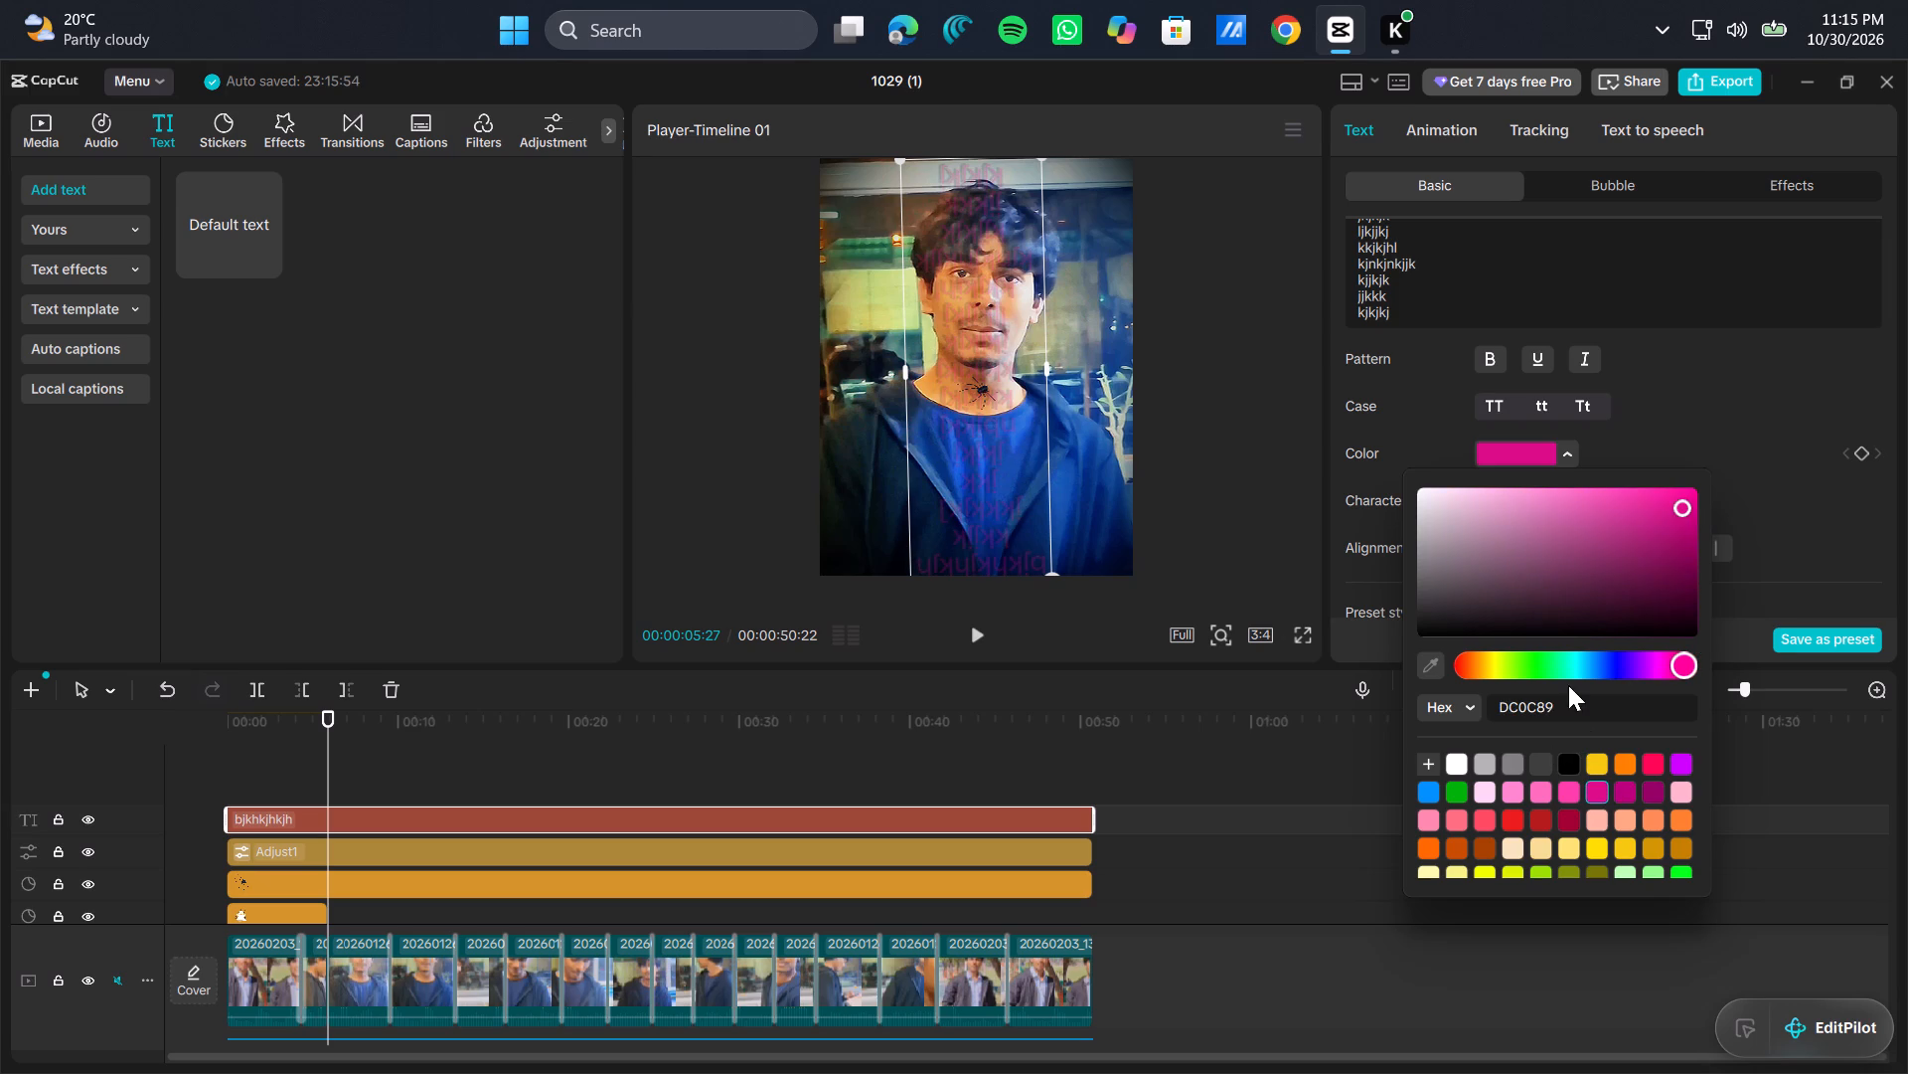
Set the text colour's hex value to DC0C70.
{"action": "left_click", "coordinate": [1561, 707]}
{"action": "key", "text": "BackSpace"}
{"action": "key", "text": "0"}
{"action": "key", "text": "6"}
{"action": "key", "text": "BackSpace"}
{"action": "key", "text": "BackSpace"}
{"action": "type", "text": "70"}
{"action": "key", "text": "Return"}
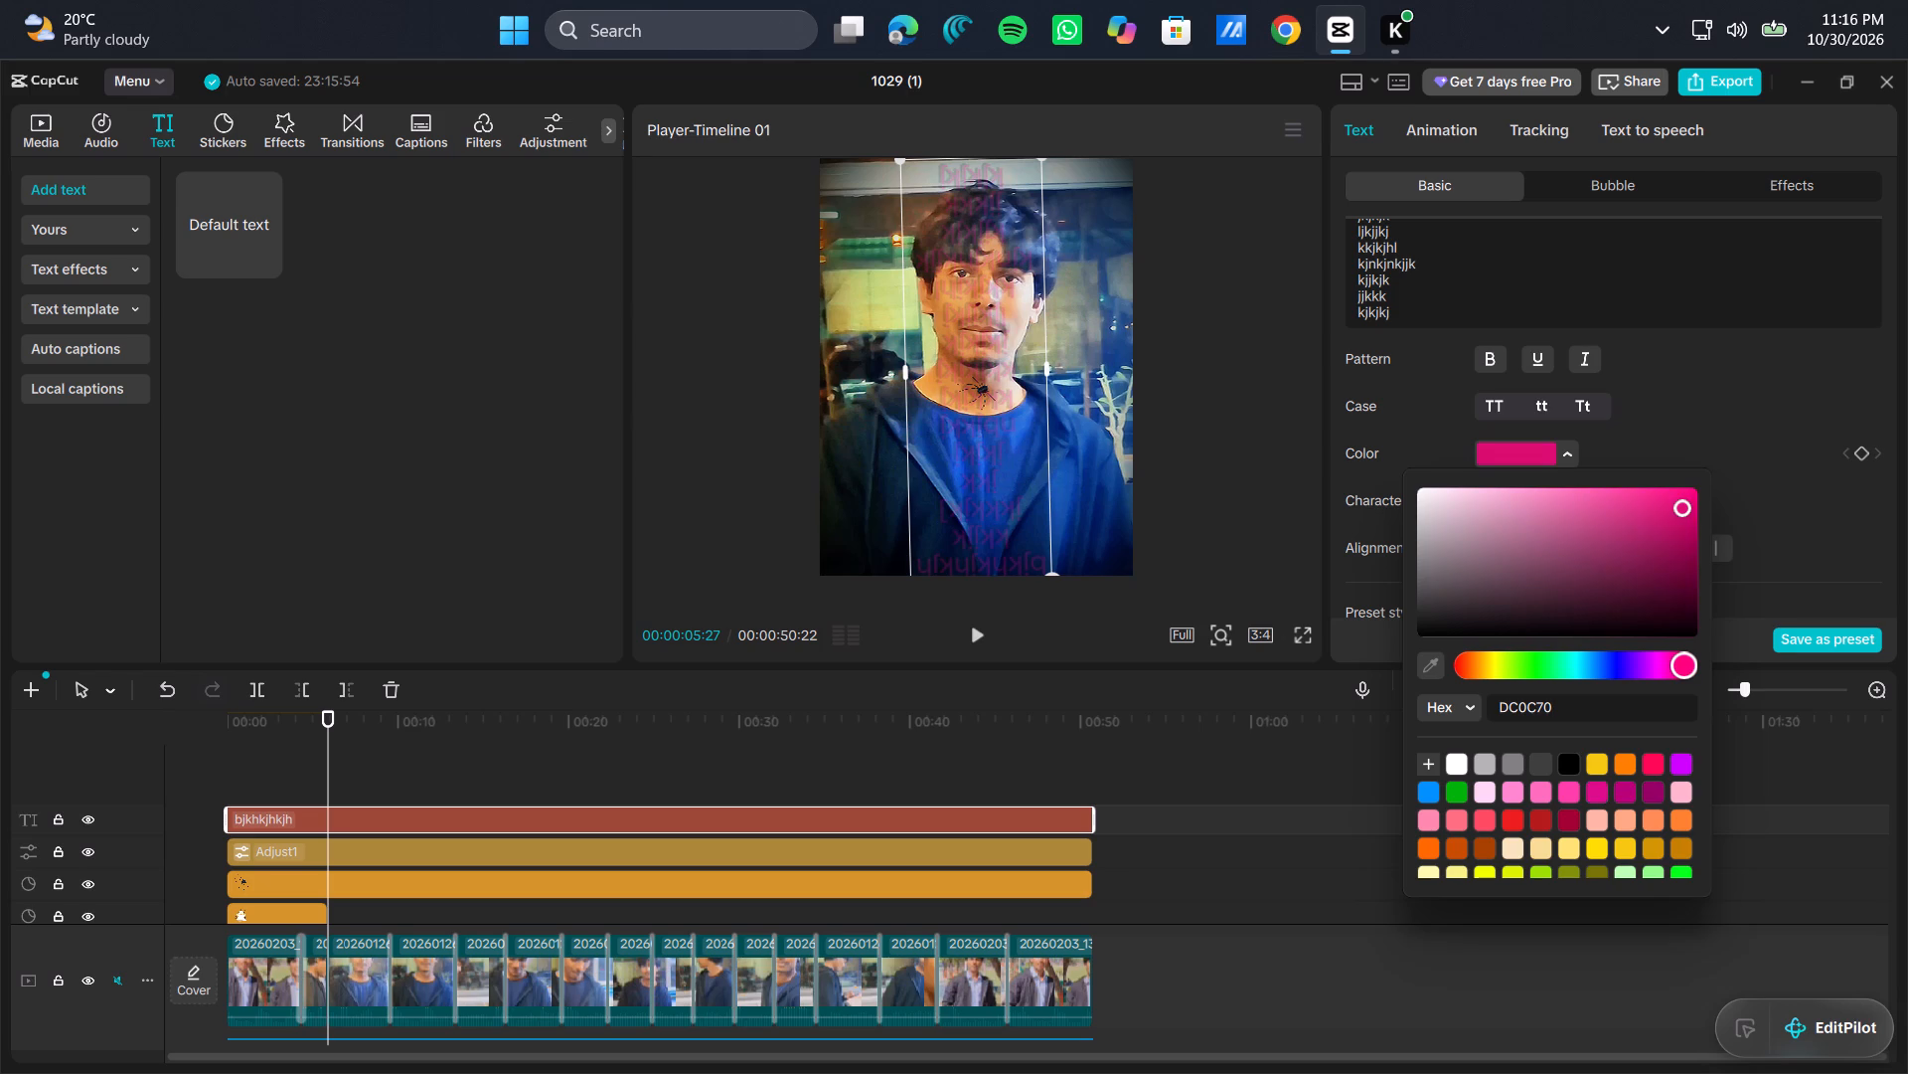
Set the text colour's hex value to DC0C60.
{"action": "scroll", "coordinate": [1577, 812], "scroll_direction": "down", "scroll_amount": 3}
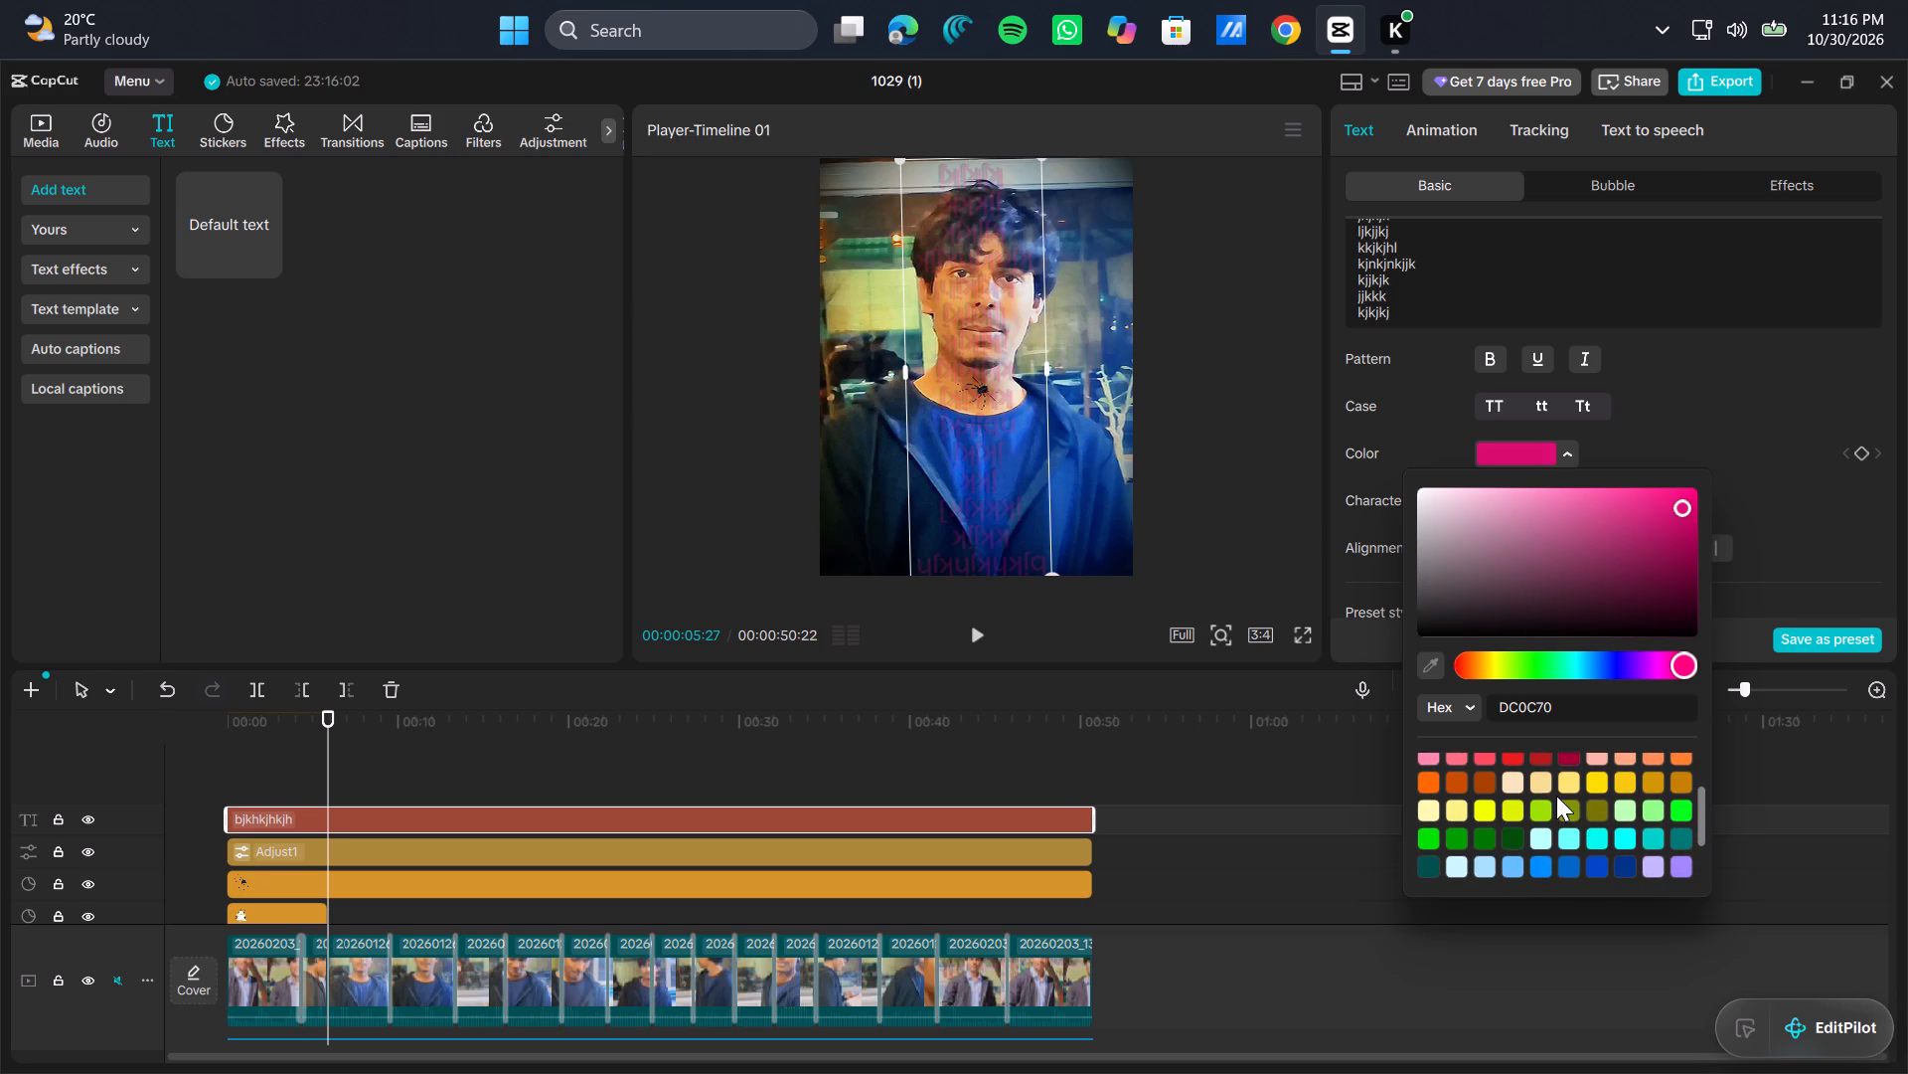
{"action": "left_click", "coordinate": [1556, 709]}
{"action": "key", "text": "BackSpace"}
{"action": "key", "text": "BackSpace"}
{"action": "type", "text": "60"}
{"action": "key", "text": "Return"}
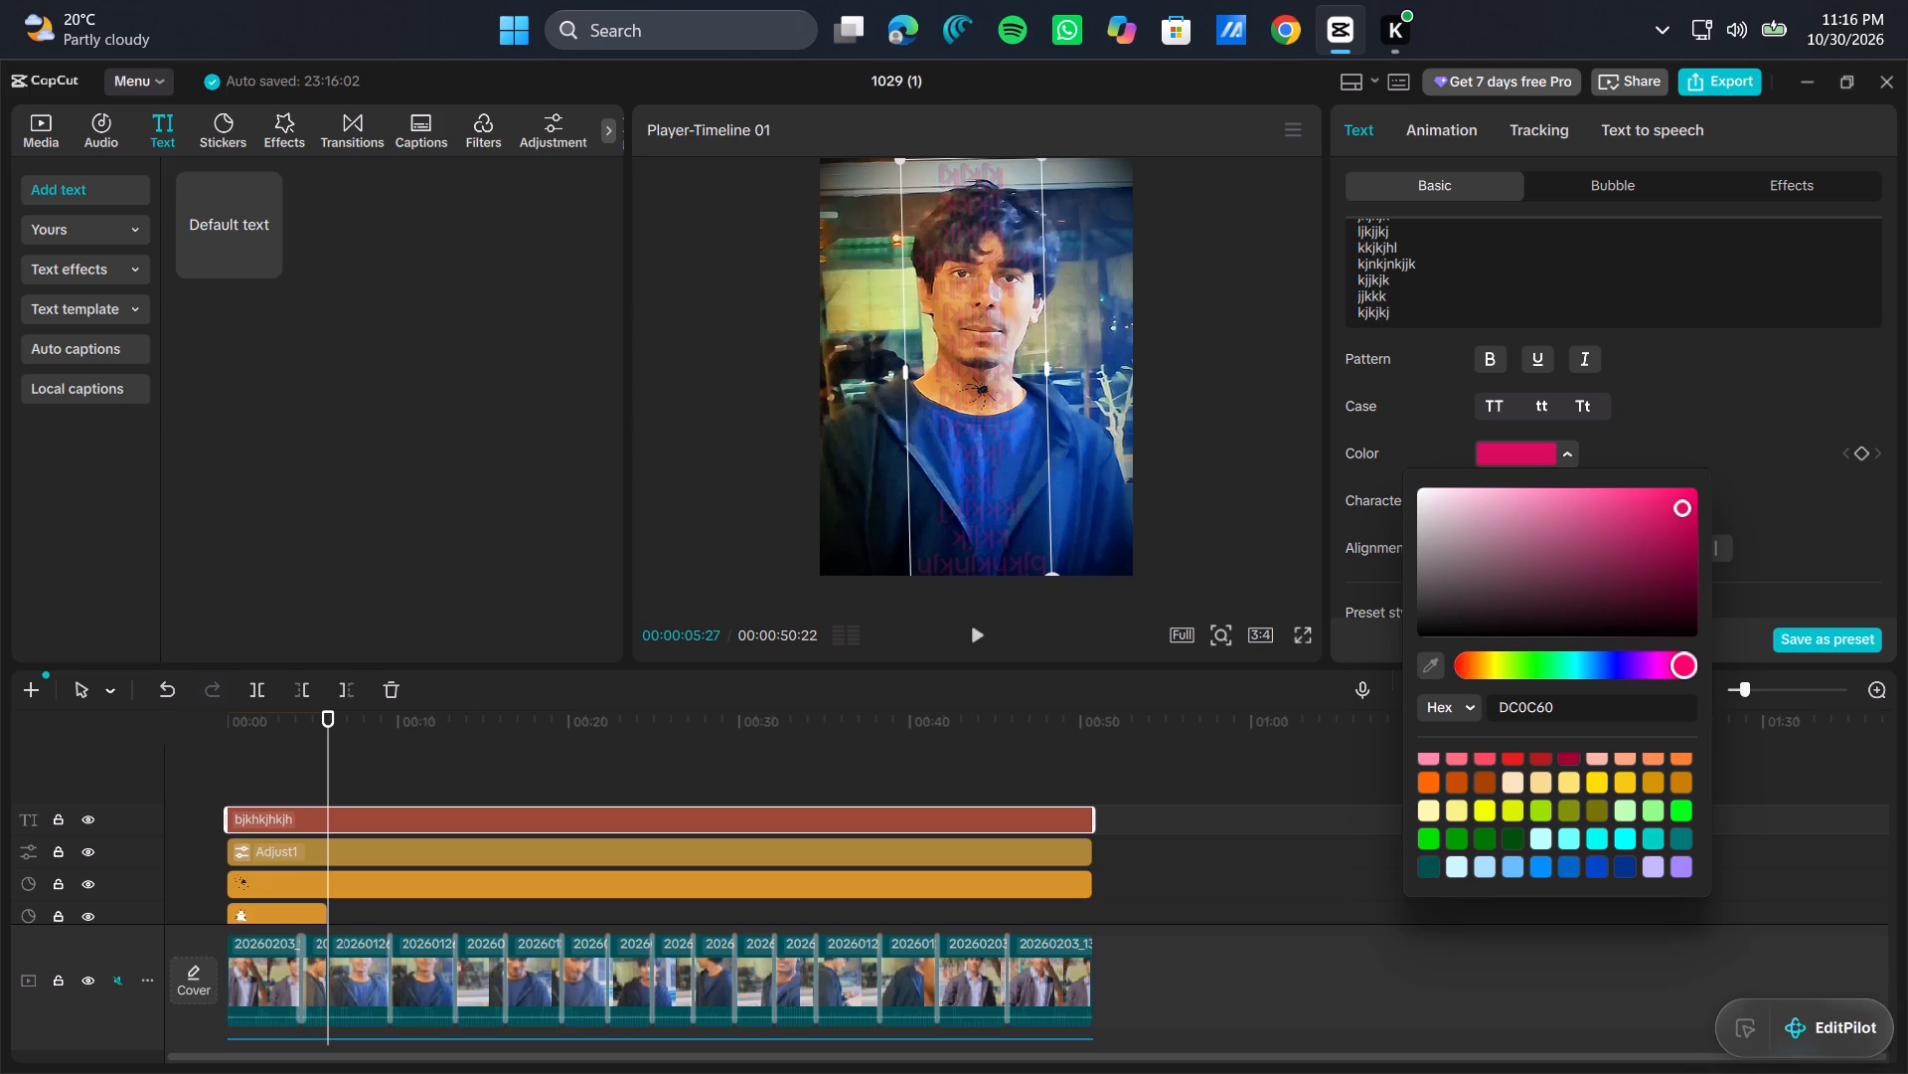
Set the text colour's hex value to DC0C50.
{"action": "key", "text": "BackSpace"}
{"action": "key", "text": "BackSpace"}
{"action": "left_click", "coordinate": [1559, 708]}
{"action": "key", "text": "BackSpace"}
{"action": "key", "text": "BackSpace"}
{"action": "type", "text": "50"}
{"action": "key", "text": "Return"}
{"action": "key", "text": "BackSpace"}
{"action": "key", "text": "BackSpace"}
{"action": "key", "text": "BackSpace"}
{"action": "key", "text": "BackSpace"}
Switch the colour values to RGB, try olive, blue and lavender presets for the text, and settle on the light purple beside lavender.
{"action": "left_click", "coordinate": [1480, 700]}
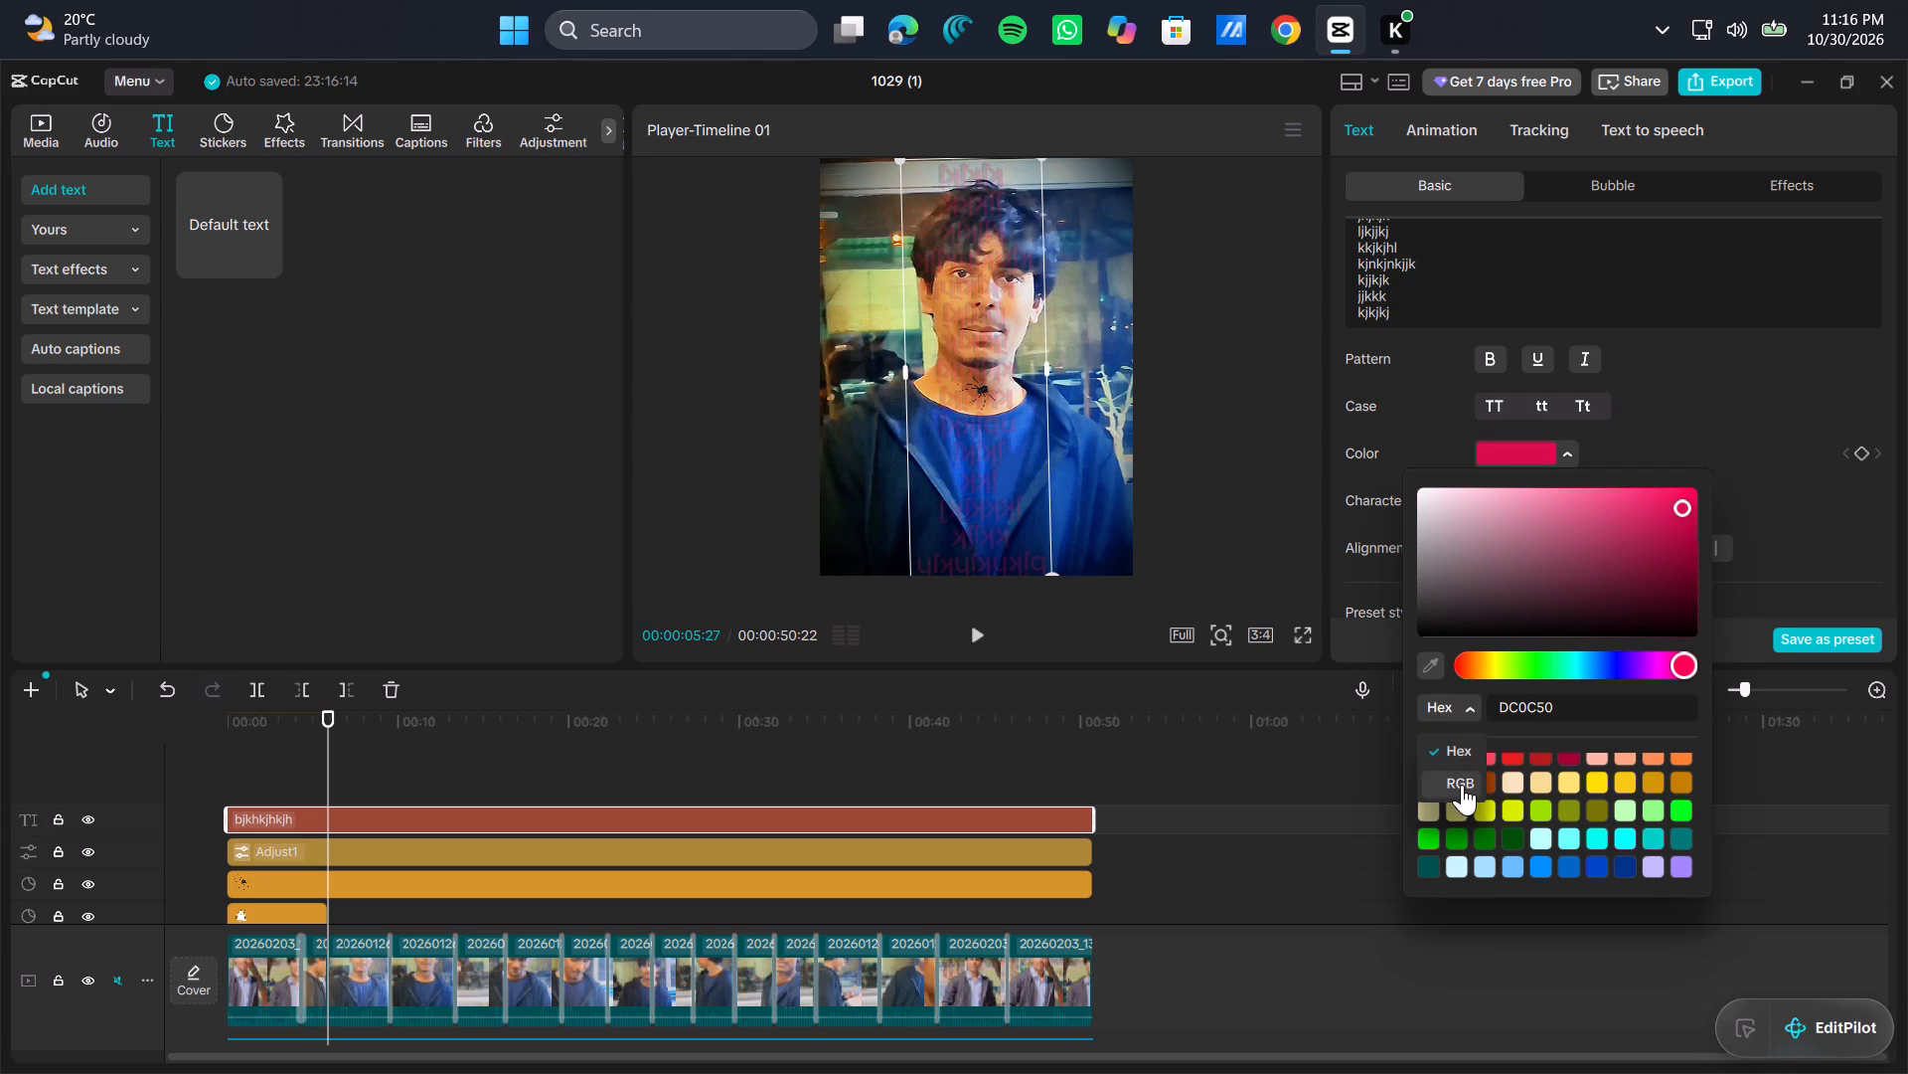
{"action": "left_click", "coordinate": [1462, 785]}
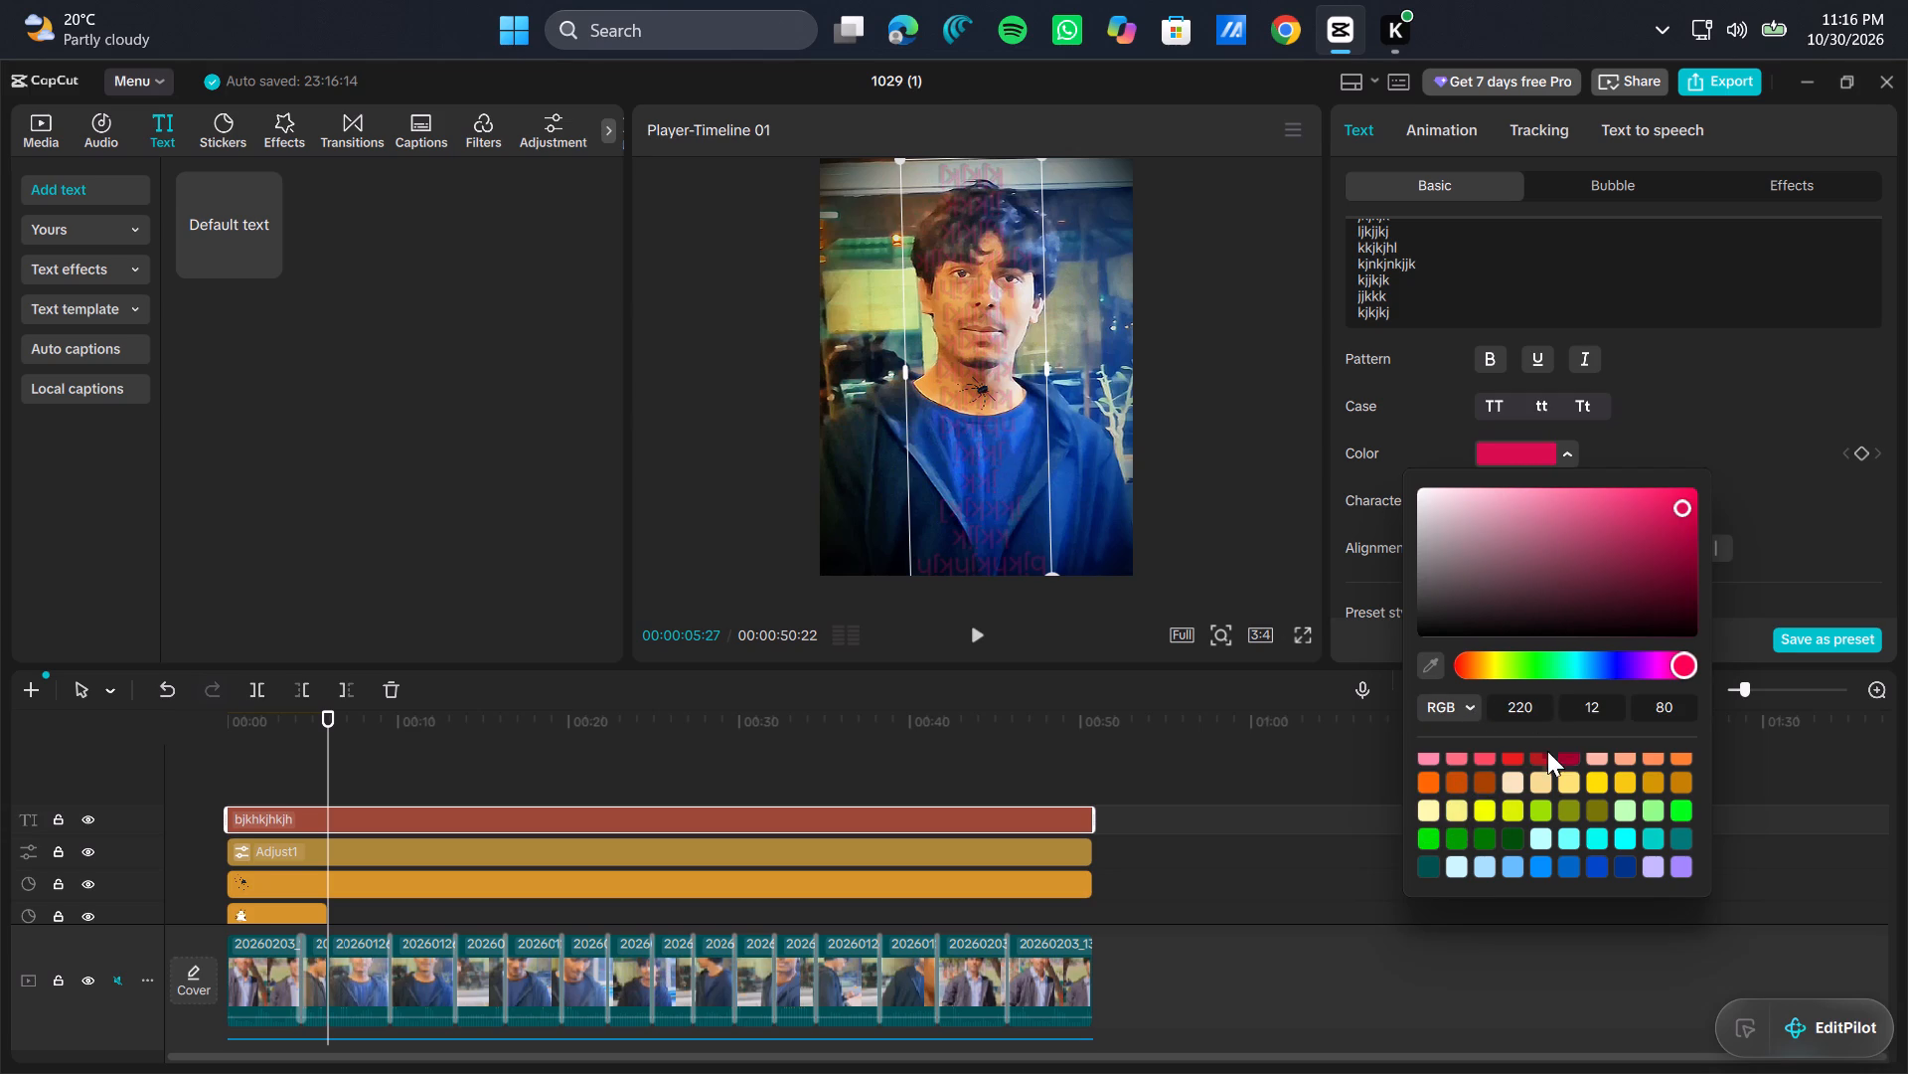
{"action": "left_click", "coordinate": [1561, 814]}
{"action": "left_click", "coordinate": [1602, 819]}
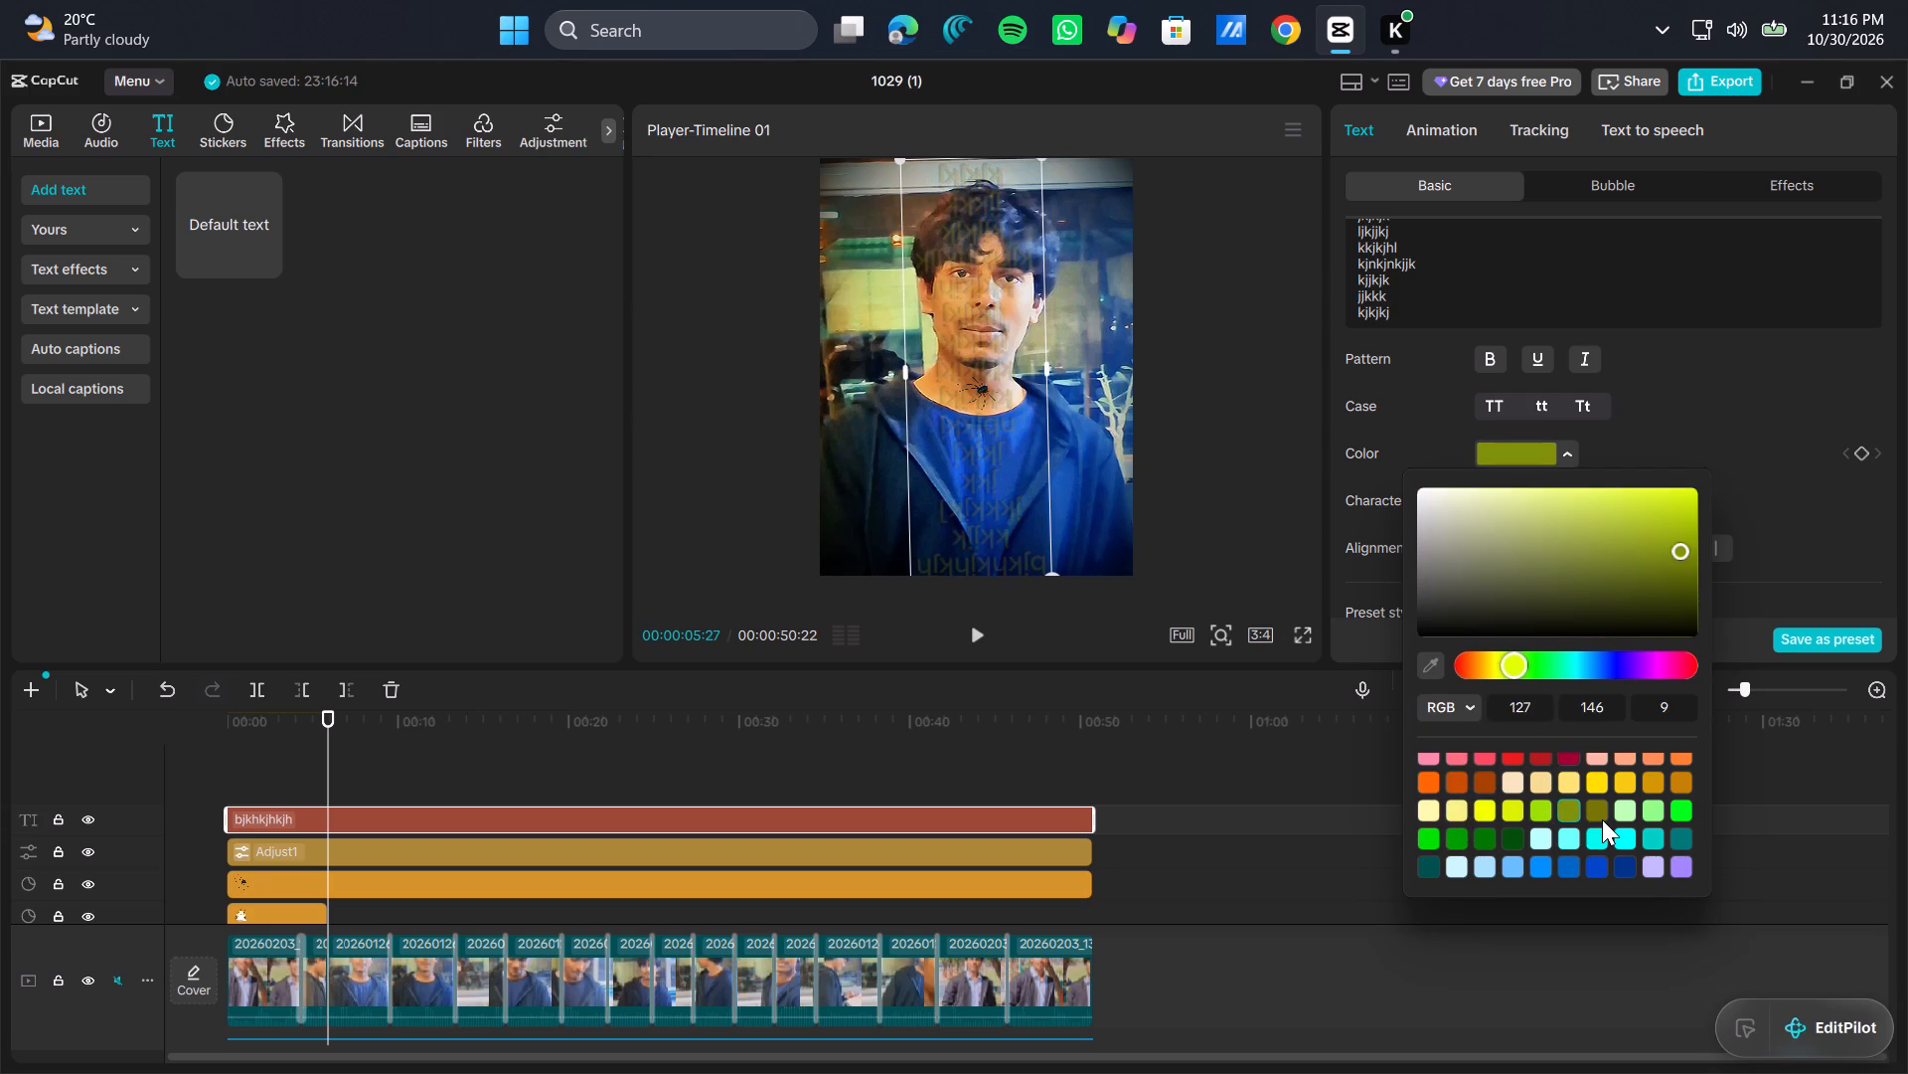
{"action": "left_click", "coordinate": [1608, 862]}
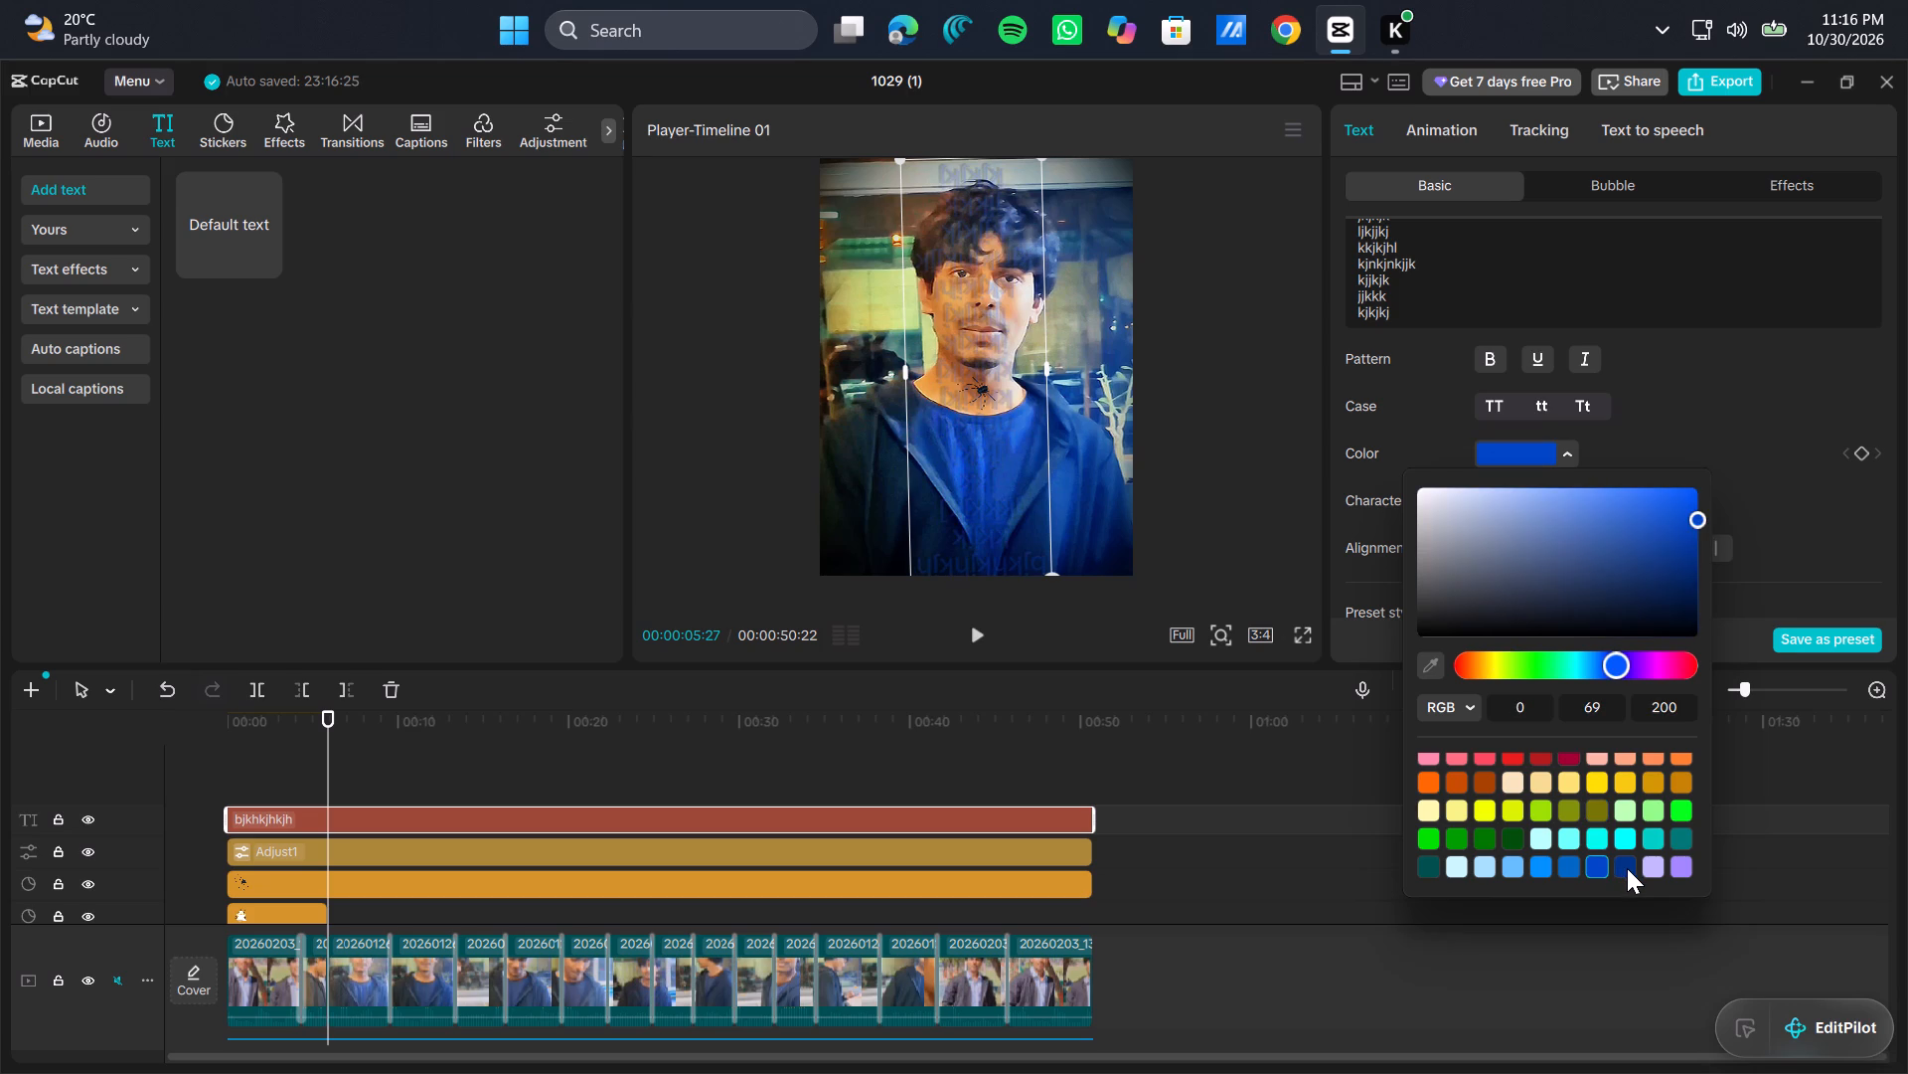
{"action": "left_click", "coordinate": [1627, 866]}
{"action": "left_click", "coordinate": [1664, 868]}
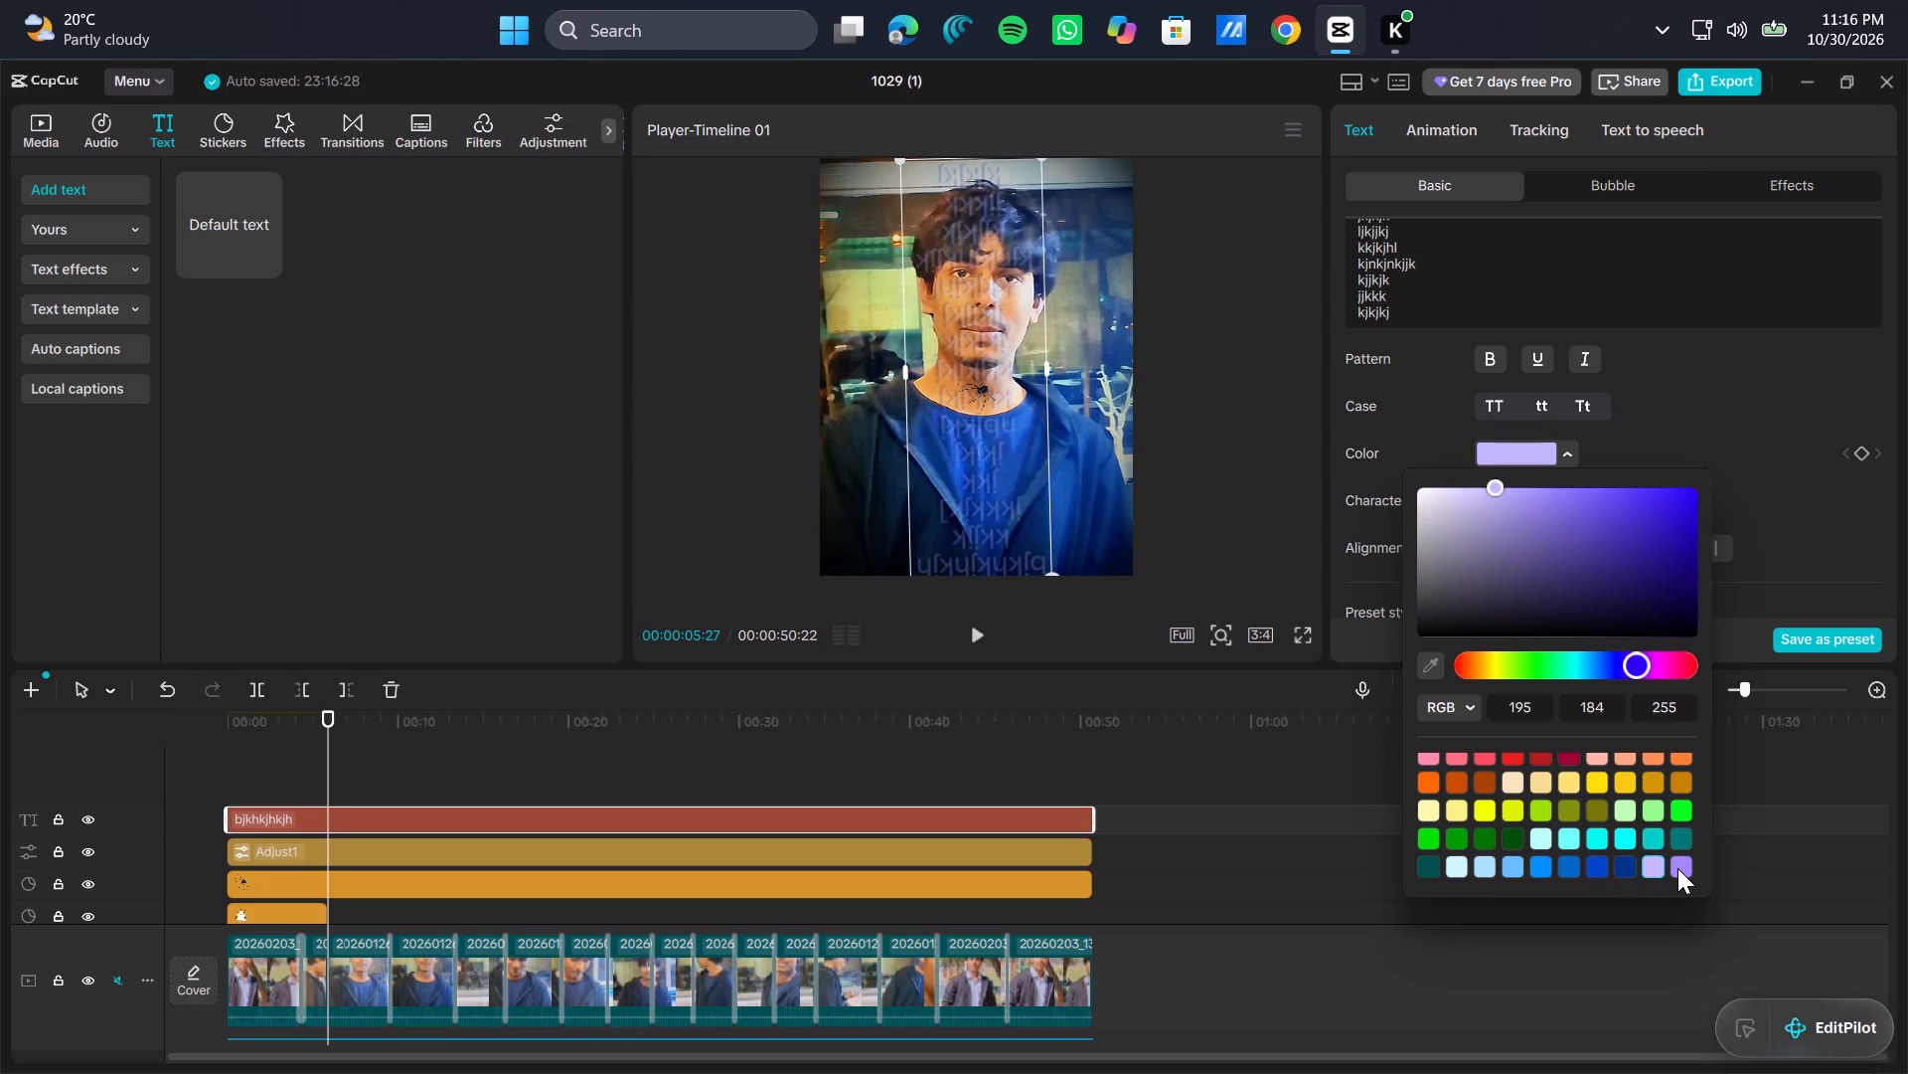
{"action": "left_click", "coordinate": [1677, 868]}
{"action": "scroll", "coordinate": [1619, 427], "scroll_direction": "down", "scroll_amount": 1}
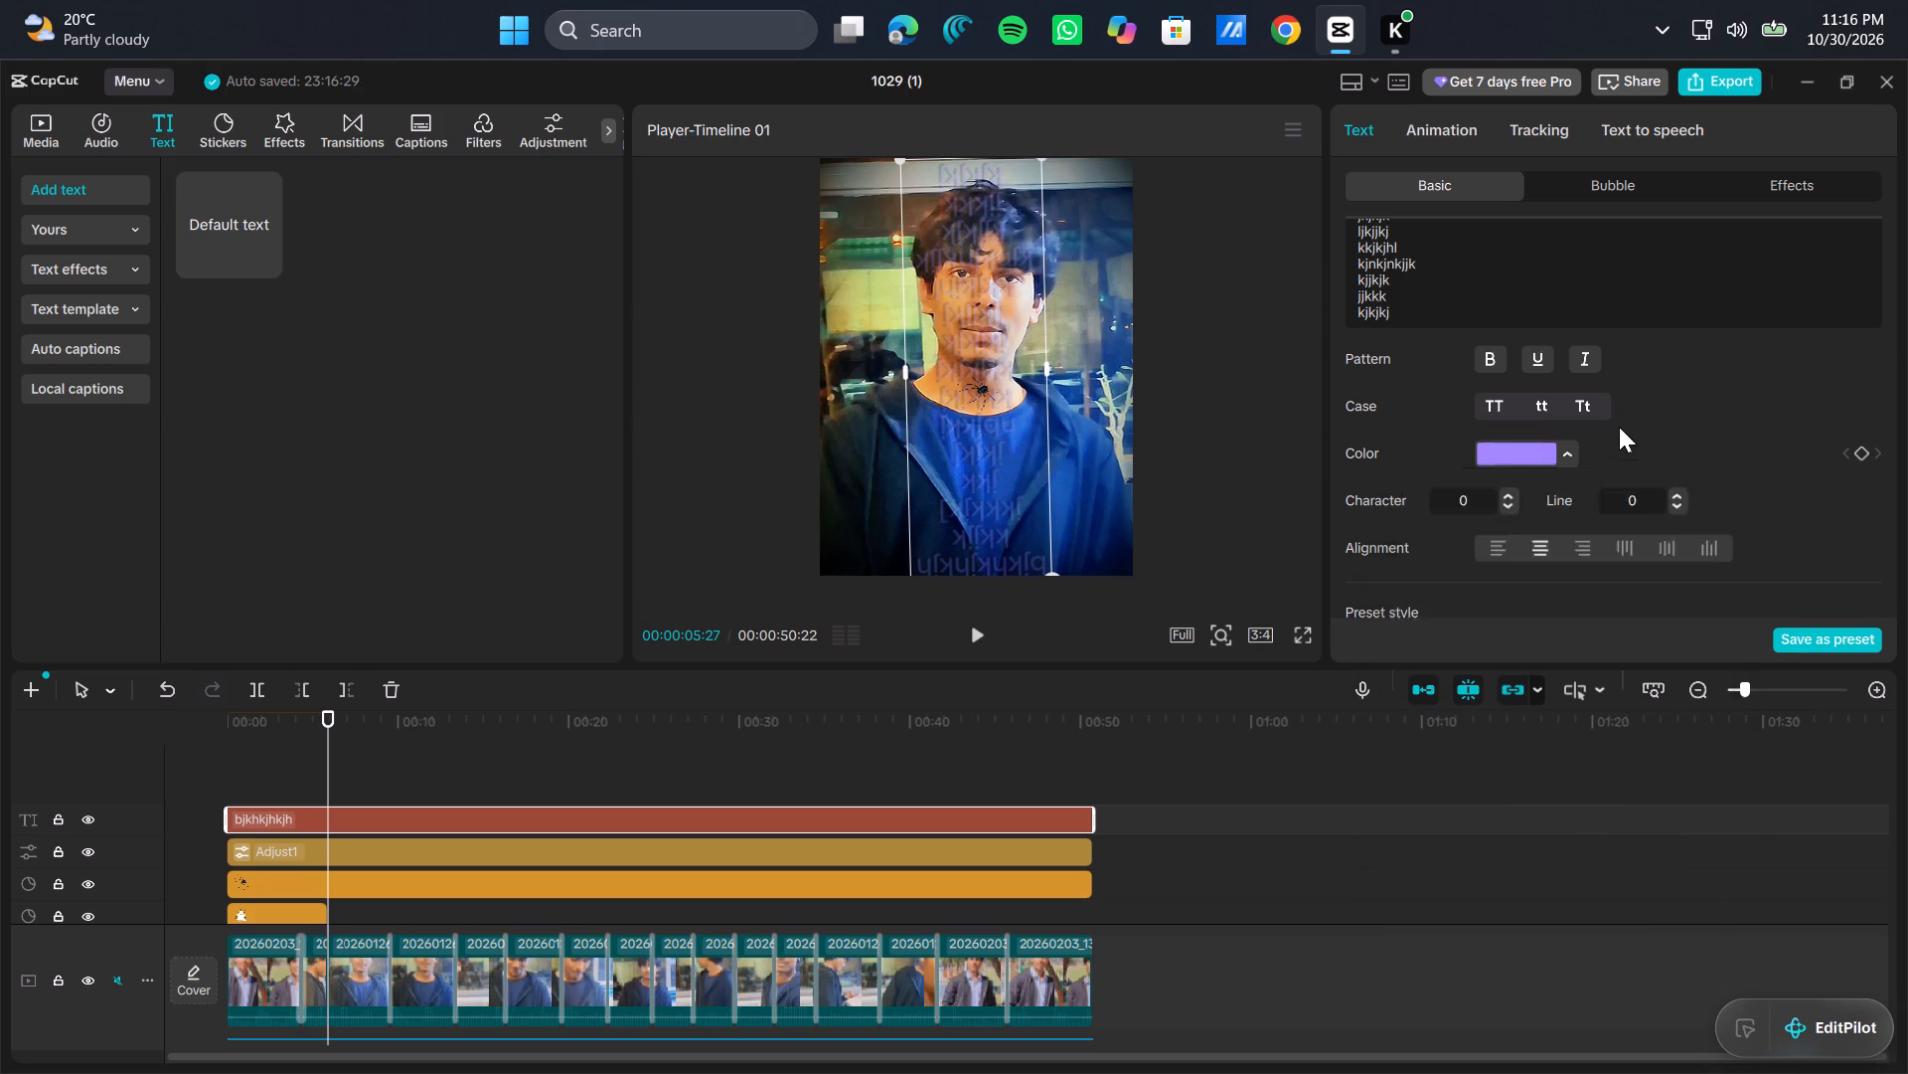
{"action": "scroll", "coordinate": [1619, 427], "scroll_direction": "down", "scroll_amount": 1}
{"action": "scroll", "coordinate": [1593, 473], "scroll_direction": "up", "scroll_amount": 3}
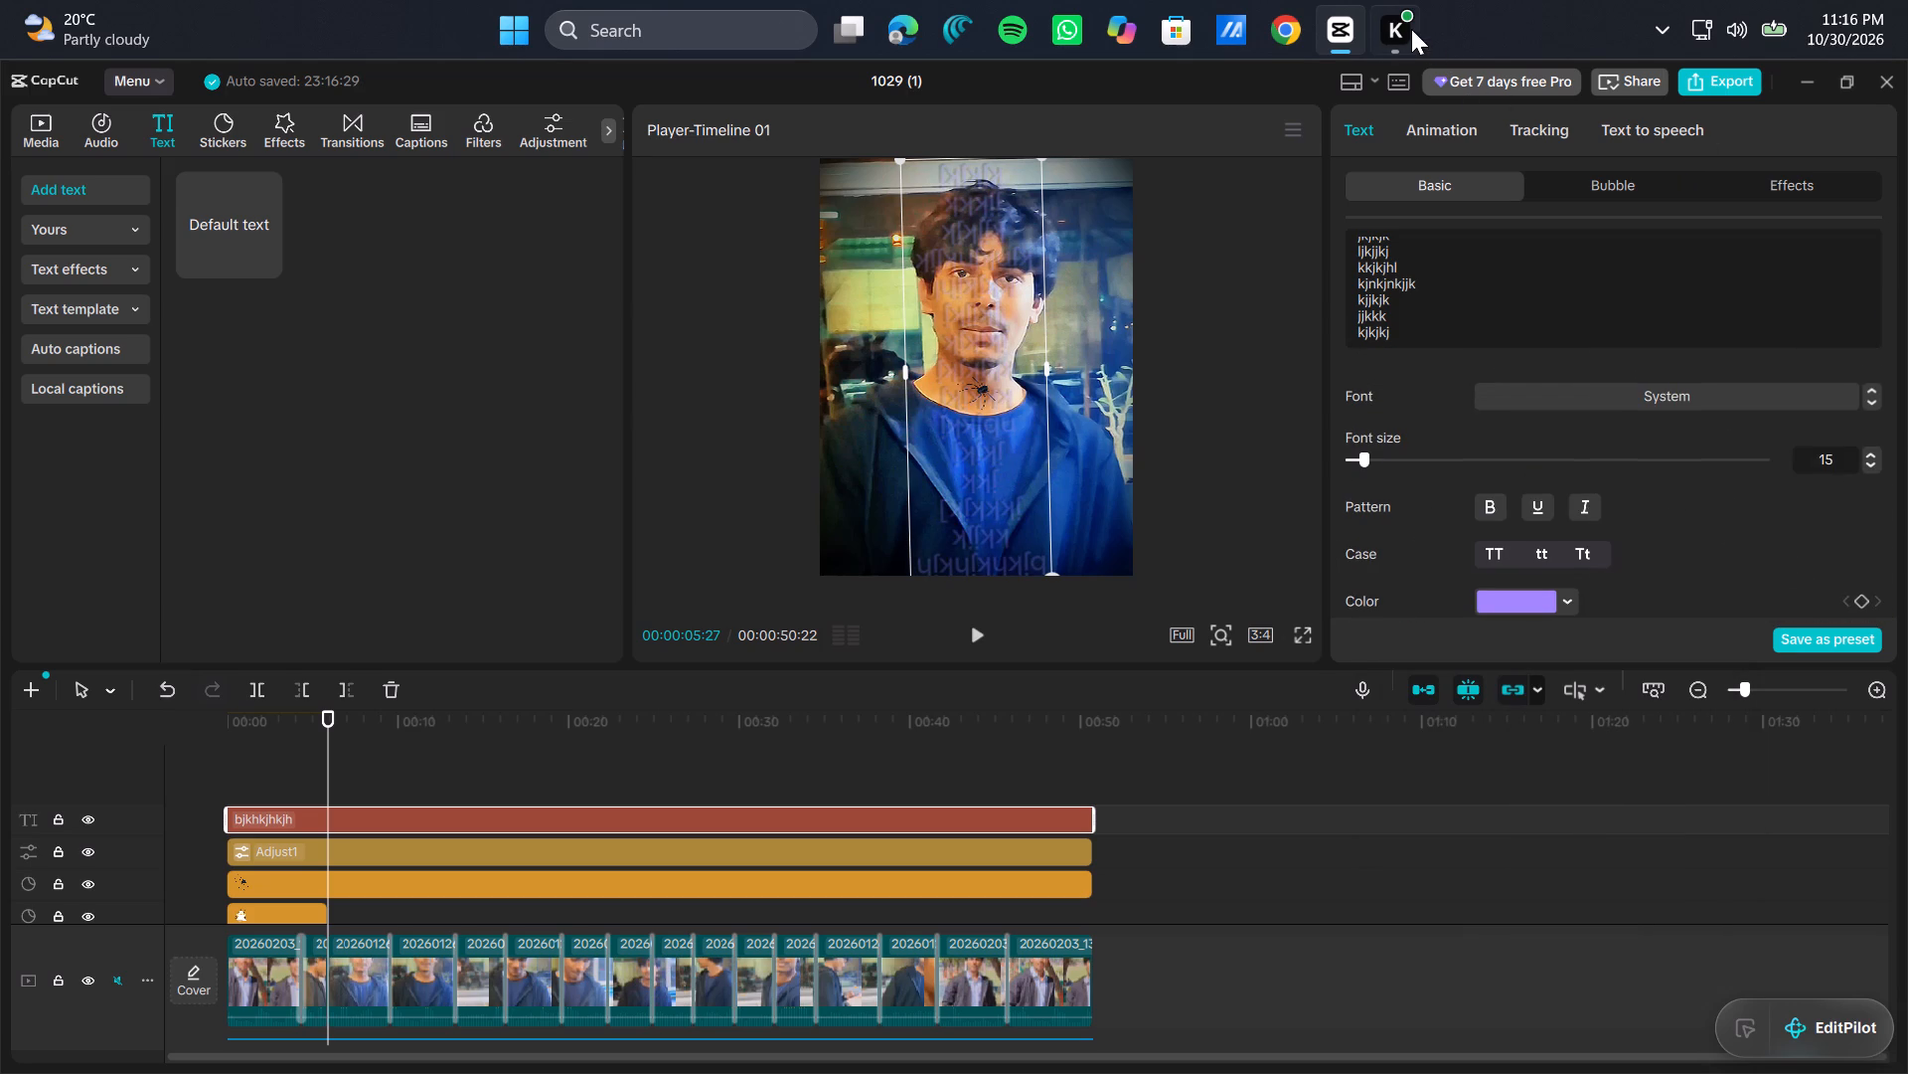